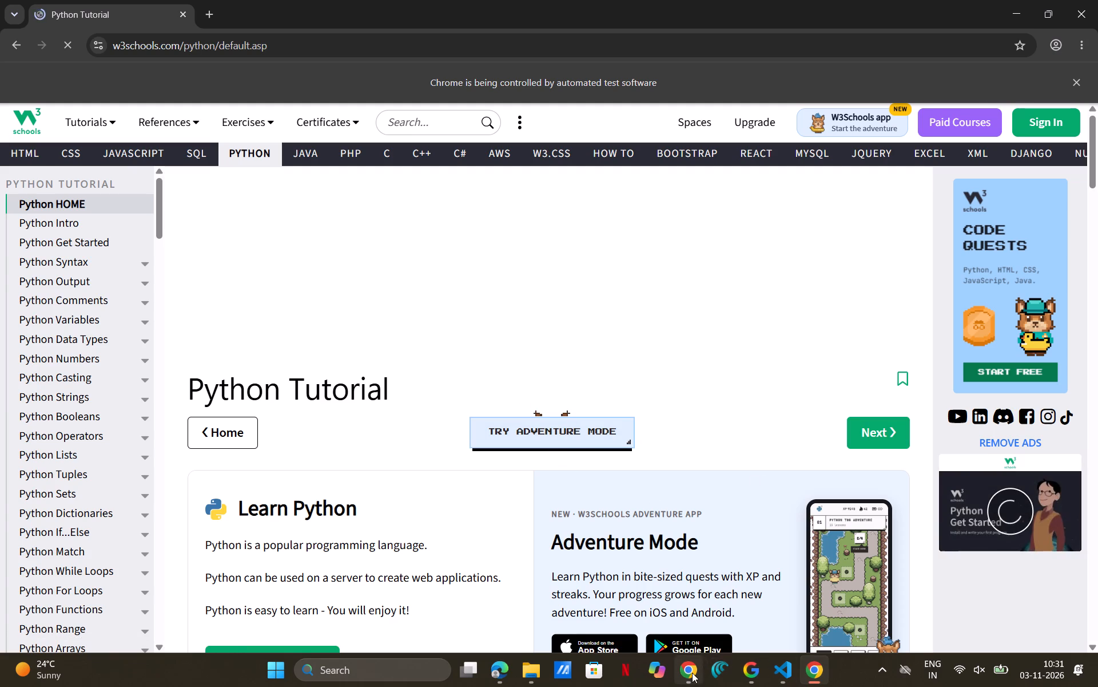
{"action": "left_click", "coordinate": [787, 686]}
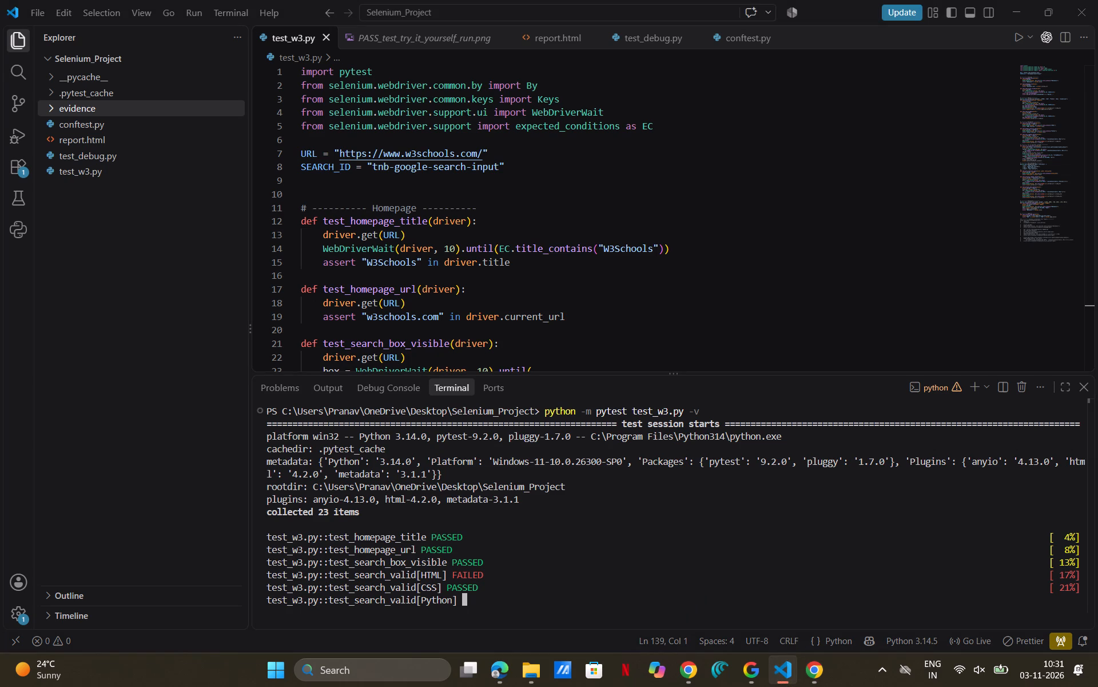
{"action": "scroll", "coordinate": [682, 547], "scroll_direction": "down", "scroll_amount": 1}
{"action": "left_click", "coordinate": [515, 592]}
{"action": "key", "text": "ctrl+c"}
{"action": "left_click", "coordinate": [475, 603]}
{"action": "key", "text": "ctrl+c"}
Look through the terminal output of the interrupted test_w3.py run, down to the command prompt.
{"action": "scroll", "coordinate": [524, 540], "scroll_direction": "down", "scroll_amount": 2}
{"action": "scroll", "coordinate": [524, 540], "scroll_direction": "up", "scroll_amount": 5}
{"action": "scroll", "coordinate": [599, 516], "scroll_direction": "down", "scroll_amount": 1}
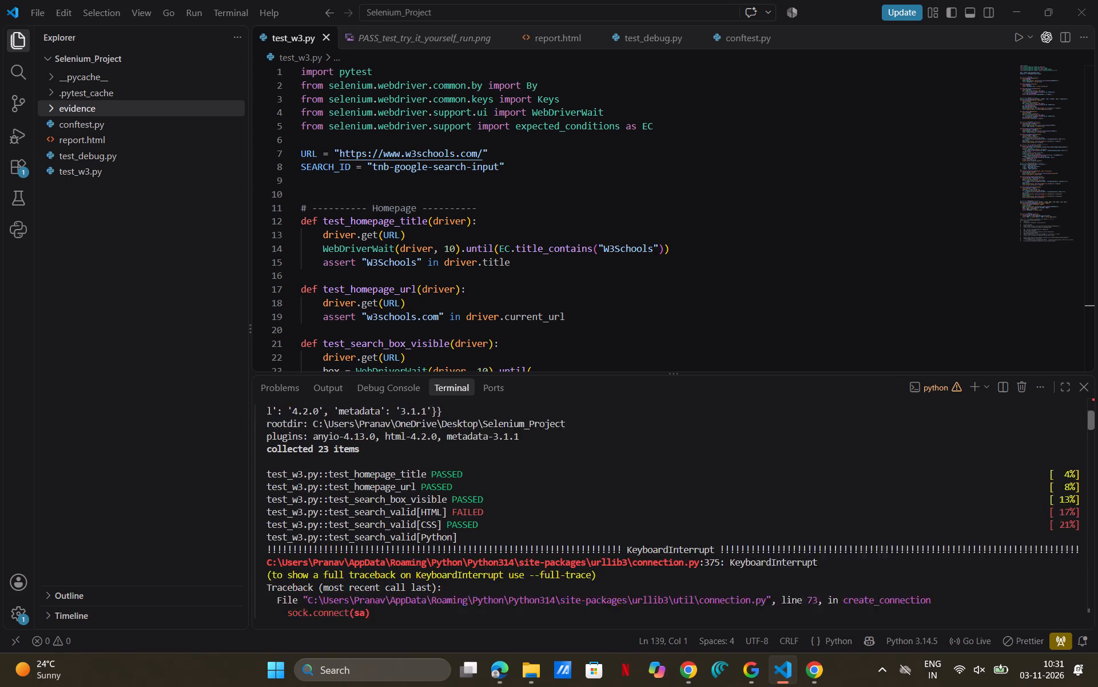
{"action": "scroll", "coordinate": [599, 516], "scroll_direction": "down", "scroll_amount": 1}
{"action": "scroll", "coordinate": [599, 516], "scroll_direction": "down", "scroll_amount": 20}
{"action": "scroll", "coordinate": [599, 516], "scroll_direction": "down", "scroll_amount": 3}
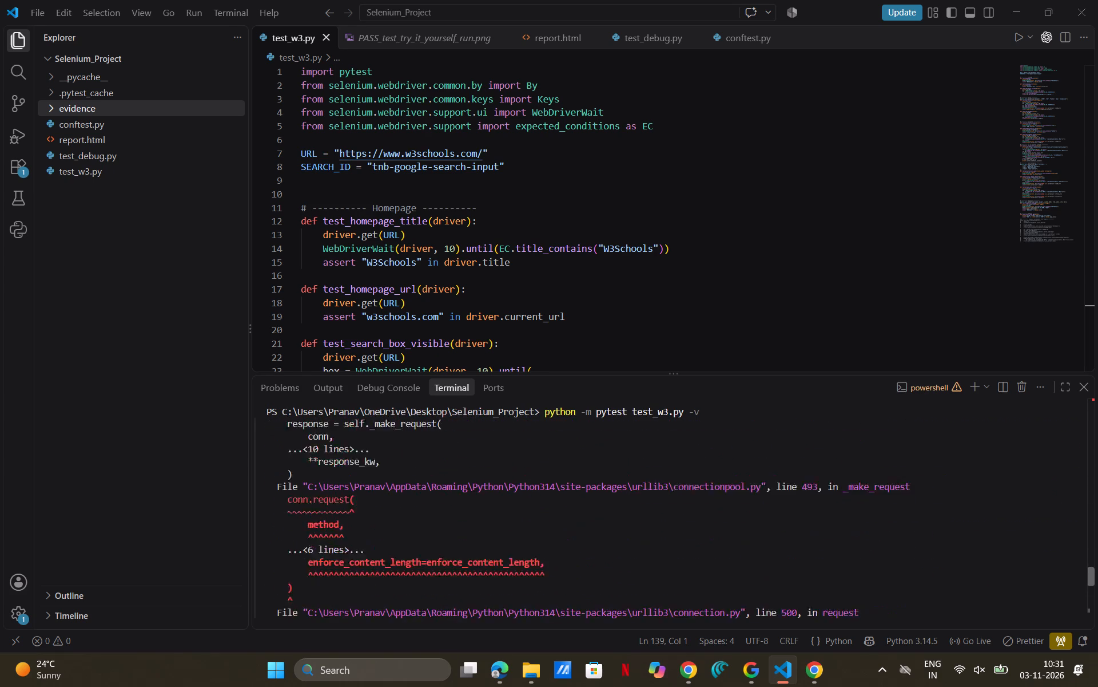
{"action": "scroll", "coordinate": [599, 516], "scroll_direction": "down", "scroll_amount": 9}
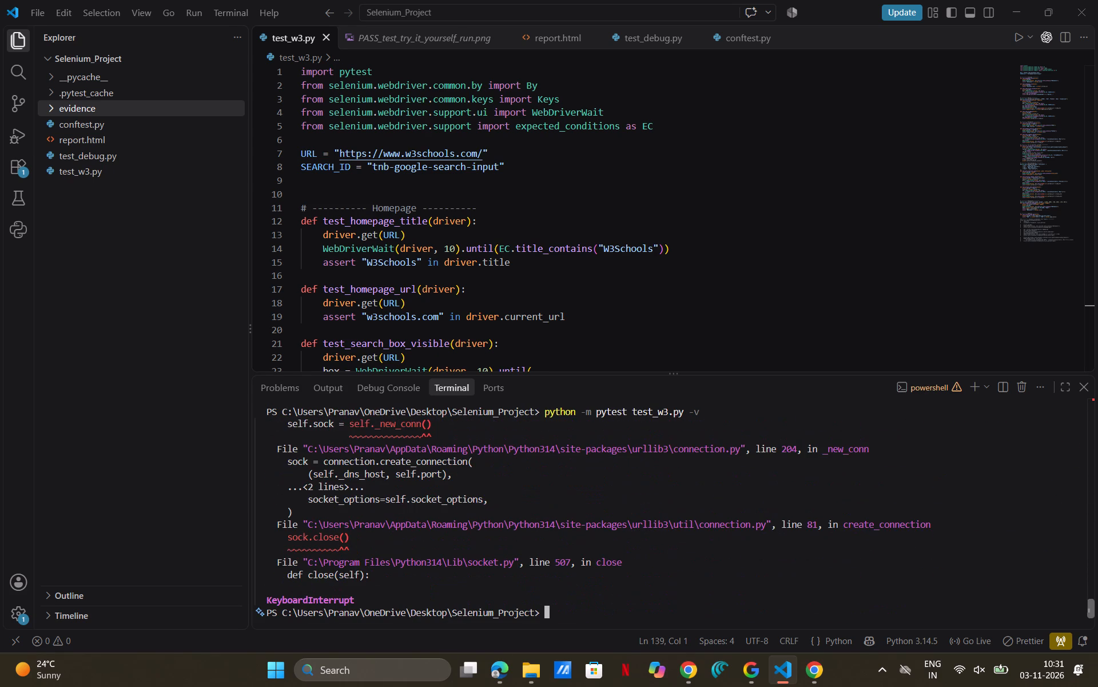
{"action": "scroll", "coordinate": [626, 508], "scroll_direction": "up", "scroll_amount": 5}
{"action": "scroll", "coordinate": [626, 508], "scroll_direction": "down", "scroll_amount": 4}
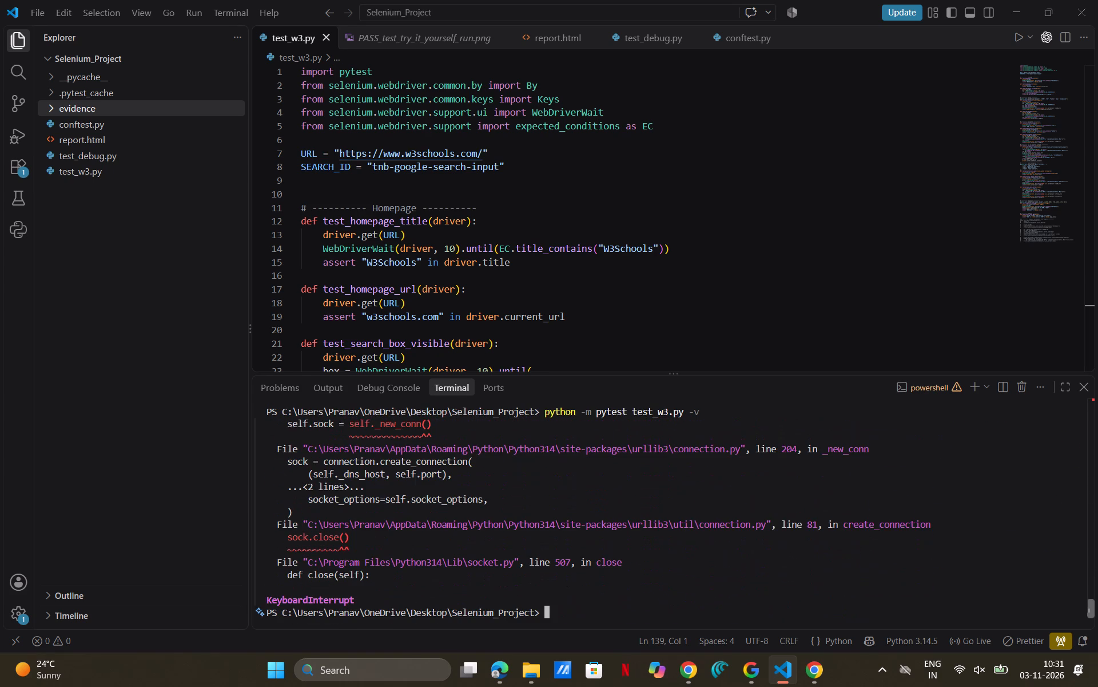
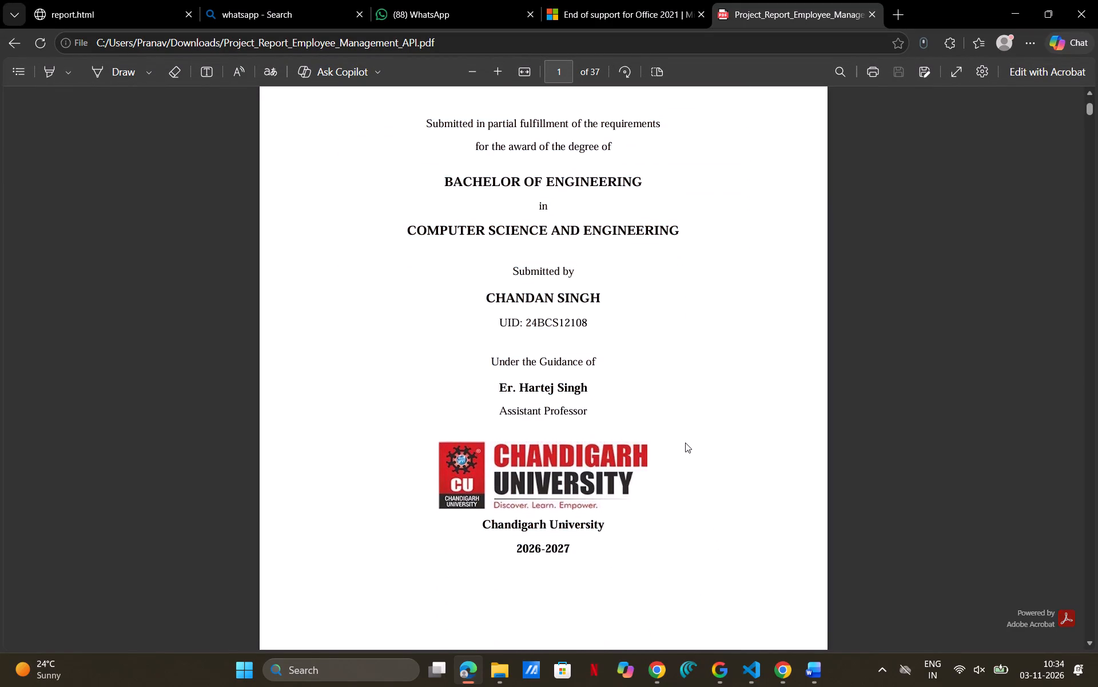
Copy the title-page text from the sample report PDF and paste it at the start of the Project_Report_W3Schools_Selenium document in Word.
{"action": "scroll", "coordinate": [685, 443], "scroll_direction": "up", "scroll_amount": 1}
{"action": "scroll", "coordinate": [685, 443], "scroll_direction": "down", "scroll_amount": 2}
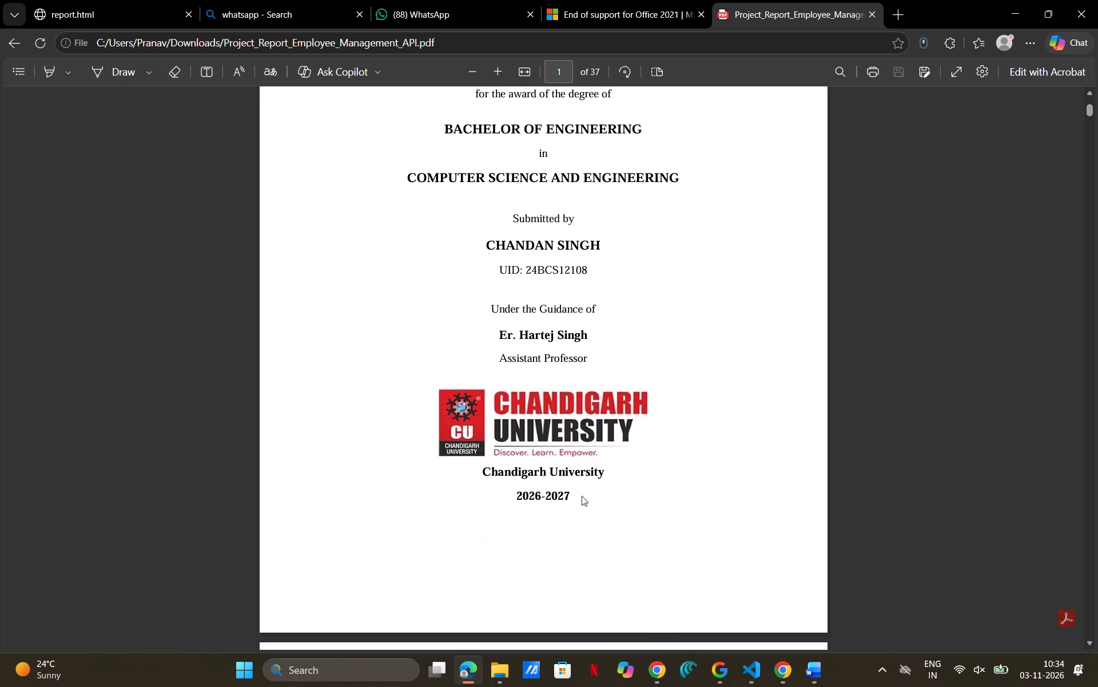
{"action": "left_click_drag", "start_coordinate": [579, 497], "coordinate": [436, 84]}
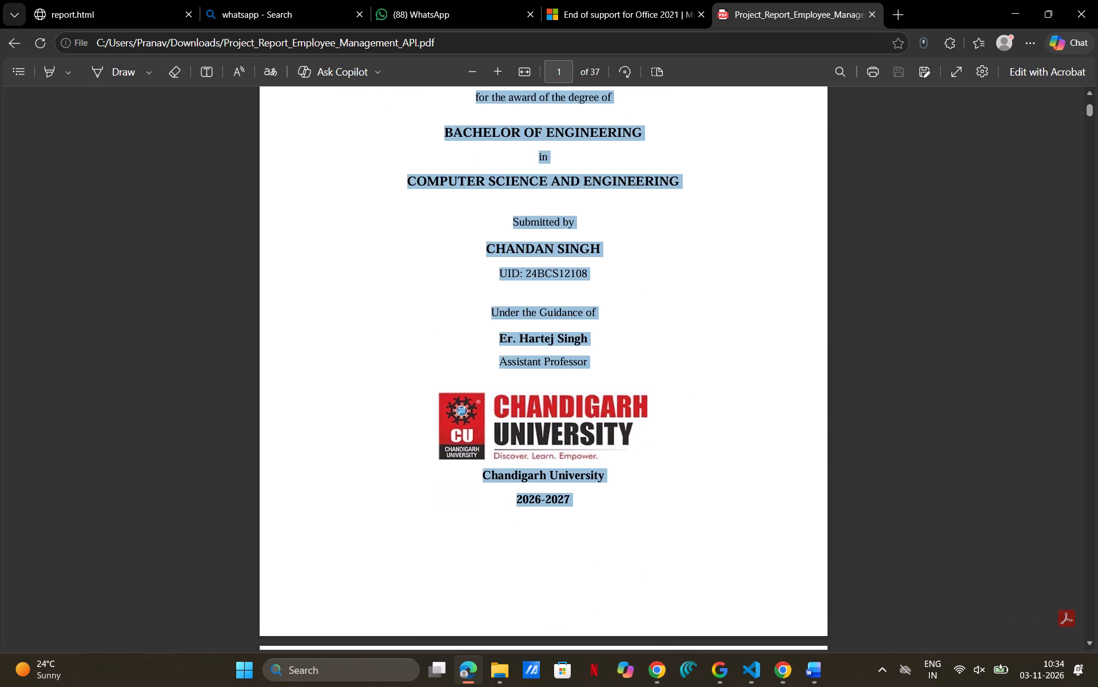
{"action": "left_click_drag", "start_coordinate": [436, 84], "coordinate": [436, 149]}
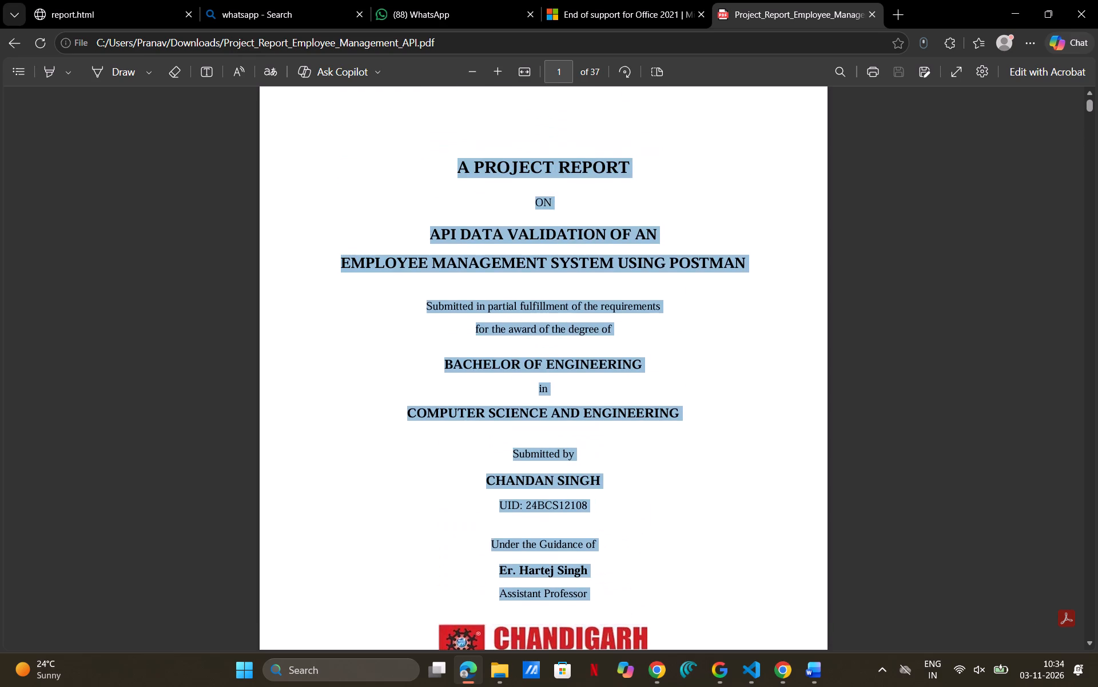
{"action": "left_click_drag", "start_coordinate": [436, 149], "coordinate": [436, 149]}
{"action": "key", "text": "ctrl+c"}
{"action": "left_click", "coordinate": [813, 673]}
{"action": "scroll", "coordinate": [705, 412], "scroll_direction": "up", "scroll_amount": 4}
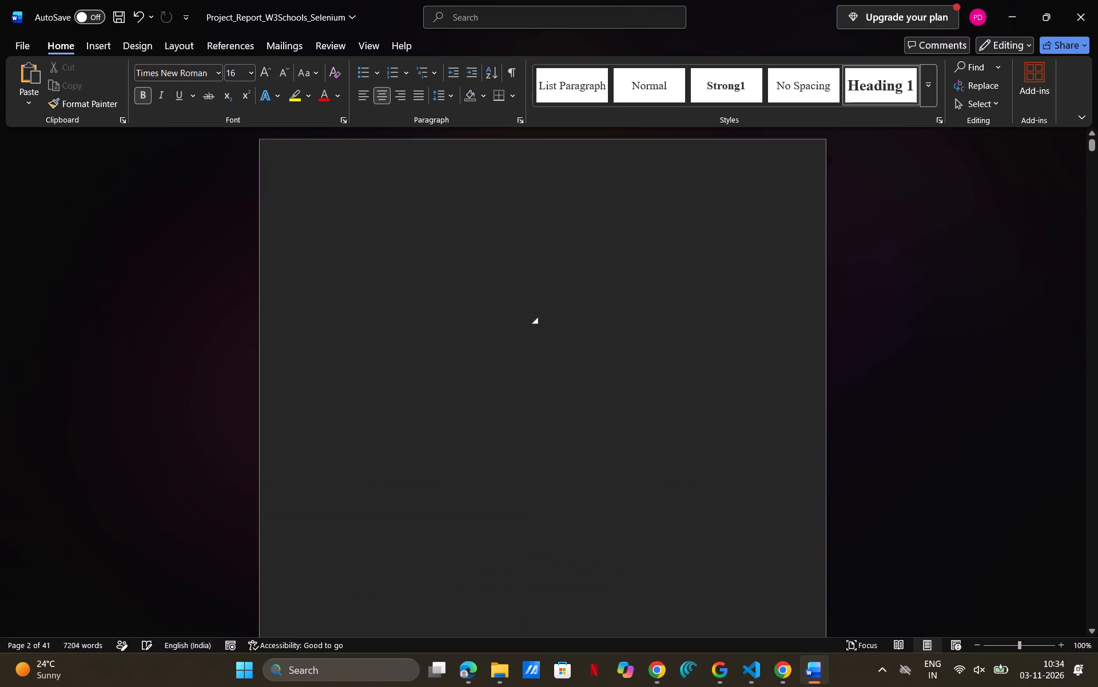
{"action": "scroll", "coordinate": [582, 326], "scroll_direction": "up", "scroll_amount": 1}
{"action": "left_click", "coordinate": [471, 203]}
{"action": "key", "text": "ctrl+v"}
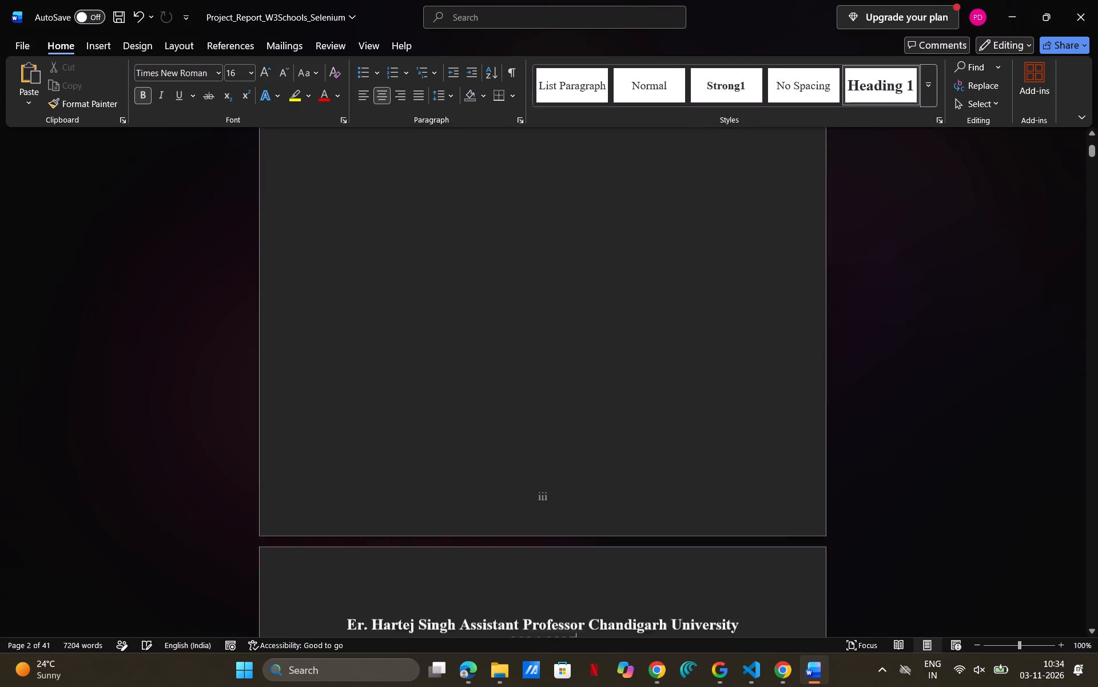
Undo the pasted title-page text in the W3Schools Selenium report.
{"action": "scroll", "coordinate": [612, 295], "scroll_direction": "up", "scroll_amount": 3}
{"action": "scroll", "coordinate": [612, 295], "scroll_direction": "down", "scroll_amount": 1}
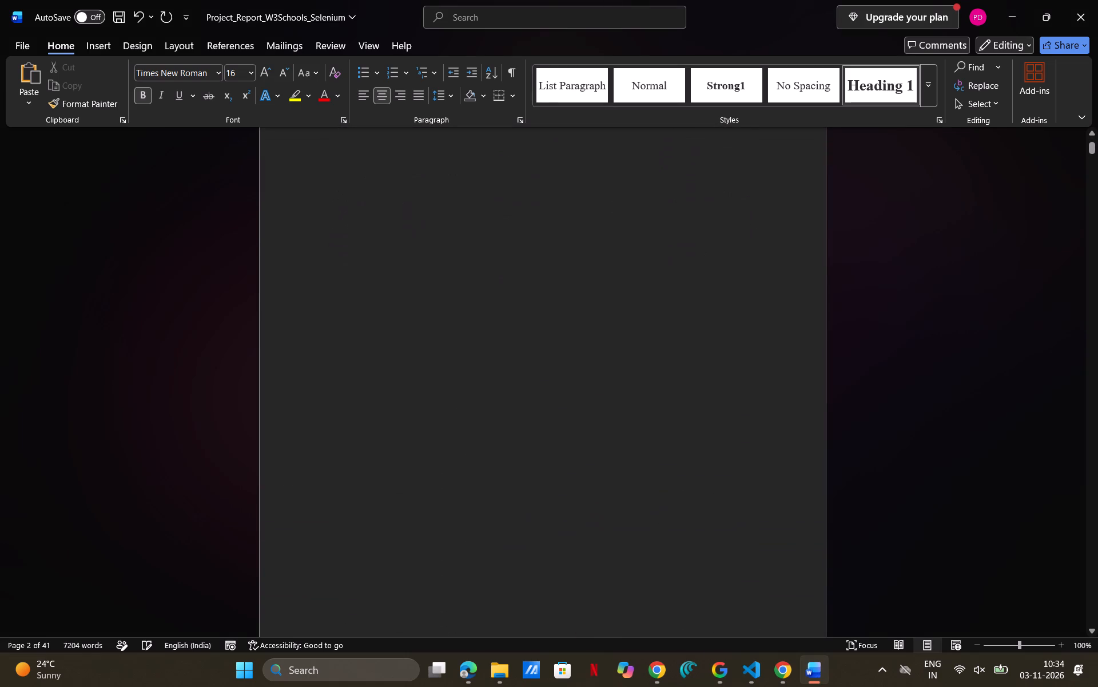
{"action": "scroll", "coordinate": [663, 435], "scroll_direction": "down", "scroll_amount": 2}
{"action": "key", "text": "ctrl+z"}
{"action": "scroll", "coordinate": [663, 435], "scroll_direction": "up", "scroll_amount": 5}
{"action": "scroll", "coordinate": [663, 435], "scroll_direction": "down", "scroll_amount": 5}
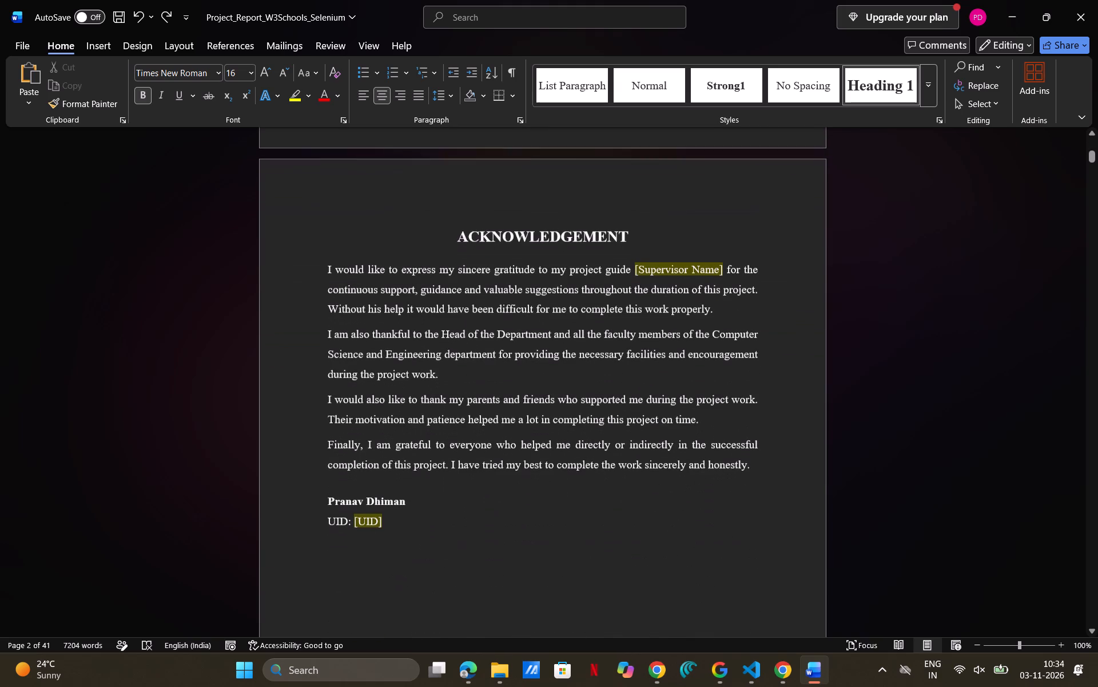
In Chrome, search the web for "pdfto word" and open the iLovePDF PDF to Word converter.
{"action": "left_click", "coordinate": [505, 668]}
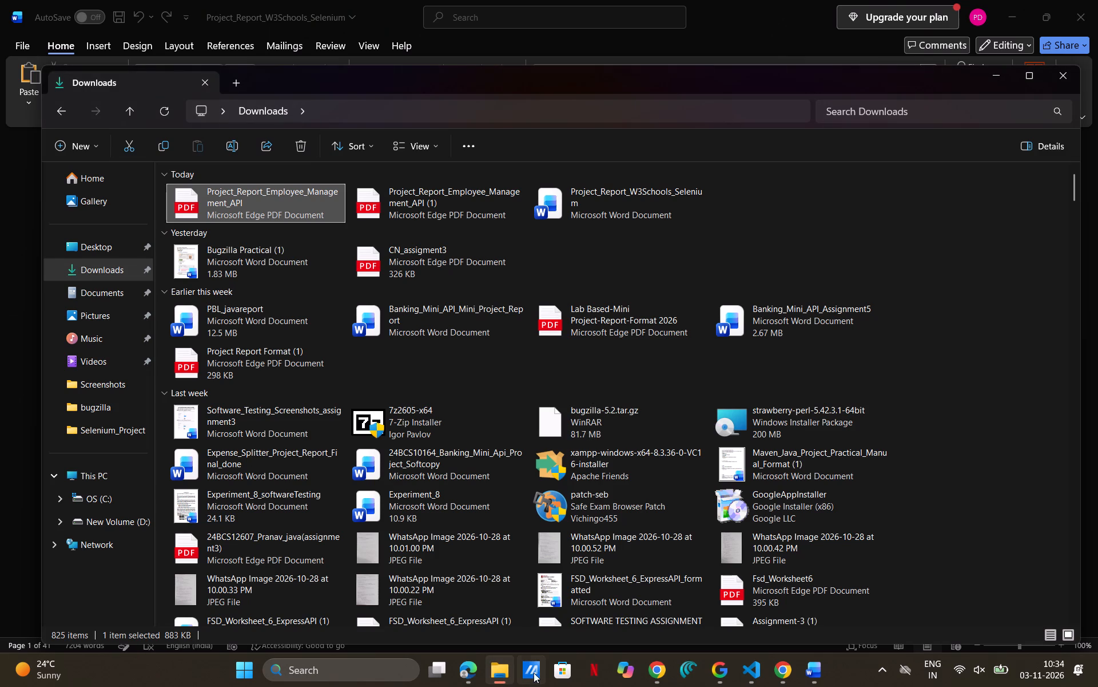
{"action": "left_click", "coordinate": [659, 680]}
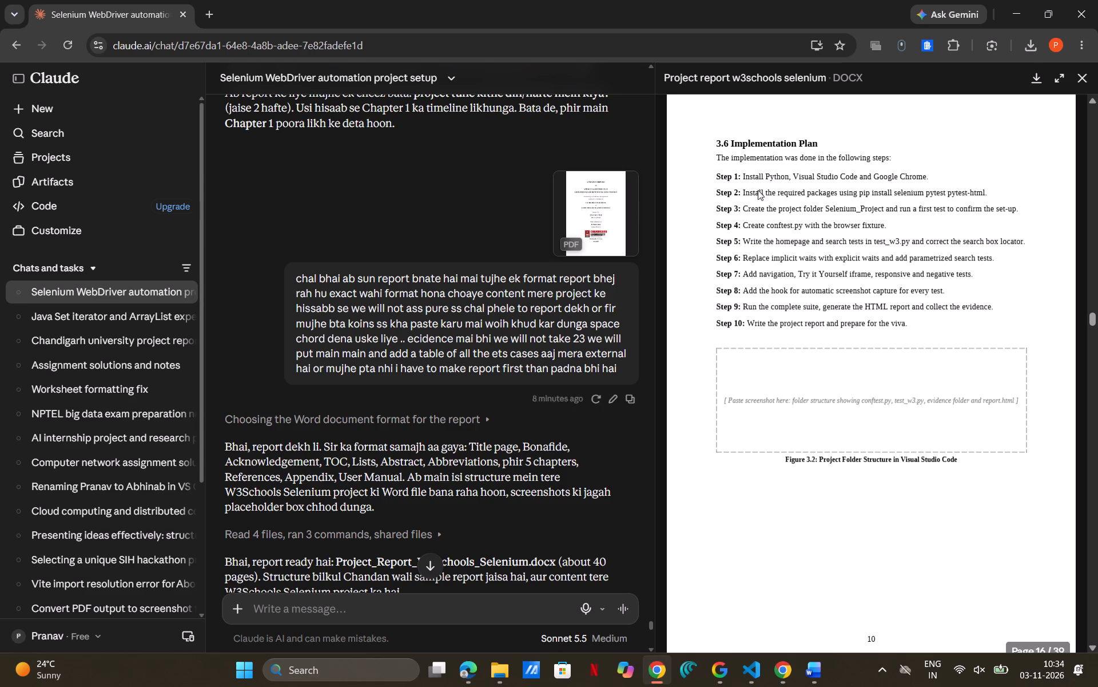
{"action": "left_click", "coordinate": [210, 9]}
{"action": "type", "text": "pdfto word"}
{"action": "key", "text": "Return"}
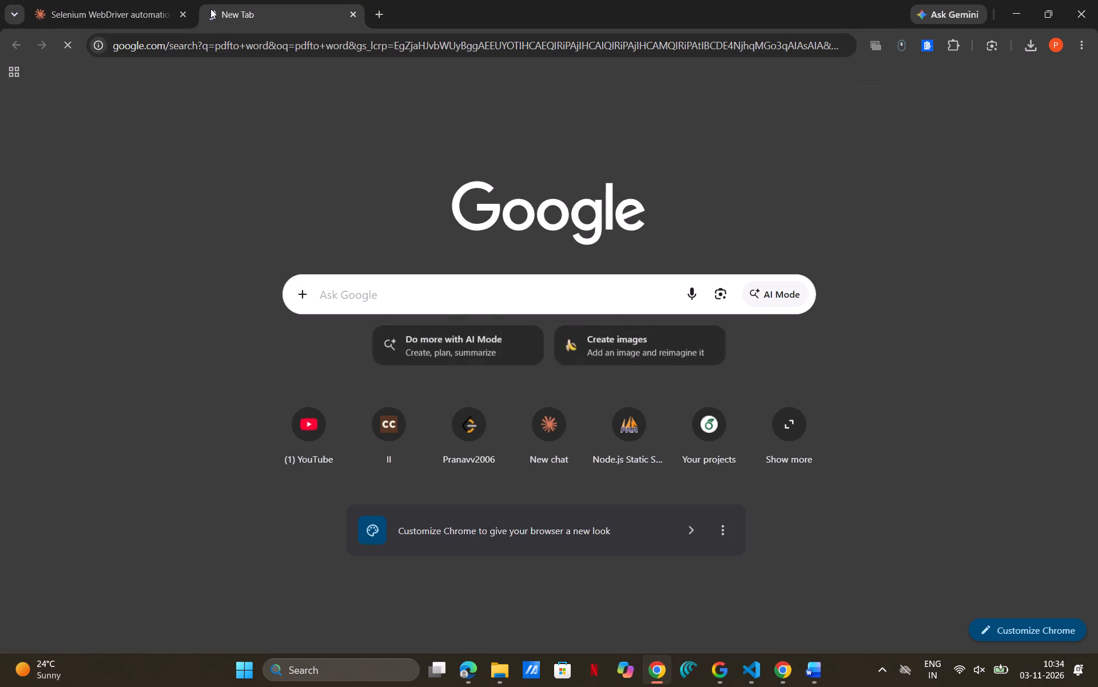
{"action": "left_click", "coordinate": [238, 264]}
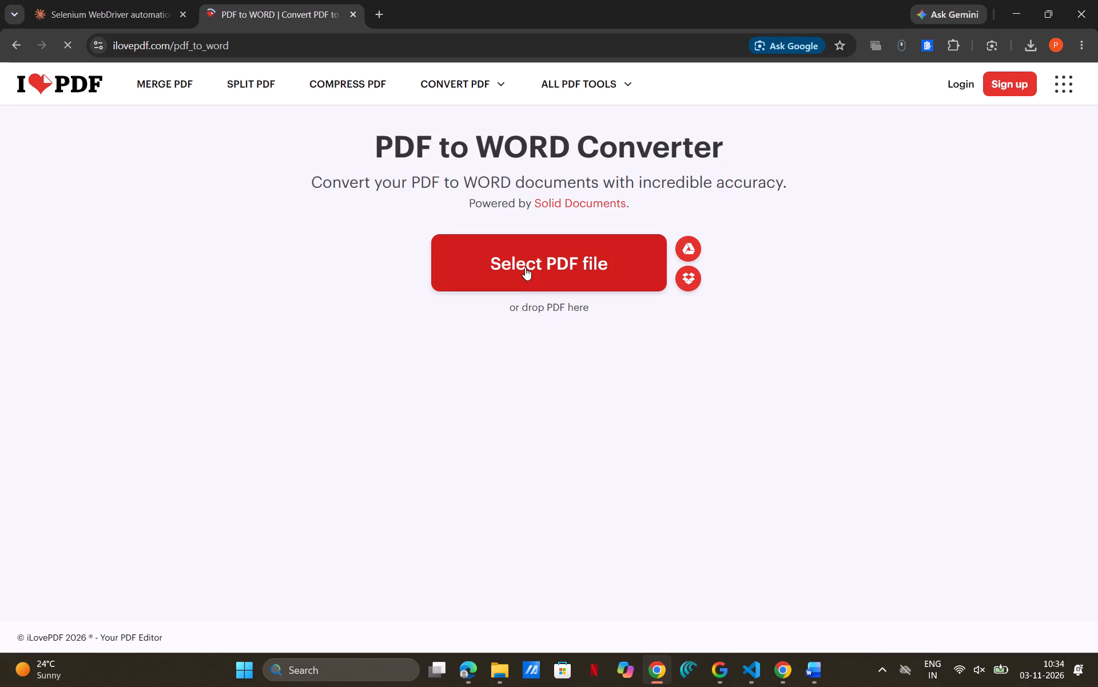
Load Project_Report_Employee_Management_API (1) from Downloads into the converter and convert it to Word.
{"action": "left_click", "coordinate": [528, 264]}
{"action": "left_click", "coordinate": [232, 133]}
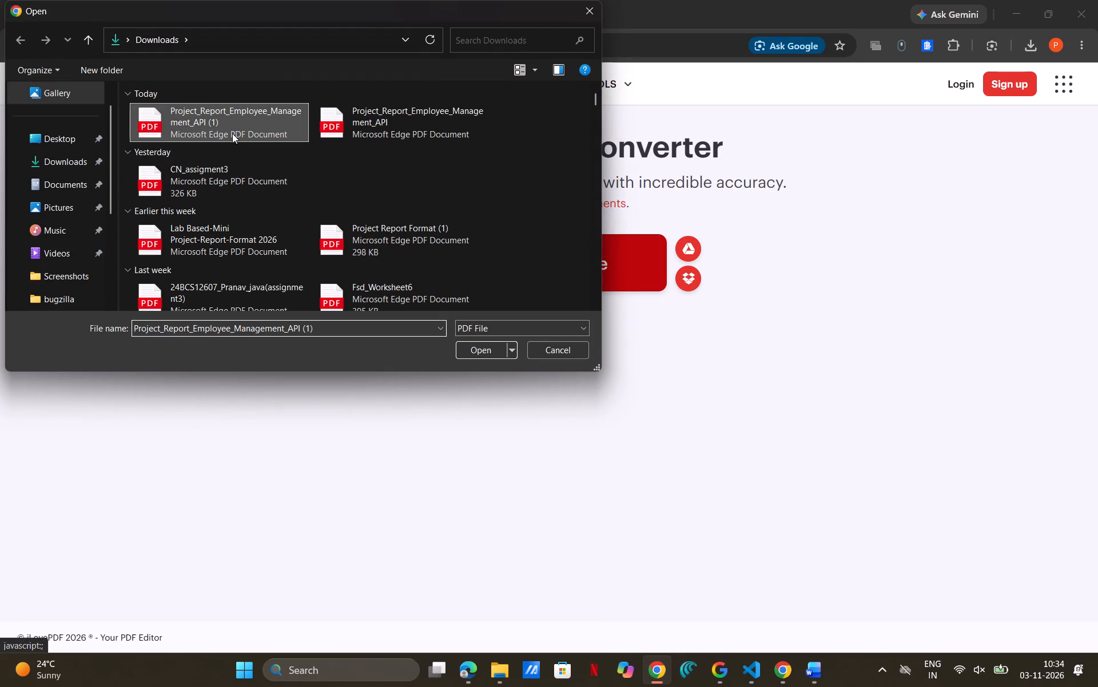
{"action": "left_click", "coordinate": [483, 357]}
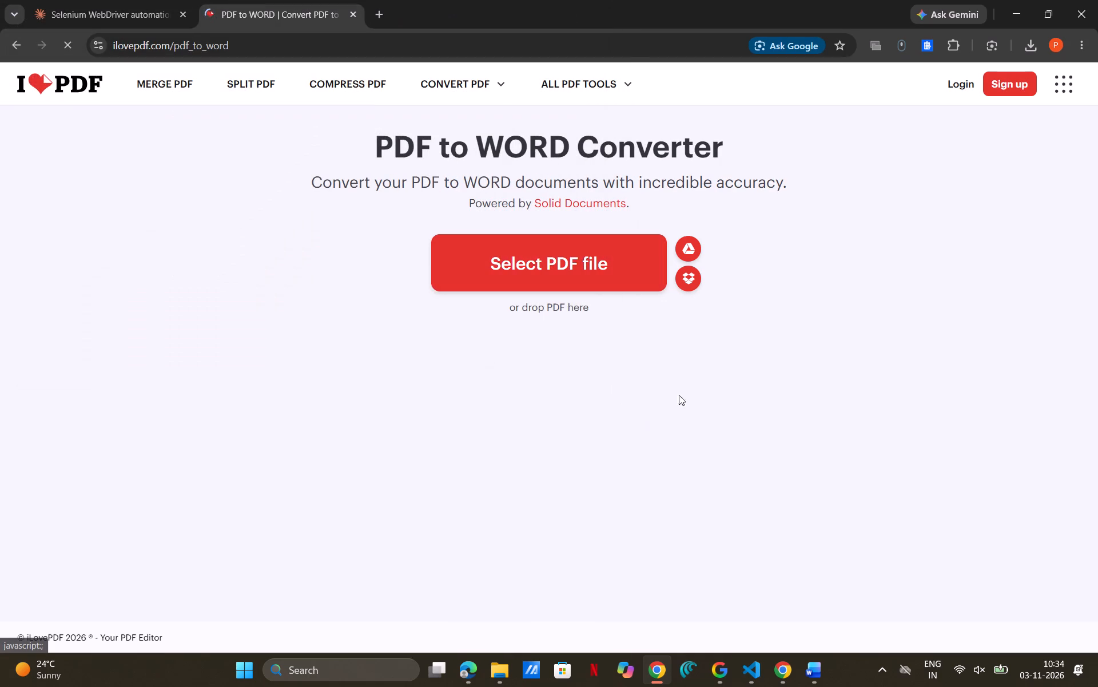
{"action": "left_click", "coordinate": [504, 673]}
{"action": "left_click", "coordinate": [667, 670]}
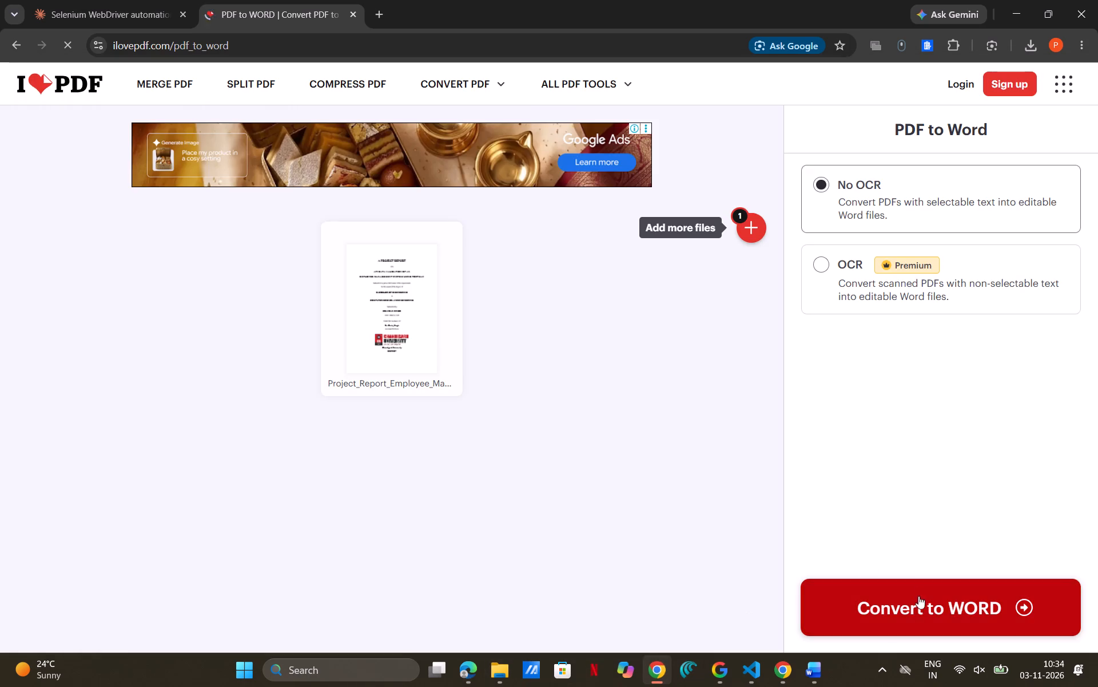
{"action": "left_click", "coordinate": [918, 606]}
Bring up the automated Chrome window showing the W3Schools Python Tutorial and close it.
{"action": "left_click", "coordinate": [783, 673]}
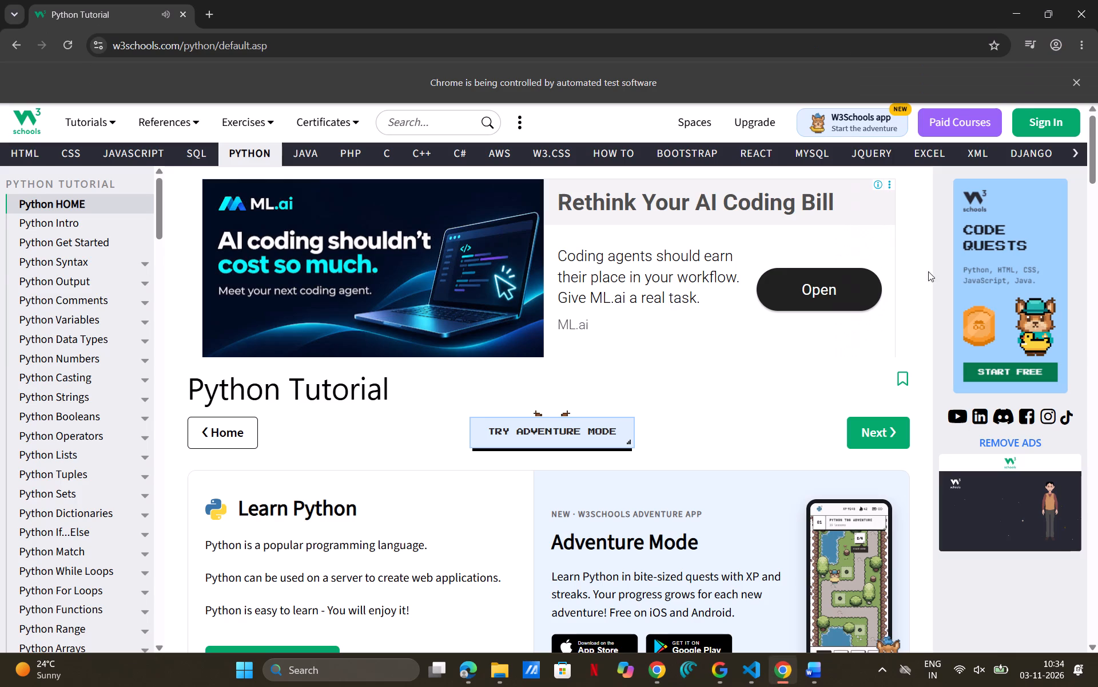
{"action": "left_click", "coordinate": [1097, 0]}
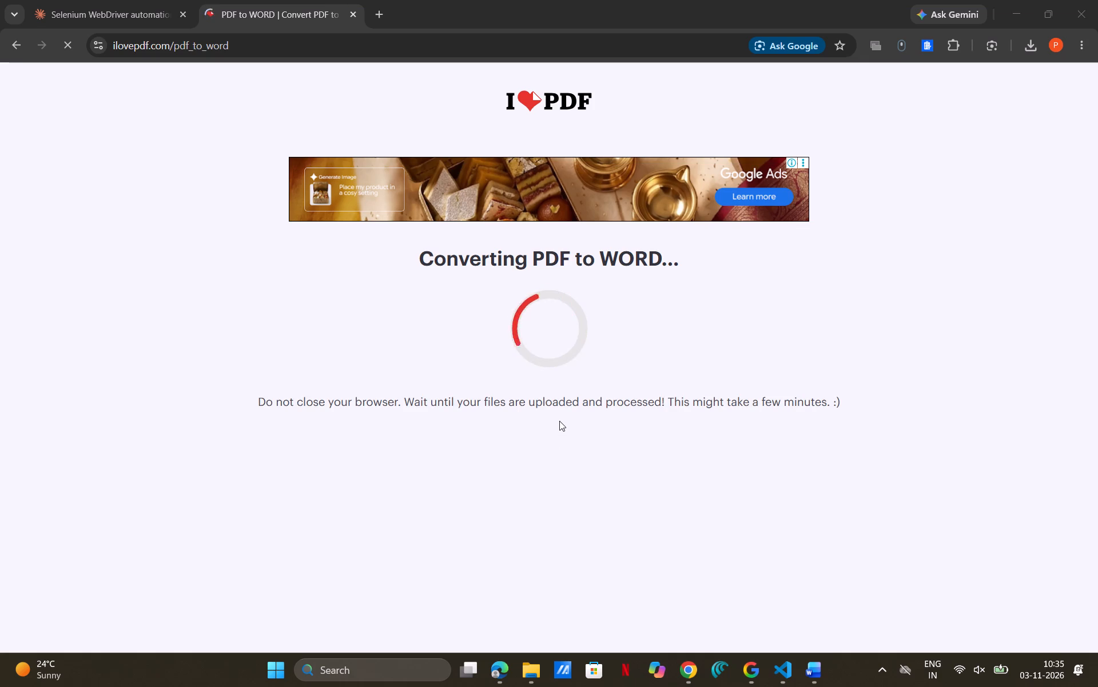
Download the converted Word document.
{"action": "left_click", "coordinate": [588, 192]}
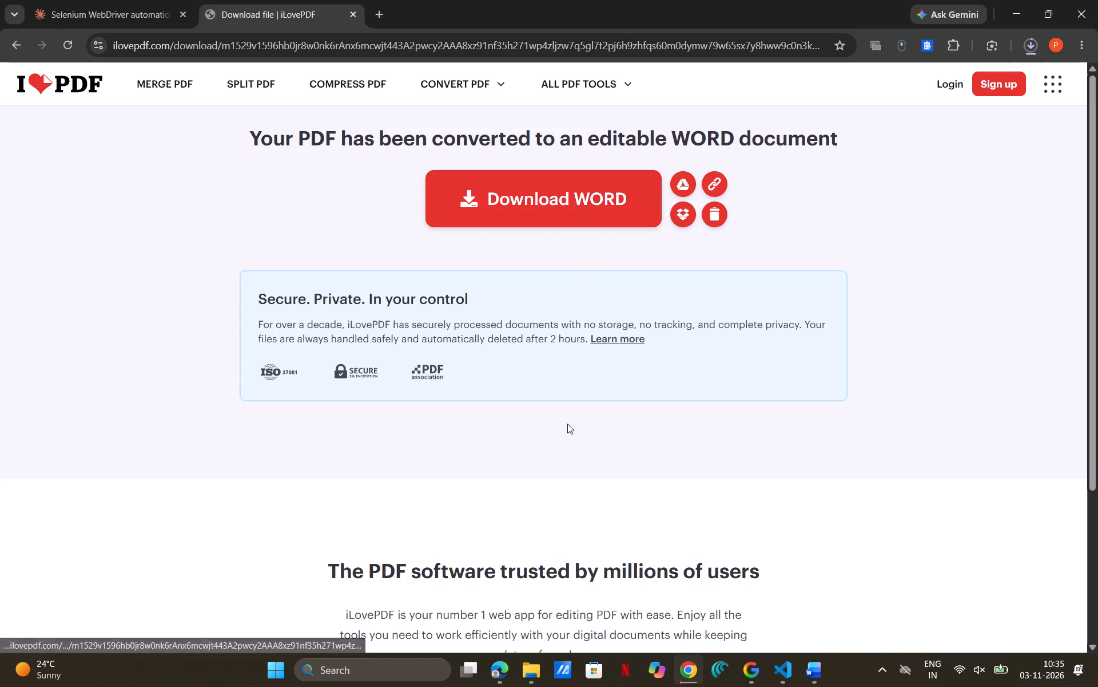
Delete the Project_Report_Employee_Management_API PDF from the Downloads folder.
{"action": "left_click", "coordinate": [530, 677]}
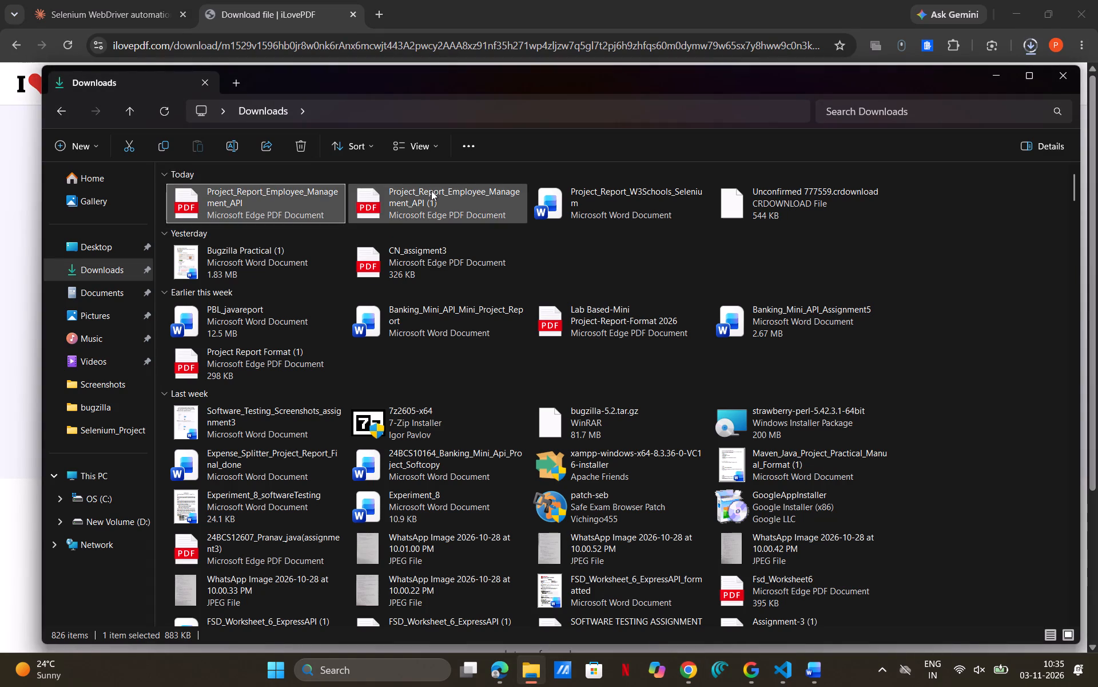
{"action": "left_click", "coordinate": [431, 191]}
{"action": "left_click", "coordinate": [300, 147]}
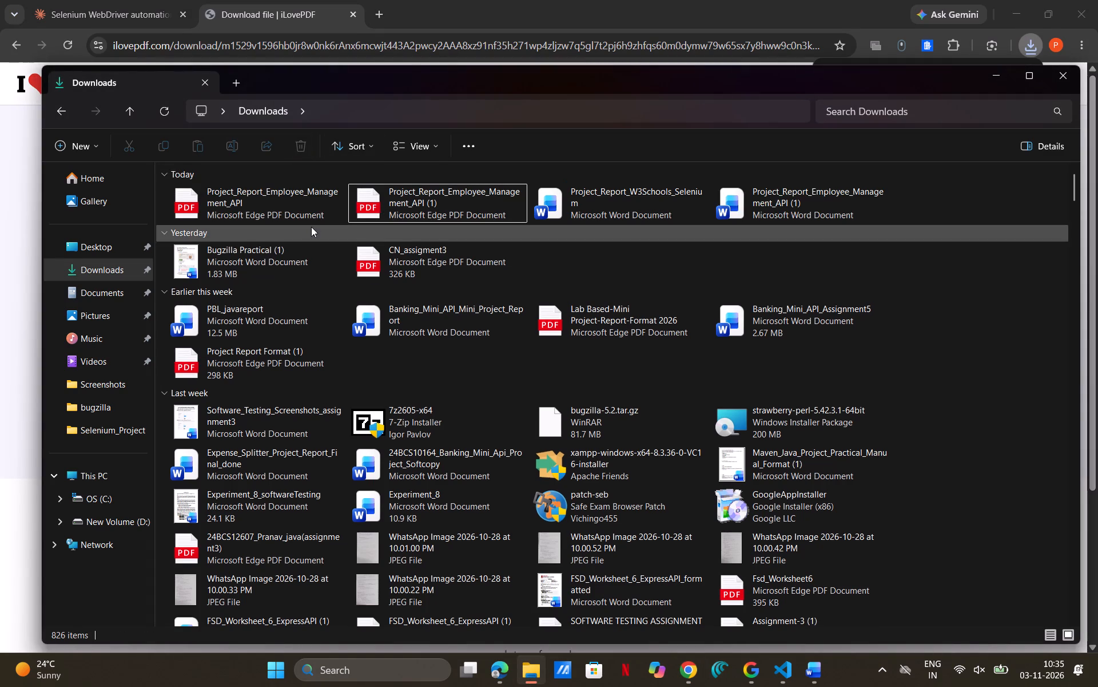
{"action": "left_click", "coordinate": [309, 220]}
{"action": "left_click", "coordinate": [298, 146]}
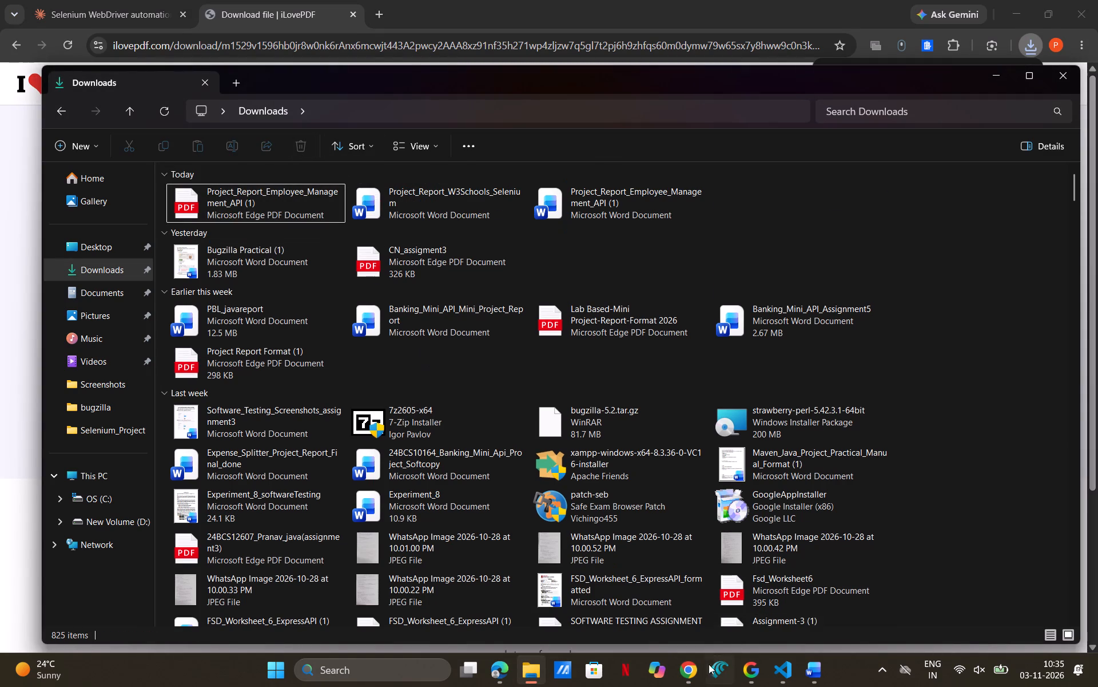
Refresh the Downloads folder, open the converted Word file Project_Report_Employee_Management_API (1) and enable editing.
{"action": "left_click", "coordinate": [693, 665]}
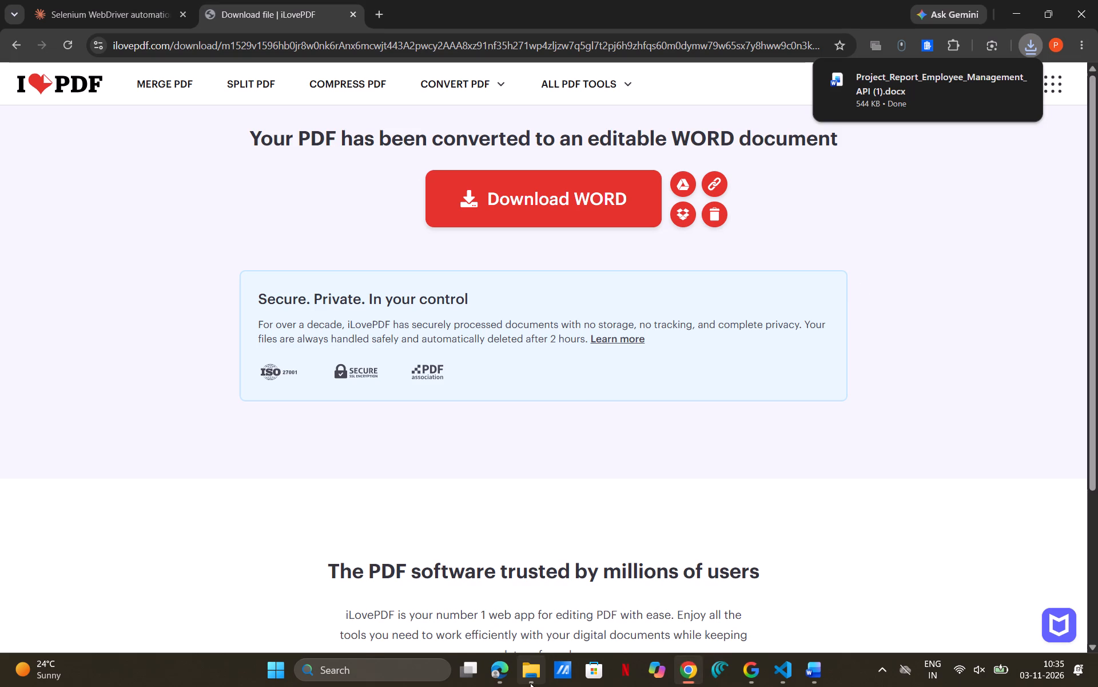
{"action": "left_click", "coordinate": [530, 683]}
{"action": "left_click", "coordinate": [162, 109]}
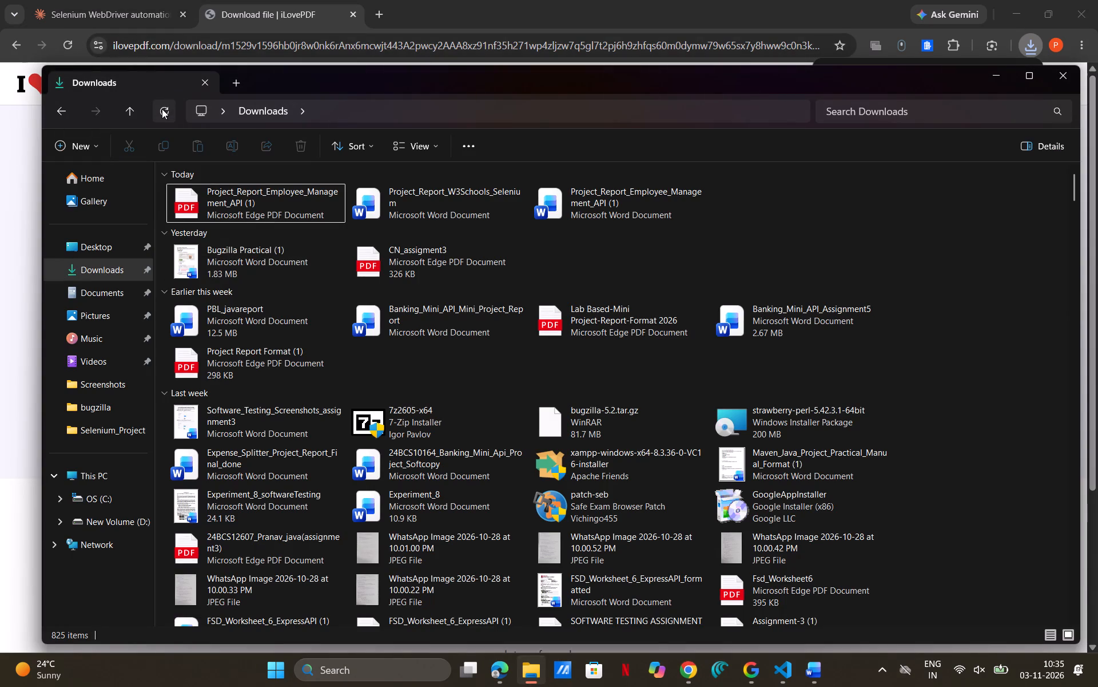
{"action": "double_click", "coordinate": [277, 191]}
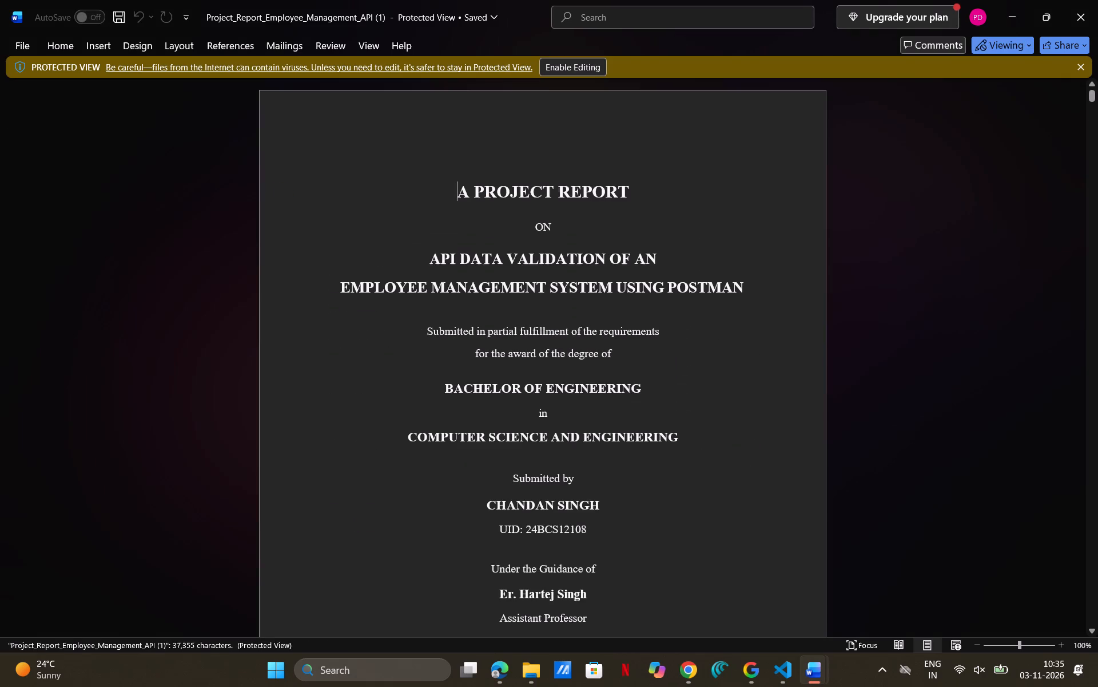
{"action": "left_click", "coordinate": [564, 63]}
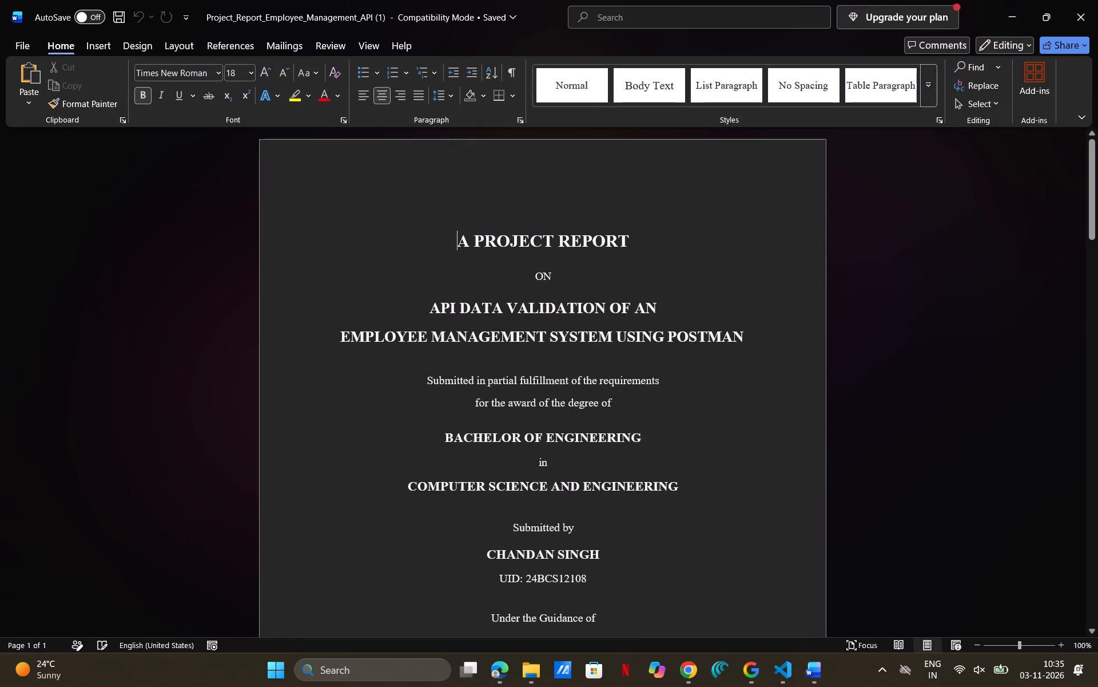
Copy the entire title page, including the university logo, from the converted document and switch to the start of the Project_Report_W3Schools_Selenium document.
{"action": "left_click_drag", "start_coordinate": [460, 235], "coordinate": [647, 649]}
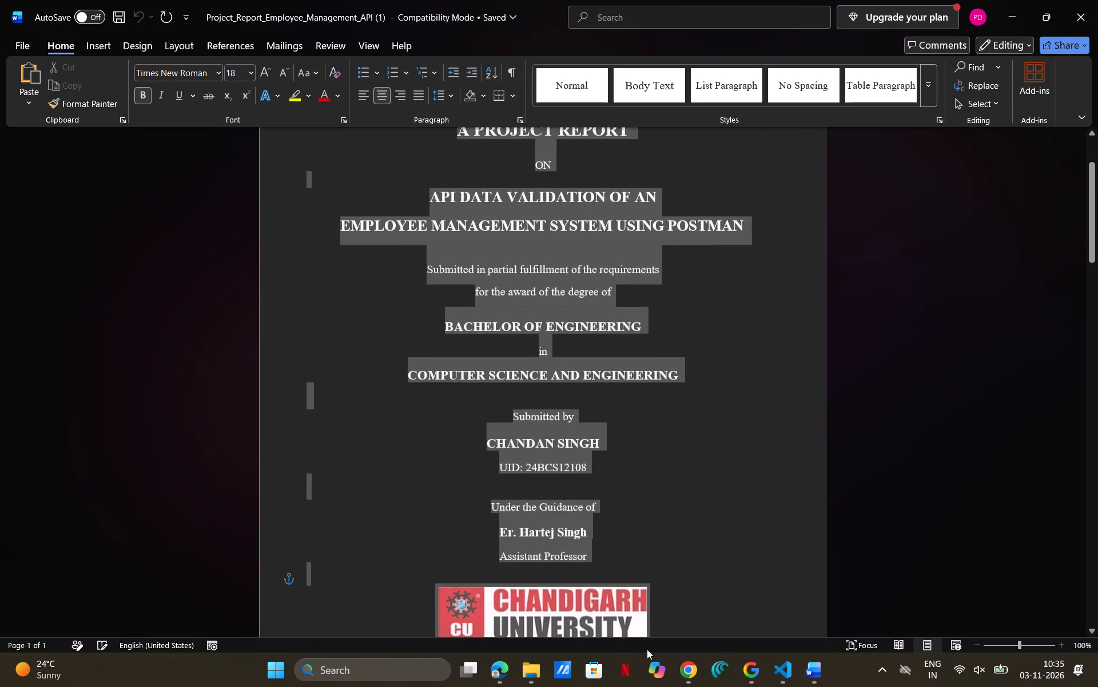
{"action": "left_click_drag", "start_coordinate": [647, 649], "coordinate": [624, 564]}
{"action": "key", "text": "ctrl+c"}
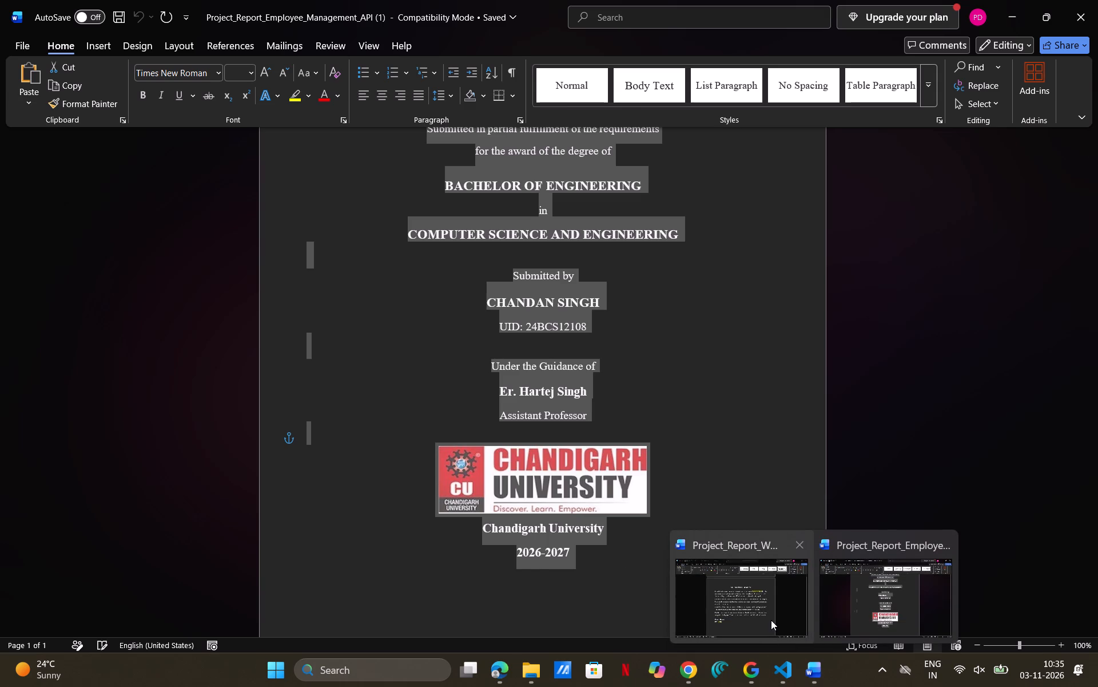
{"action": "left_click", "coordinate": [771, 620]}
{"action": "scroll", "coordinate": [646, 409], "scroll_direction": "up", "scroll_amount": 7}
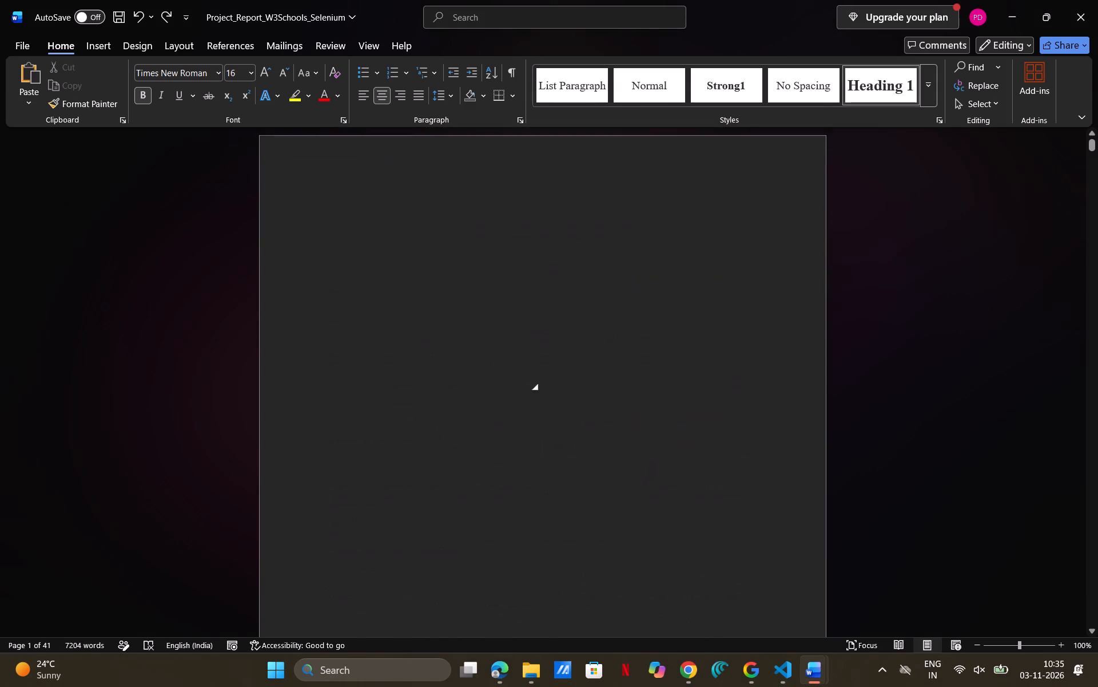
Paste the copied title page at the start of the Project_Report_W3Schools_Selenium document.
{"action": "scroll", "coordinate": [646, 409], "scroll_direction": "up", "scroll_amount": 1}
{"action": "key", "text": "ctrl+v"}
{"action": "scroll", "coordinate": [590, 289], "scroll_direction": "up", "scroll_amount": 1}
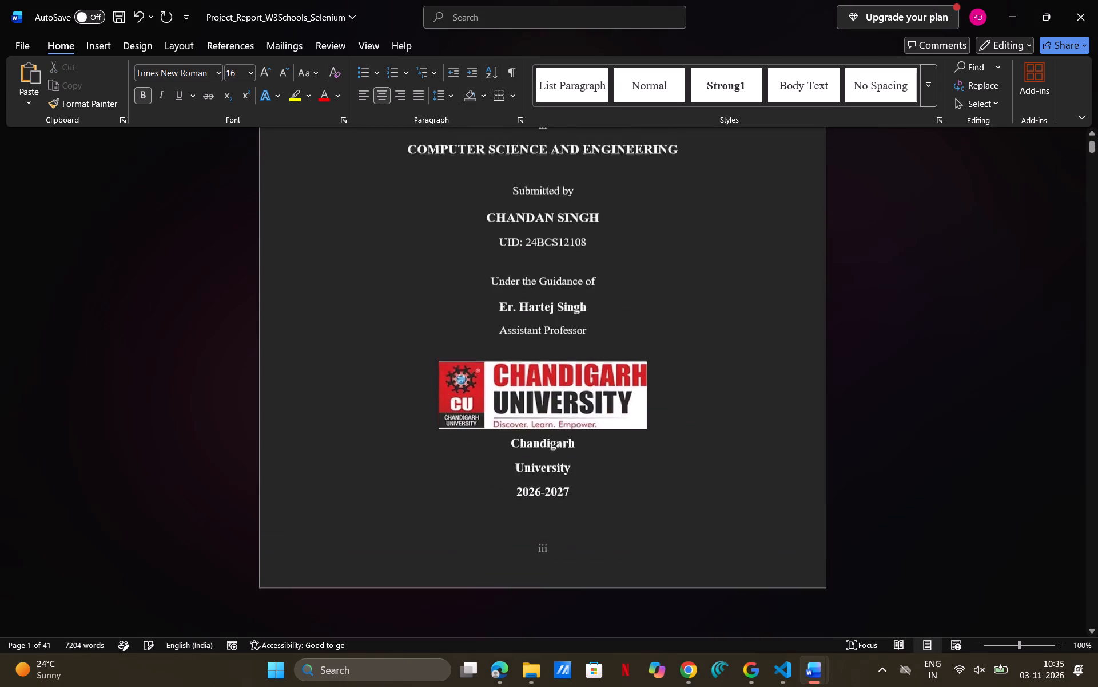
Shift the "A PROJECT REPORT" heading to roughly the middle of the line by inserting leading spaces.
{"action": "scroll", "coordinate": [590, 289], "scroll_direction": "up", "scroll_amount": 1}
{"action": "left_click", "coordinate": [328, 189]}
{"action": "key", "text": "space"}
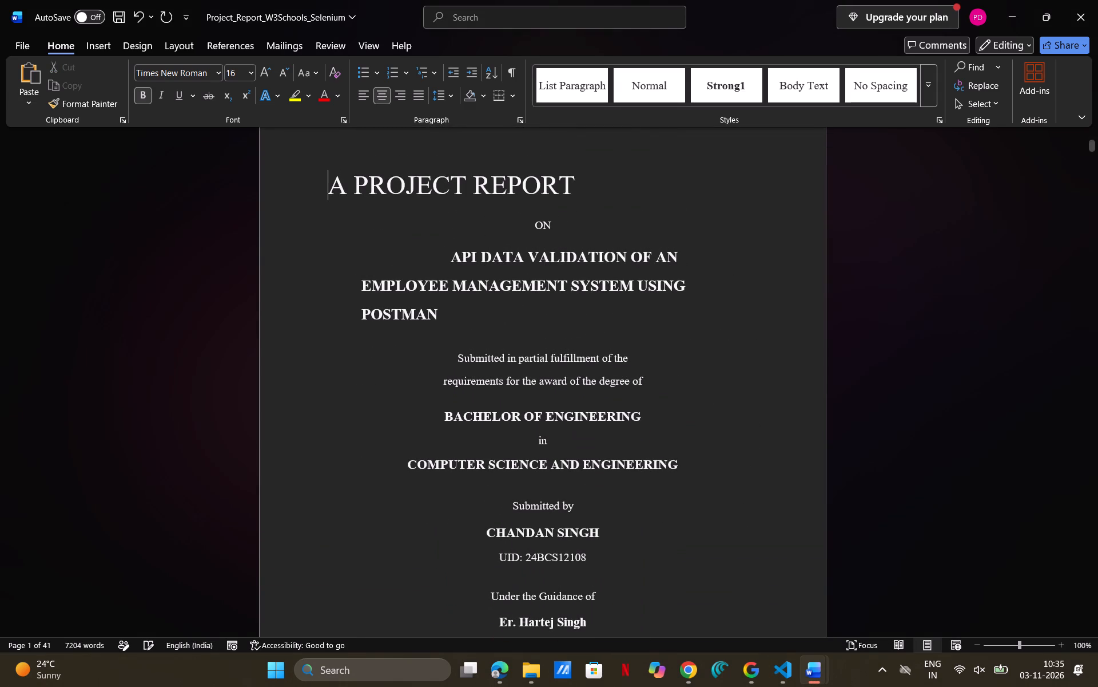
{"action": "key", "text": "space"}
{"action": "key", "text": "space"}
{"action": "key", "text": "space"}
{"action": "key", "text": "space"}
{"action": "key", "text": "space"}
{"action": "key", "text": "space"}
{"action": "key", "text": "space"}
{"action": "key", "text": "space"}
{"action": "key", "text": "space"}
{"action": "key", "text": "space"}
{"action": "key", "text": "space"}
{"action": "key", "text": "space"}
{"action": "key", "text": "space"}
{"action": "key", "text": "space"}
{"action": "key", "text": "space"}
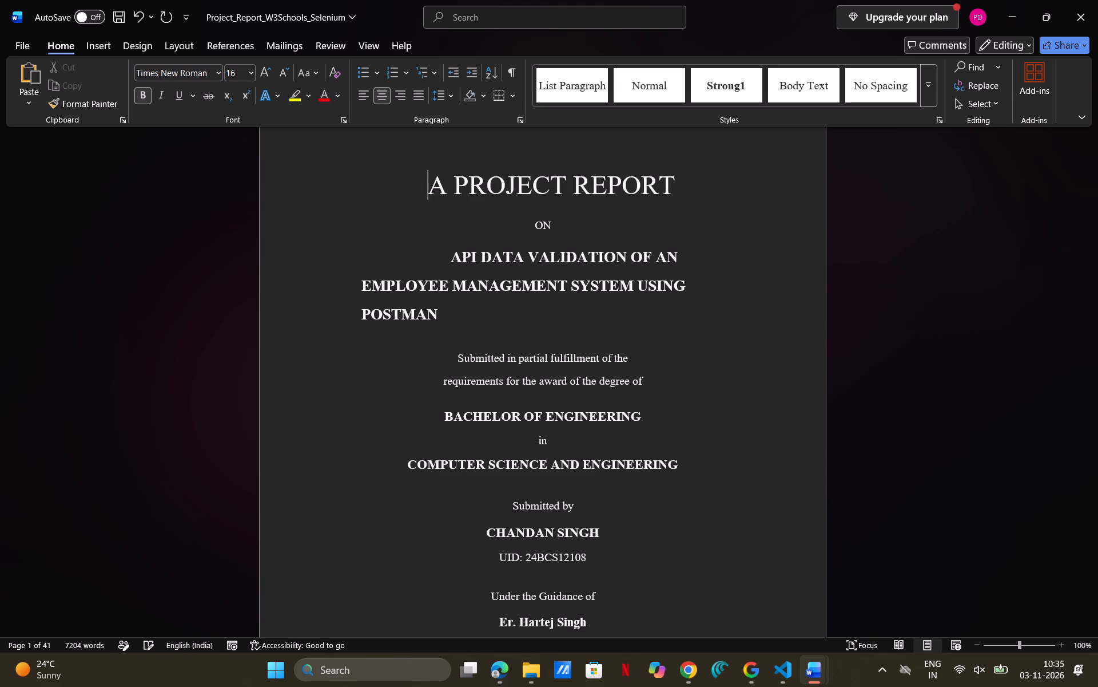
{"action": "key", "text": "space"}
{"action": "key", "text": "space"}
{"action": "key", "text": "BackSpace"}
{"action": "key", "text": "BackSpace"}
Replace the student name under "Submitted by" on the title page with the new submitter's name.
{"action": "scroll", "coordinate": [527, 303], "scroll_direction": "down", "scroll_amount": 1}
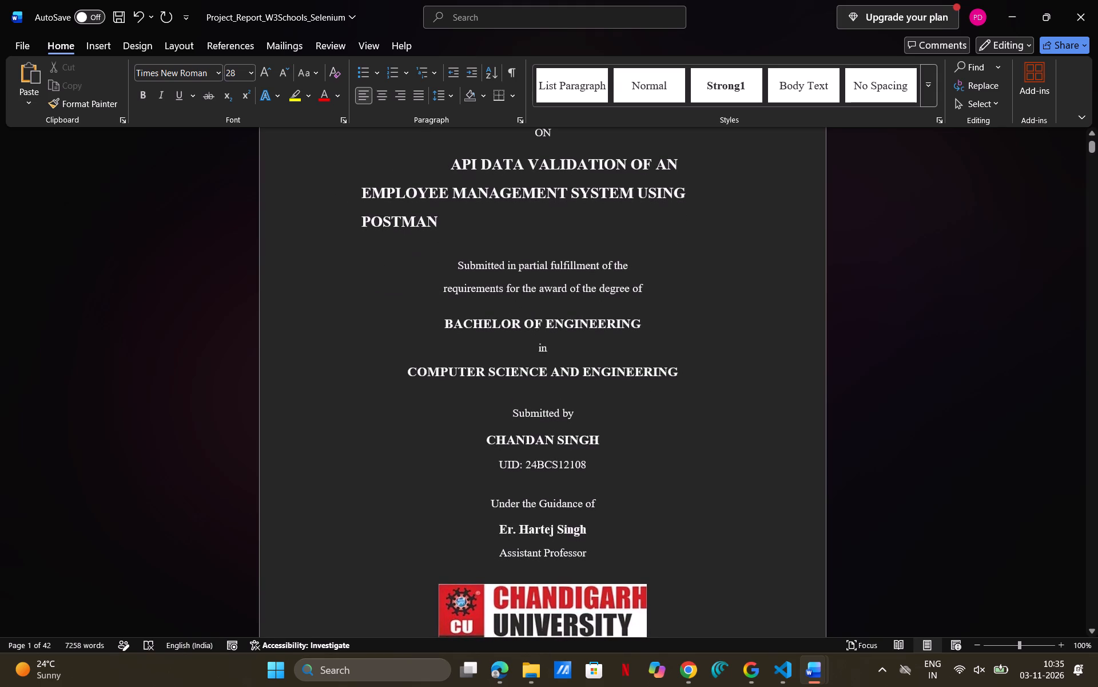
{"action": "scroll", "coordinate": [595, 337], "scroll_direction": "down", "scroll_amount": 1}
{"action": "left_click", "coordinate": [599, 358]}
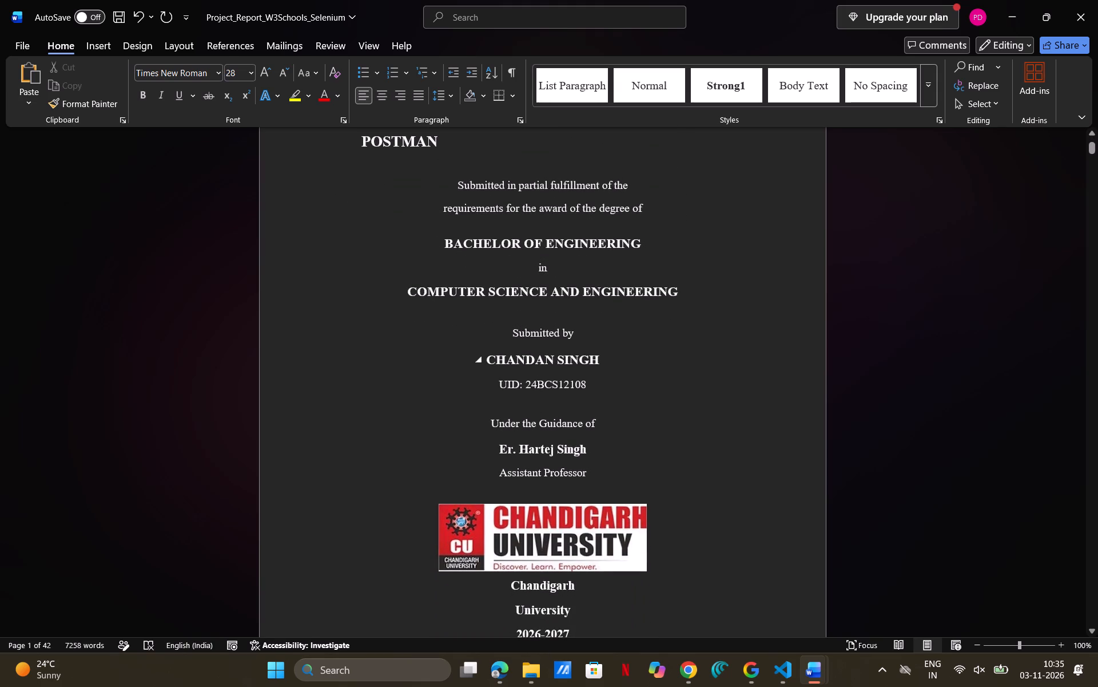
{"action": "key", "text": "BackSpace"}
{"action": "key", "text": "BackSpace"}
{"action": "key", "text": "BackSpace"}
{"action": "key", "text": "BackSpace"}
{"action": "key", "text": "BackSpace"}
{"action": "key", "text": "BackSpace"}
{"action": "key", "text": "BackSpace"}
{"action": "key", "text": "BackSpace"}
{"action": "key", "text": "BackSpace"}
{"action": "key", "text": "BackSpace"}
{"action": "key", "text": "BackSpace"}
{"action": "key", "text": "BackSpace"}
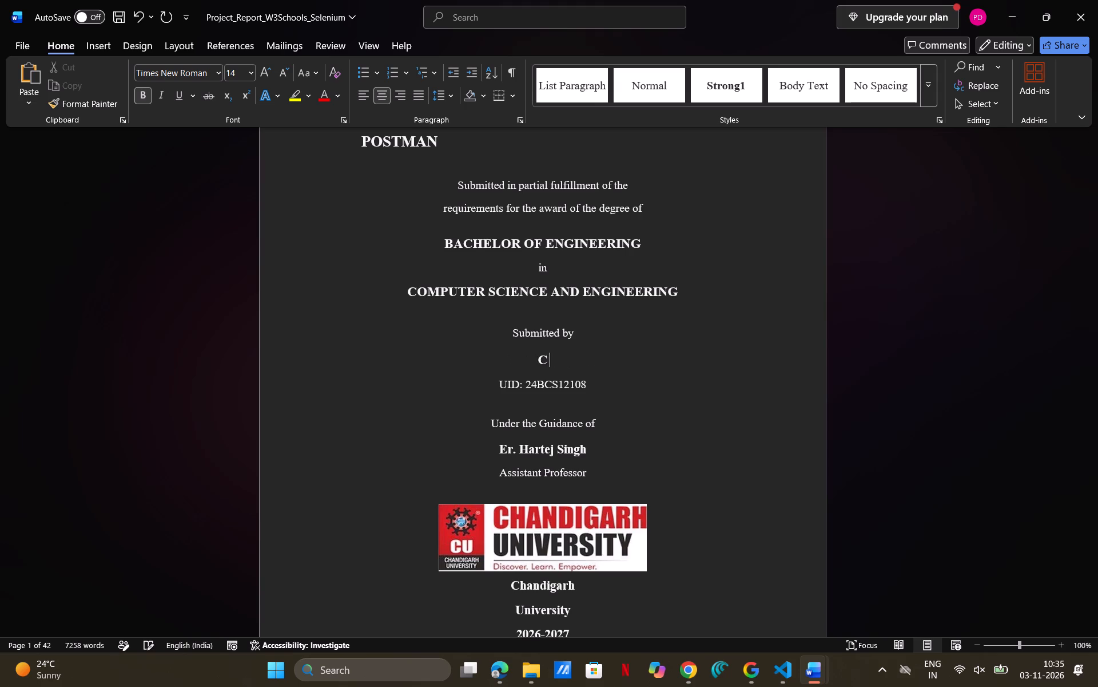
{"action": "key", "text": "BackSpace"}
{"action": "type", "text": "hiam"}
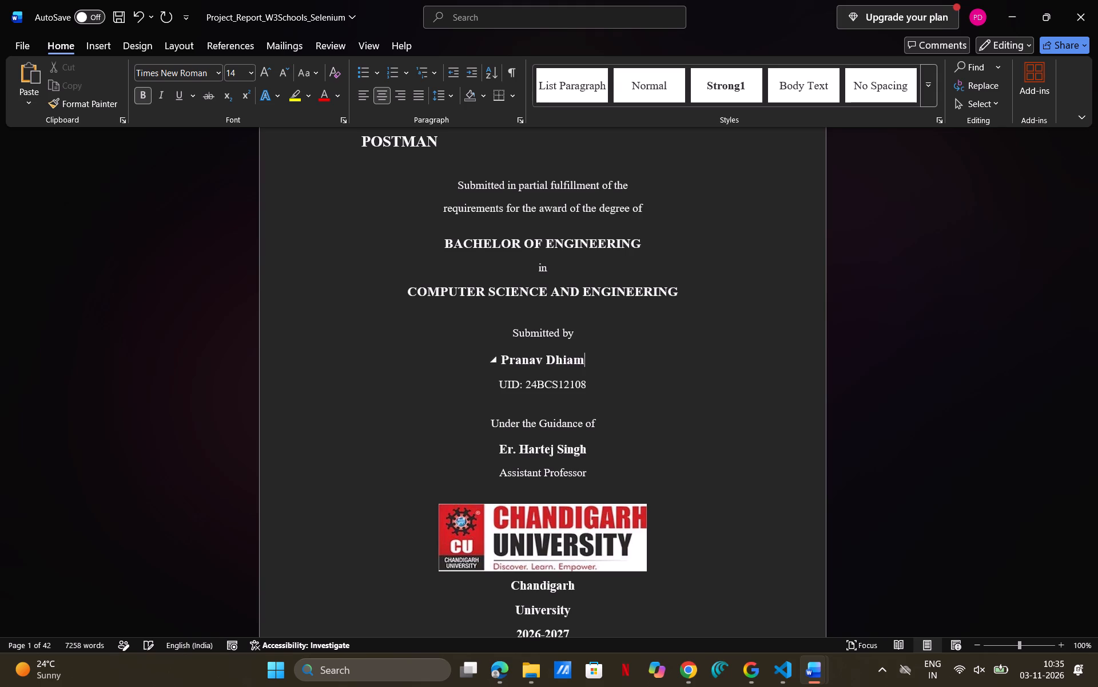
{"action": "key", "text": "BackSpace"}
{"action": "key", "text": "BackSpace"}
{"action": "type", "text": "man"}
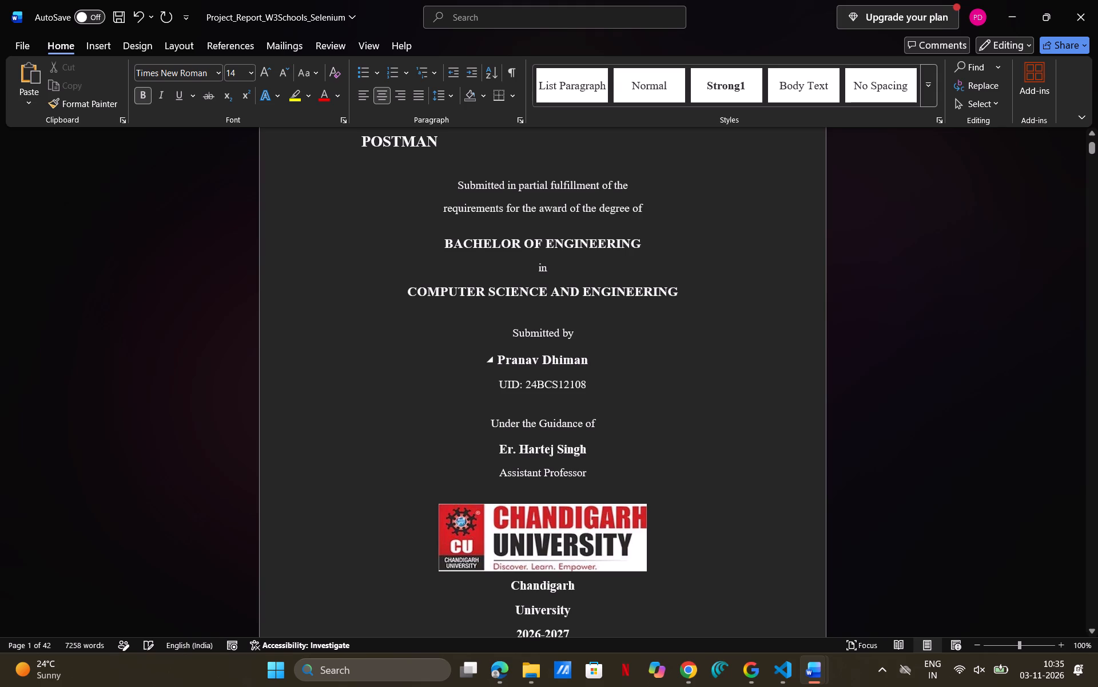
Replace the last three digits of the UID under the submitter's name to match the new student's UID.
{"action": "left_click", "coordinate": [587, 384]}
{"action": "key", "text": "BackSpace"}
{"action": "key", "text": "BackSpace"}
{"action": "key", "text": "BackSpace"}
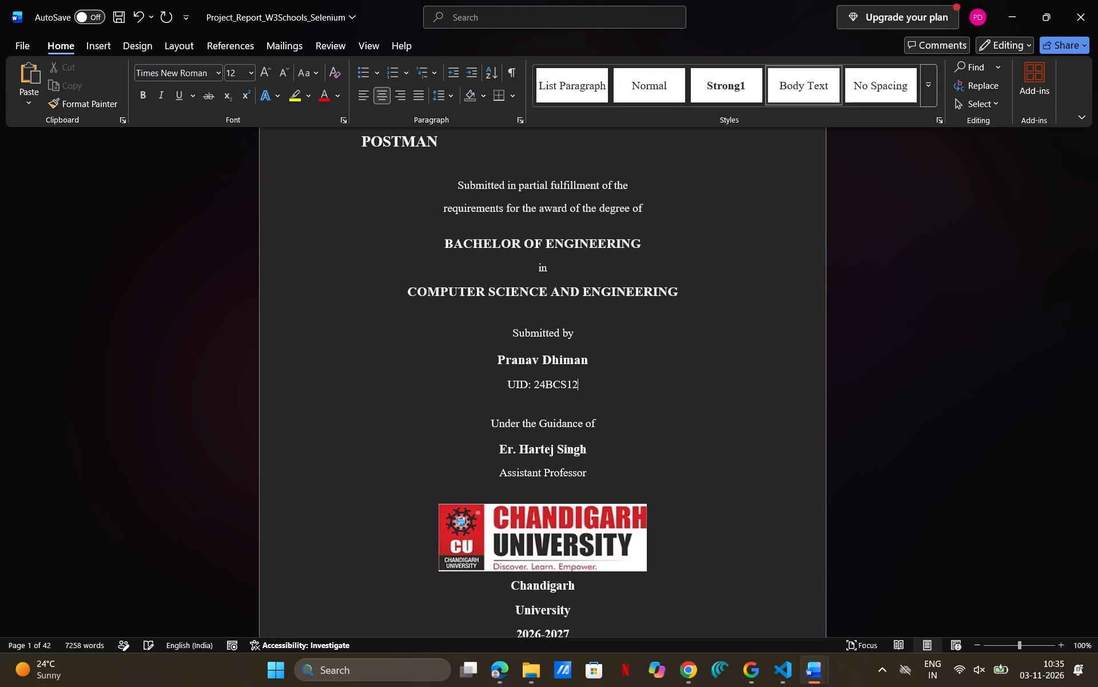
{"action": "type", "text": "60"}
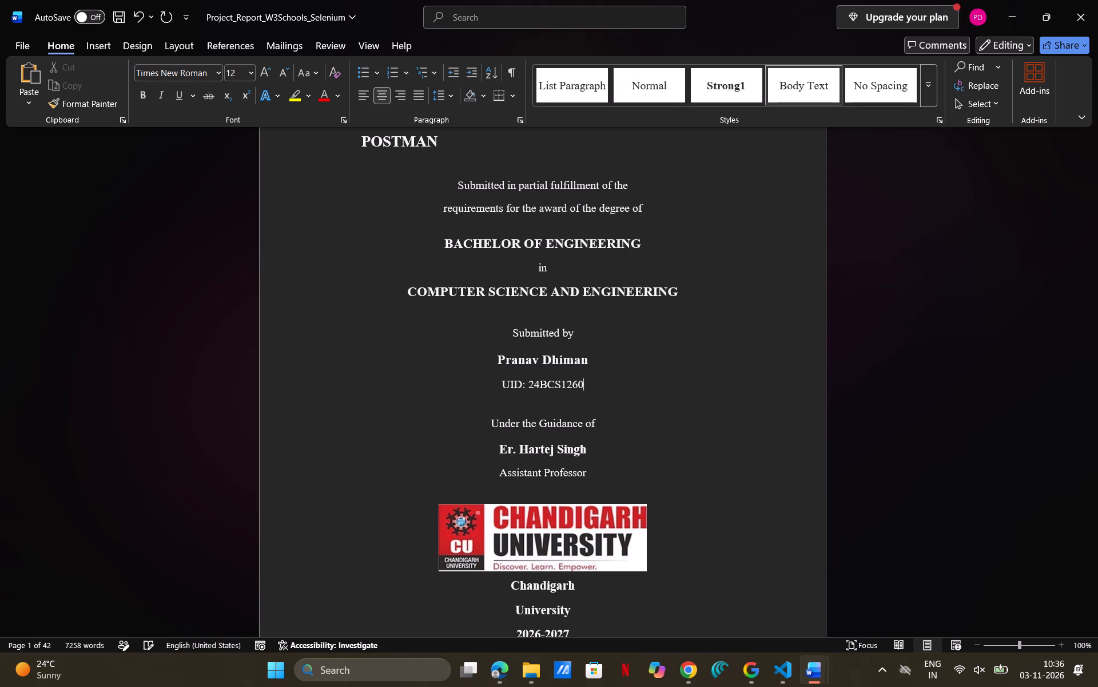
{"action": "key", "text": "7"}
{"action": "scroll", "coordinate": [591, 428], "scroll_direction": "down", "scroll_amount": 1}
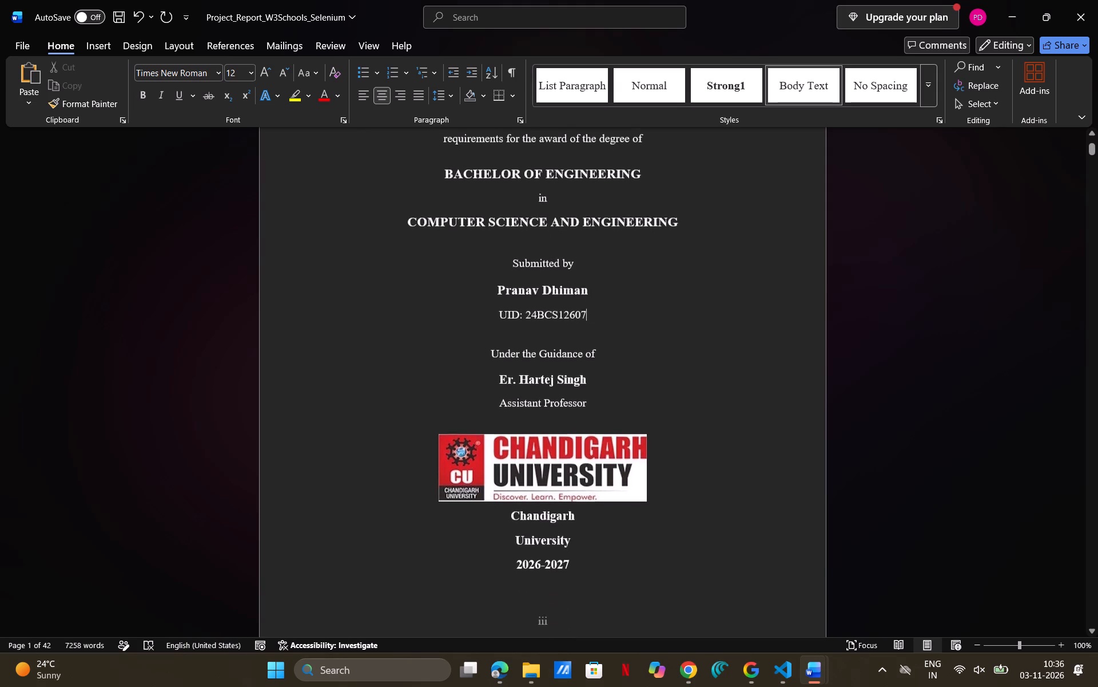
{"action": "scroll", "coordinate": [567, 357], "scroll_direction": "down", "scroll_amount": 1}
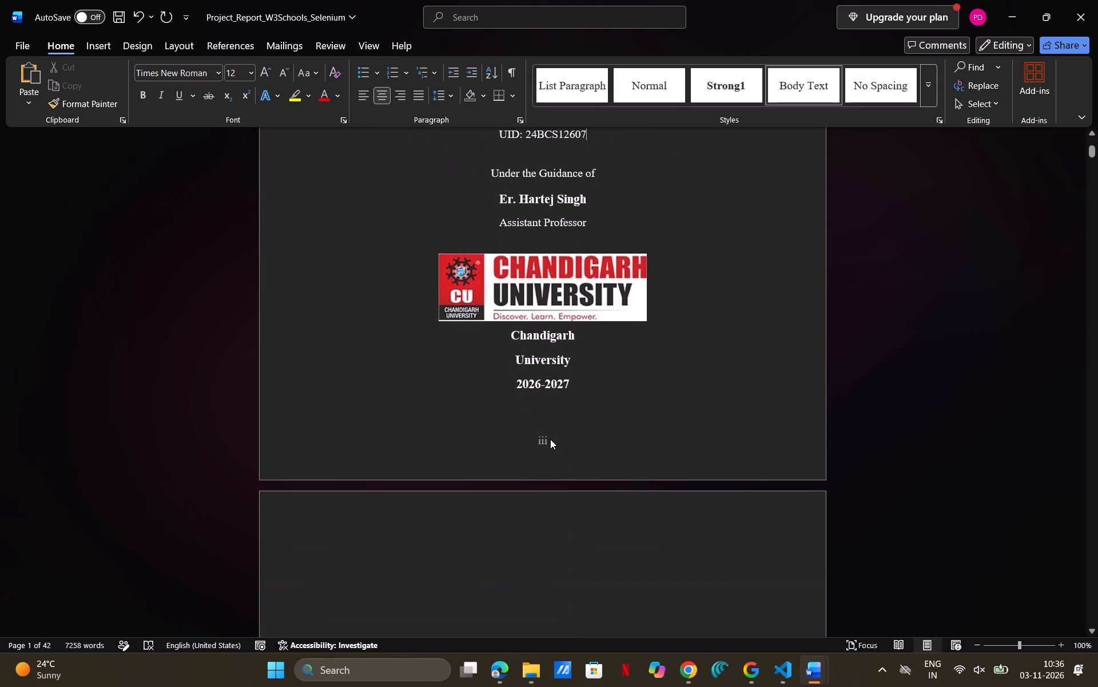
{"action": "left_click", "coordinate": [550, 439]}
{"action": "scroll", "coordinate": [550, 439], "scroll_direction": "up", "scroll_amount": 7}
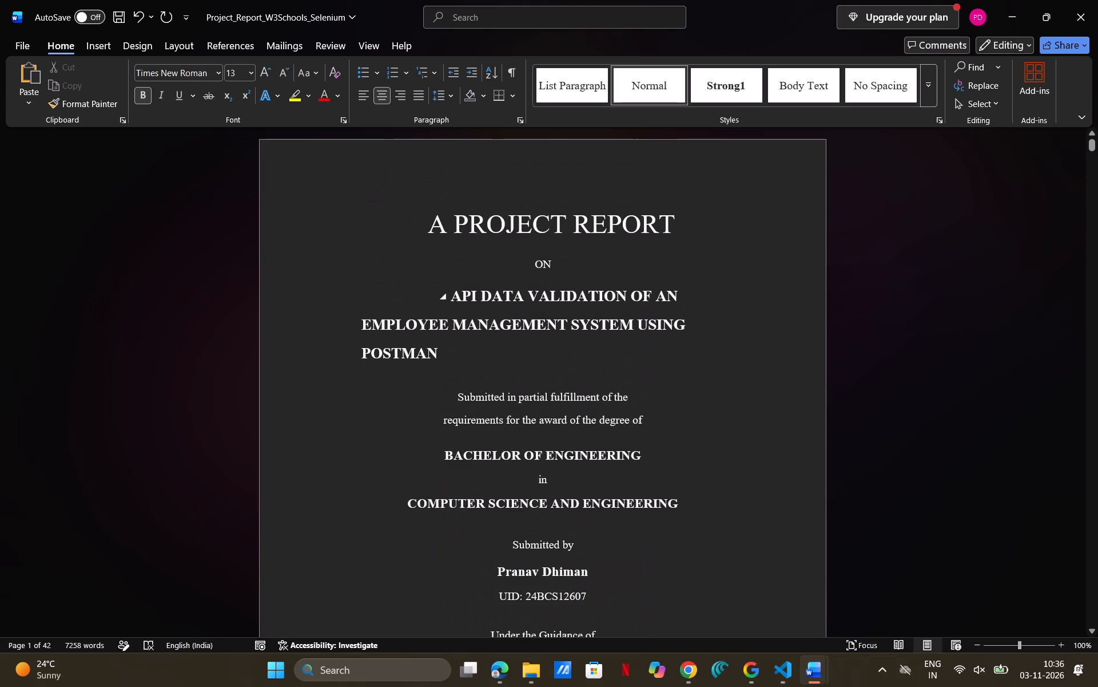
Delete the blank lines above the ACKNOWLEDGEMENT heading so that it moves up to the top of its page.
{"action": "scroll", "coordinate": [525, 372], "scroll_direction": "down", "scroll_amount": 6}
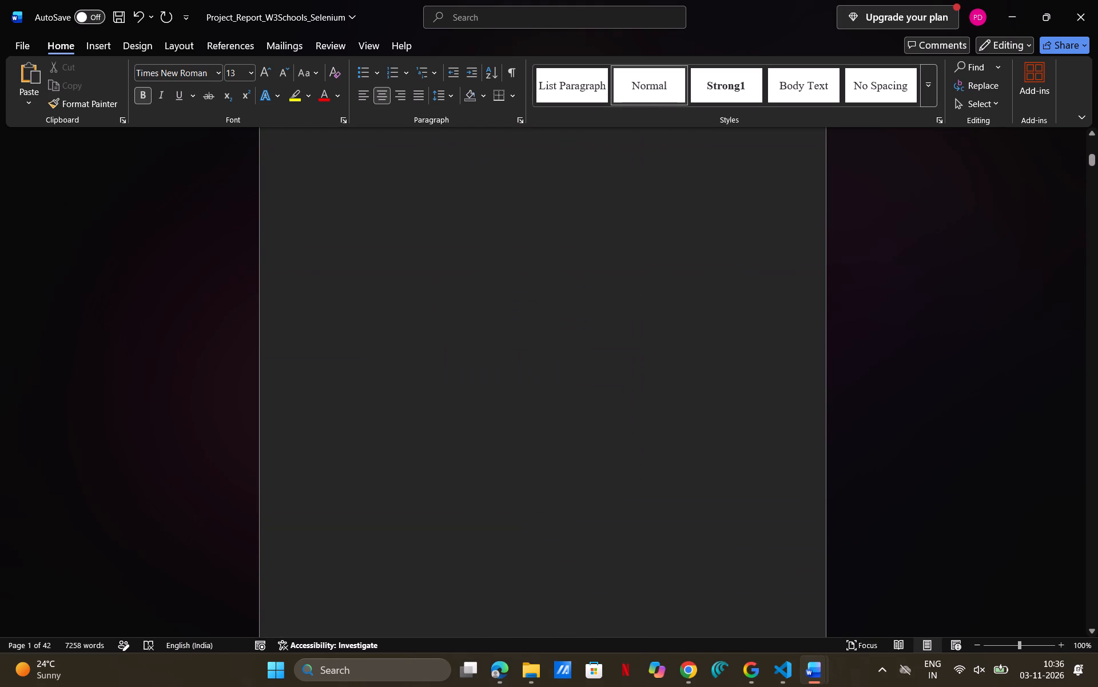
{"action": "scroll", "coordinate": [525, 372], "scroll_direction": "down", "scroll_amount": 2}
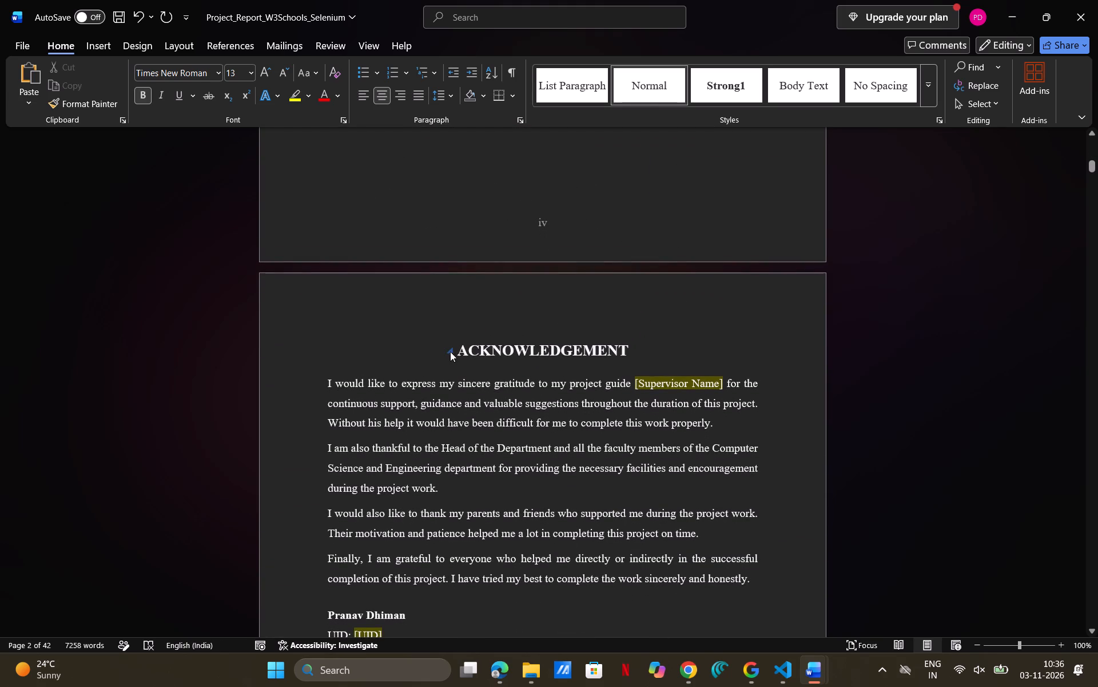
{"action": "left_click", "coordinate": [443, 348]}
{"action": "key", "text": "BackSpace"}
{"action": "key", "text": "BackSpace"}
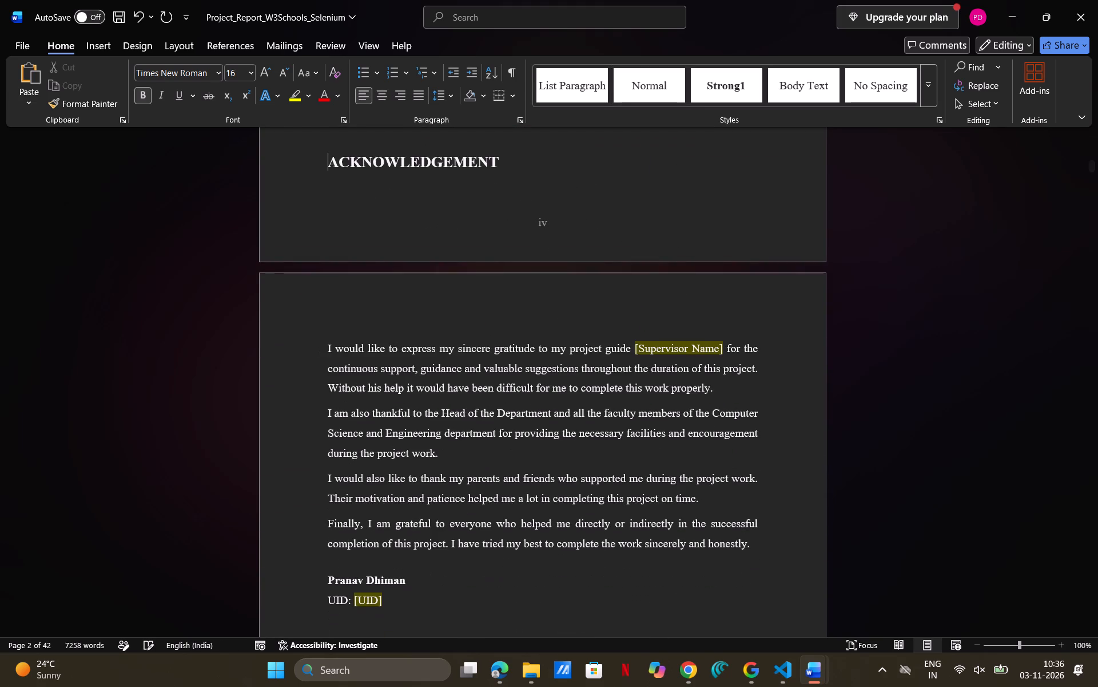
{"action": "key", "text": "BackSpace"}
{"action": "key", "text": "BackSpace"}
{"action": "key", "text": "BackSpace"}
{"action": "key", "text": "BackSpace"}
{"action": "key", "text": "BackSpace"}
{"action": "key", "text": "BackSpace"}
{"action": "key", "text": "BackSpace"}
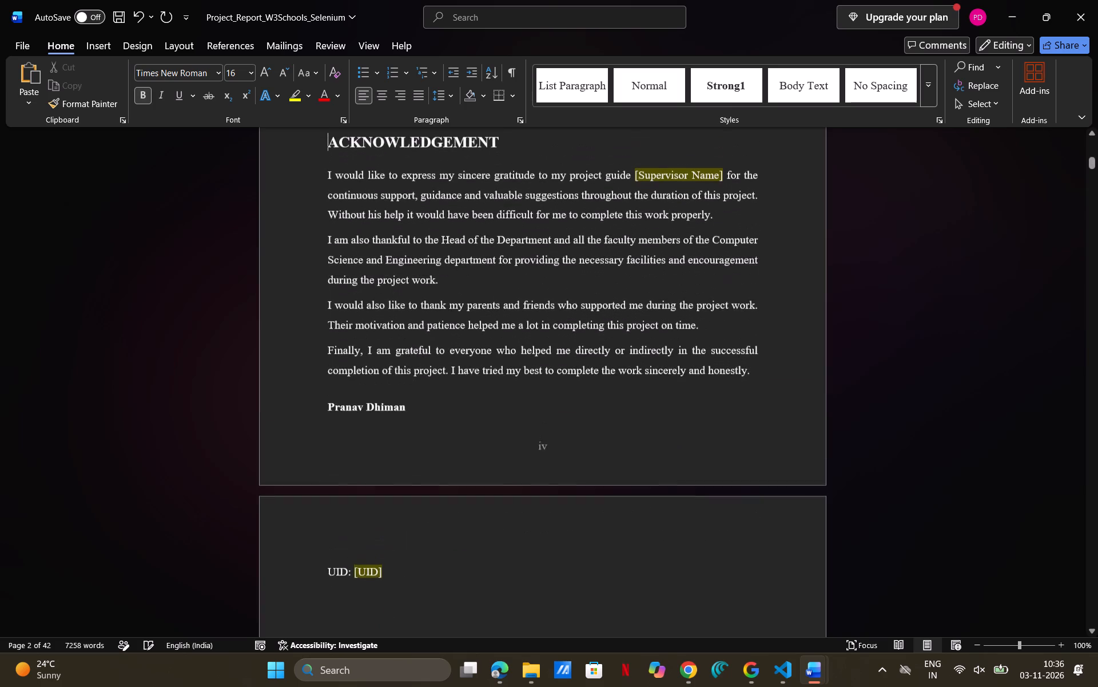
{"action": "key", "text": "BackSpace"}
{"action": "scroll", "coordinate": [591, 402], "scroll_direction": "up", "scroll_amount": 1}
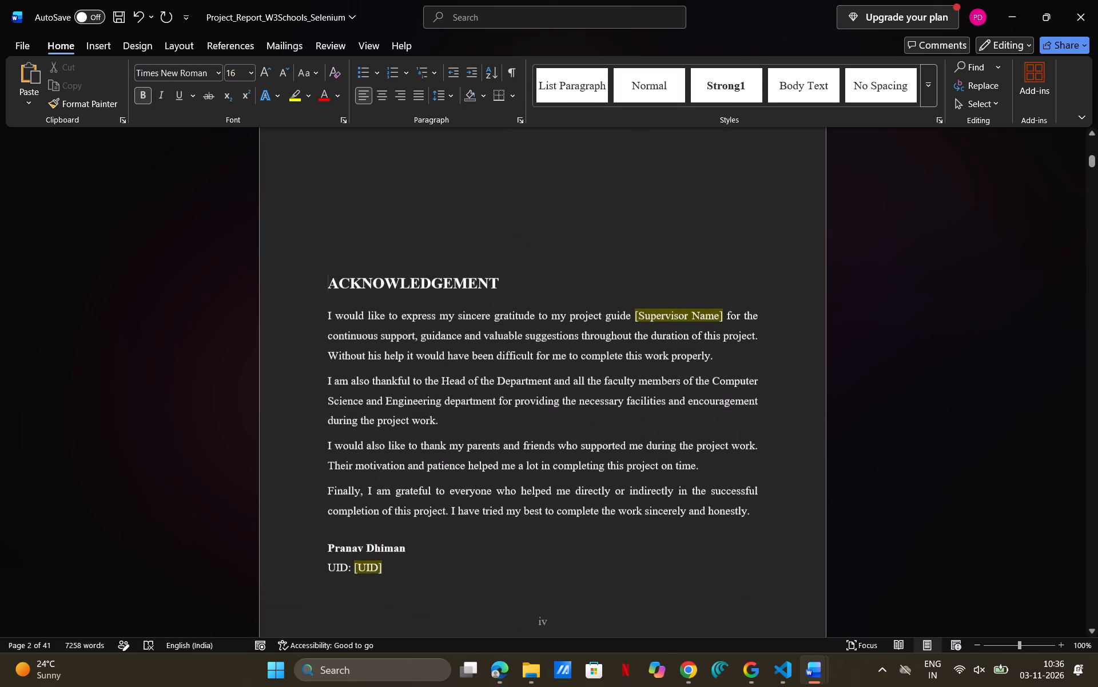
{"action": "key", "text": "BackSpace"}
{"action": "key", "text": "BackSpace"}
{"action": "key", "text": "BackSpace"}
{"action": "key", "text": "BackSpace"}
{"action": "key", "text": "BackSpace"}
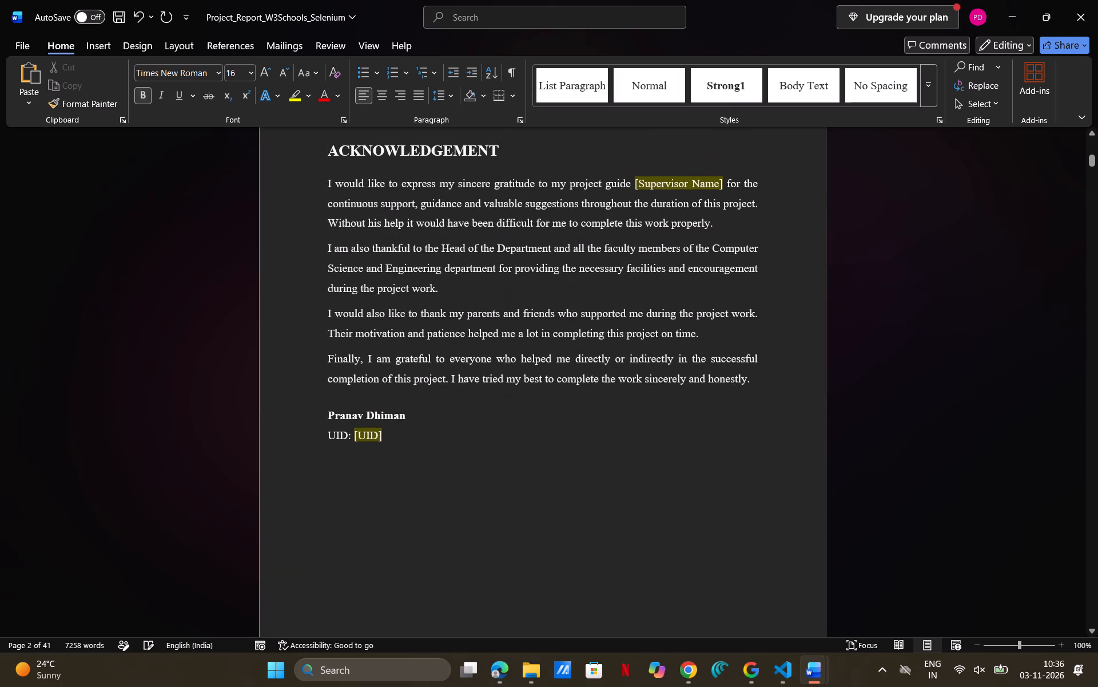
{"action": "scroll", "coordinate": [552, 312], "scroll_direction": "up", "scroll_amount": 1}
{"action": "key", "text": "BackSpace"}
{"action": "key", "text": "BackSpace"}
{"action": "key", "text": "BackSpace"}
{"action": "key", "text": "BackSpace"}
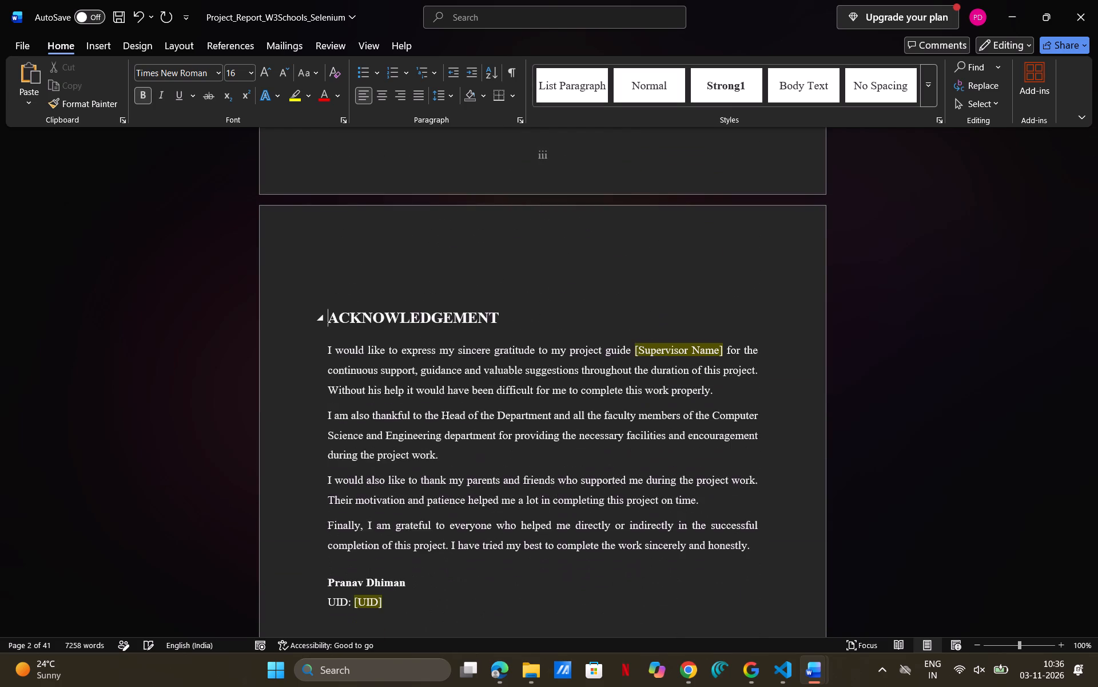
{"action": "key", "text": "BackSpace"}
Check the layout of the table of contents, list of figures, title page and acknowledgement page.
{"action": "scroll", "coordinate": [689, 314], "scroll_direction": "down", "scroll_amount": 6}
{"action": "scroll", "coordinate": [689, 314], "scroll_direction": "up", "scroll_amount": 1}
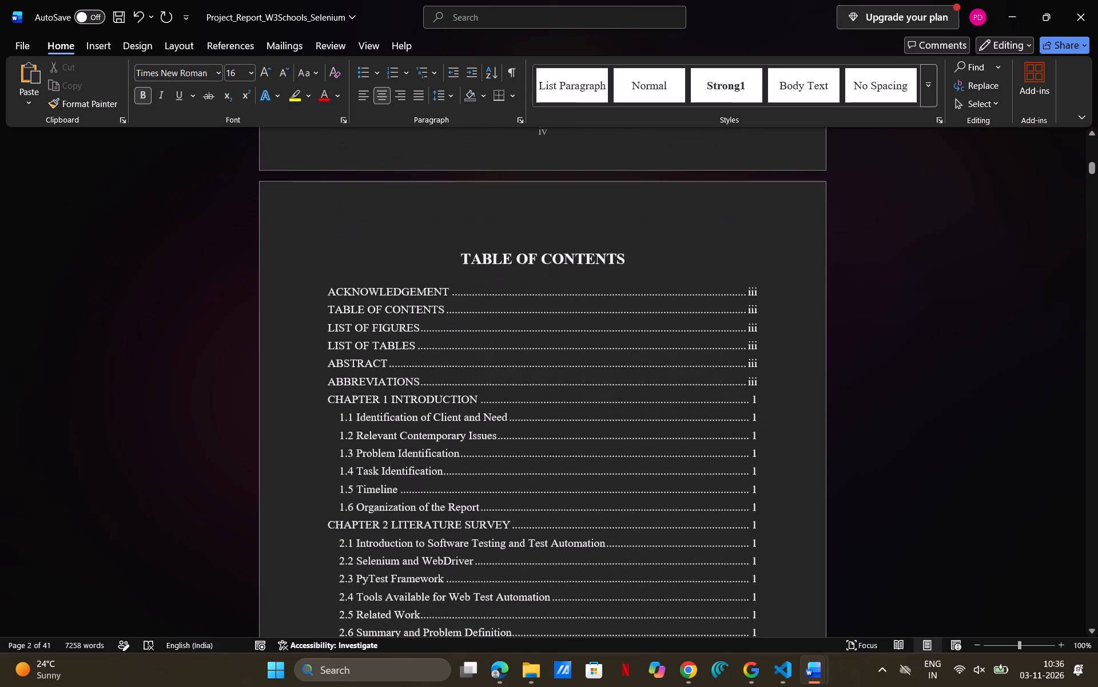
{"action": "scroll", "coordinate": [689, 314], "scroll_direction": "up", "scroll_amount": 1}
{"action": "scroll", "coordinate": [689, 314], "scroll_direction": "down", "scroll_amount": 1}
{"action": "scroll", "coordinate": [564, 356], "scroll_direction": "down", "scroll_amount": 1}
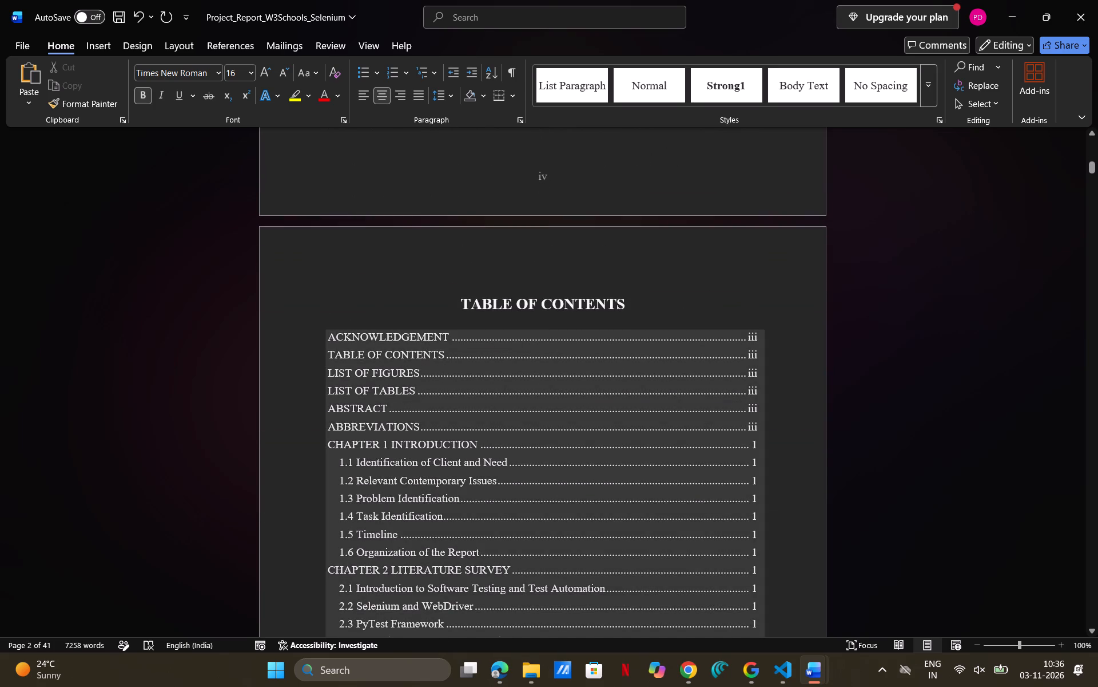
{"action": "scroll", "coordinate": [564, 356], "scroll_direction": "down", "scroll_amount": 1}
{"action": "left_click", "coordinate": [812, 439]}
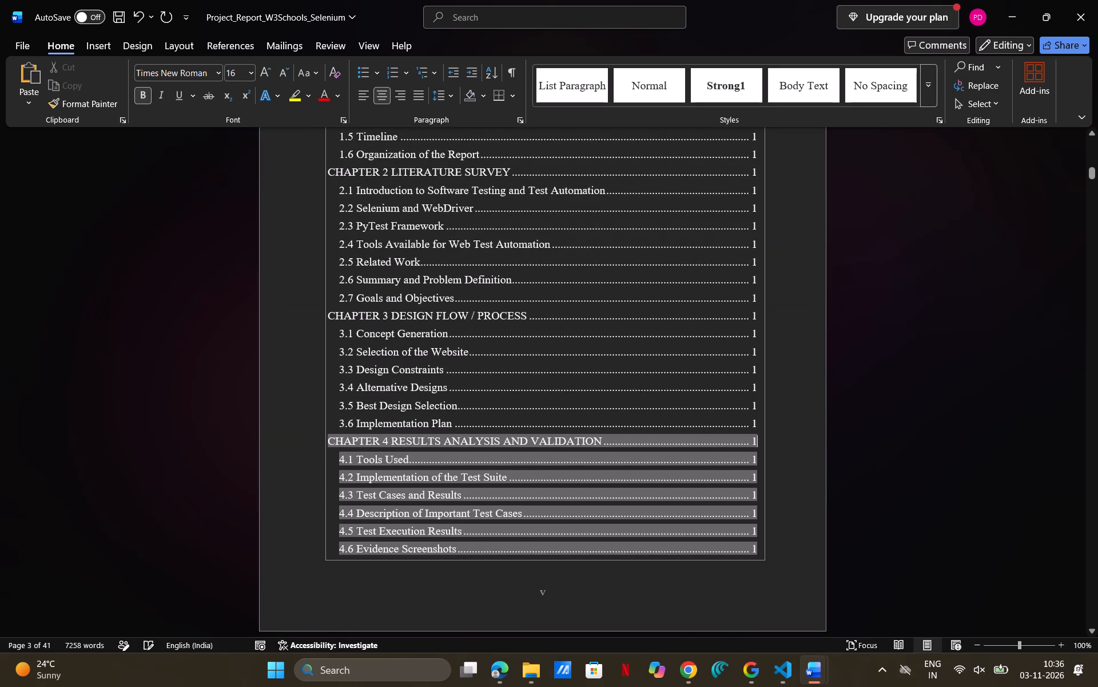
{"action": "left_click", "coordinate": [672, 595]}
{"action": "scroll", "coordinate": [672, 595], "scroll_direction": "down", "scroll_amount": 3}
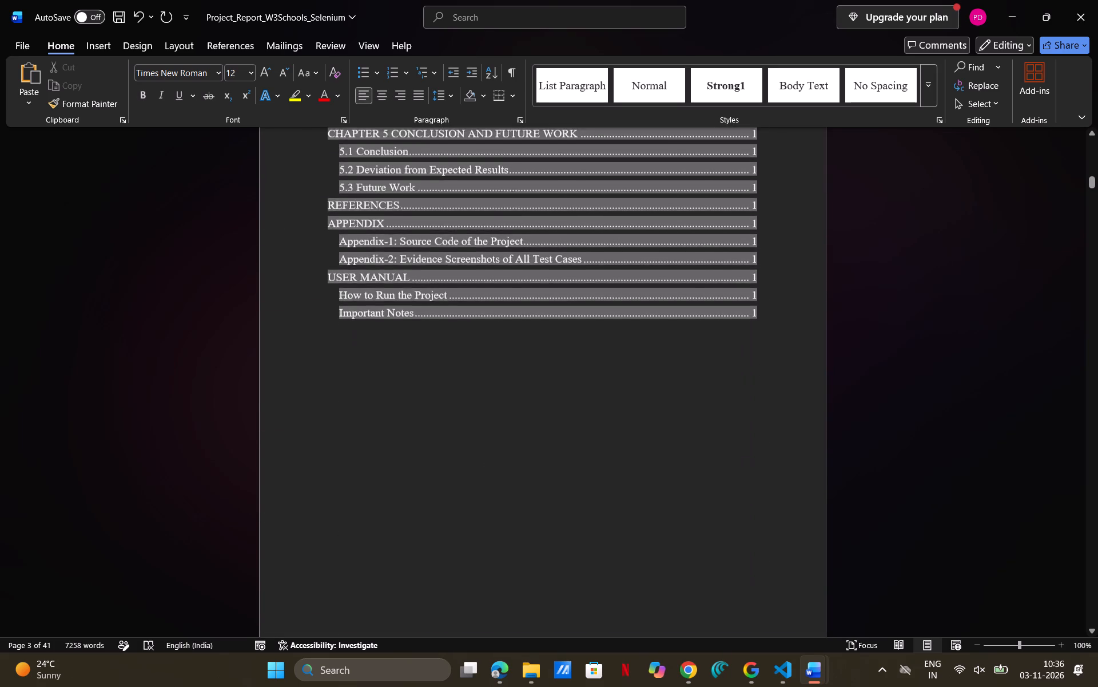
{"action": "scroll", "coordinate": [672, 595], "scroll_direction": "down", "scroll_amount": 5}
{"action": "left_click", "coordinate": [699, 513]}
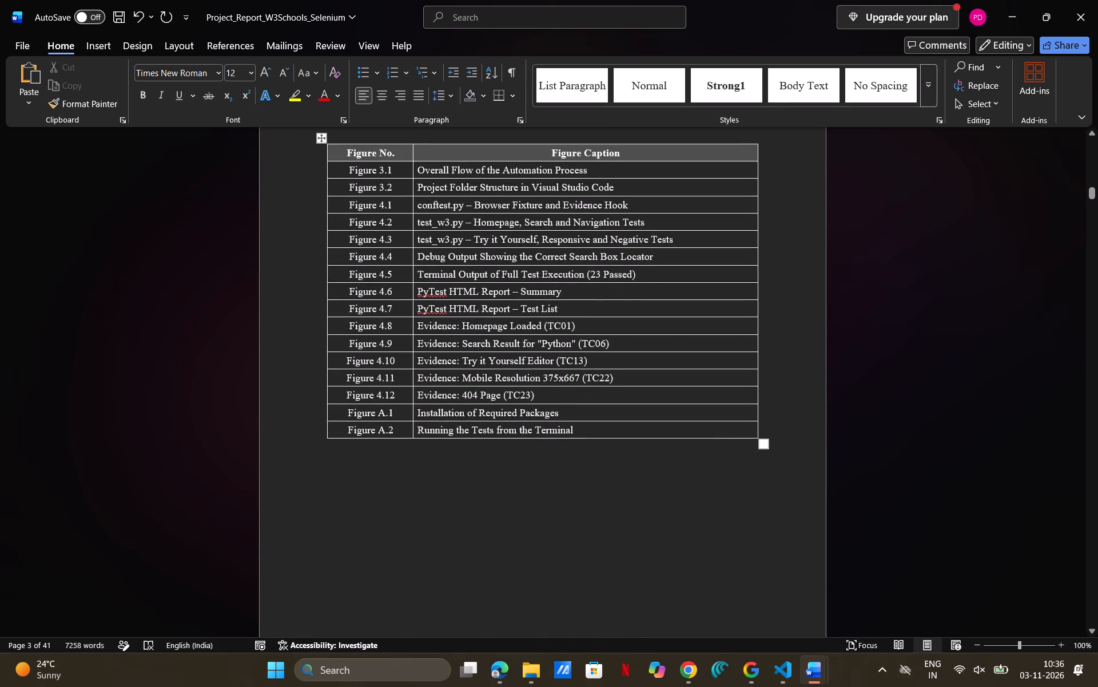
{"action": "scroll", "coordinate": [699, 513], "scroll_direction": "up", "scroll_amount": 12}
{"action": "scroll", "coordinate": [699, 513], "scroll_direction": "down", "scroll_amount": 1}
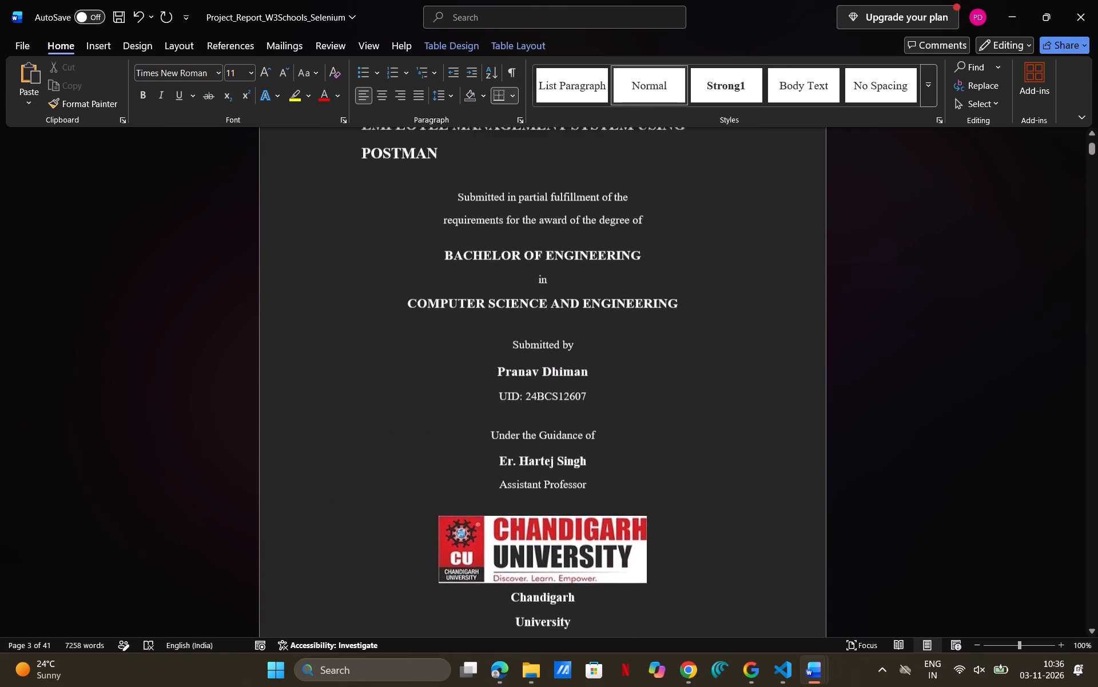
{"action": "scroll", "coordinate": [699, 513], "scroll_direction": "down", "scroll_amount": 1}
{"action": "scroll", "coordinate": [699, 513], "scroll_direction": "up", "scroll_amount": 4}
{"action": "scroll", "coordinate": [699, 513], "scroll_direction": "down", "scroll_amount": 4}
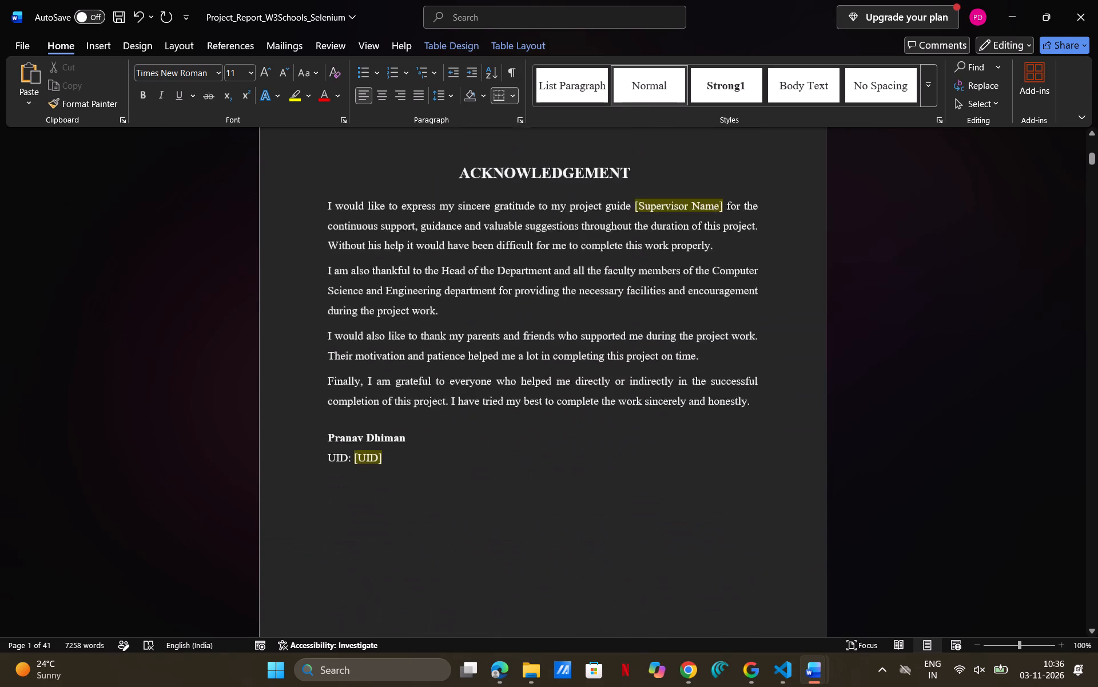
{"action": "scroll", "coordinate": [699, 513], "scroll_direction": "down", "scroll_amount": 2}
{"action": "scroll", "coordinate": [699, 513], "scroll_direction": "up", "scroll_amount": 2}
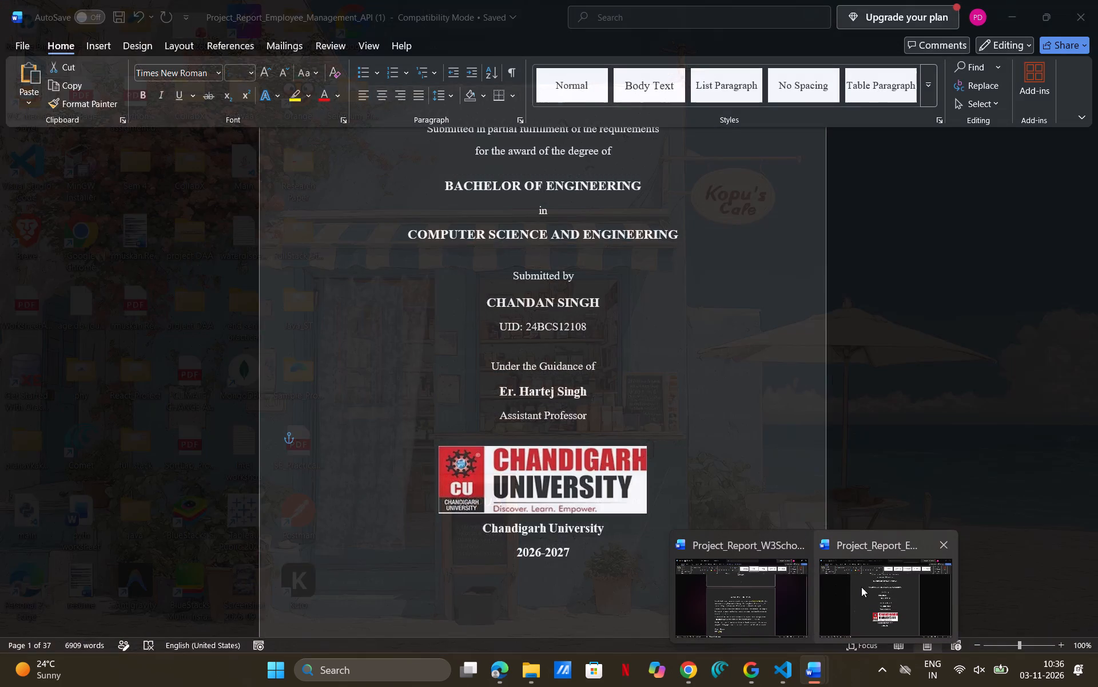
Examine the bonafide certificate page in the converted Project_Report_Employee_Management_API (1) document, and return to the W3Schools Selenium report.
{"action": "left_click", "coordinate": [861, 587]}
{"action": "scroll", "coordinate": [728, 491], "scroll_direction": "down", "scroll_amount": 2}
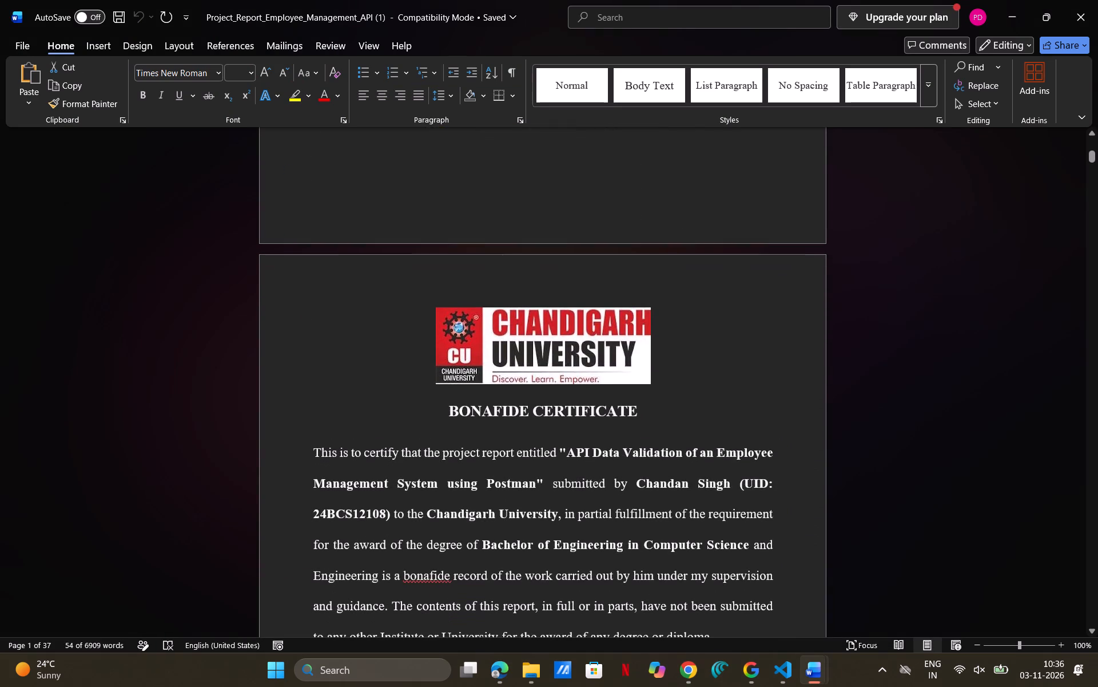
{"action": "left_click", "coordinate": [745, 376]}
{"action": "scroll", "coordinate": [664, 404], "scroll_direction": "down", "scroll_amount": 1}
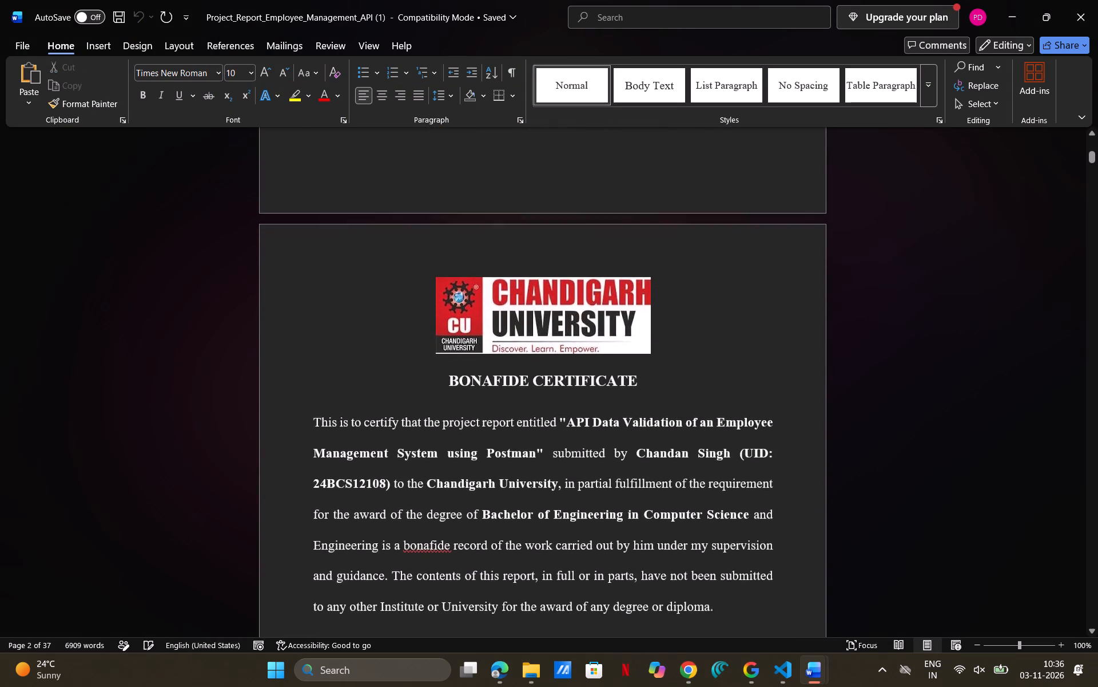
{"action": "scroll", "coordinate": [664, 404], "scroll_direction": "down", "scroll_amount": 1}
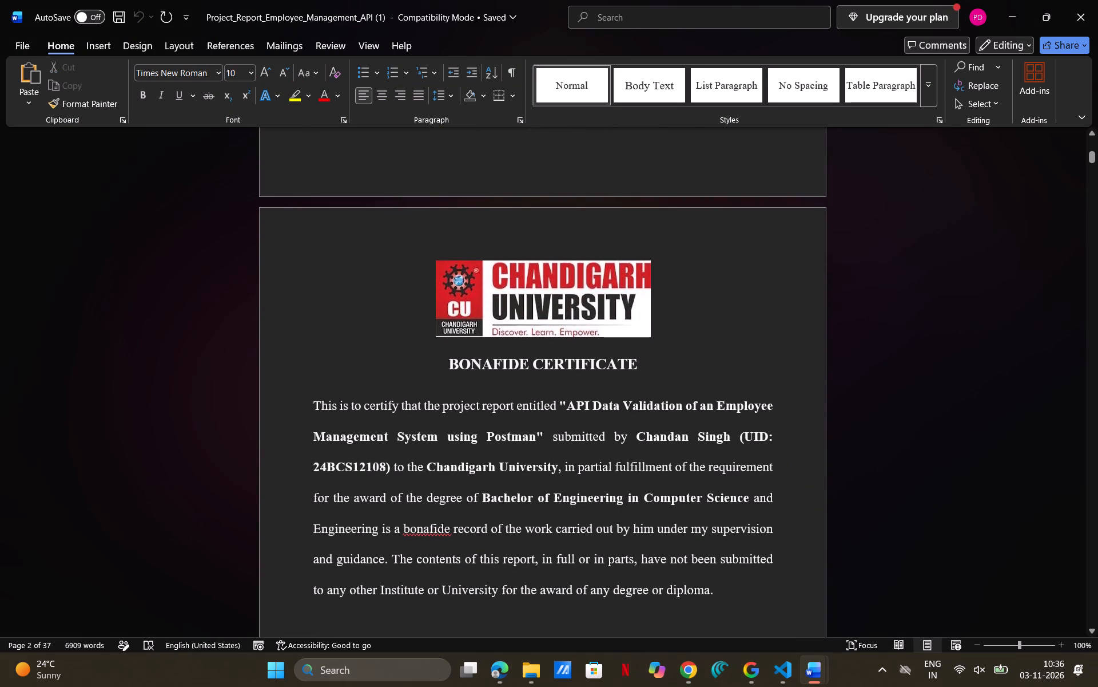
{"action": "scroll", "coordinate": [678, 377], "scroll_direction": "down", "scroll_amount": 1}
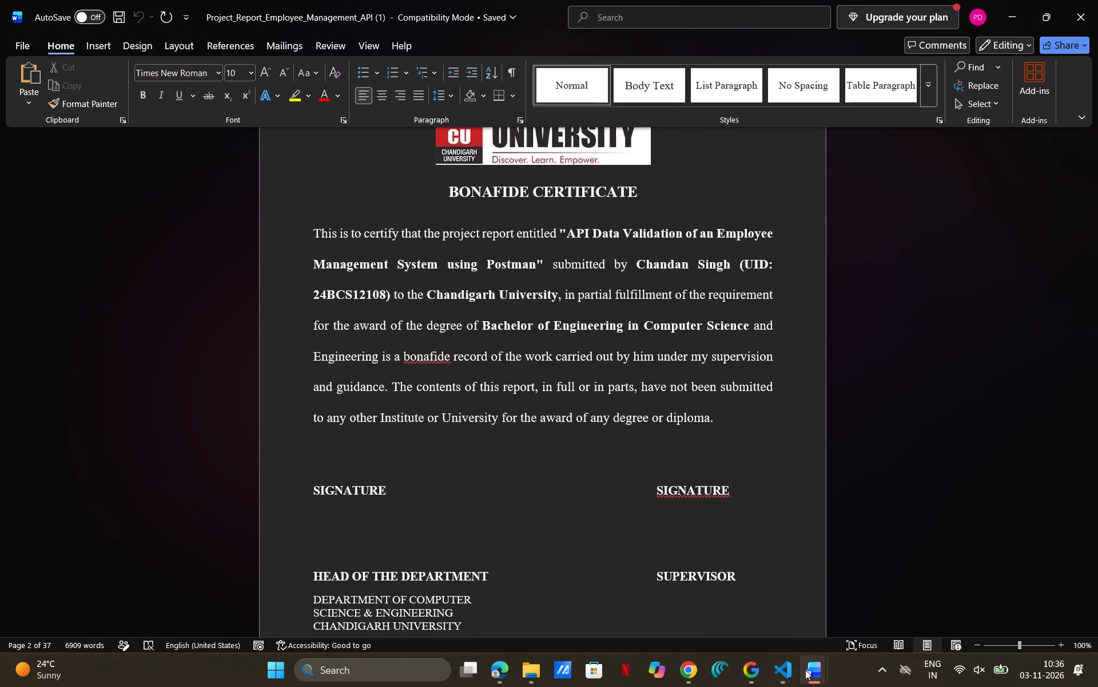
{"action": "left_click", "coordinate": [739, 618]}
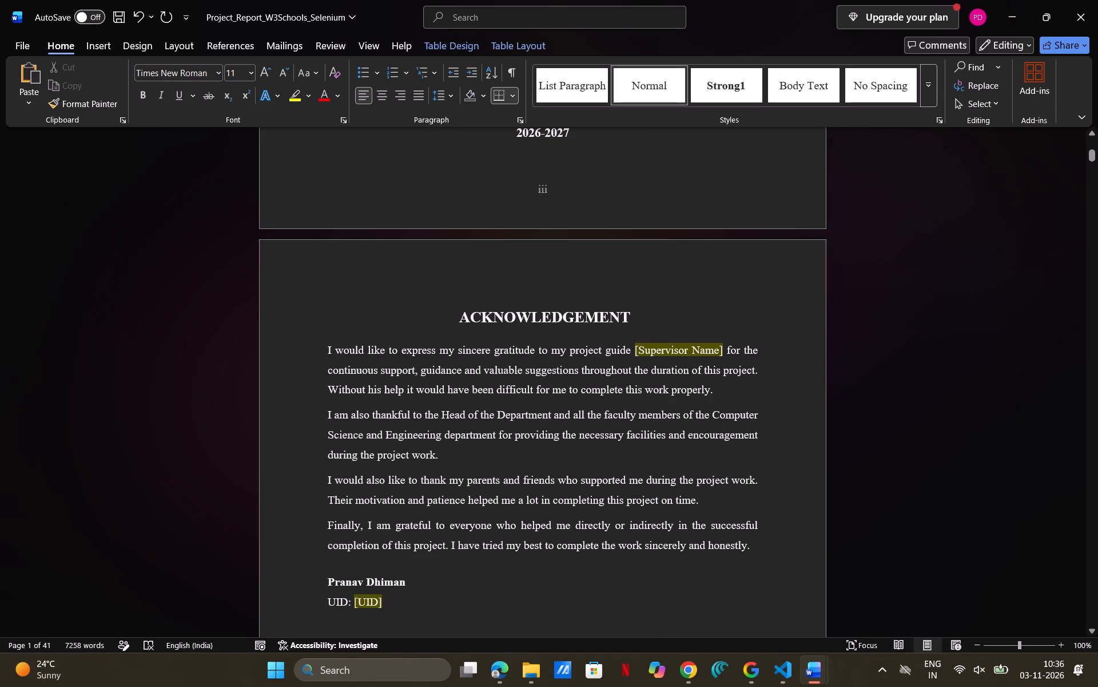
Replace the [Supervisor Name] placeholder in the first acknowledgement paragraph with the project guide's name, prefixed with "Mr." and without a doubled space before it.
{"action": "left_click", "coordinate": [716, 355]}
{"action": "left_click", "coordinate": [725, 353]}
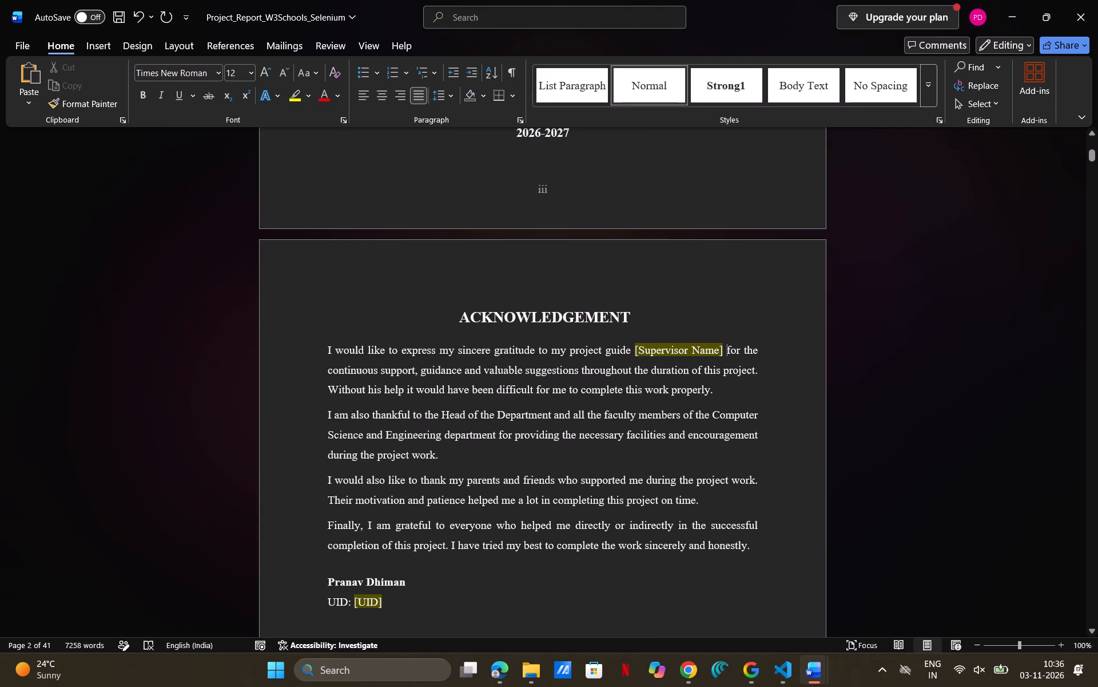
{"action": "key", "text": "BackSpace"}
{"action": "key", "text": "BackSpace"}
{"action": "key", "text": "BackSpace"}
{"action": "key", "text": "BackSpace"}
{"action": "key", "text": "BackSpace"}
{"action": "key", "text": "BackSpace"}
{"action": "key", "text": "BackSpace"}
{"action": "key", "text": "BackSpace"}
{"action": "key", "text": "BackSpace"}
{"action": "key", "text": "BackSpace"}
{"action": "key", "text": "BackSpace"}
{"action": "key", "text": "BackSpace"}
{"action": "key", "text": "BackSpace"}
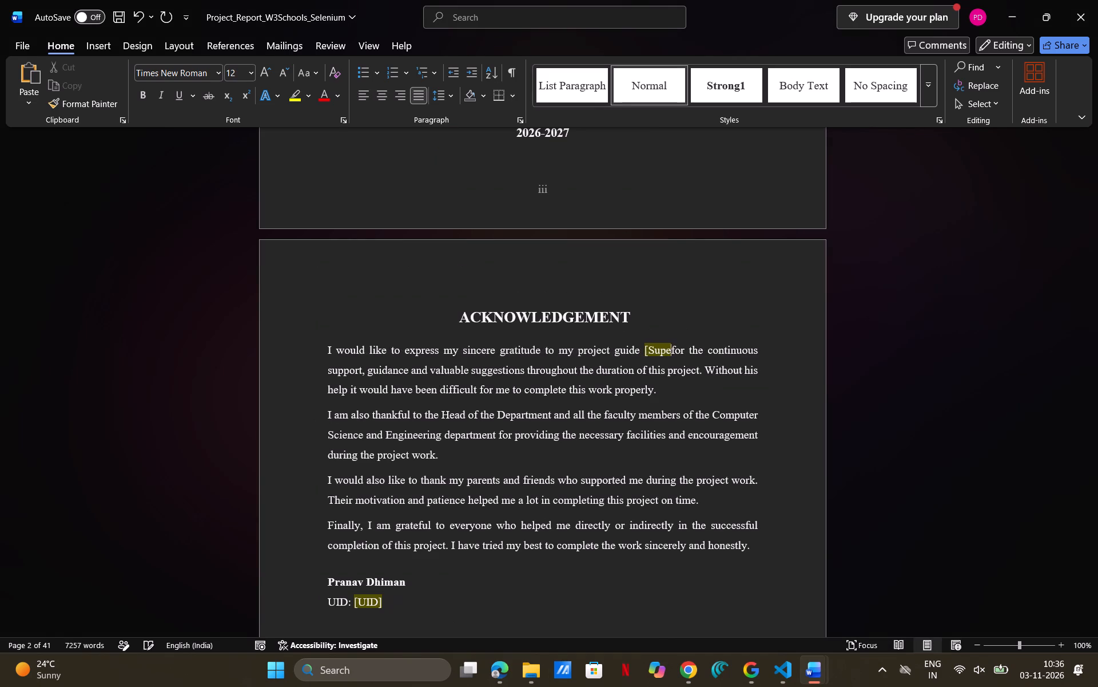
{"action": "key", "text": "BackSpace"}
{"action": "key", "text": "BackSpace"}
{"action": "key", "text": "BackSpace"}
{"action": "key", "text": "BackSpace"}
{"action": "key", "text": "BackSpace"}
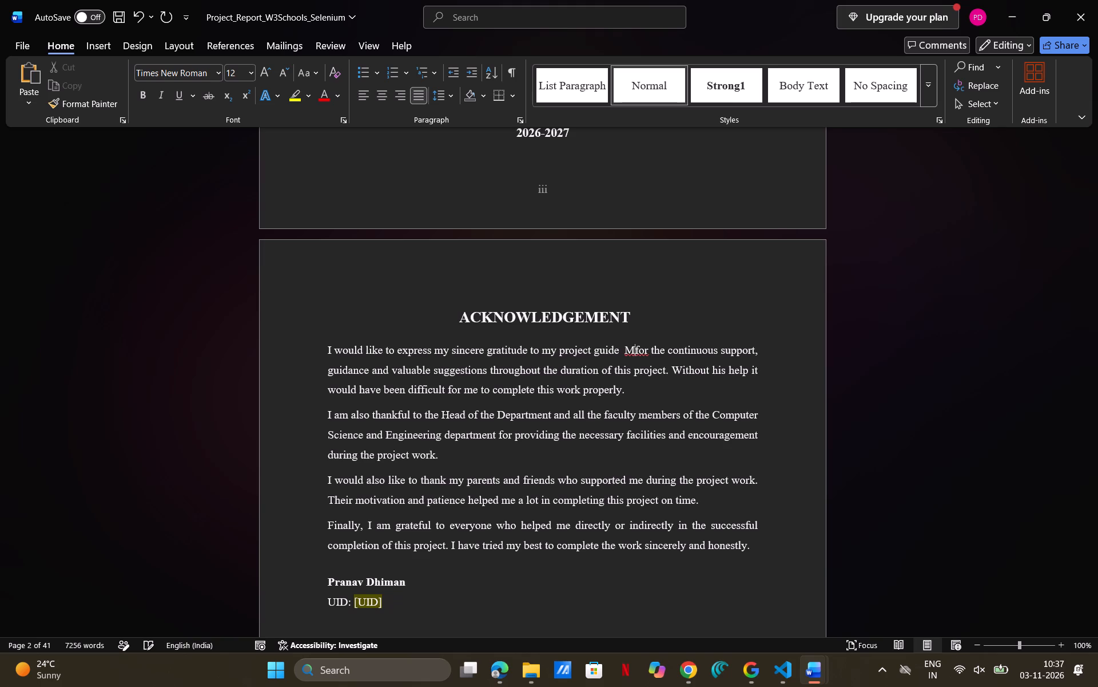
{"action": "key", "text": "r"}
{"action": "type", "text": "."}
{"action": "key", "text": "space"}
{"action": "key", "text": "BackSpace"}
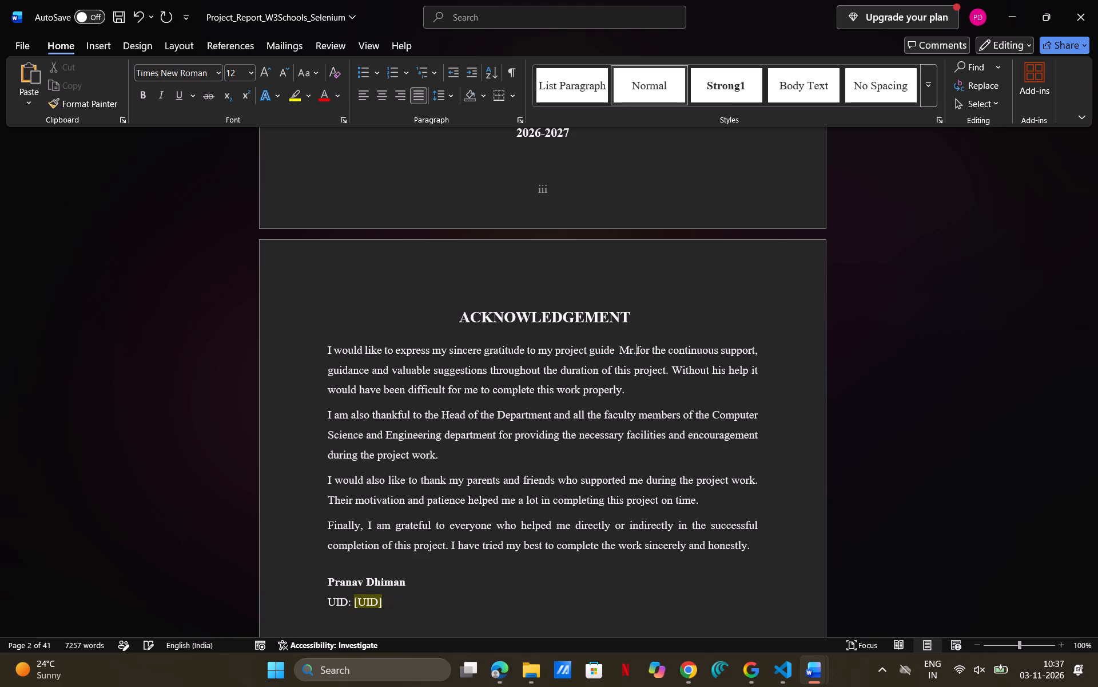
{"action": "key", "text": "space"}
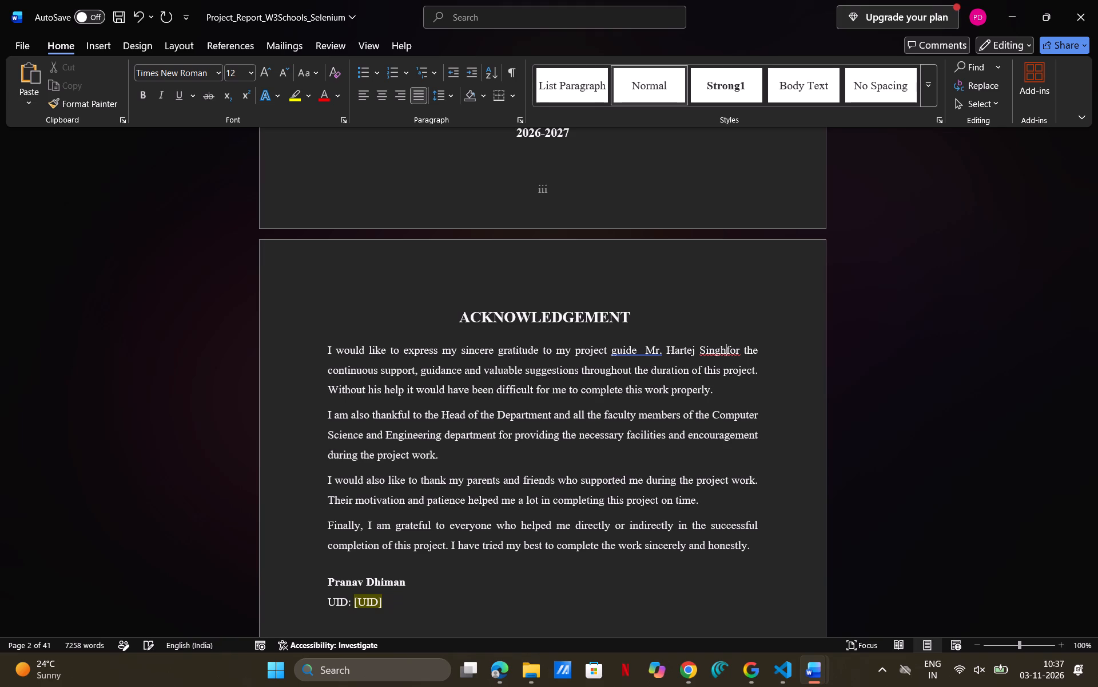
{"action": "left_click", "coordinate": [747, 424]}
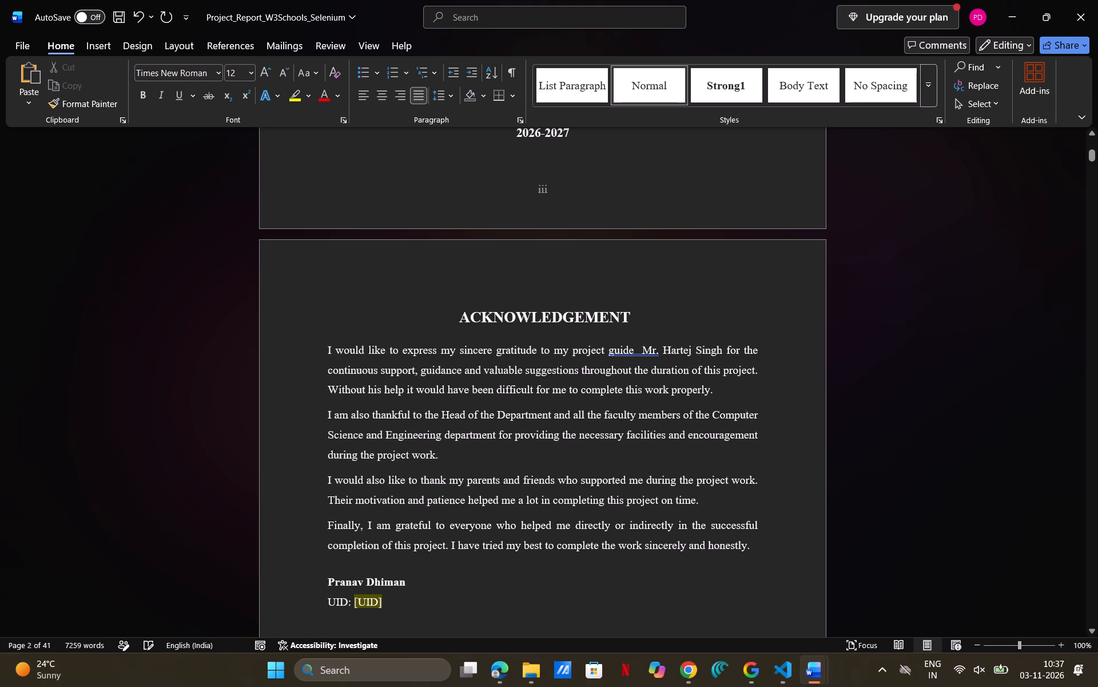
{"action": "left_click", "coordinate": [643, 352]}
{"action": "key", "text": "BackSpace"}
Replace the [UID] placeholder below the student's name at the end of the acknowledgement with the student's UID.
{"action": "scroll", "coordinate": [662, 428], "scroll_direction": "down", "scroll_amount": 1}
{"action": "left_click", "coordinate": [385, 324]}
{"action": "key", "text": "BackSpace"}
{"action": "key", "text": "BackSpace"}
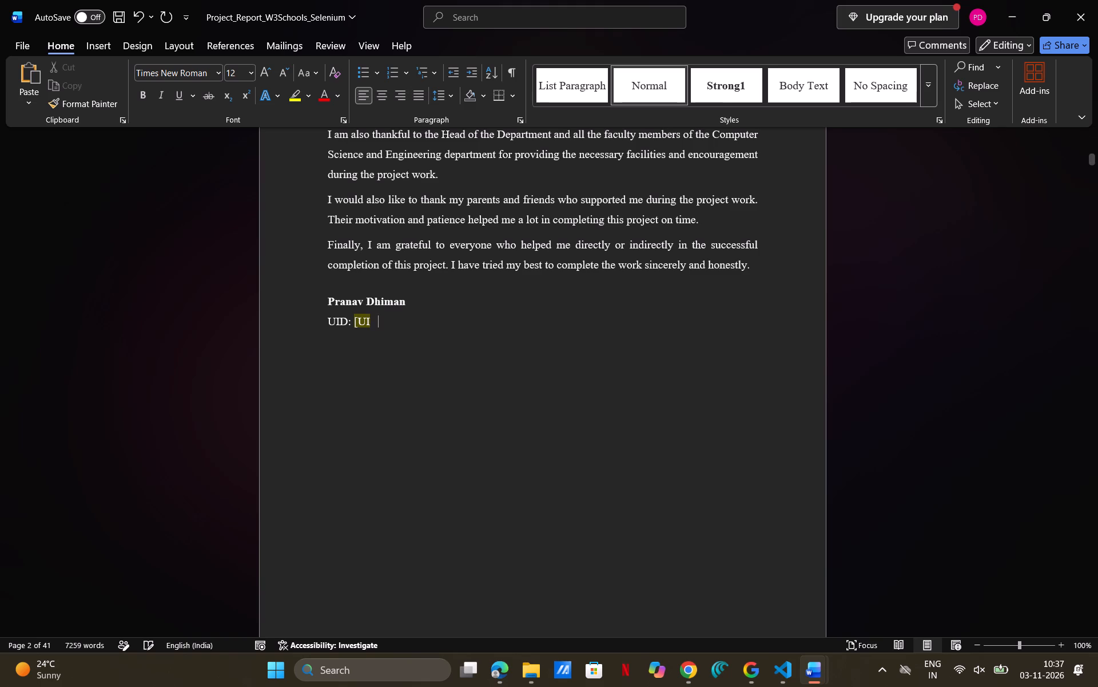
{"action": "key", "text": "BackSpace"}
{"action": "key", "text": "BackSpace"}
{"action": "key", "text": "BackSpace"}
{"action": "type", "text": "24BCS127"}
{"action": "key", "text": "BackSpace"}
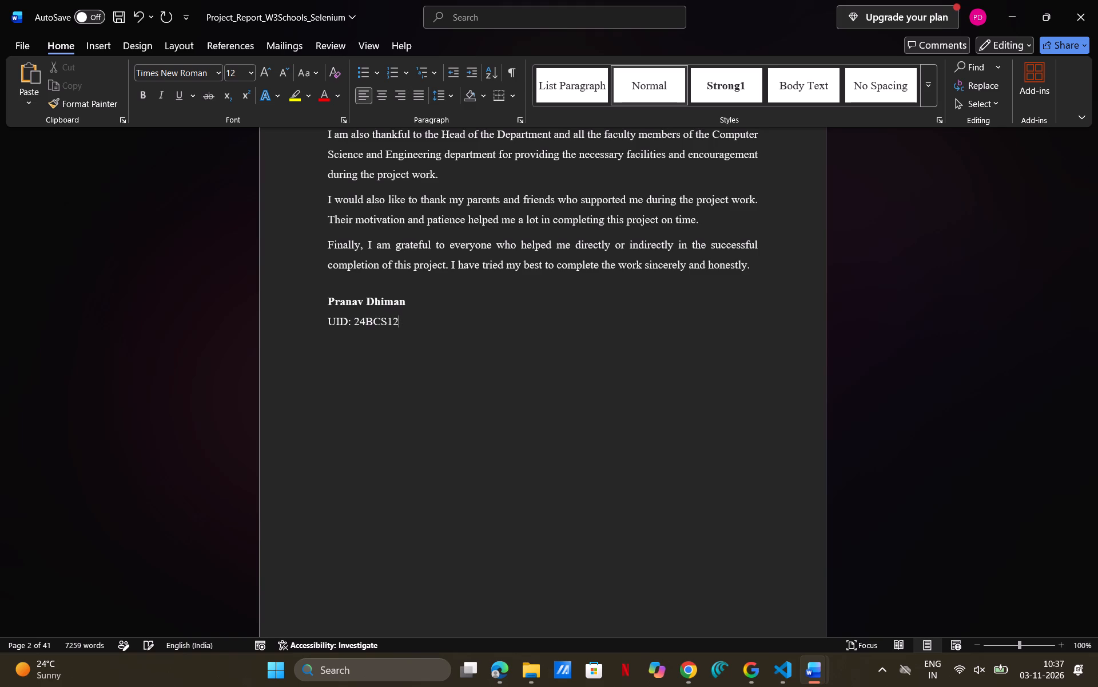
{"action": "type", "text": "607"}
Review the report's front matter from the title page through the contents, figure and table lists, abstract and abbreviations.
{"action": "scroll", "coordinate": [472, 357], "scroll_direction": "up", "scroll_amount": 3}
{"action": "scroll", "coordinate": [472, 357], "scroll_direction": "down", "scroll_amount": 4}
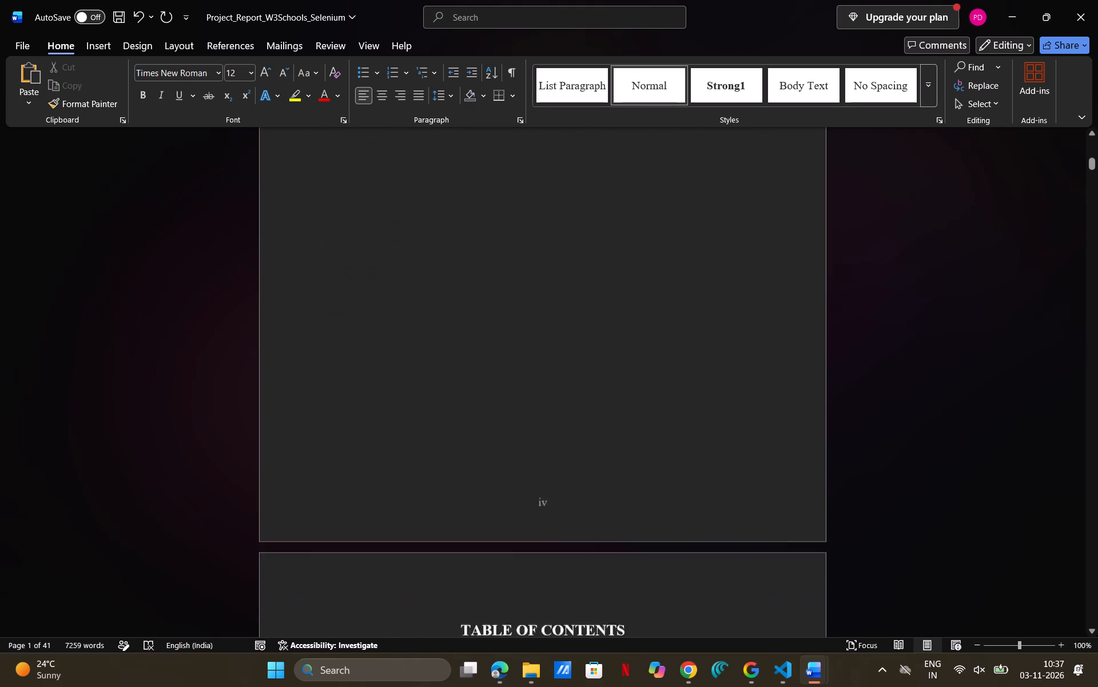
{"action": "scroll", "coordinate": [472, 357], "scroll_direction": "down", "scroll_amount": 9}
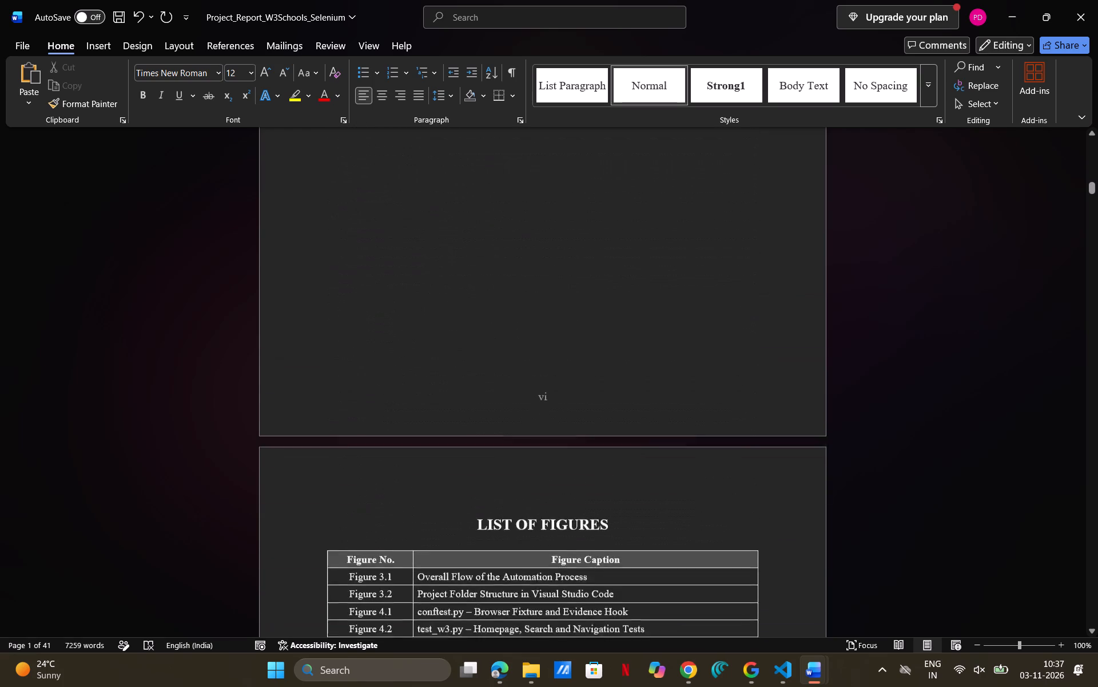
{"action": "scroll", "coordinate": [472, 357], "scroll_direction": "down", "scroll_amount": 8}
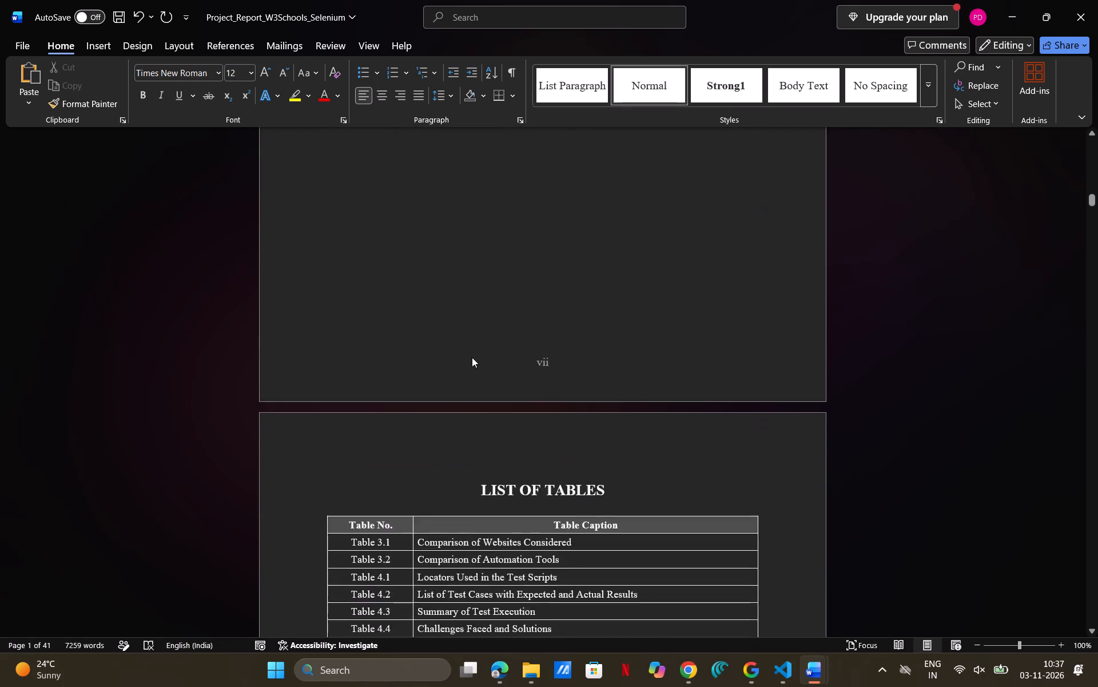
{"action": "scroll", "coordinate": [472, 357], "scroll_direction": "down", "scroll_amount": 7}
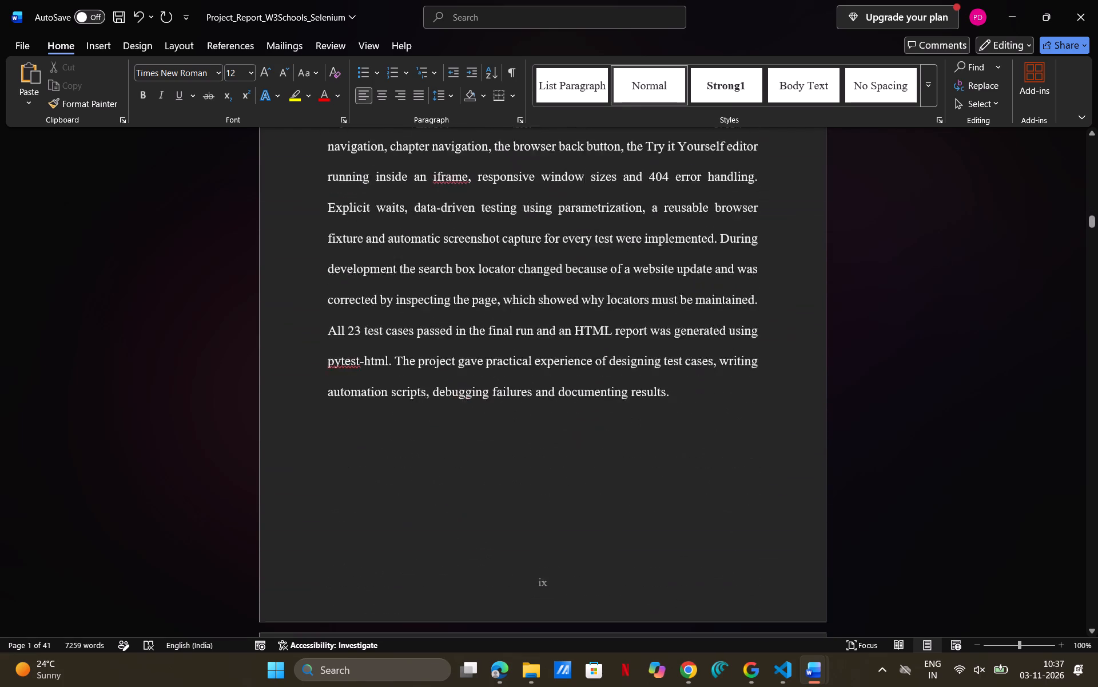
{"action": "scroll", "coordinate": [472, 357], "scroll_direction": "down", "scroll_amount": 7}
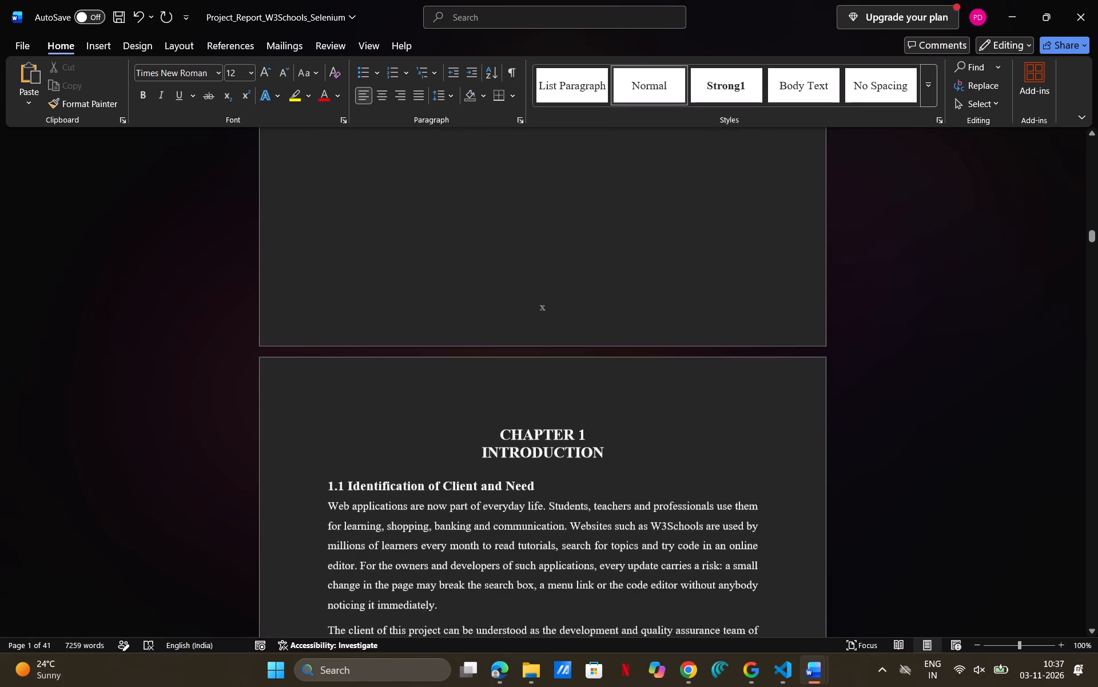
Review the layout of Chapter 1, Chapter 2 and the start of Chapter 3, including Figure 3.1 and Tables 3.1 and 3.2.
{"action": "scroll", "coordinate": [472, 357], "scroll_direction": "down", "scroll_amount": 8}
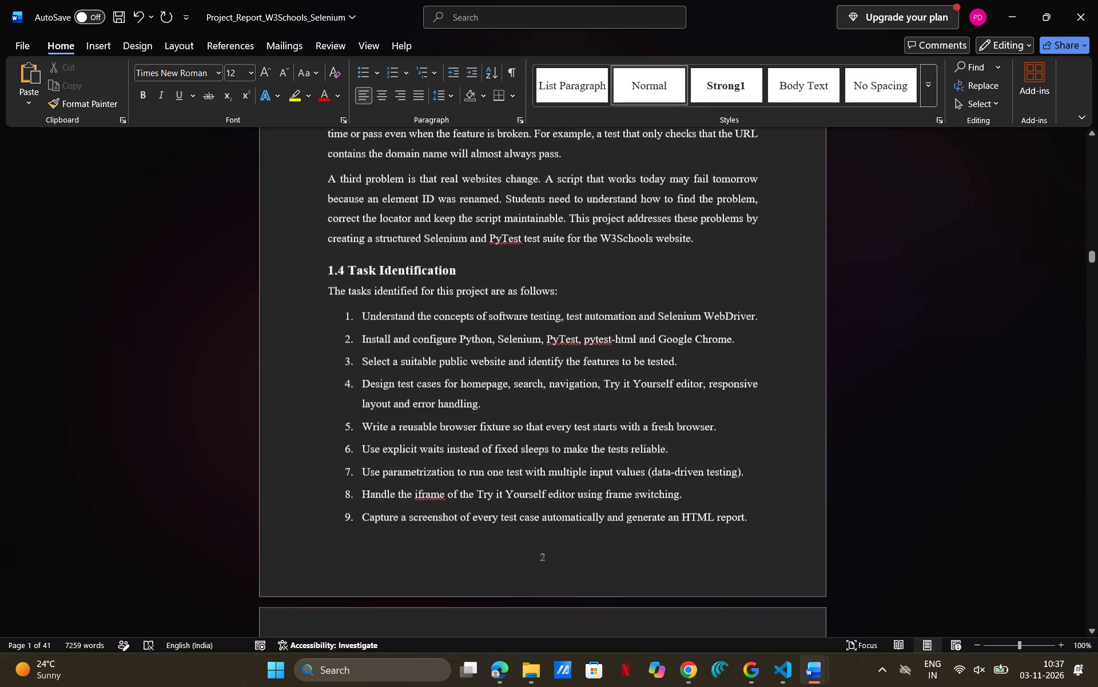
{"action": "scroll", "coordinate": [472, 357], "scroll_direction": "down", "scroll_amount": 8}
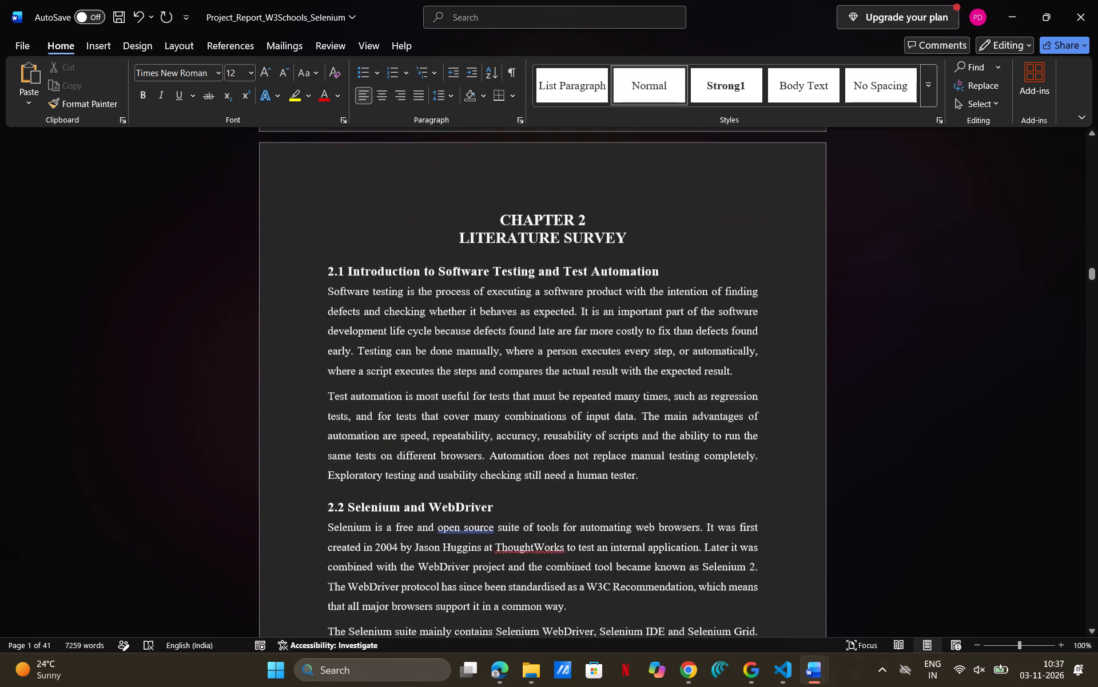
{"action": "scroll", "coordinate": [472, 357], "scroll_direction": "down", "scroll_amount": 3}
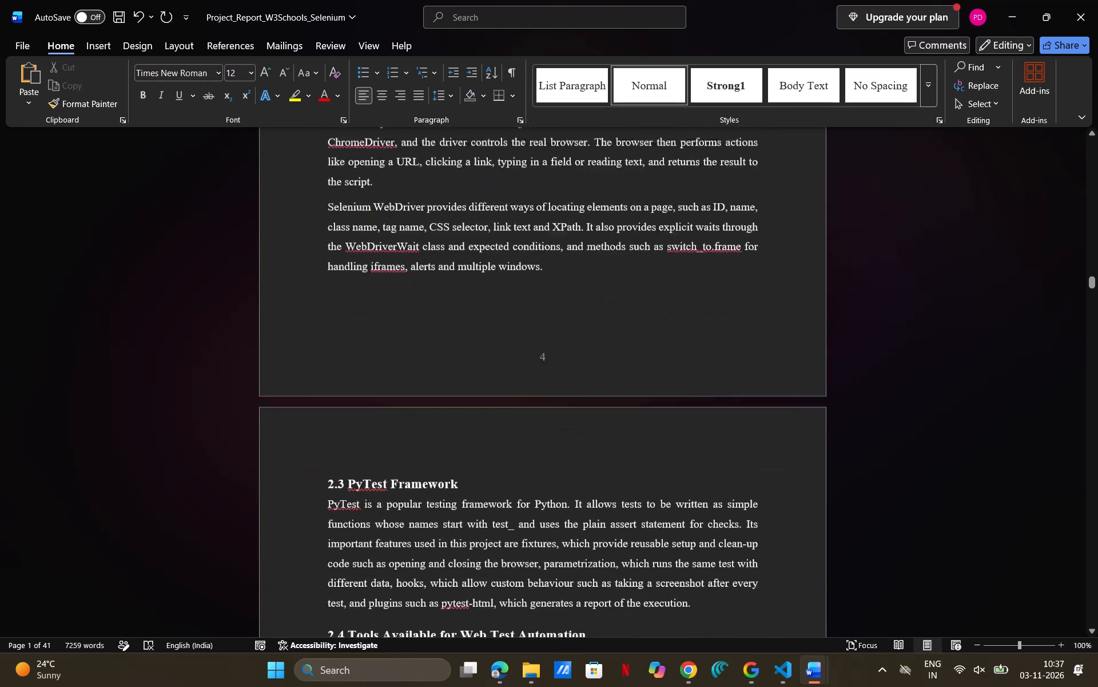
{"action": "scroll", "coordinate": [472, 357], "scroll_direction": "down", "scroll_amount": 8}
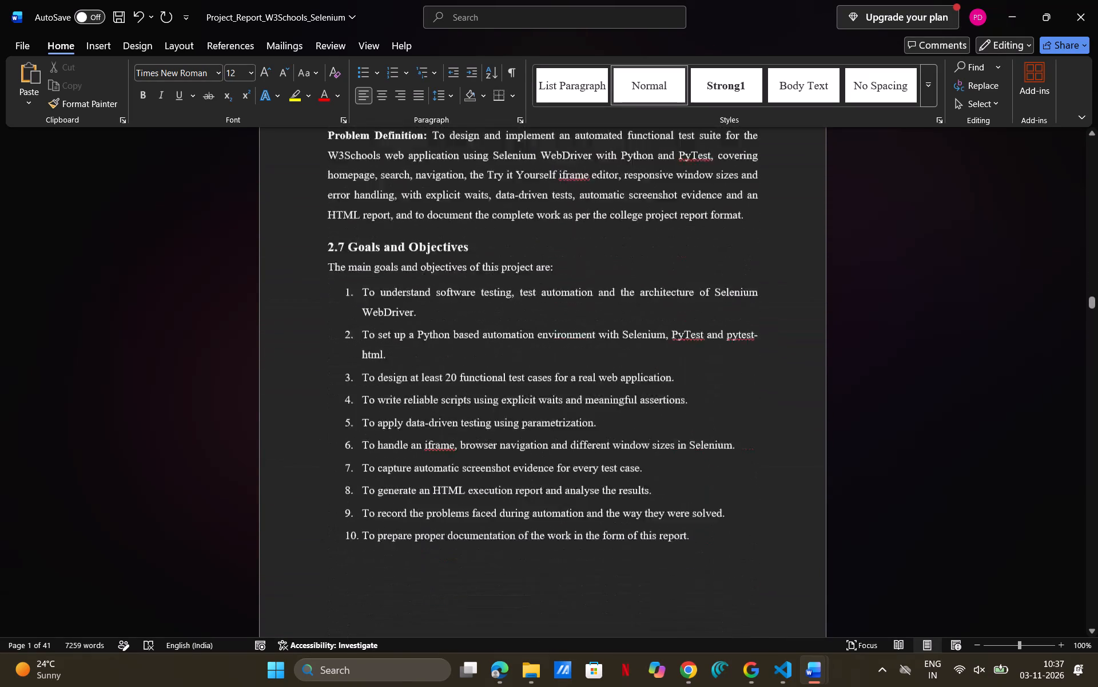
{"action": "scroll", "coordinate": [472, 357], "scroll_direction": "down", "scroll_amount": 7}
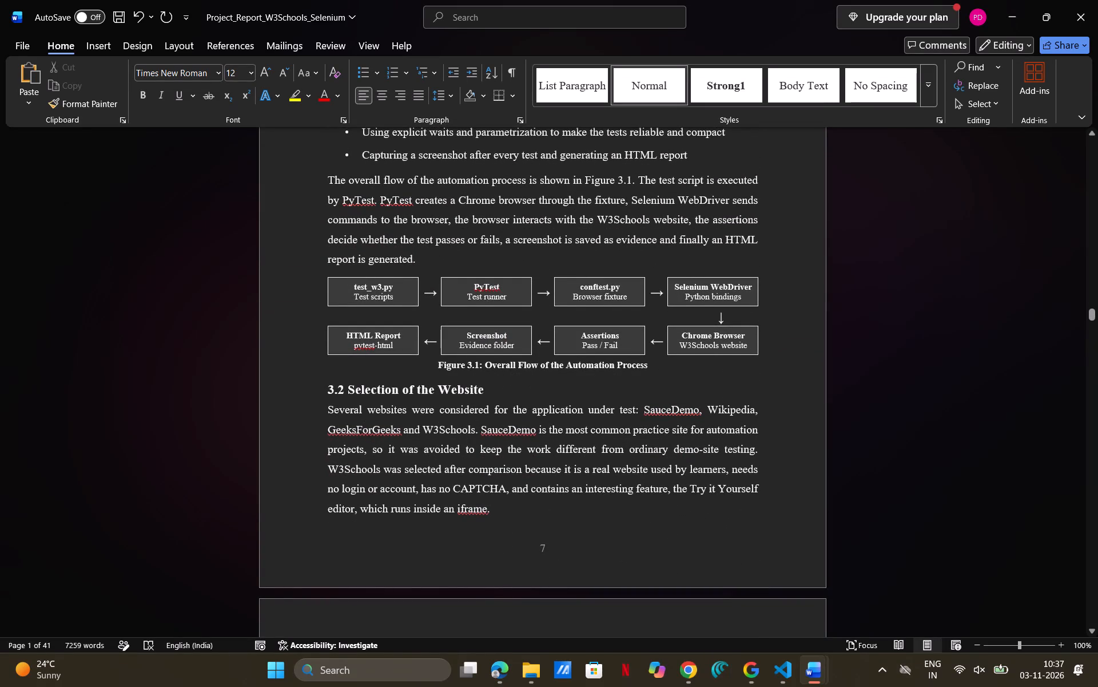
{"action": "scroll", "coordinate": [532, 512], "scroll_direction": "down", "scroll_amount": 2}
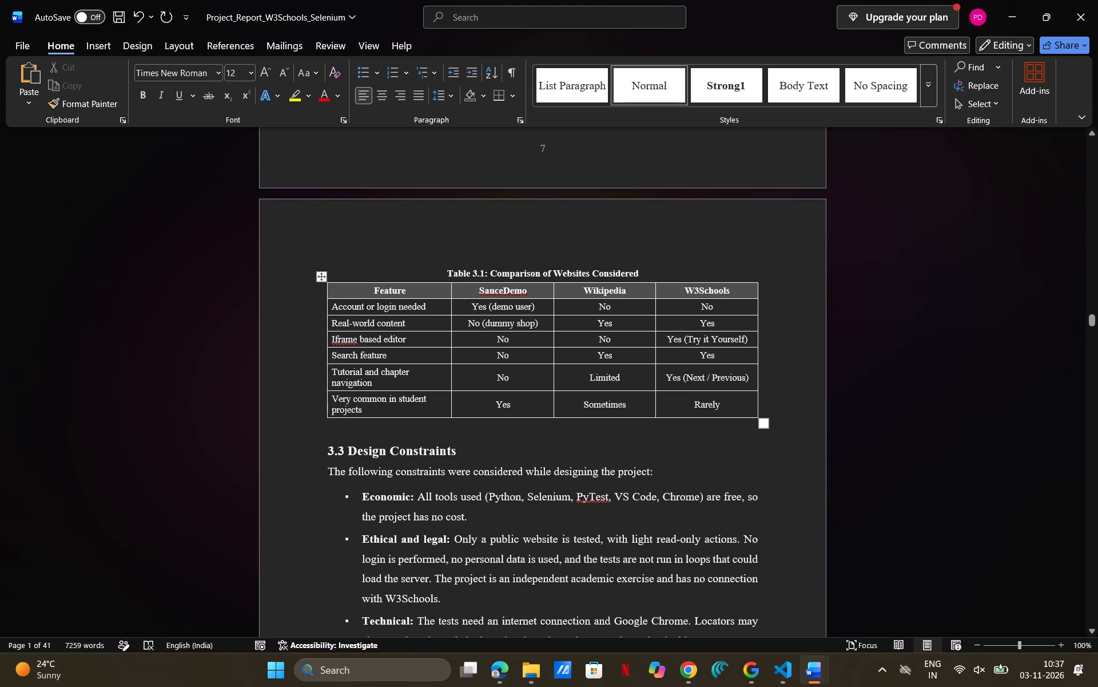
{"action": "scroll", "coordinate": [492, 459], "scroll_direction": "down", "scroll_amount": 4}
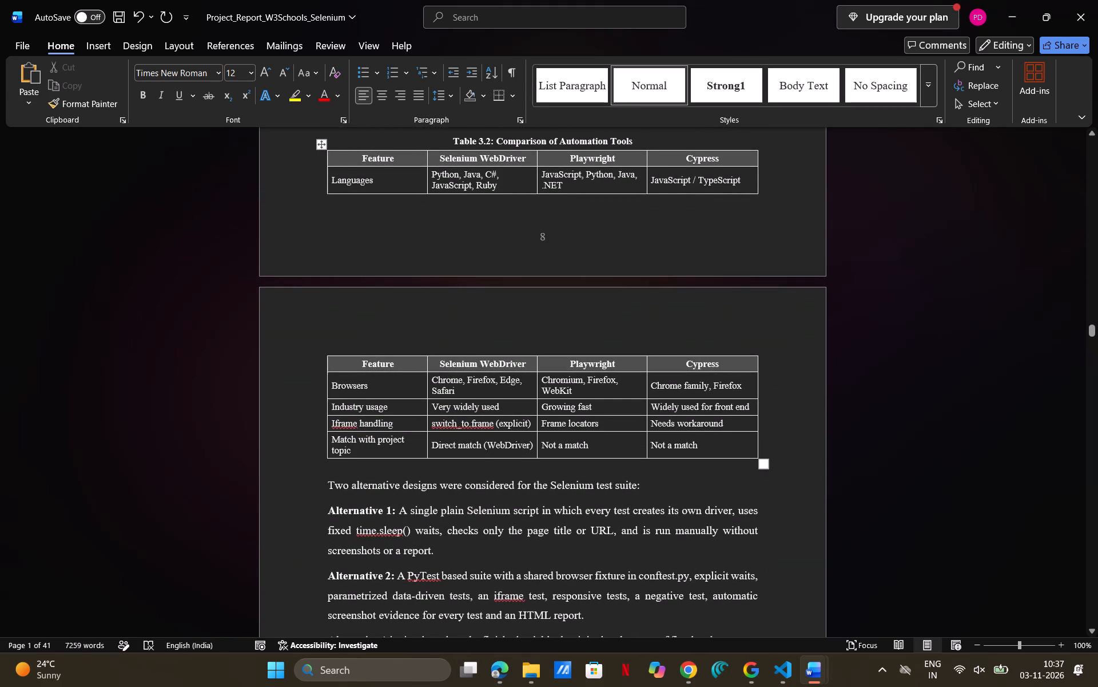
Review the rest of Chapter 3 up to the start of Chapter 4, including the Figure 3.2 screenshot placeholder under 3.6 Implementation Plan.
{"action": "scroll", "coordinate": [492, 459], "scroll_direction": "up", "scroll_amount": 1}
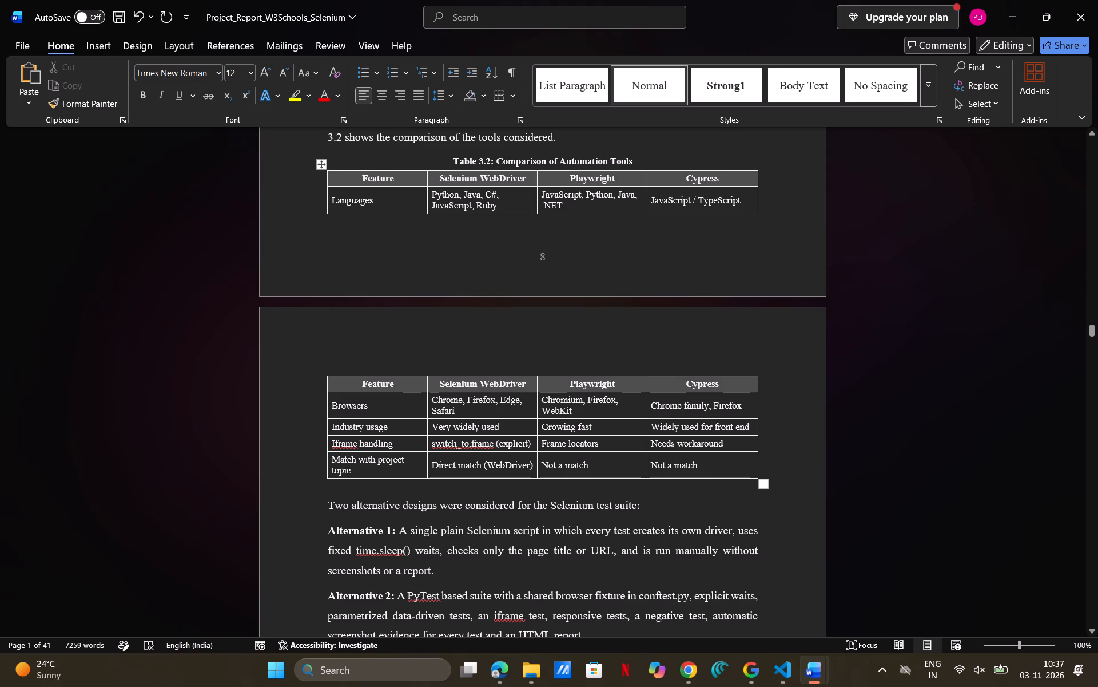
{"action": "scroll", "coordinate": [508, 329], "scroll_direction": "down", "scroll_amount": 2}
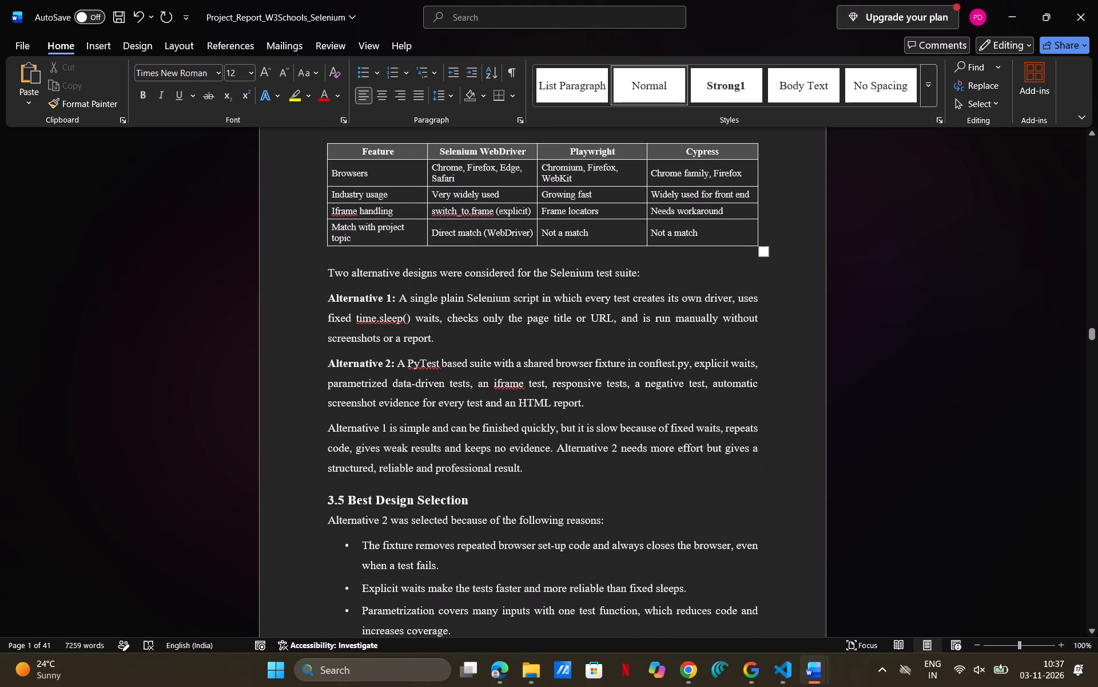
{"action": "scroll", "coordinate": [508, 329], "scroll_direction": "down", "scroll_amount": 2}
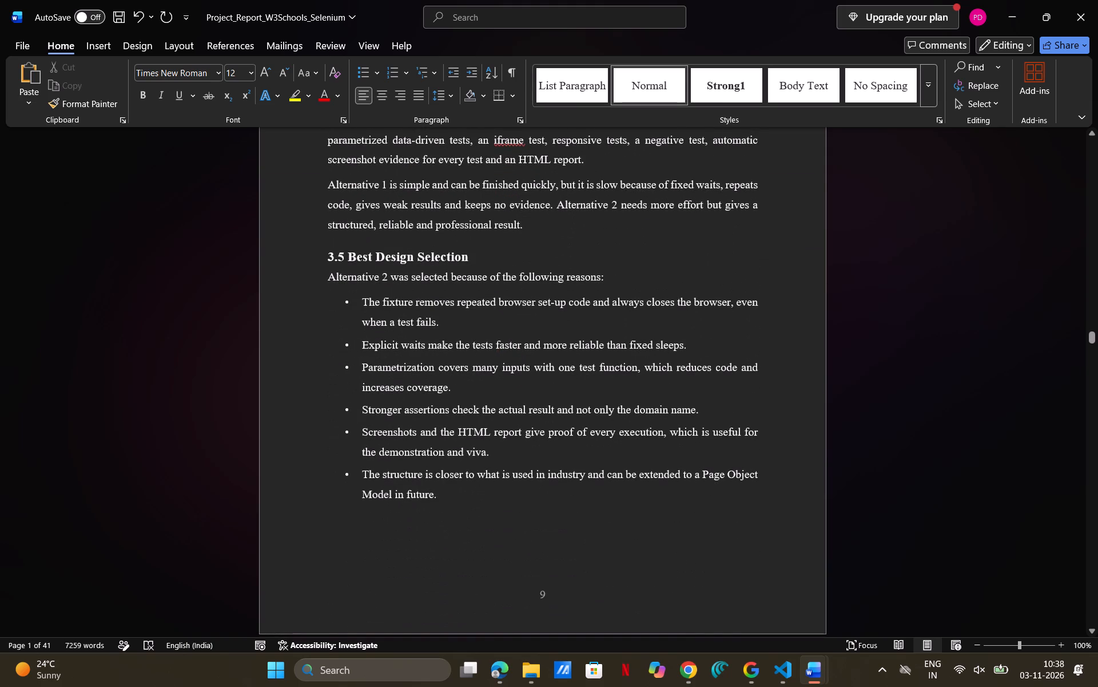
{"action": "scroll", "coordinate": [508, 329], "scroll_direction": "down", "scroll_amount": 4}
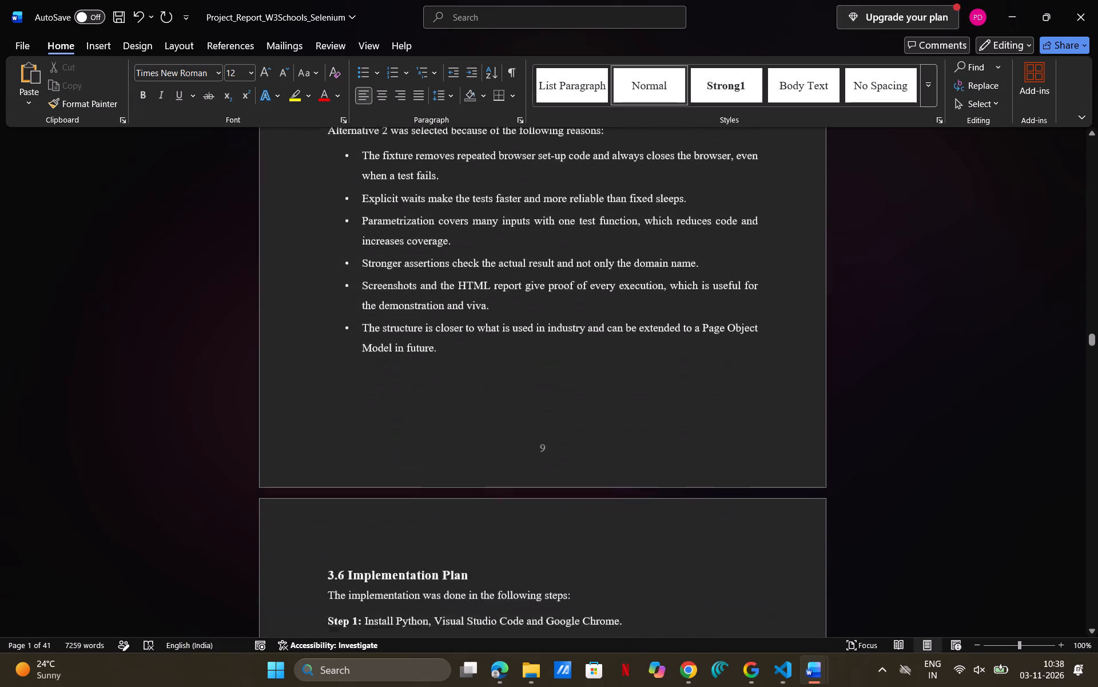
{"action": "scroll", "coordinate": [508, 329], "scroll_direction": "down", "scroll_amount": 2}
{"action": "scroll", "coordinate": [508, 329], "scroll_direction": "up", "scroll_amount": 1}
{"action": "scroll", "coordinate": [508, 329], "scroll_direction": "down", "scroll_amount": 3}
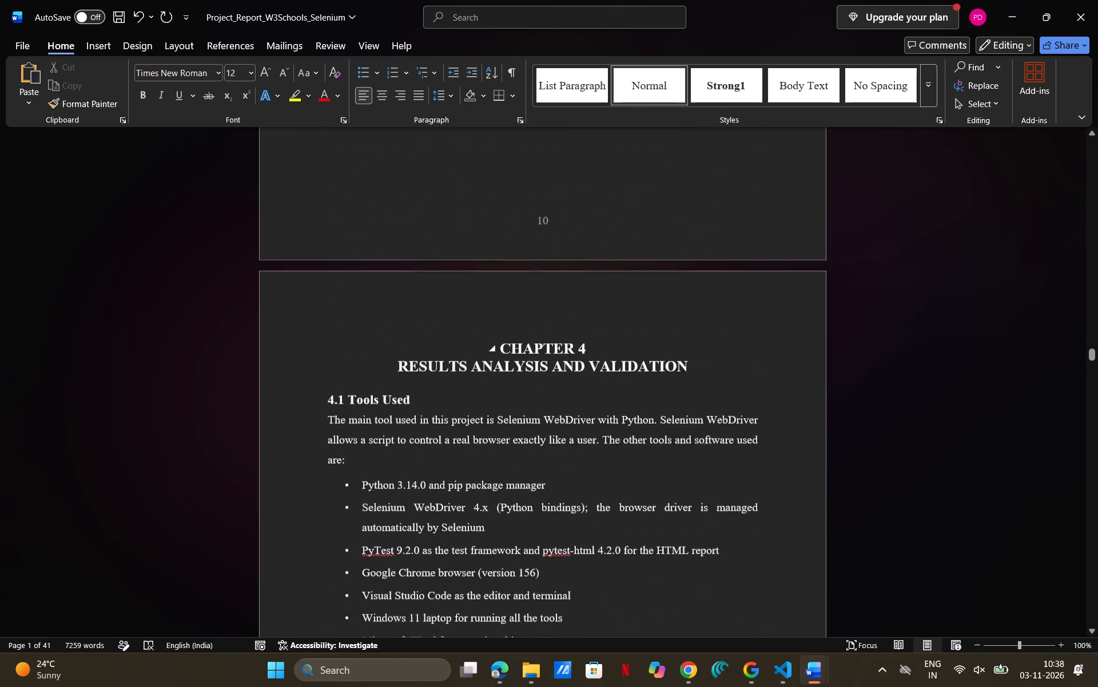
{"action": "scroll", "coordinate": [508, 329], "scroll_direction": "up", "scroll_amount": 4}
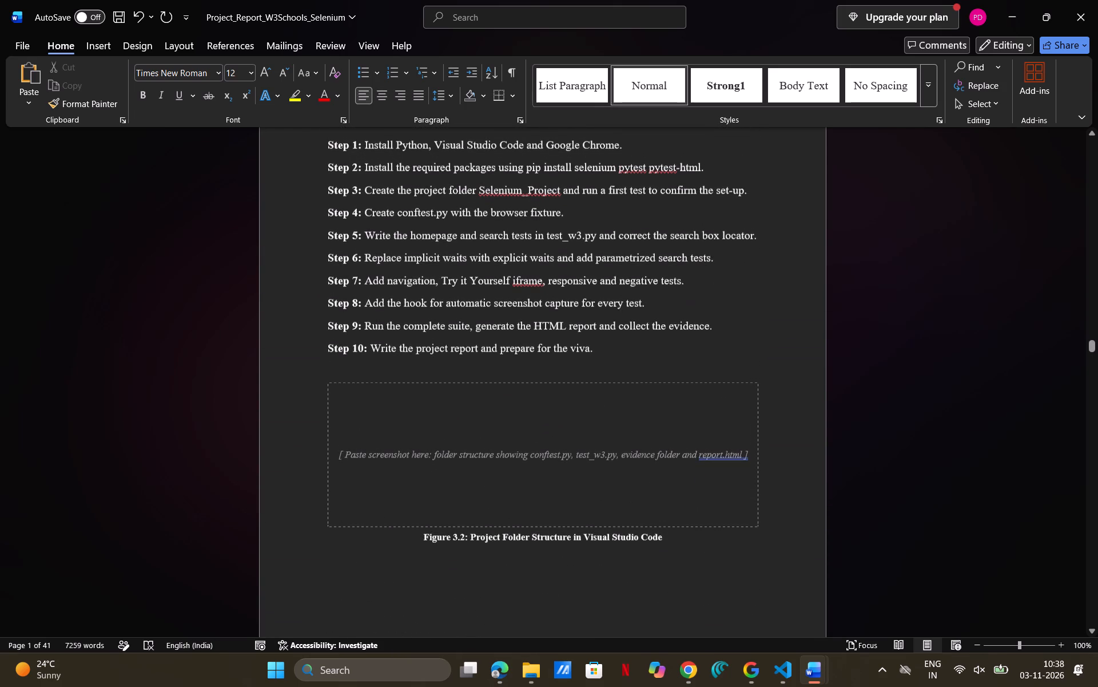
{"action": "scroll", "coordinate": [511, 435], "scroll_direction": "up", "scroll_amount": 2}
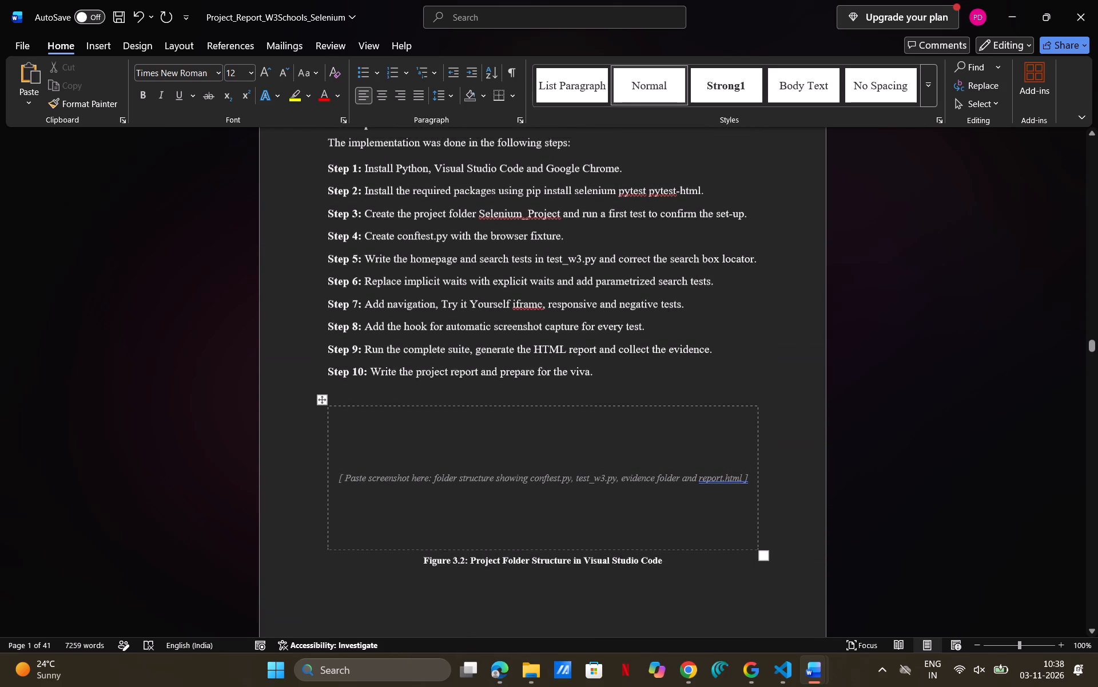
{"action": "scroll", "coordinate": [541, 451], "scroll_direction": "up", "scroll_amount": 1}
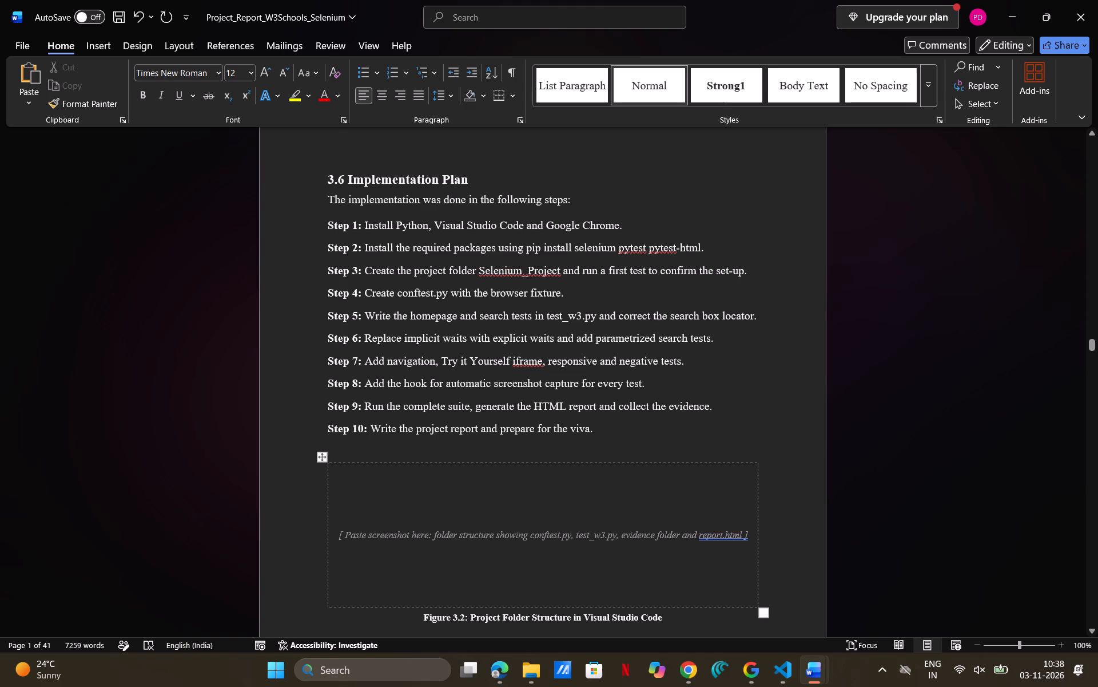
Switch to Visual Studio Code and capture a screenshot of the Explorer file tree showing the Selenium_Project folder structure.
{"action": "left_click", "coordinate": [791, 684]}
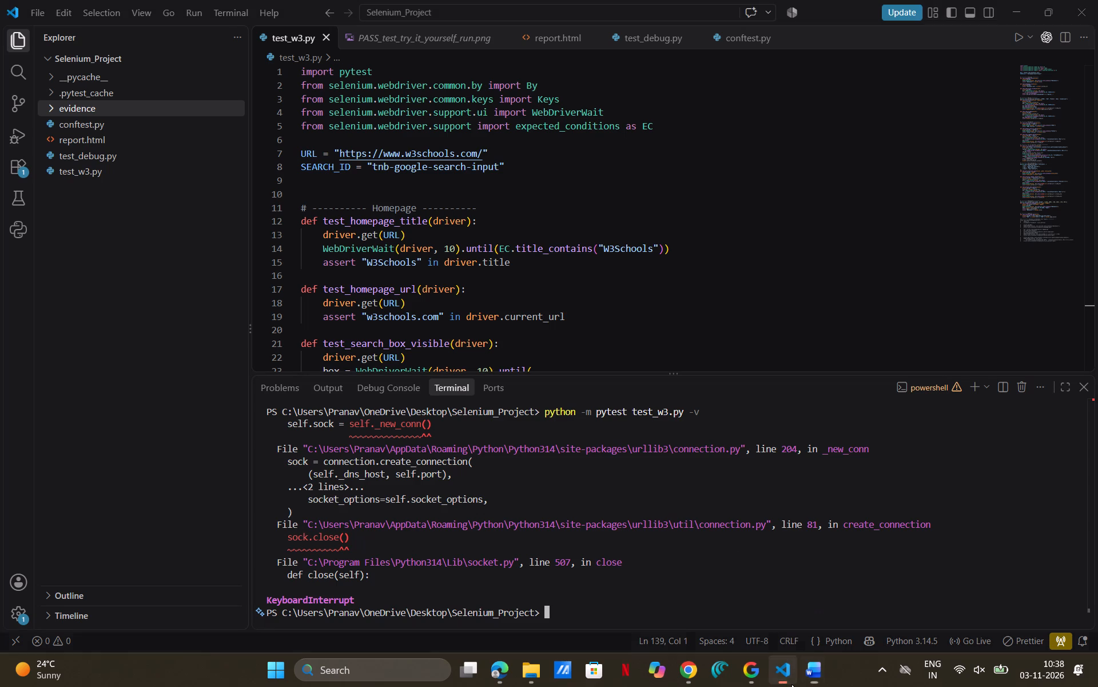
{"action": "left_click", "coordinate": [153, 234]}
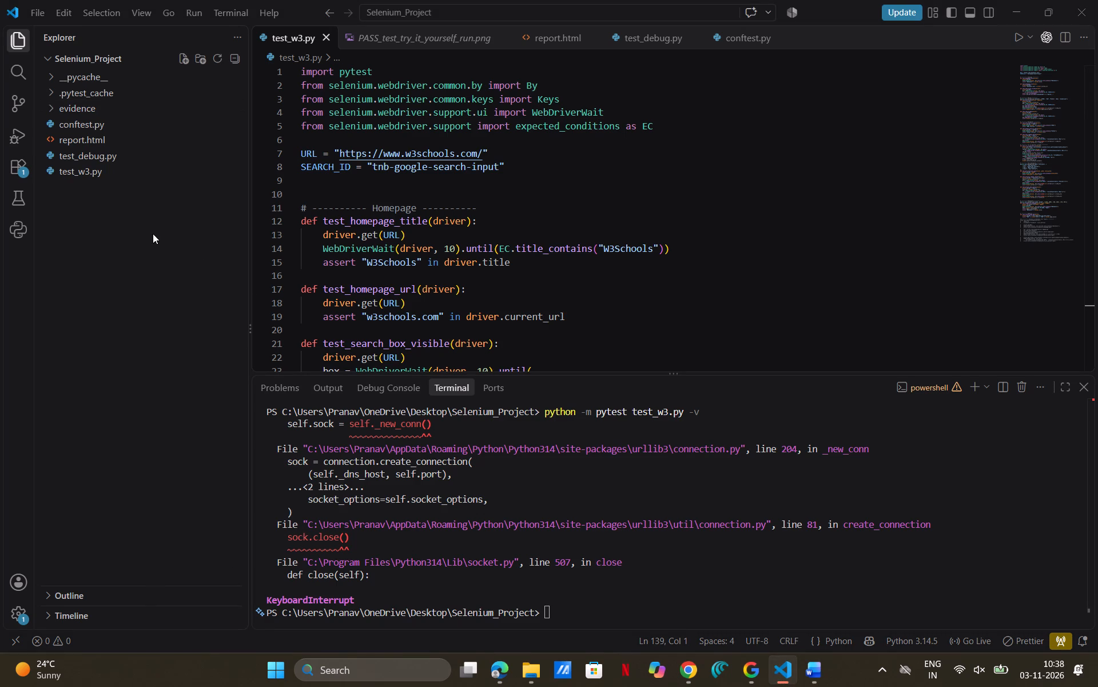
{"action": "key", "text": "shift+super+s"}
{"action": "left_click_drag", "start_coordinate": [34, 27], "coordinate": [206, 143]}
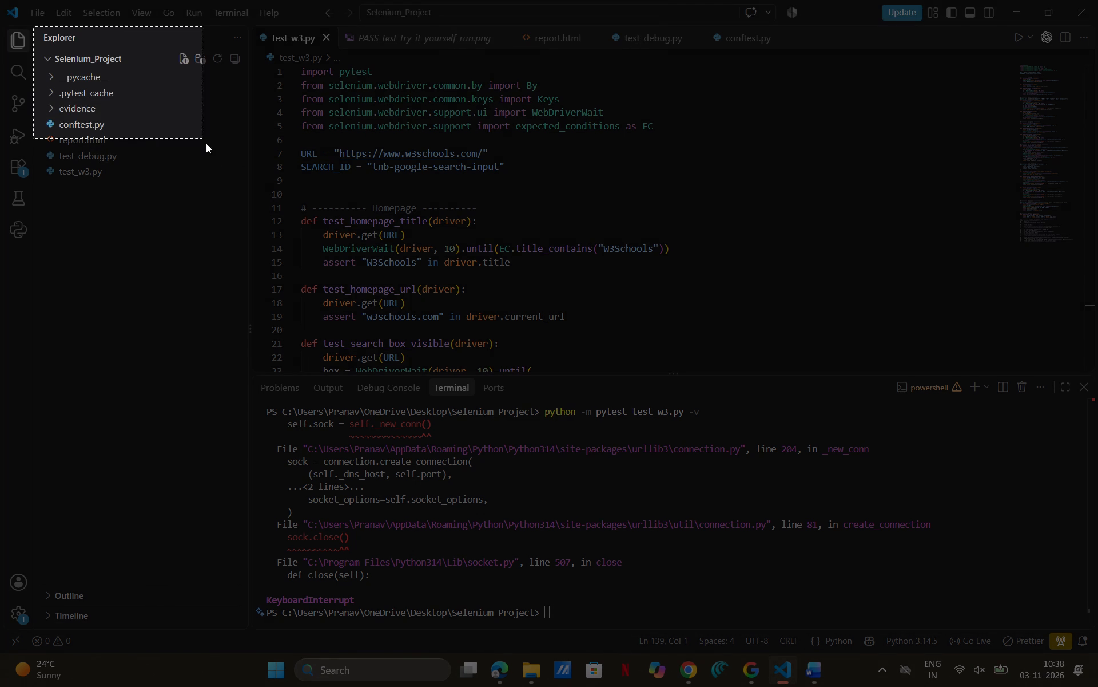
{"action": "left_click_drag", "start_coordinate": [206, 143], "coordinate": [259, 193]}
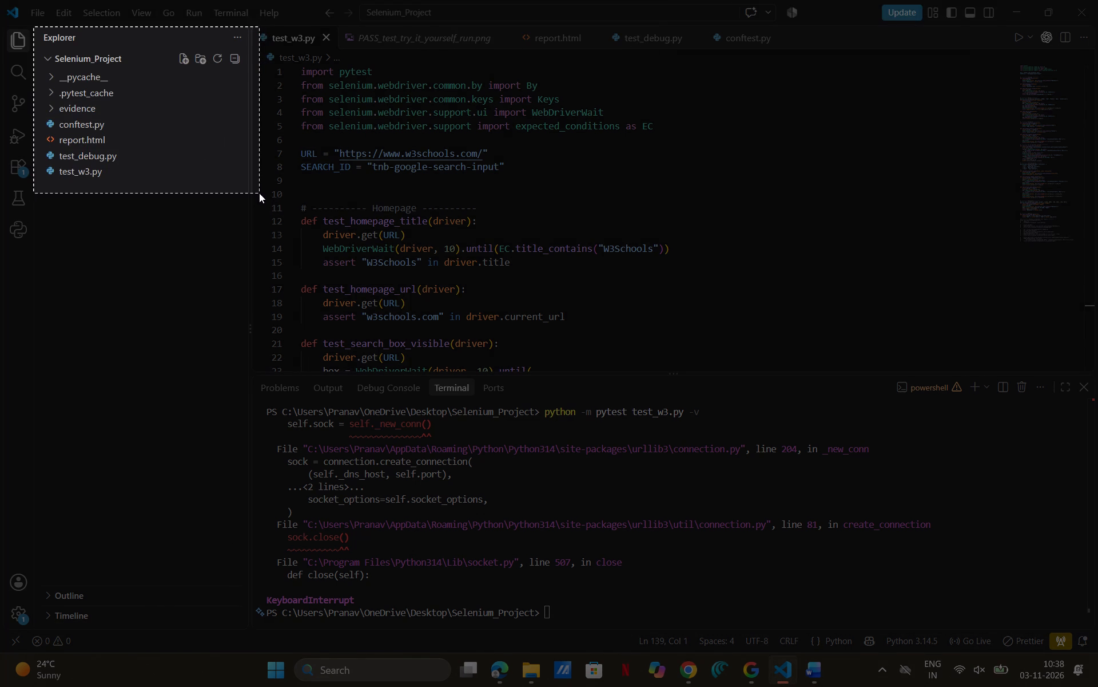
{"action": "left_click_drag", "start_coordinate": [259, 193], "coordinate": [252, 187]}
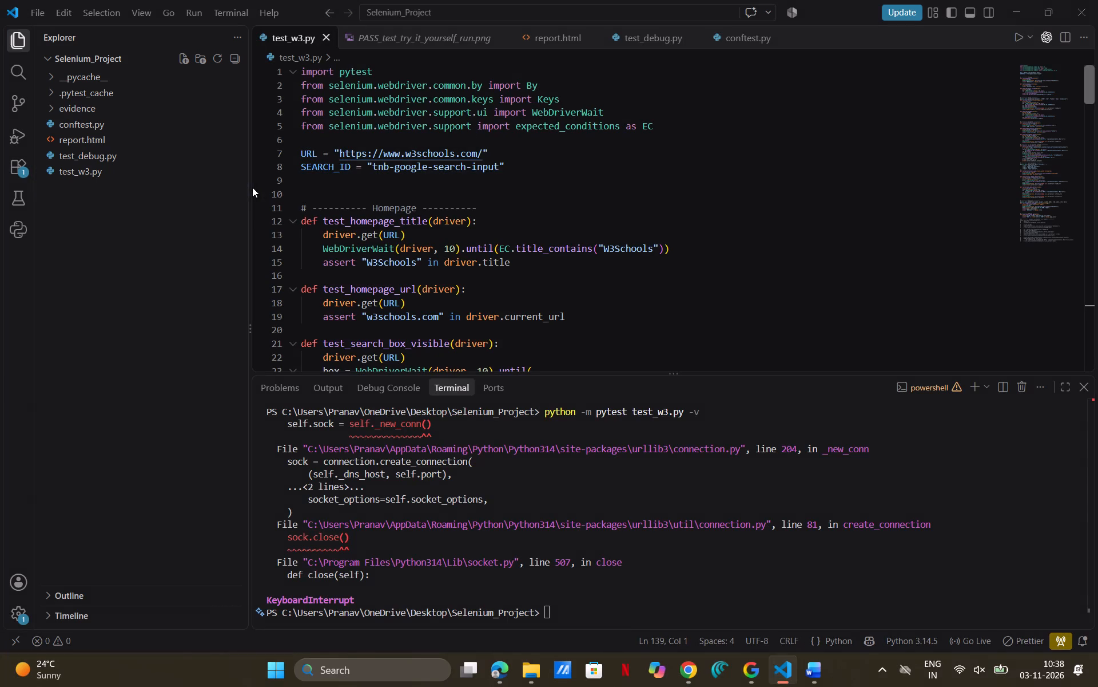
Return to the W3Schools Selenium report in Word and replace the Figure 3.2 placeholder text with the captured folder structure screenshot.
{"action": "left_click", "coordinate": [814, 673]}
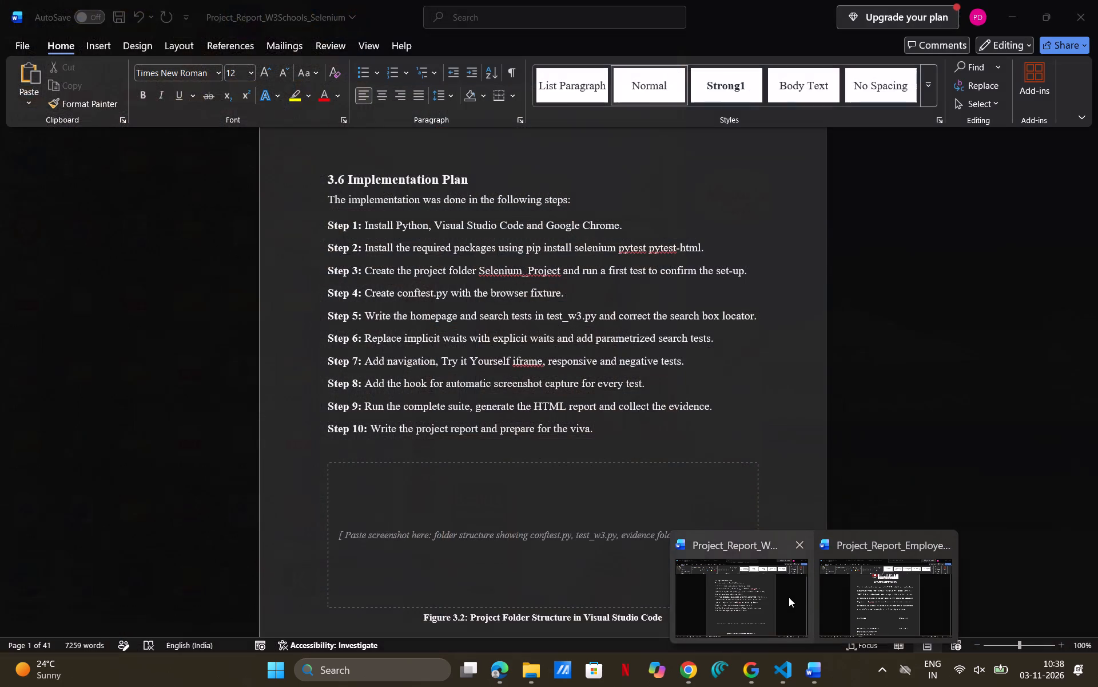
{"action": "left_click", "coordinate": [789, 597]}
{"action": "left_click", "coordinate": [660, 562]}
{"action": "key", "text": "BackSpace"}
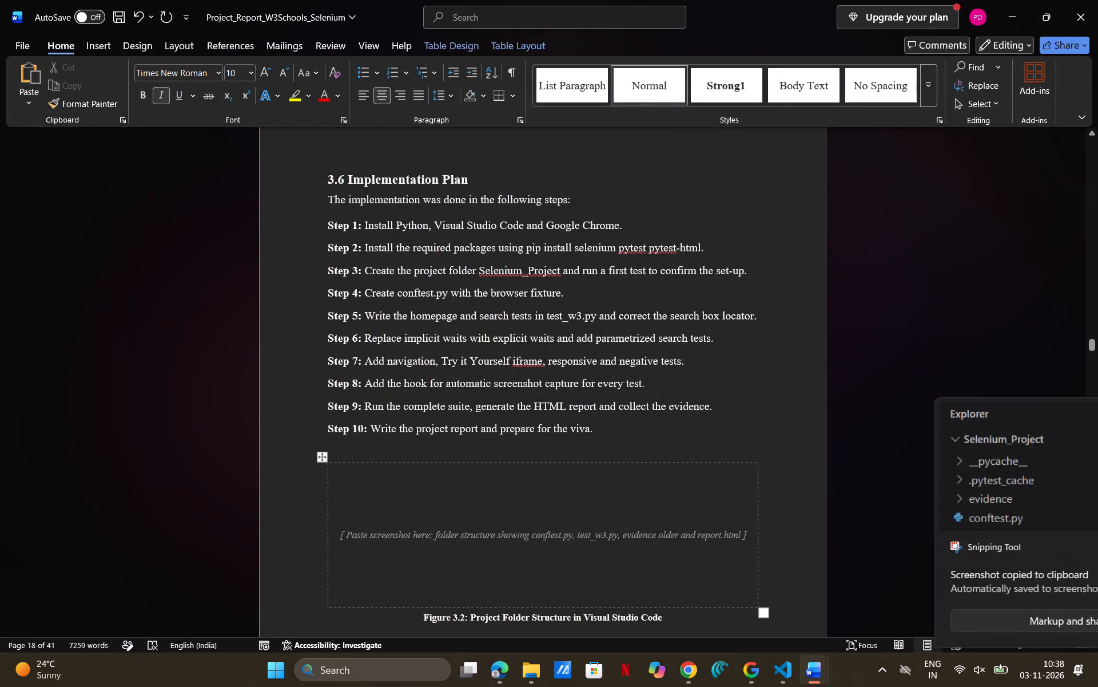
{"action": "left_click_drag", "start_coordinate": [746, 531], "coordinate": [347, 539]}
{"action": "key", "text": "BackSpace"}
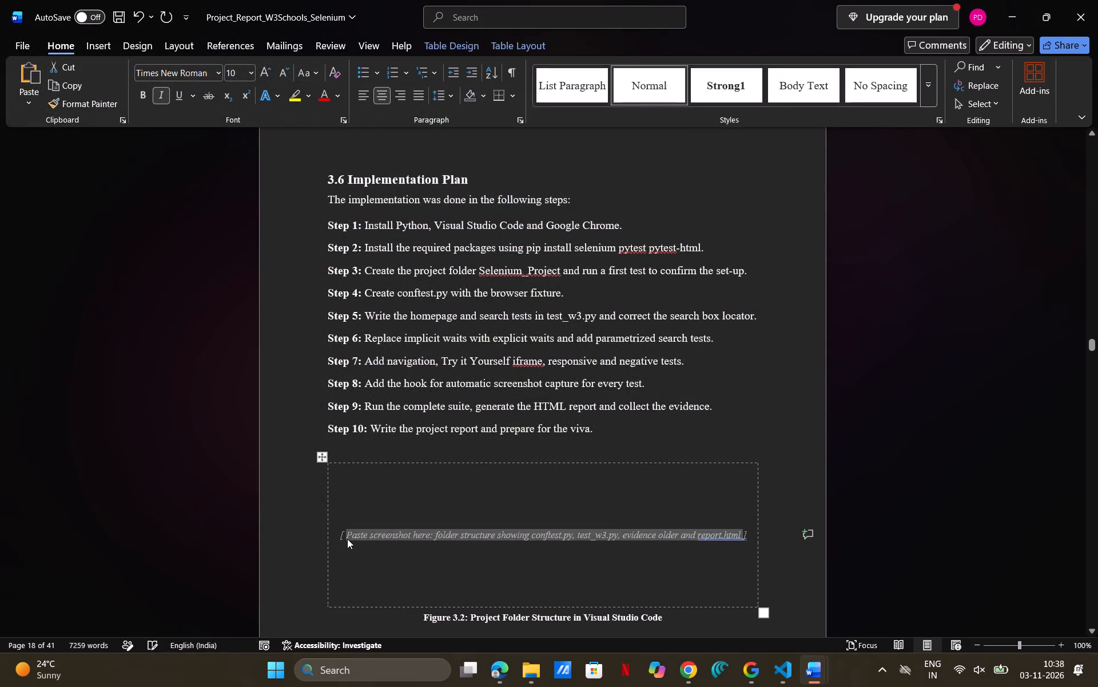
{"action": "key", "text": "ctrl+v"}
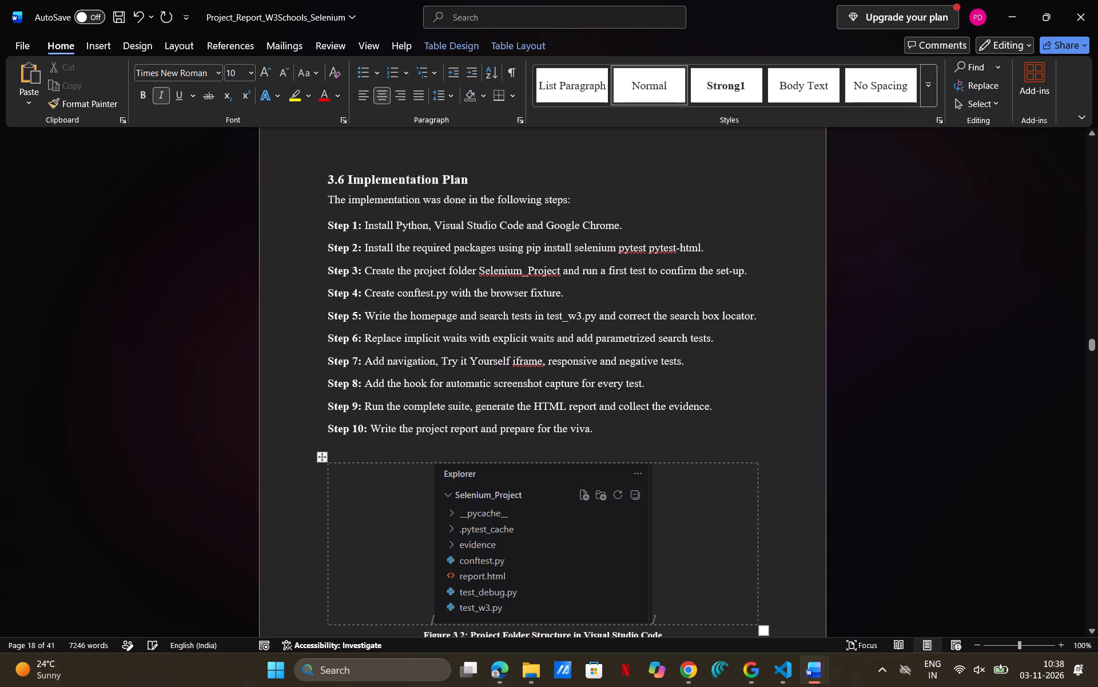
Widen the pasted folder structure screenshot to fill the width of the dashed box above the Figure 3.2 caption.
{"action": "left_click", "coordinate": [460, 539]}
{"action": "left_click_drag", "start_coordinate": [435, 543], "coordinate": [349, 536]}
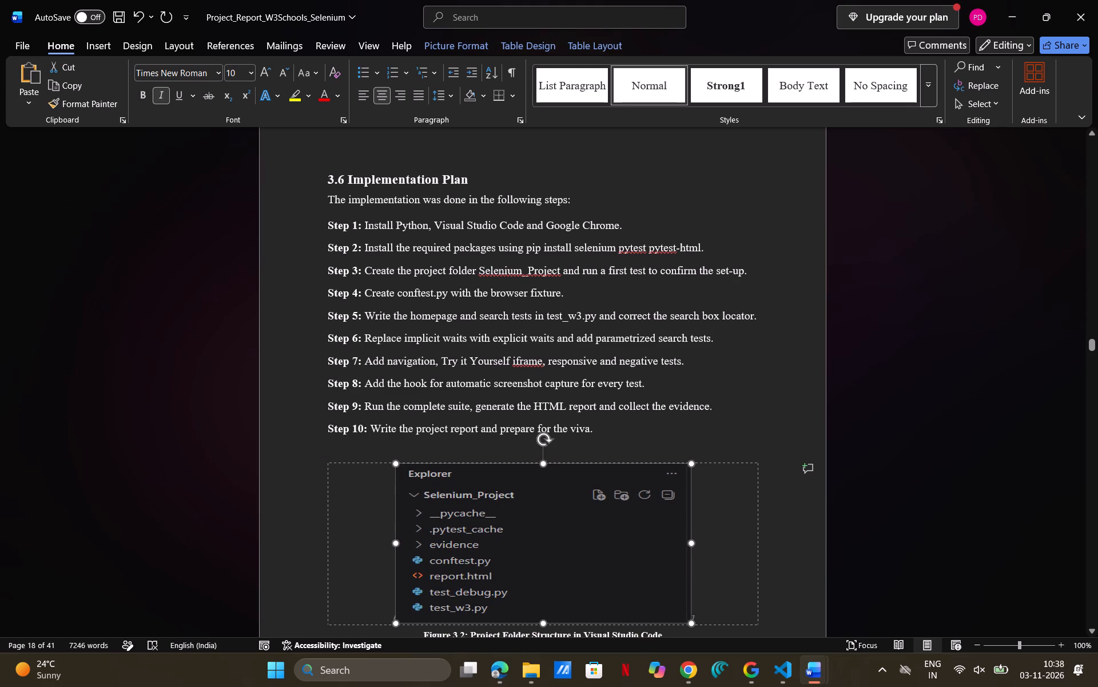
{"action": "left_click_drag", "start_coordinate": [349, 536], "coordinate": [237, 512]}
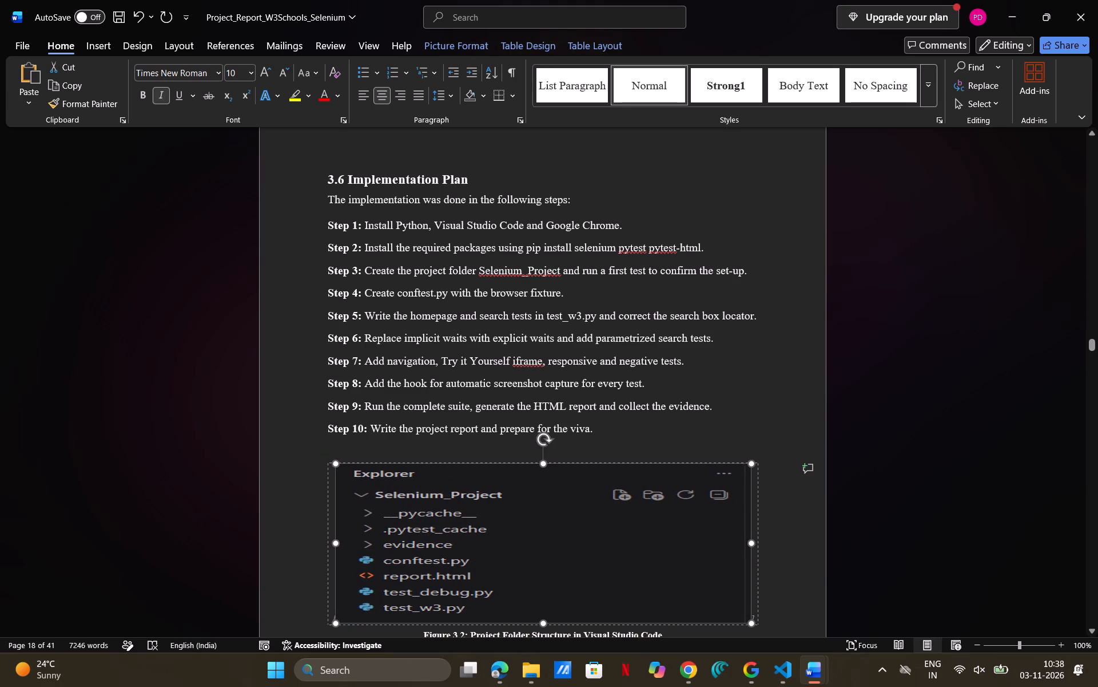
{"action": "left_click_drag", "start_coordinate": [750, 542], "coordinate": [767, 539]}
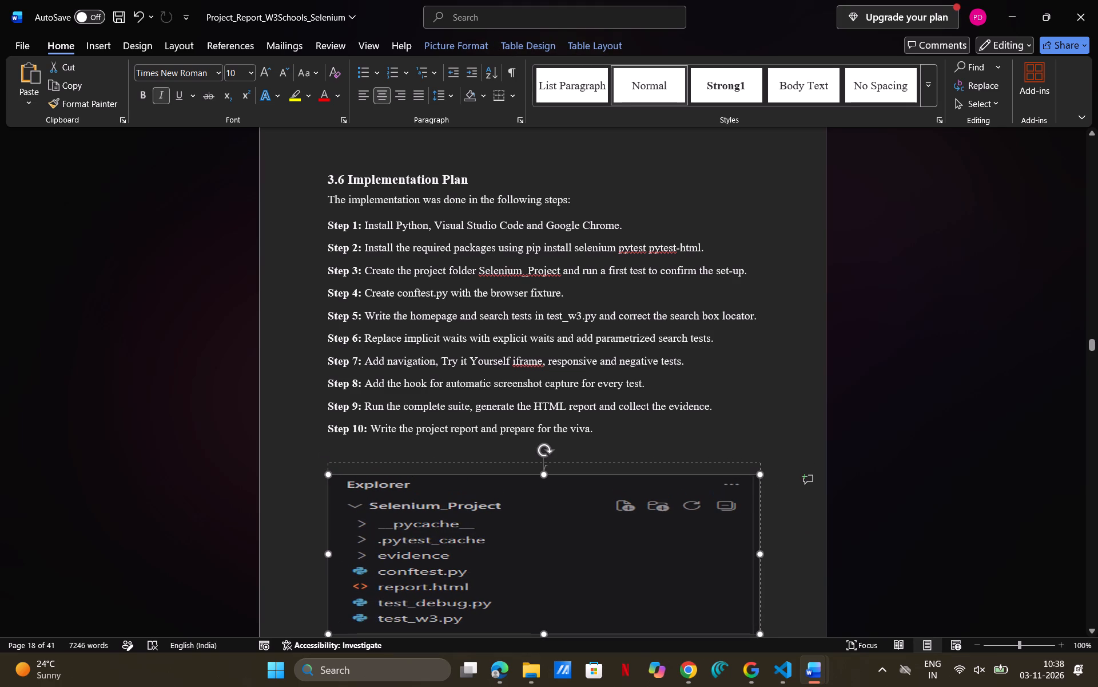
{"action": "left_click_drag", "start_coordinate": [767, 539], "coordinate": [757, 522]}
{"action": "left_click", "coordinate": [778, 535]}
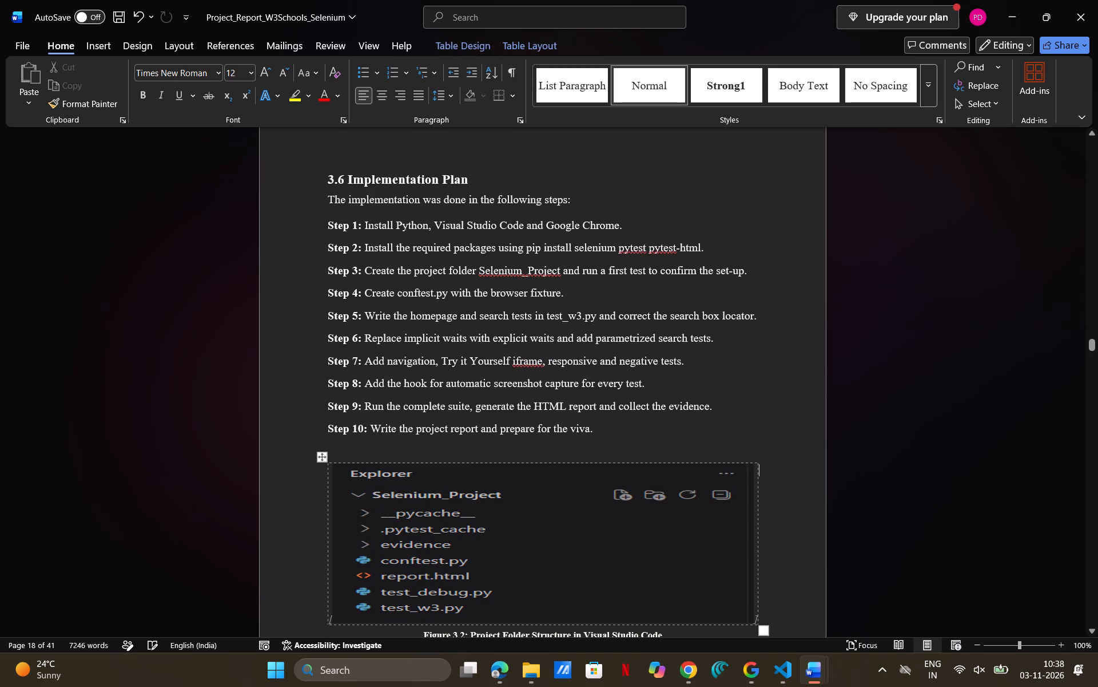
Resize the dashed box around the Figure 3.2 screenshot to make it slightly narrower.
{"action": "scroll", "coordinate": [778, 535], "scroll_direction": "down", "scroll_amount": 1}
{"action": "left_click", "coordinate": [695, 337]}
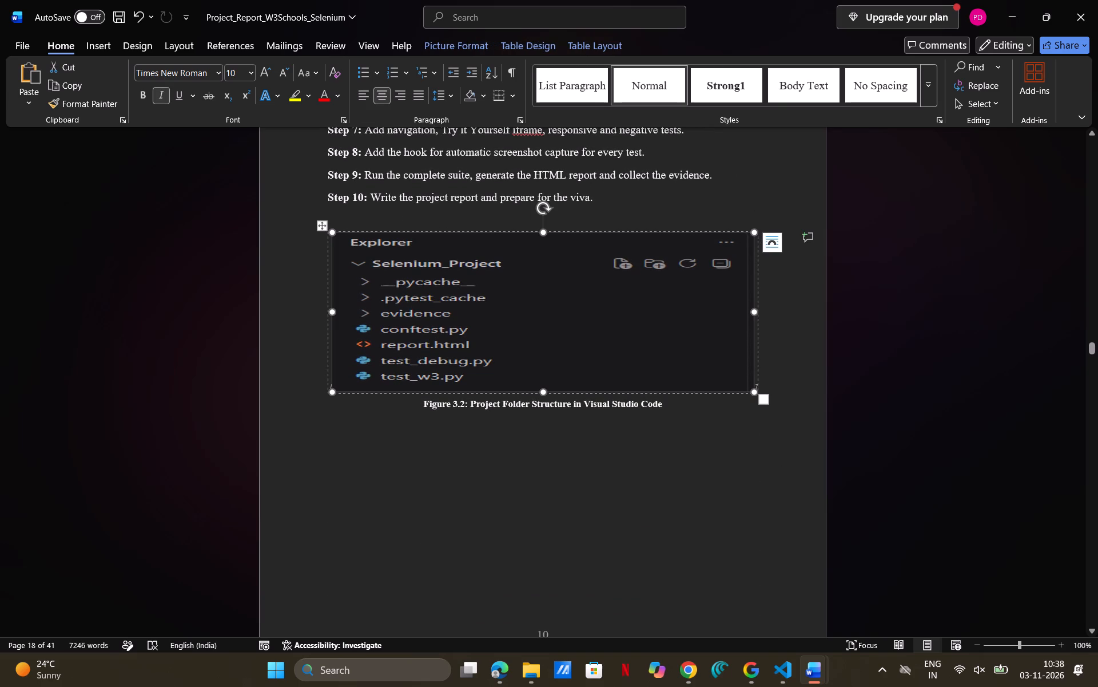
{"action": "left_click", "coordinate": [762, 402]}
{"action": "left_click_drag", "start_coordinate": [762, 396], "coordinate": [751, 390]}
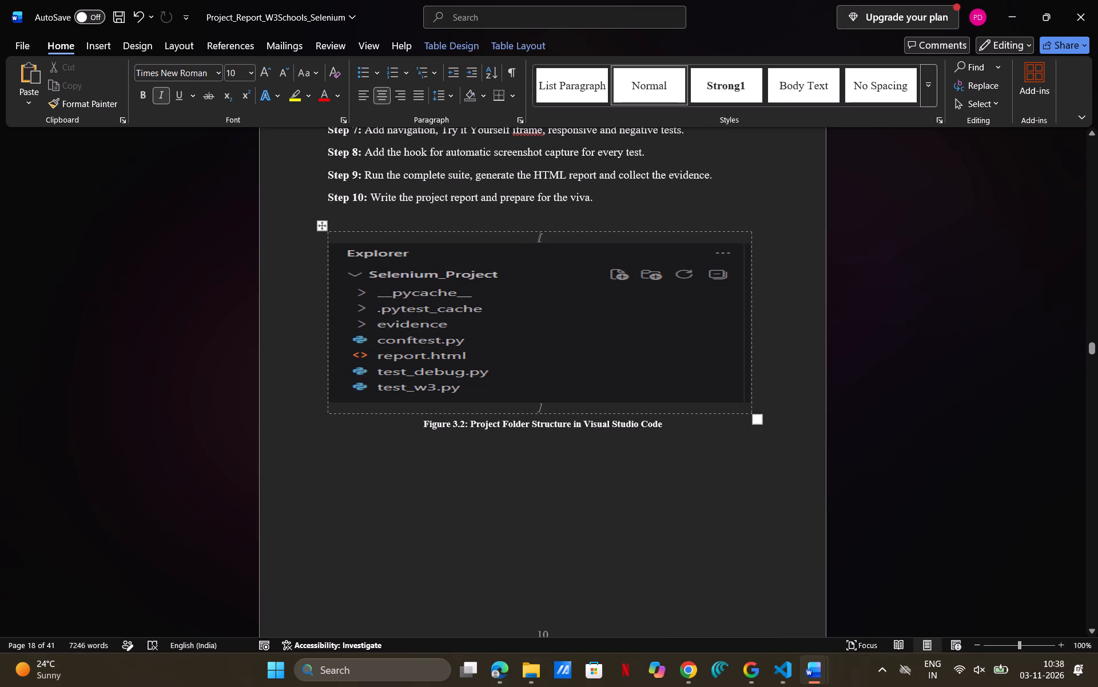
{"action": "left_click", "coordinate": [804, 387]}
{"action": "left_click", "coordinate": [909, 397]}
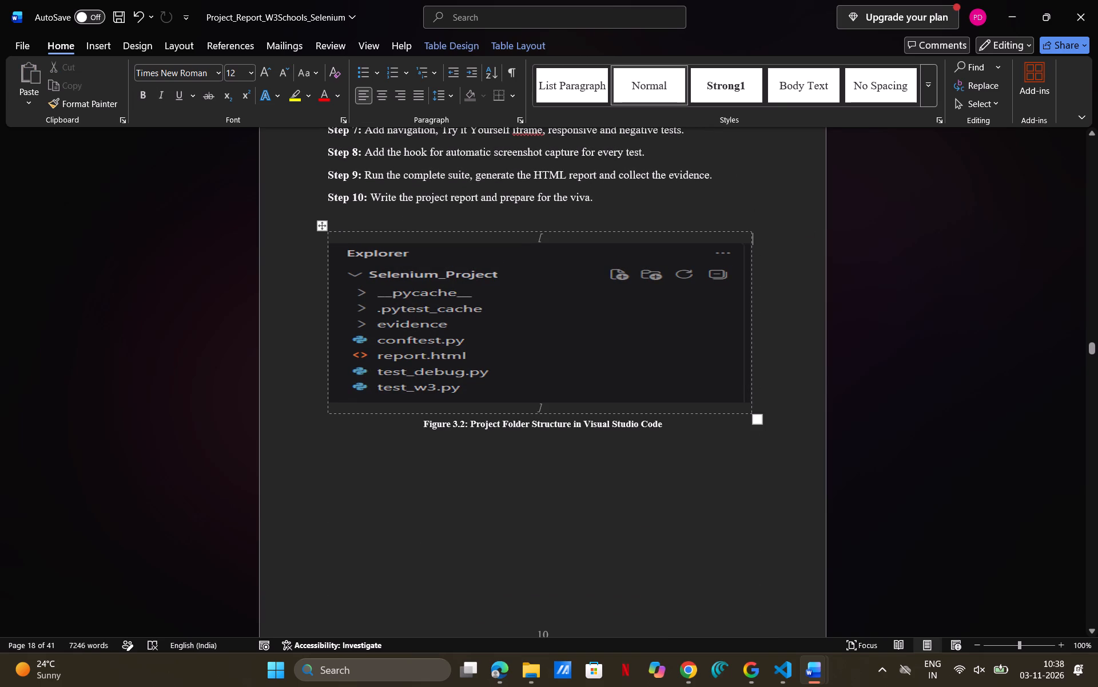
Delete the folder structure screenshot from the dashed box above the Figure 3.2 caption.
{"action": "left_click", "coordinate": [733, 338]}
{"action": "key", "text": "BackSpace"}
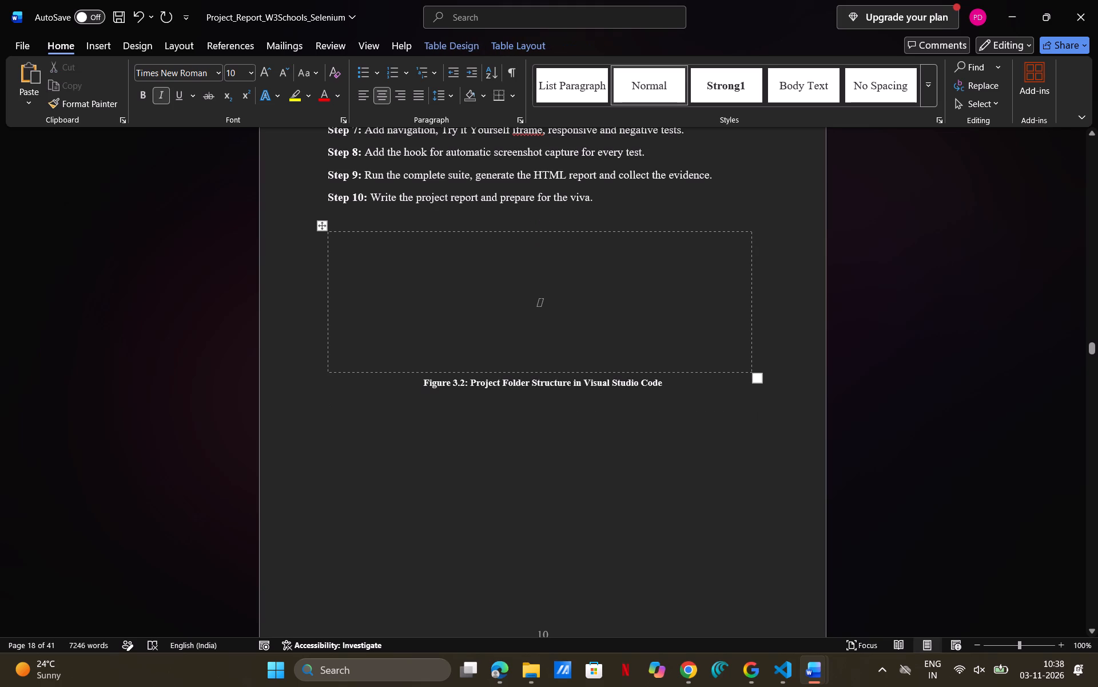
Delete the empty dashed placeholder box above the Figure 3.2 caption.
{"action": "left_click_drag", "start_coordinate": [798, 376], "coordinate": [401, 244]}
{"action": "left_click", "coordinate": [437, 250]}
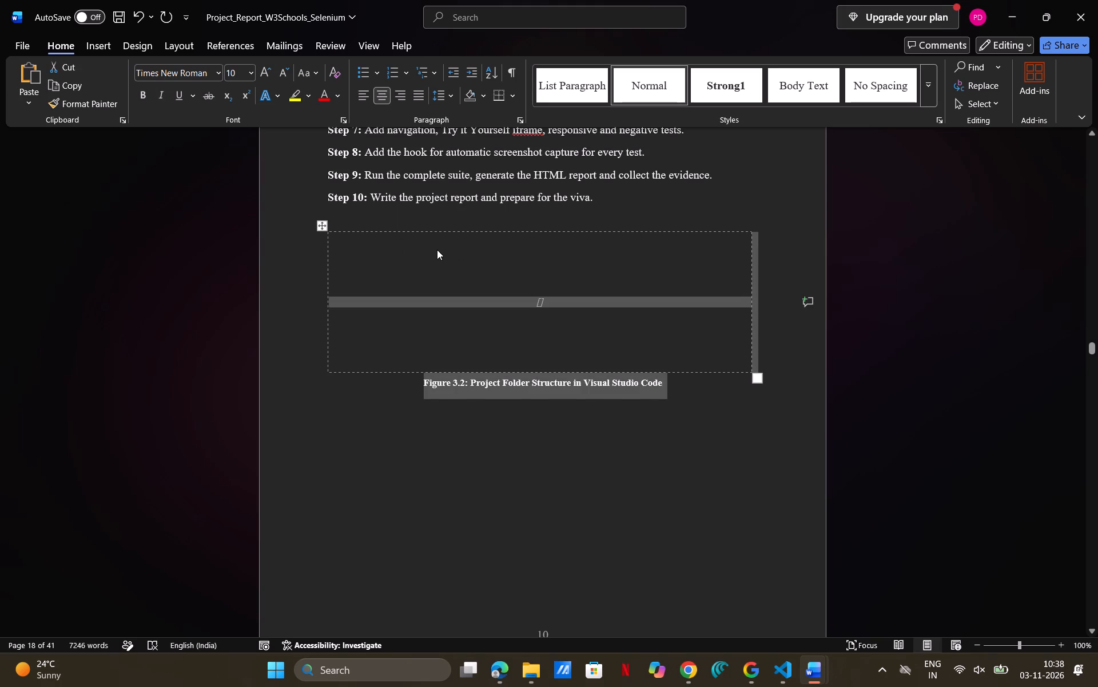
{"action": "left_click", "coordinate": [322, 227]}
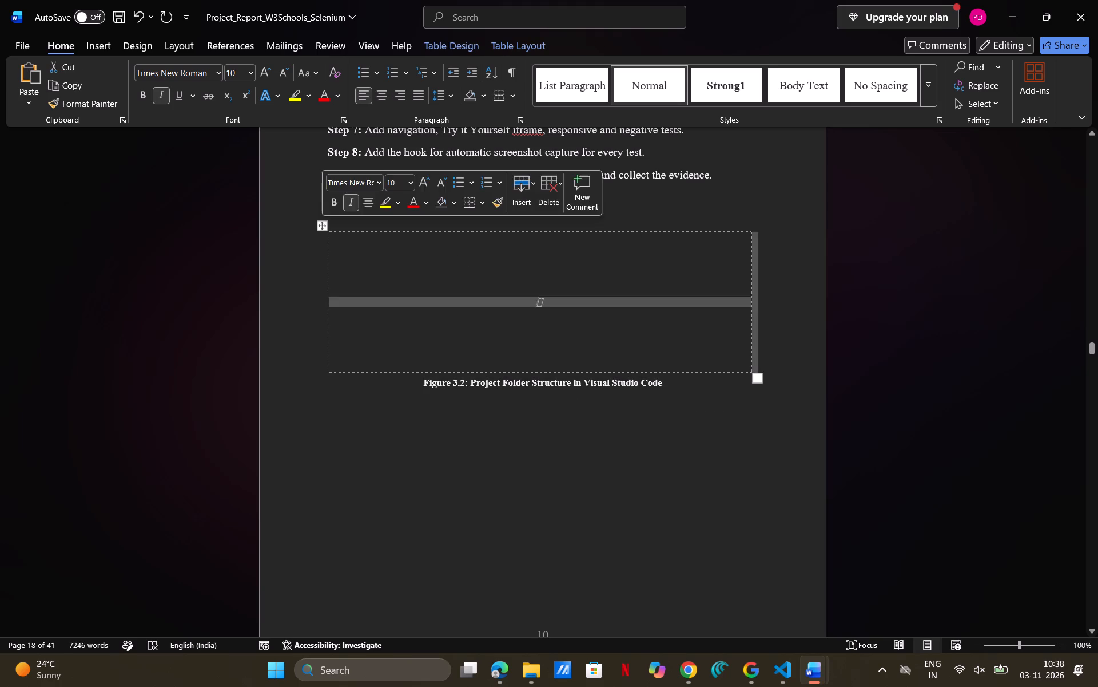
{"action": "key", "text": "BackSpace"}
Insert three blank lines after the Step 10 line, above the Figure 3.2 caption.
{"action": "left_click", "coordinate": [615, 206]}
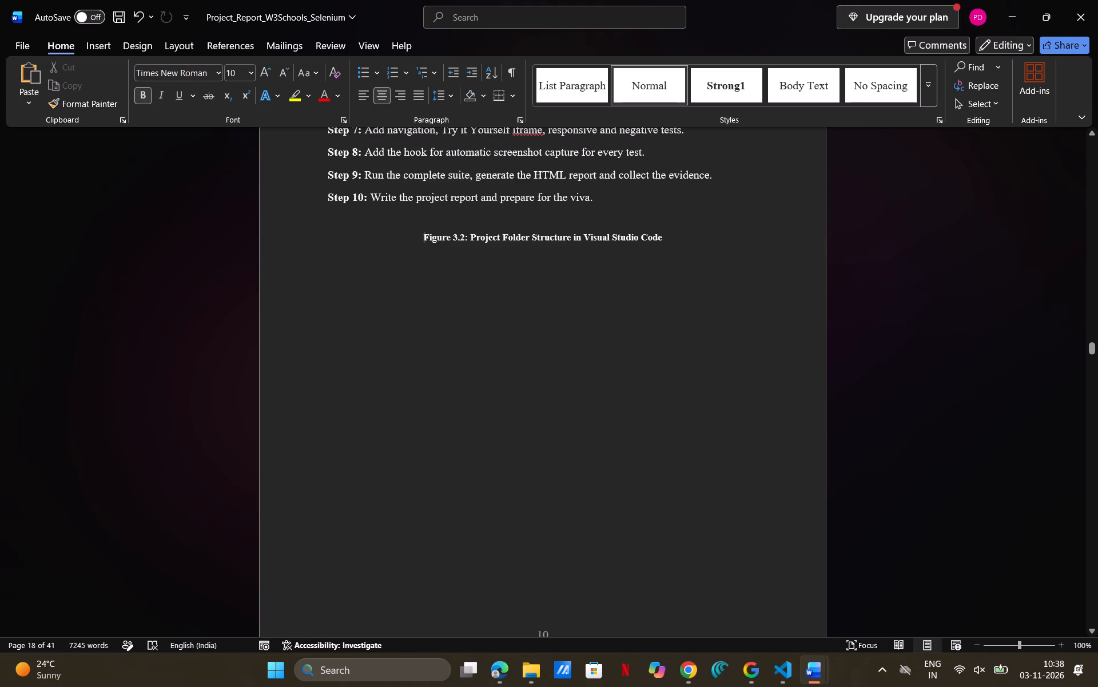
{"action": "key", "text": "Return"}
{"action": "key", "text": "Return"}
{"action": "key", "text": "Return"}
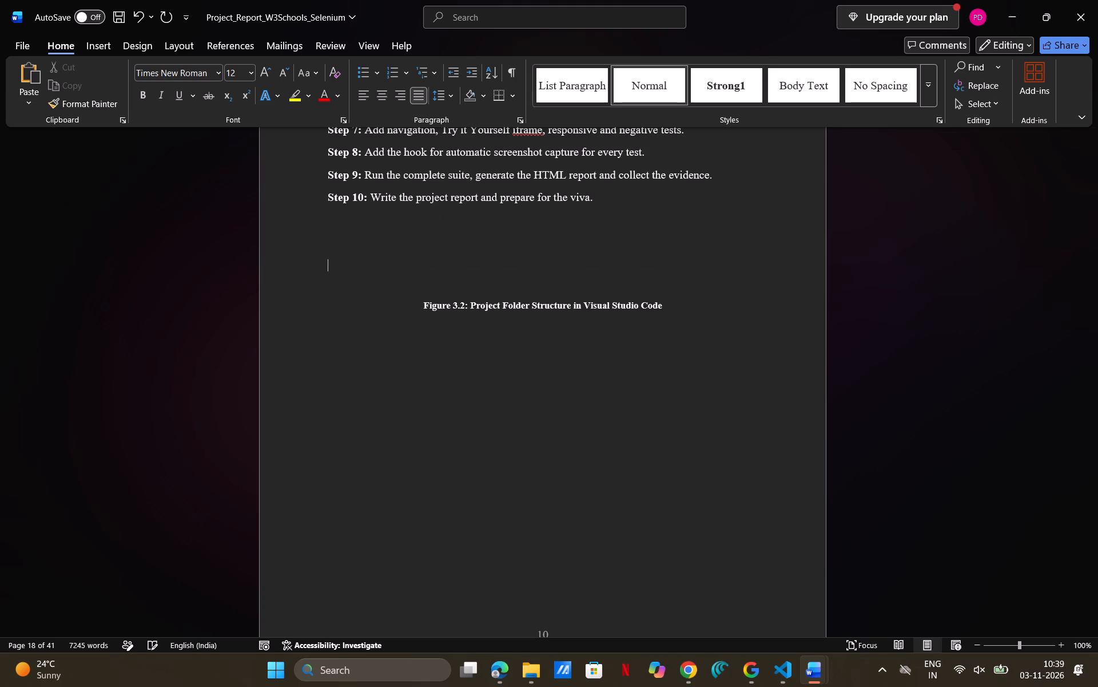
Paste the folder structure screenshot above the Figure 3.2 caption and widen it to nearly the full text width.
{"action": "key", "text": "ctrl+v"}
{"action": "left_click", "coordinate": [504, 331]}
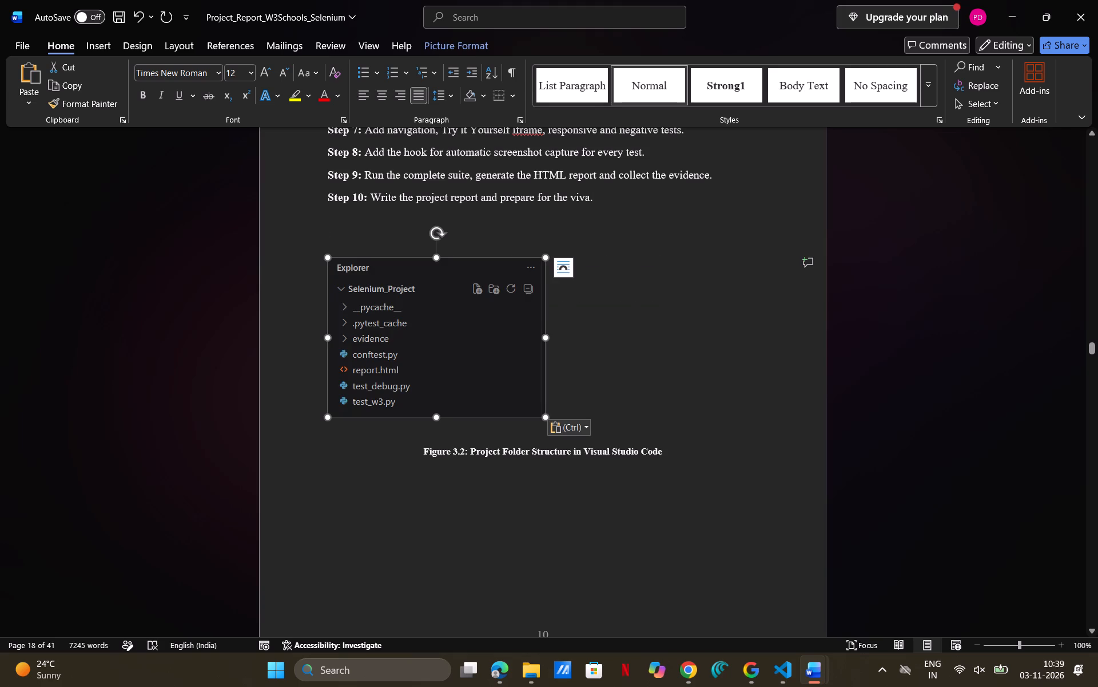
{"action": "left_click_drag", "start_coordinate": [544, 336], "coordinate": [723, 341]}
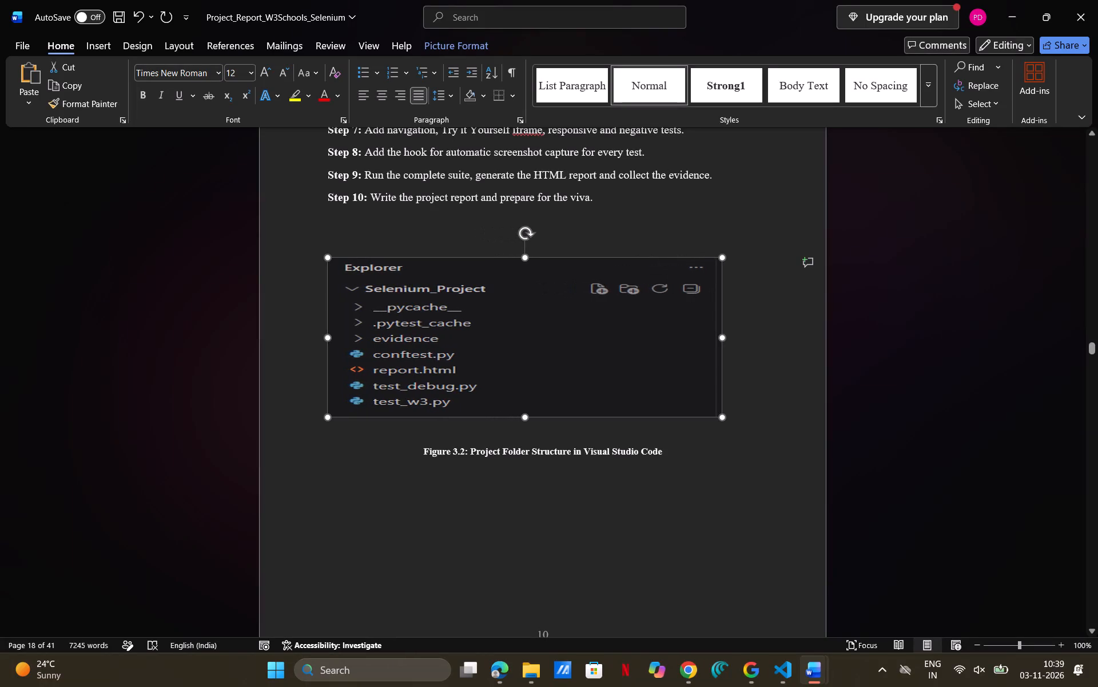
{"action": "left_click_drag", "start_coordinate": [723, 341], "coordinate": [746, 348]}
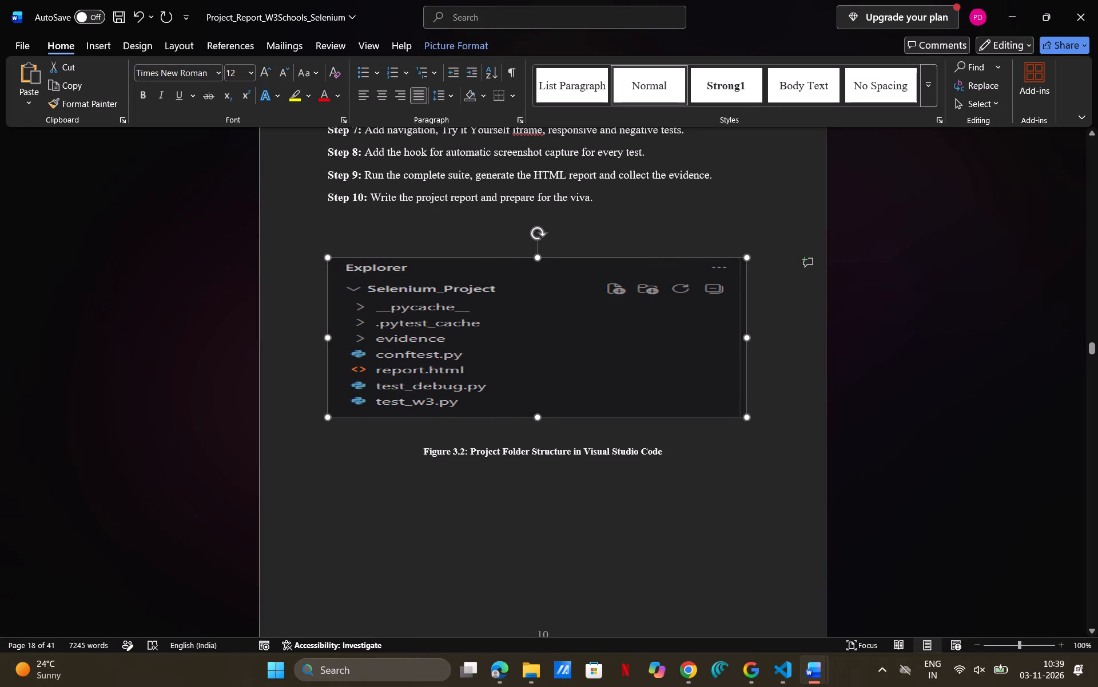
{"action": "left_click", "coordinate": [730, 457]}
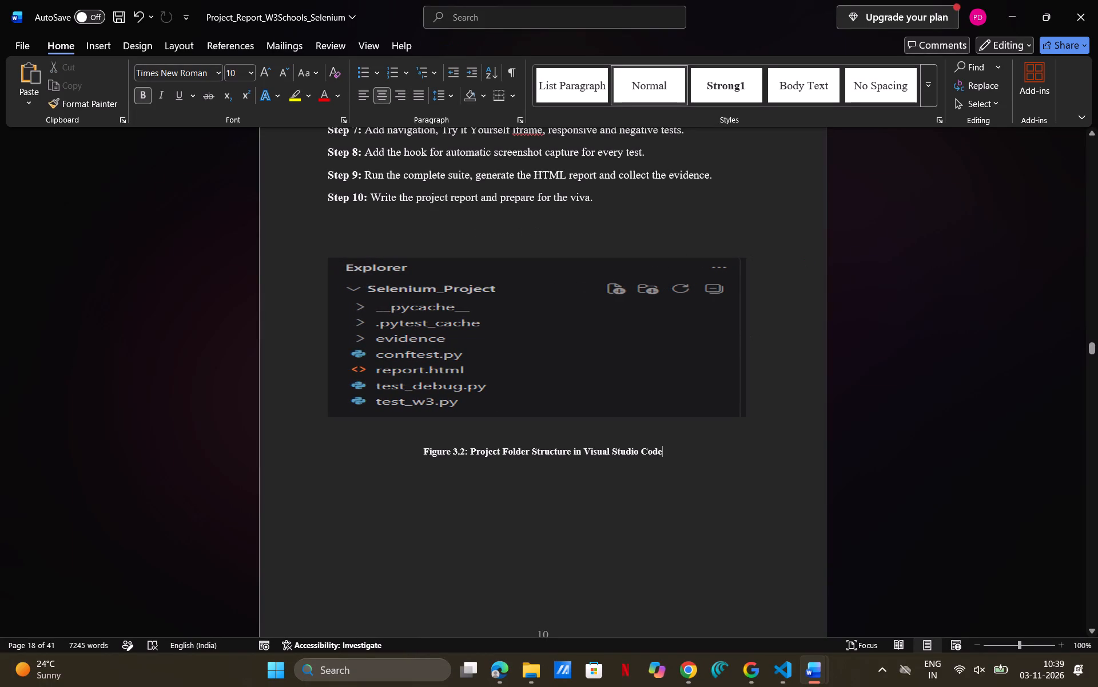
Remove the extra blank lines directly below and above the folder structure screenshot of Figure 3.2.
{"action": "left_click", "coordinate": [458, 429]}
{"action": "key", "text": "BackSpace"}
{"action": "key", "text": "BackSpace"}
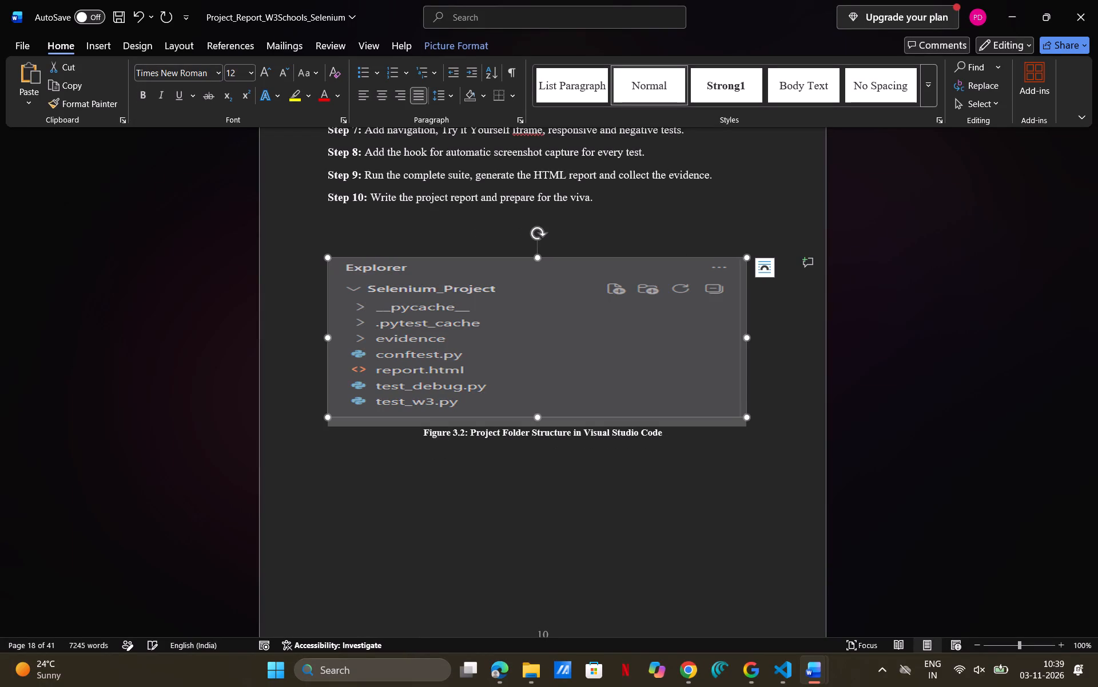
{"action": "left_click", "coordinate": [532, 519]}
{"action": "scroll", "coordinate": [532, 519], "scroll_direction": "up", "scroll_amount": 1}
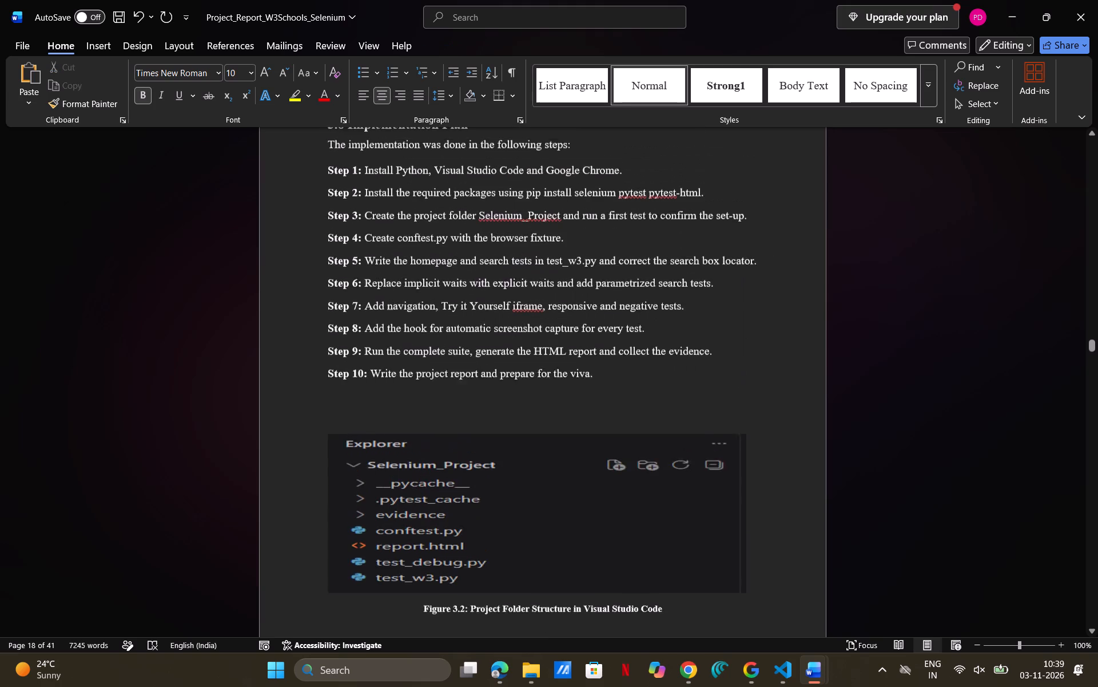
{"action": "left_click", "coordinate": [372, 422]}
{"action": "key", "text": "BackSpace"}
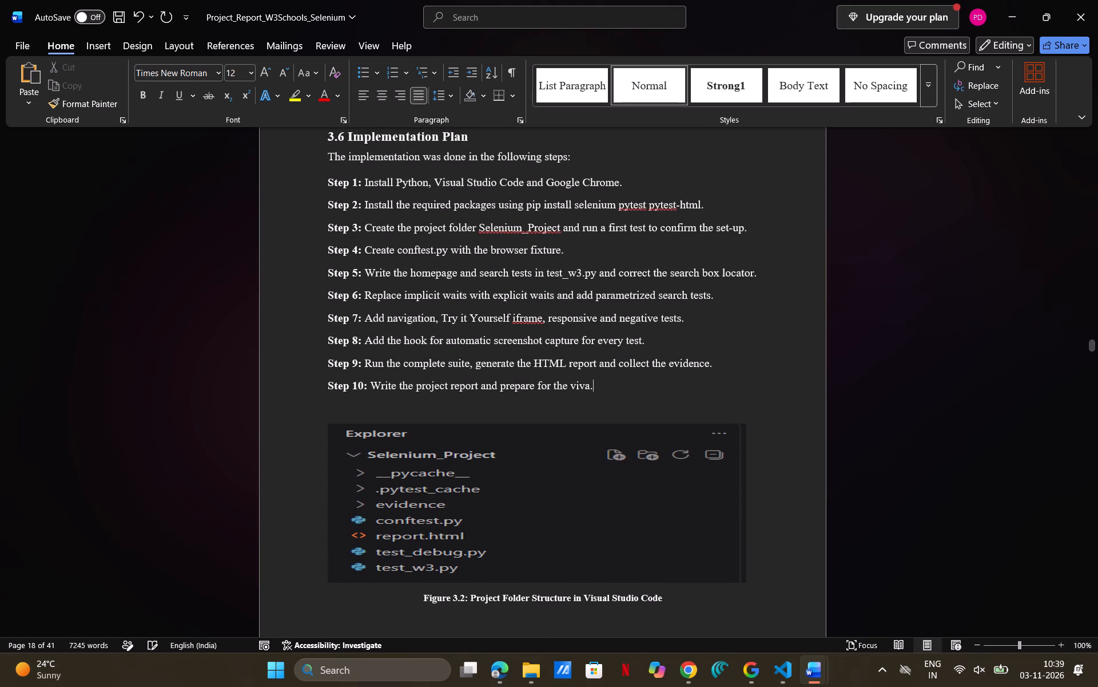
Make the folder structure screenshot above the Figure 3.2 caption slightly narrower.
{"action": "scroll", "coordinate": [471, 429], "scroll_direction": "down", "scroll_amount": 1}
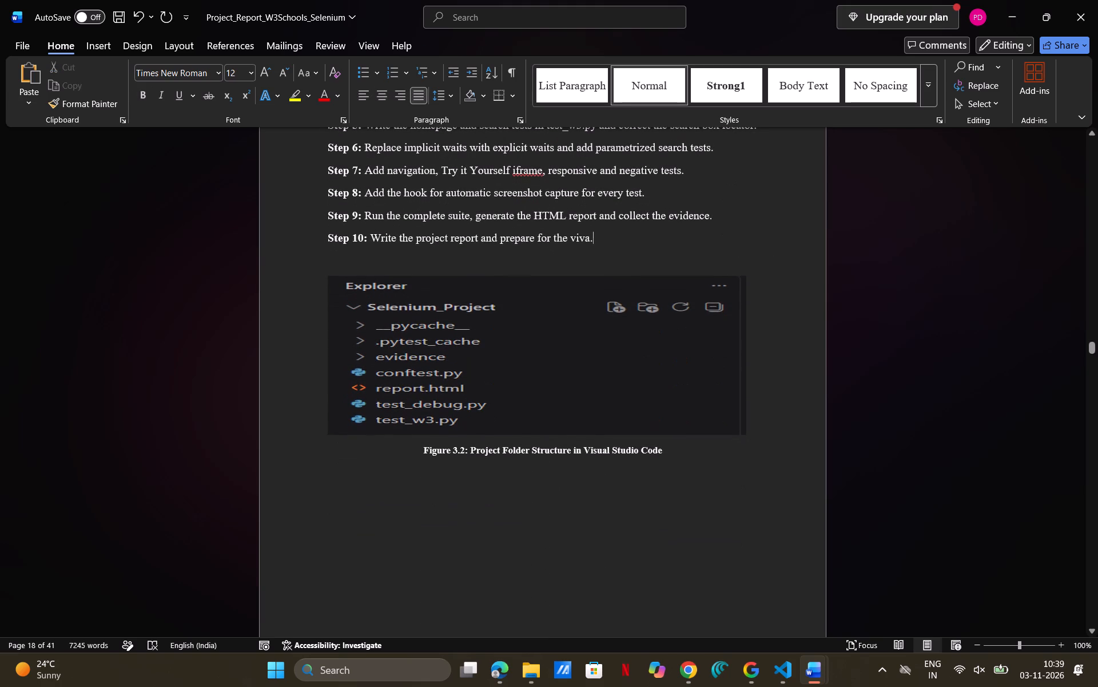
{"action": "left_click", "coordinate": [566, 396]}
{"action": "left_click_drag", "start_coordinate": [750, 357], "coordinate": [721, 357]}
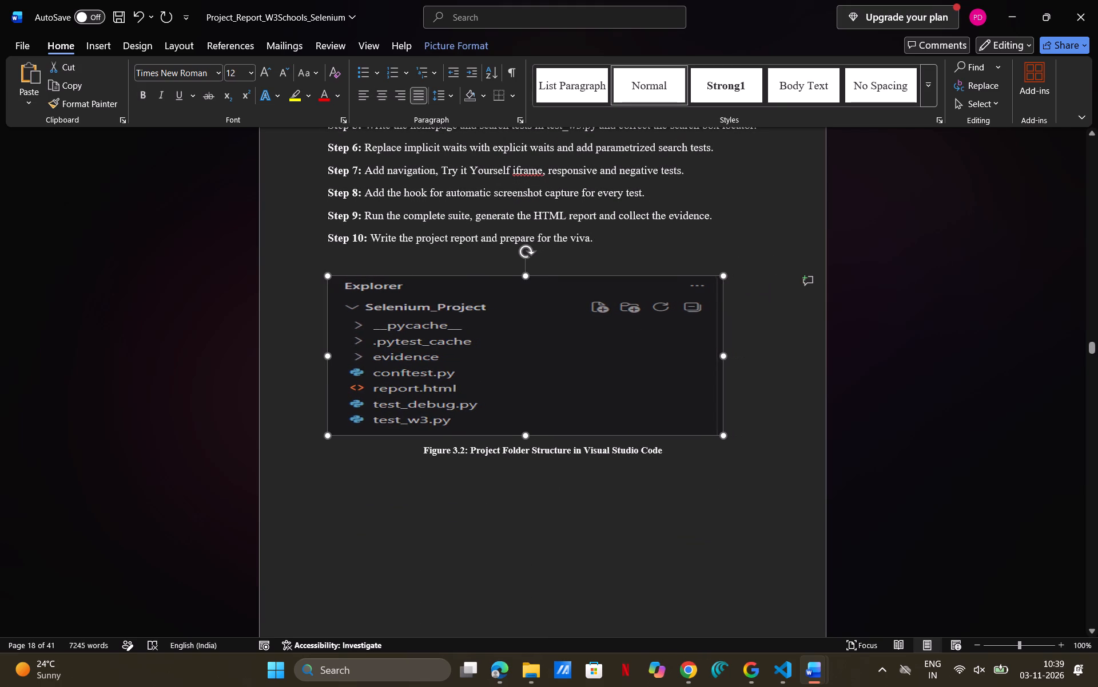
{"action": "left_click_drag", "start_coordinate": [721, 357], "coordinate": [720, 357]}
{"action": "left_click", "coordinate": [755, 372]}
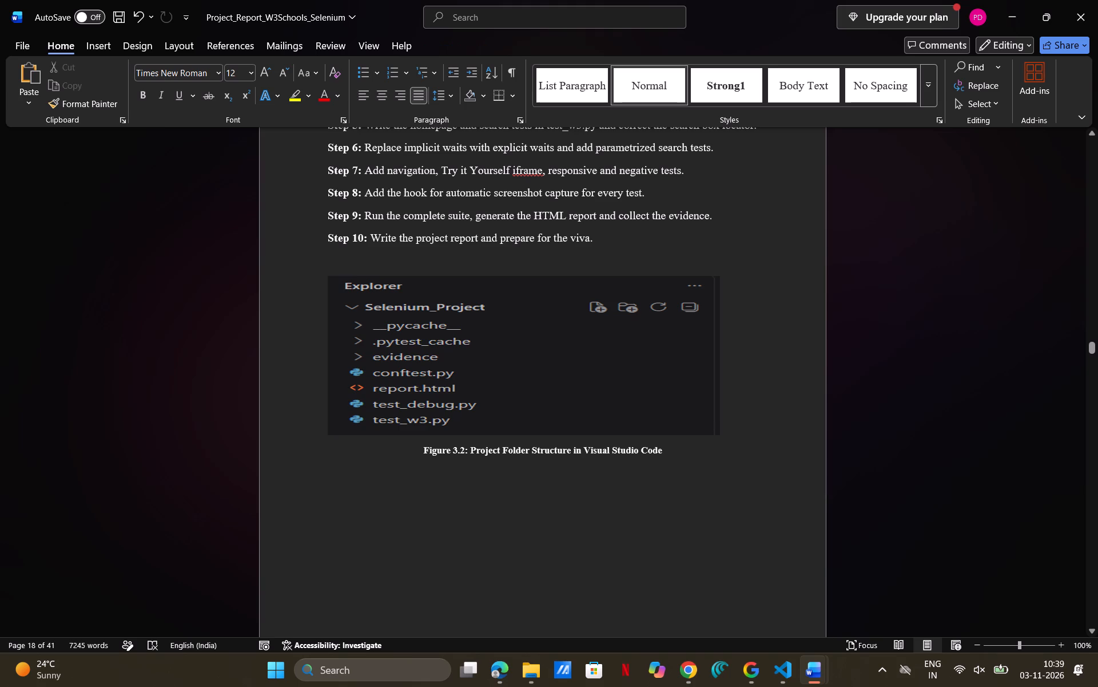
Switch to Visual Studio Code and capture a wider screenshot of the Selenium_Project folder tree with the first lines of test_w3.py.
{"action": "scroll", "coordinate": [715, 378], "scroll_direction": "up", "scroll_amount": 2}
{"action": "scroll", "coordinate": [715, 378], "scroll_direction": "down", "scroll_amount": 2}
{"action": "scroll", "coordinate": [715, 378], "scroll_direction": "up", "scroll_amount": 1}
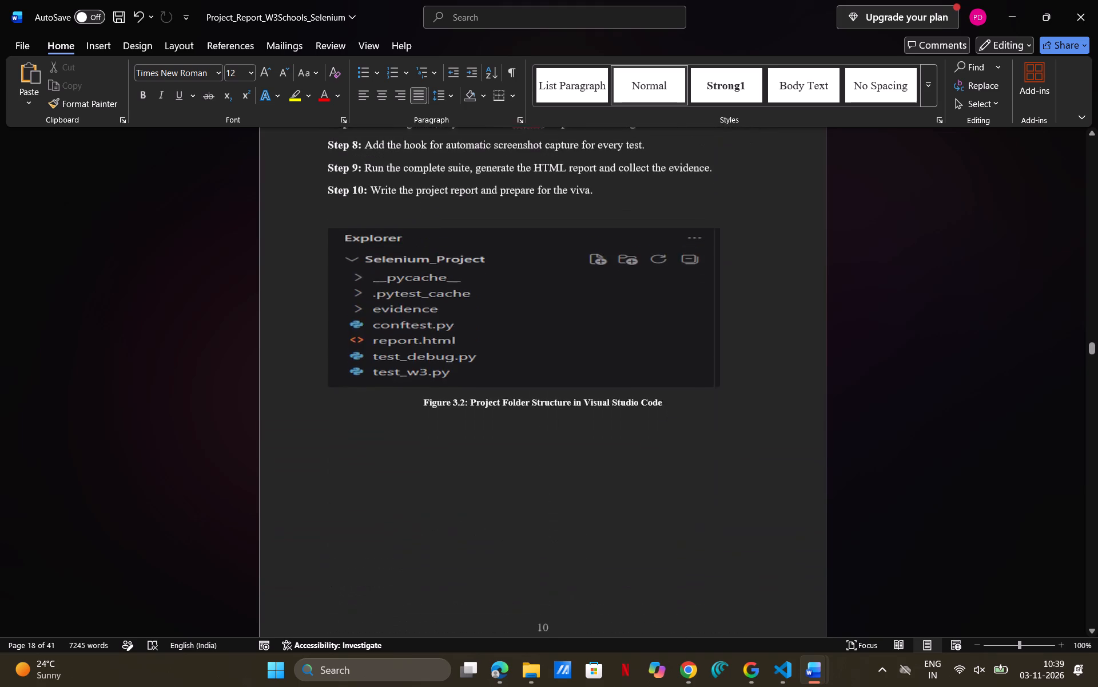
{"action": "scroll", "coordinate": [715, 378], "scroll_direction": "up", "scroll_amount": 1}
{"action": "left_click", "coordinate": [784, 685]}
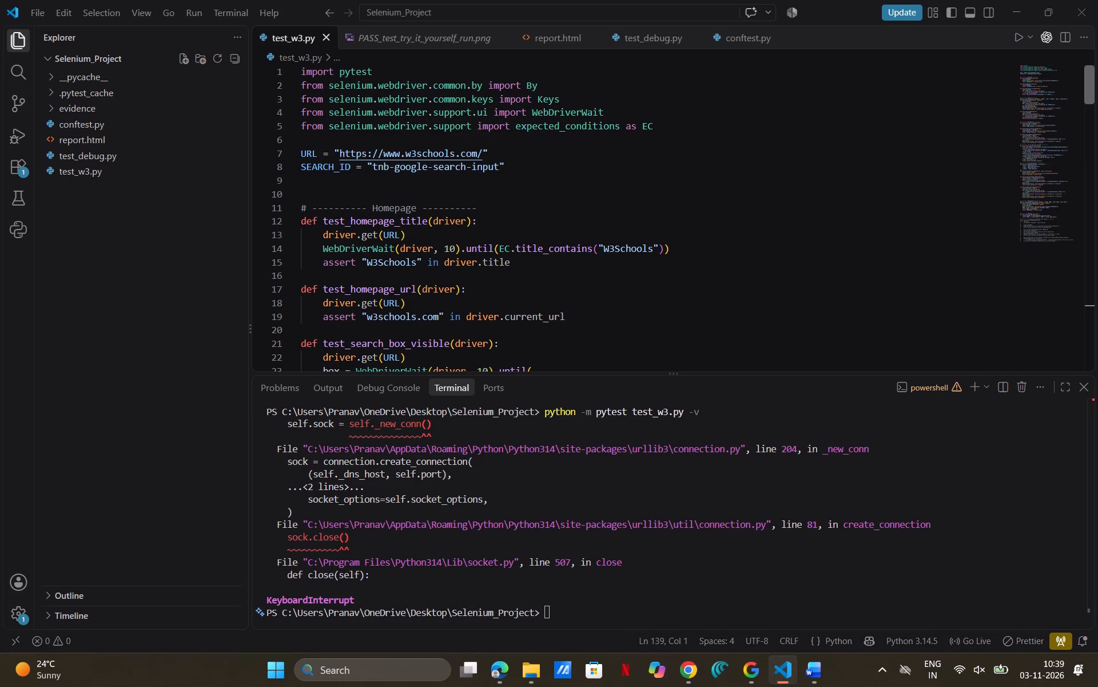
{"action": "key", "text": "shift+super+s"}
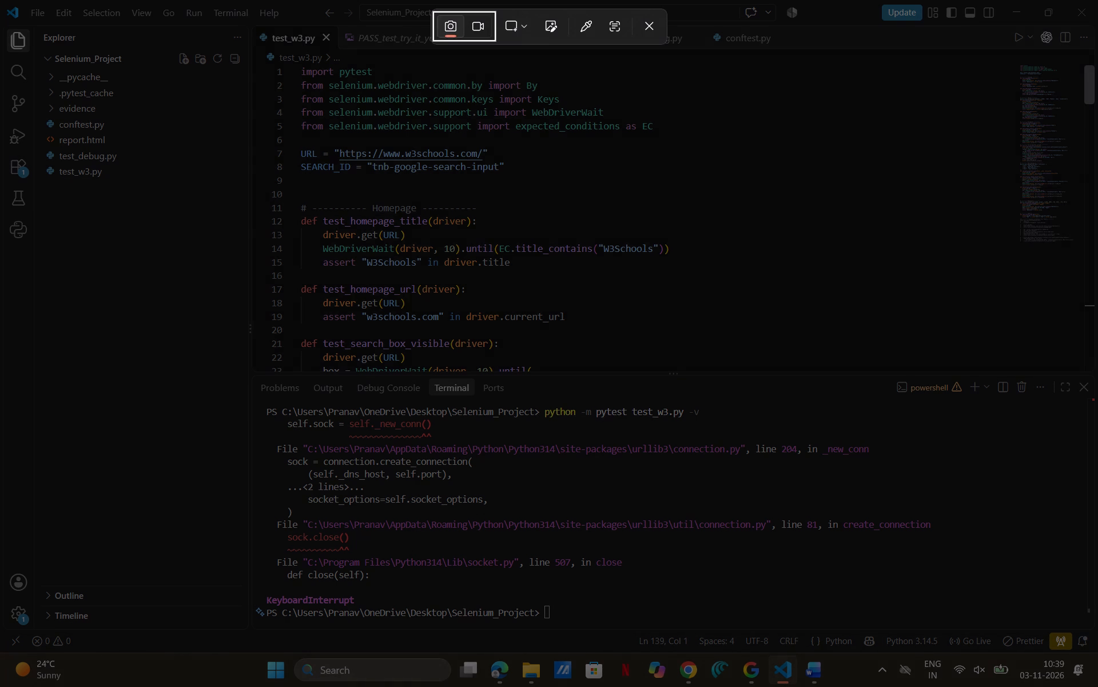
{"action": "left_click_drag", "start_coordinate": [42, 49], "coordinate": [580, 185]}
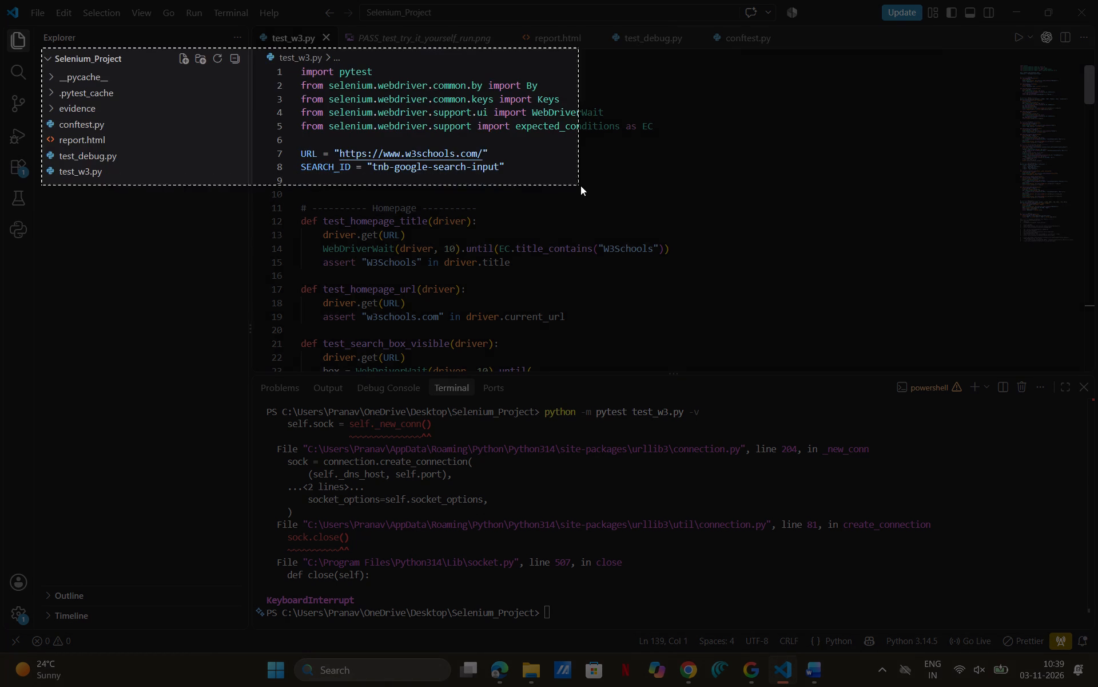
{"action": "left_click_drag", "start_coordinate": [580, 185], "coordinate": [679, 196]}
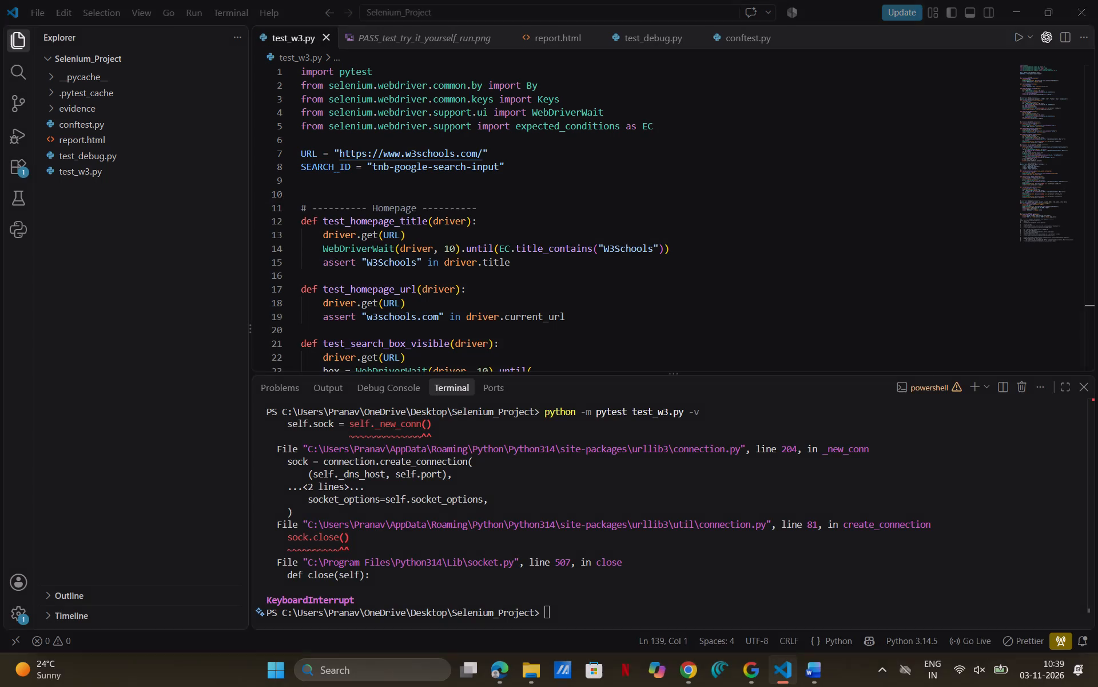
Return to the W3Schools Selenium report in Word and replace the Figure 3.2 picture with the new screenshot.
{"action": "left_click", "coordinate": [809, 671]}
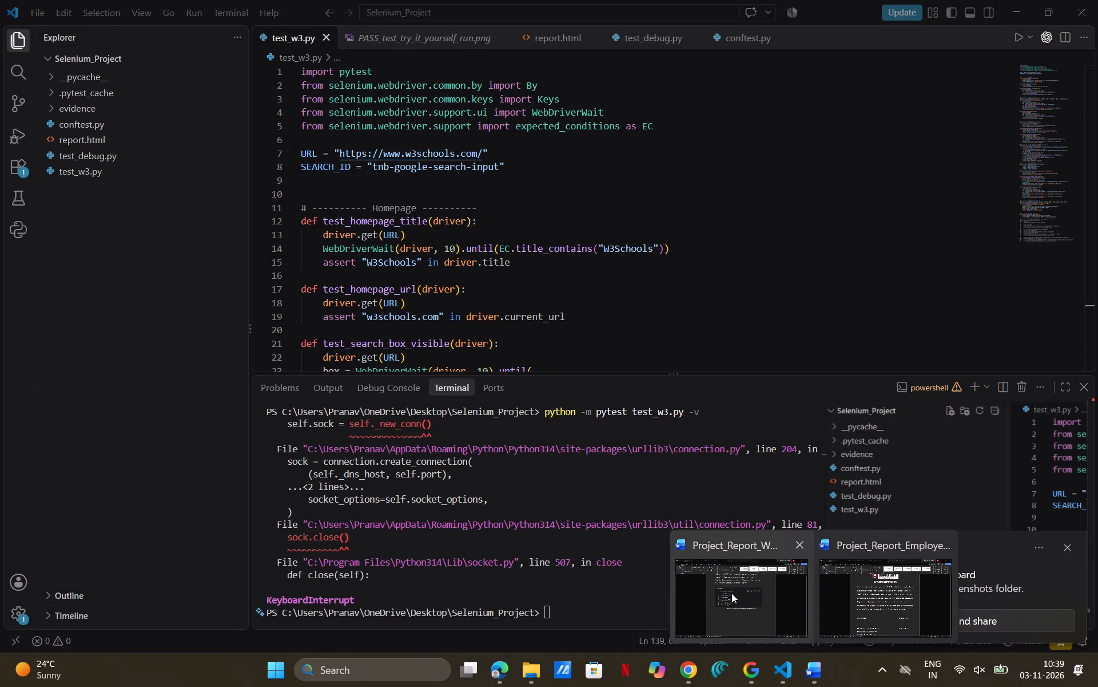
{"action": "left_click", "coordinate": [731, 593]}
{"action": "left_click", "coordinate": [640, 357]}
{"action": "key", "text": "BackSpace"}
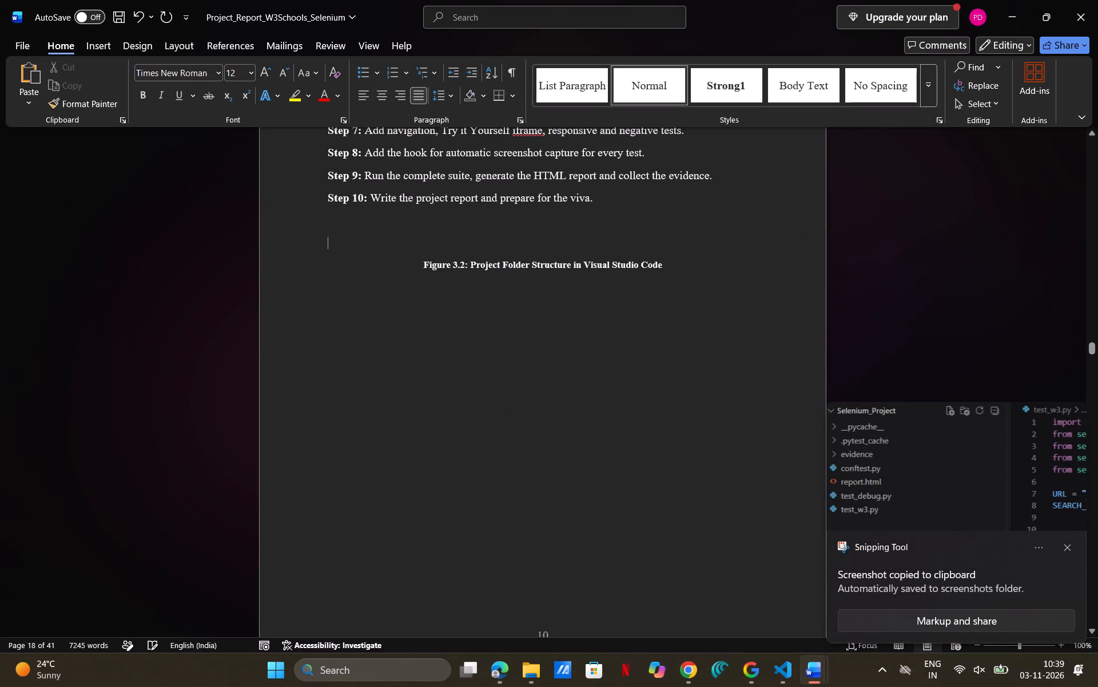
{"action": "key", "text": "ctrl+v"}
Stretch the new Figure 3.2 screenshot taller and slightly wider, a little past the text's right margin.
{"action": "left_click", "coordinate": [650, 293]}
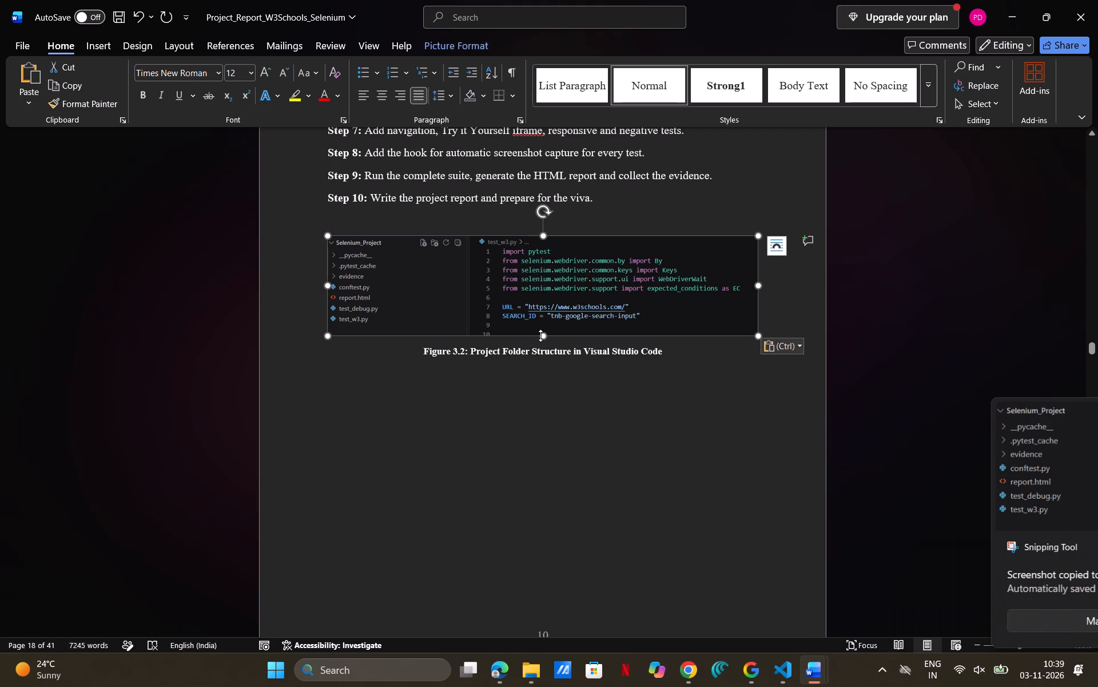
{"action": "left_click_drag", "start_coordinate": [540, 337], "coordinate": [546, 380]}
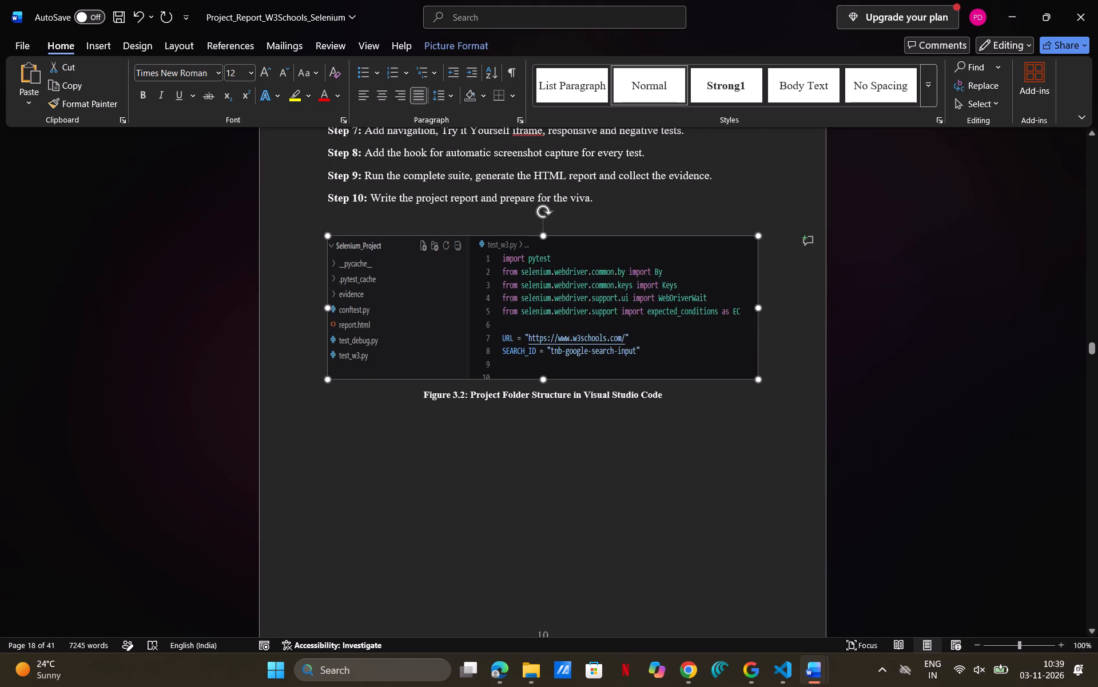
{"action": "left_click_drag", "start_coordinate": [761, 308], "coordinate": [777, 307]}
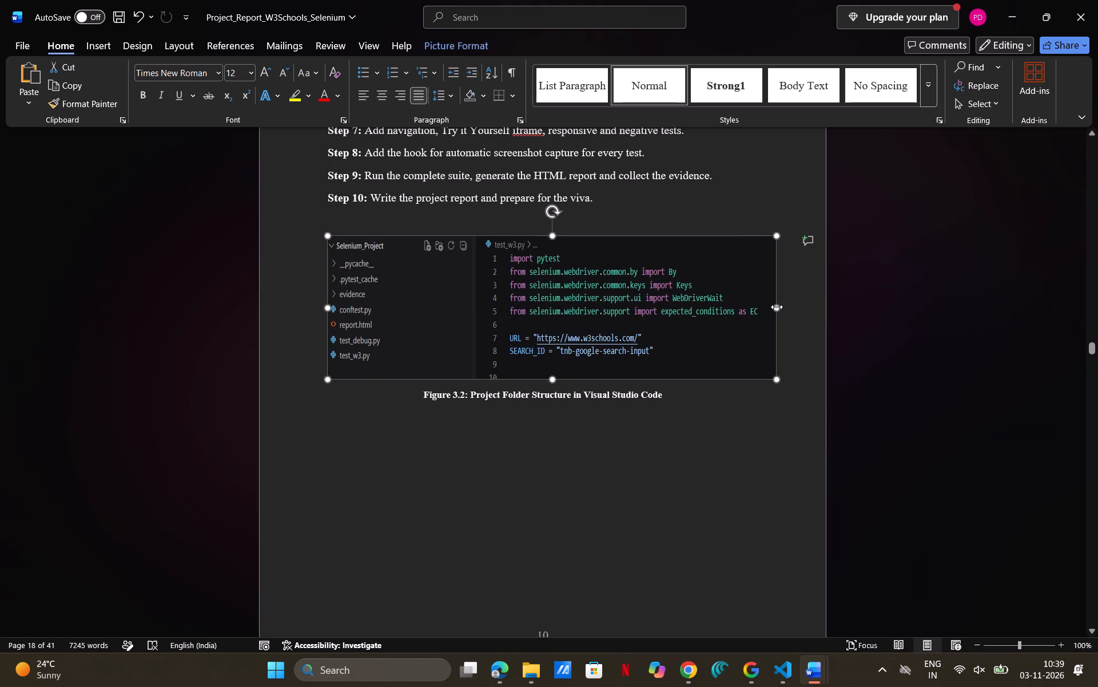
{"action": "left_click", "coordinate": [743, 424]}
Delete the dashed placeholder box for the conftest.py code screenshot above the Figure 4.1 caption.
{"action": "scroll", "coordinate": [743, 424], "scroll_direction": "up", "scroll_amount": 2}
{"action": "scroll", "coordinate": [743, 424], "scroll_direction": "down", "scroll_amount": 1}
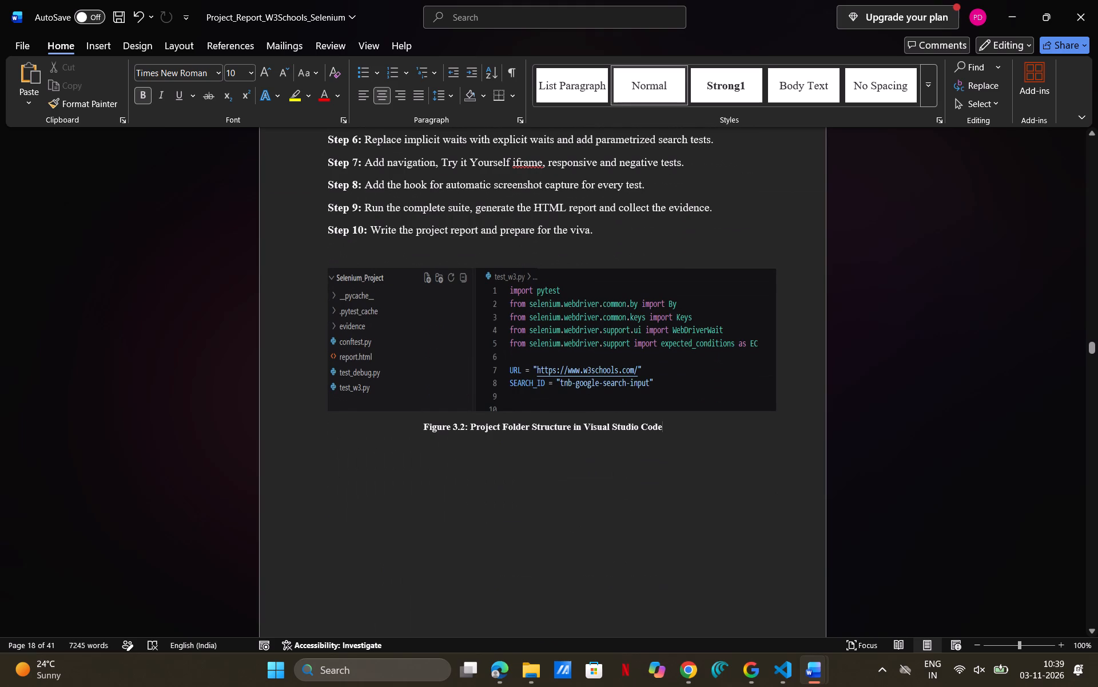
{"action": "scroll", "coordinate": [602, 428], "scroll_direction": "down", "scroll_amount": 3}
{"action": "scroll", "coordinate": [602, 428], "scroll_direction": "up", "scroll_amount": 1}
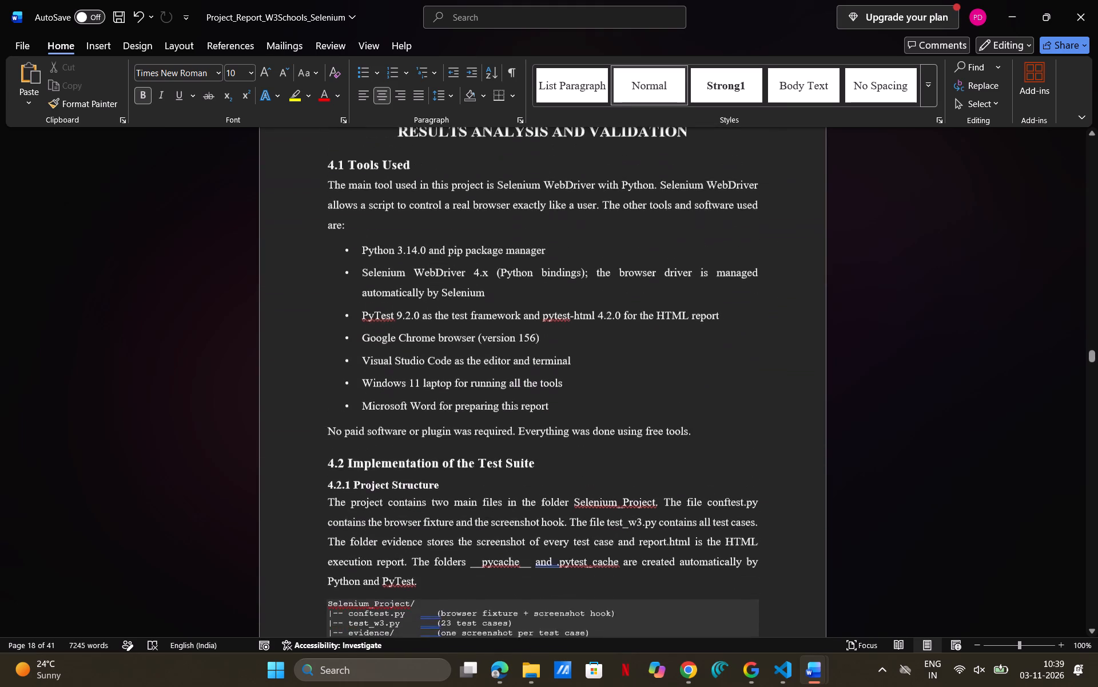
{"action": "scroll", "coordinate": [602, 428], "scroll_direction": "up", "scroll_amount": 3}
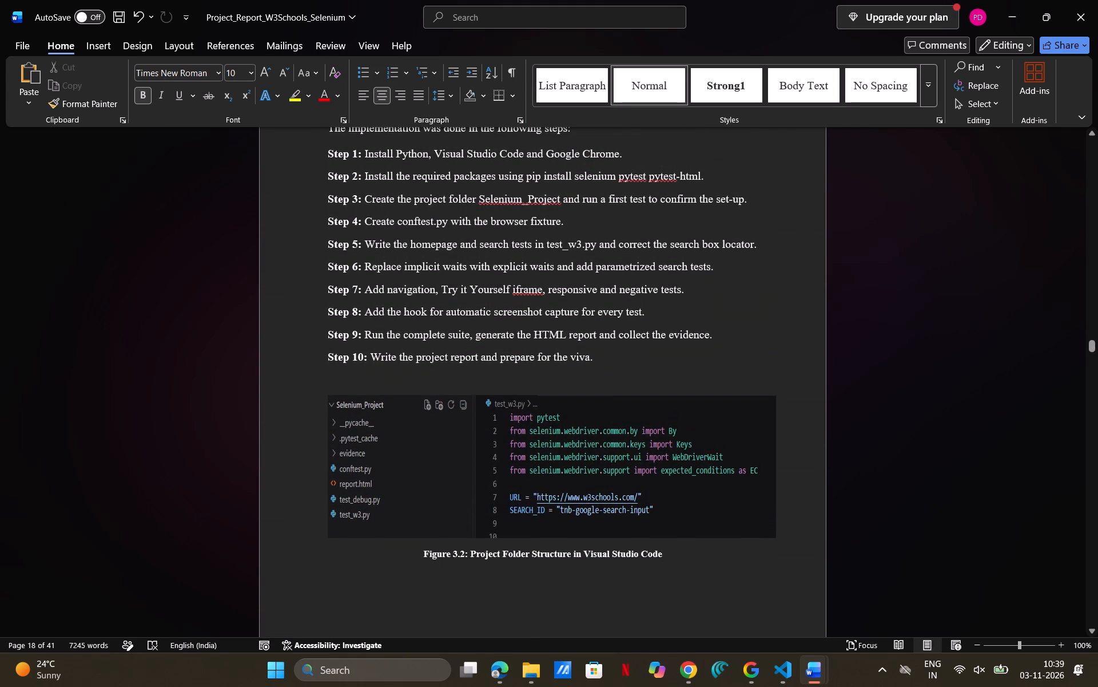
{"action": "scroll", "coordinate": [602, 428], "scroll_direction": "down", "scroll_amount": 2}
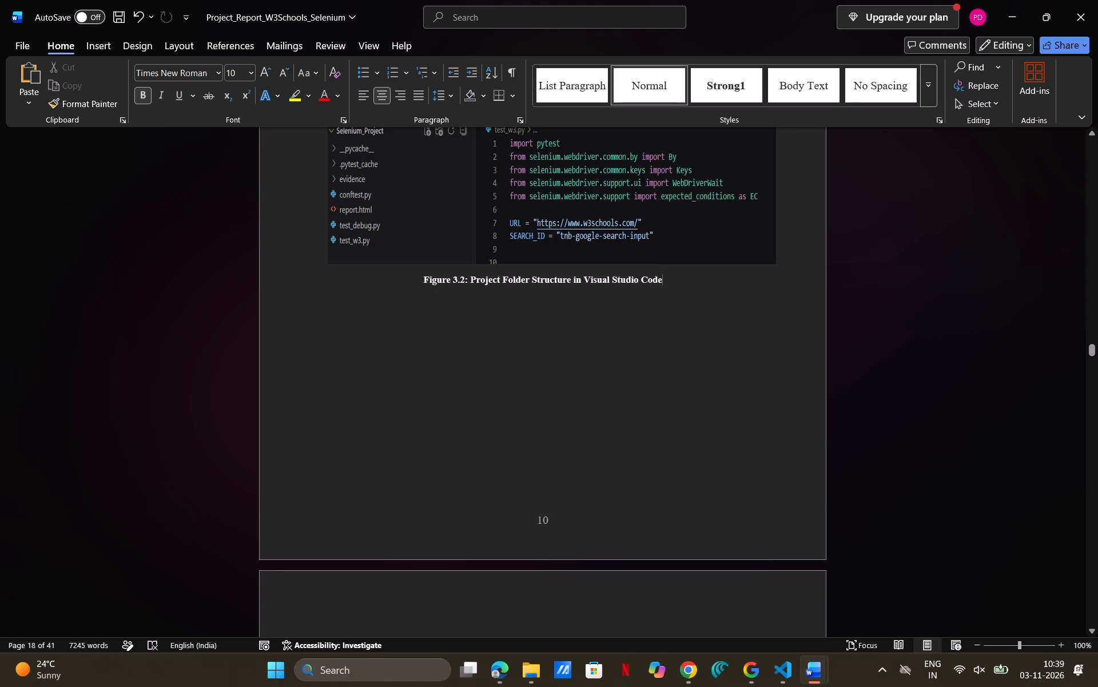
{"action": "scroll", "coordinate": [602, 428], "scroll_direction": "down", "scroll_amount": 5}
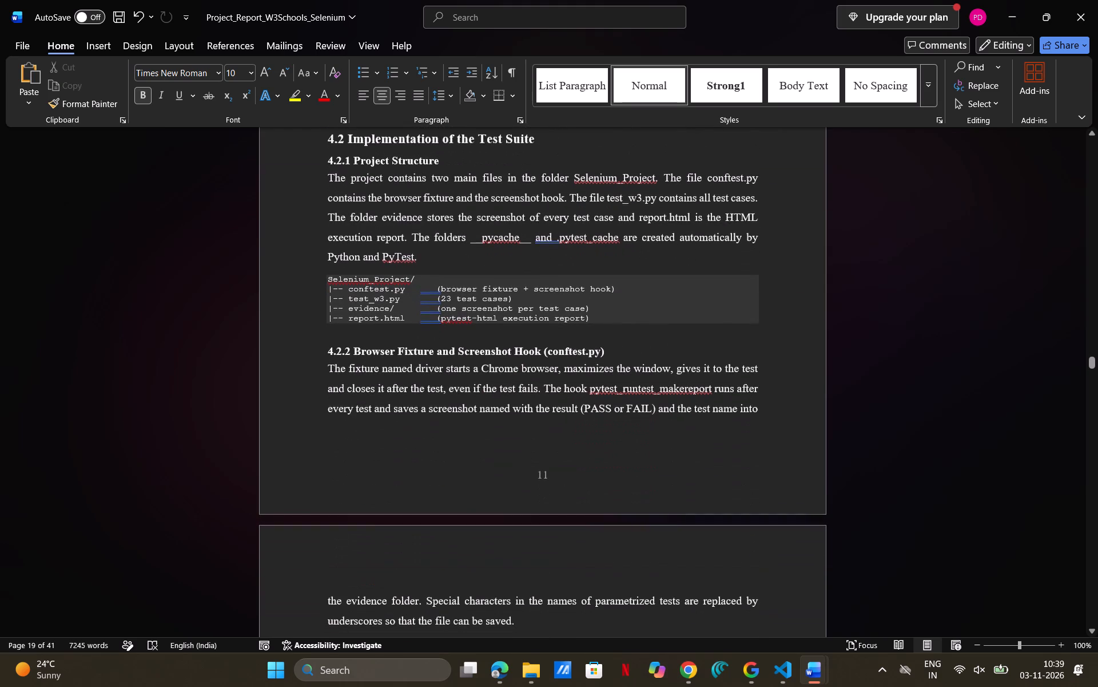
{"action": "scroll", "coordinate": [602, 428], "scroll_direction": "down", "scroll_amount": 2}
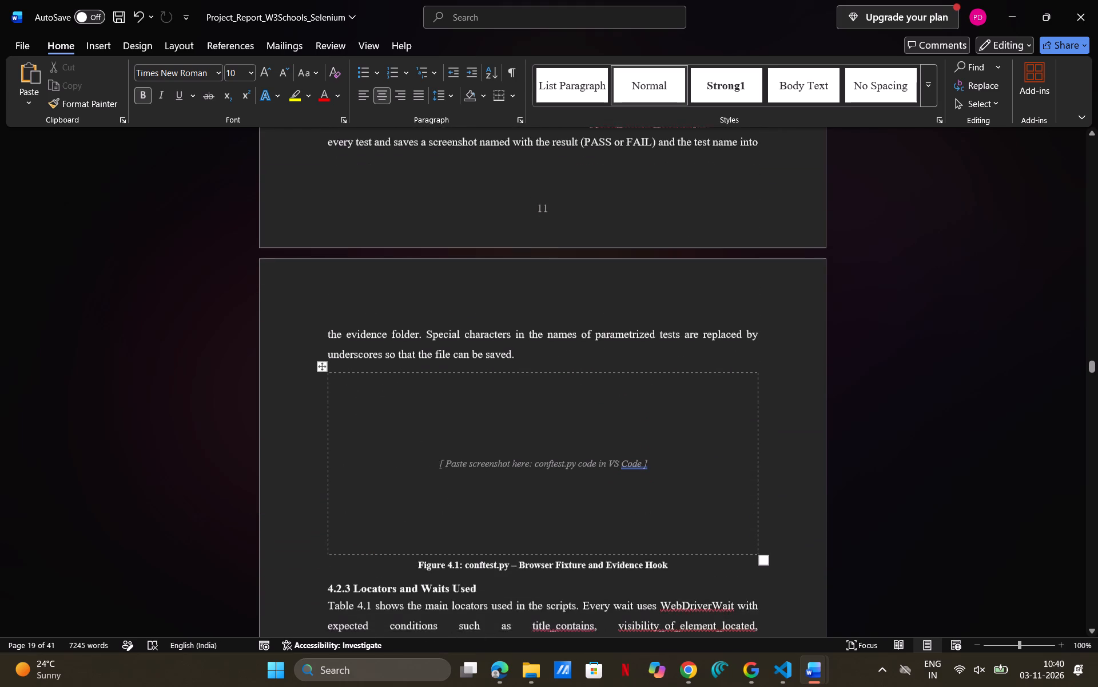
{"action": "scroll", "coordinate": [602, 428], "scroll_direction": "down", "scroll_amount": 1}
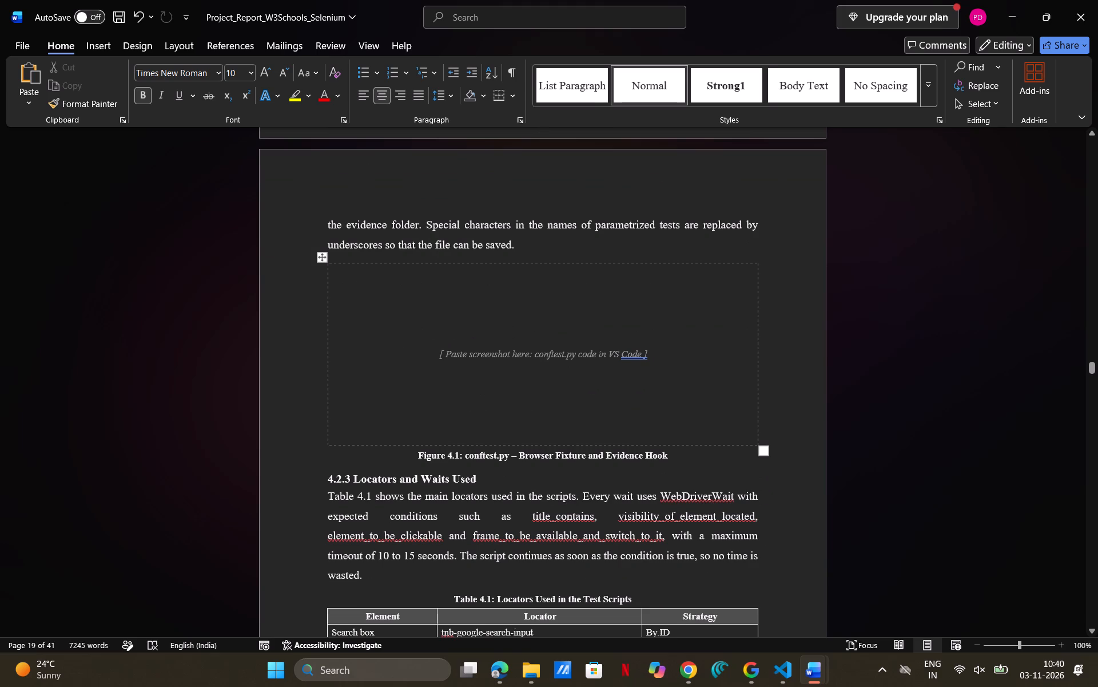
{"action": "left_click_drag", "start_coordinate": [776, 445], "coordinate": [571, 370]}
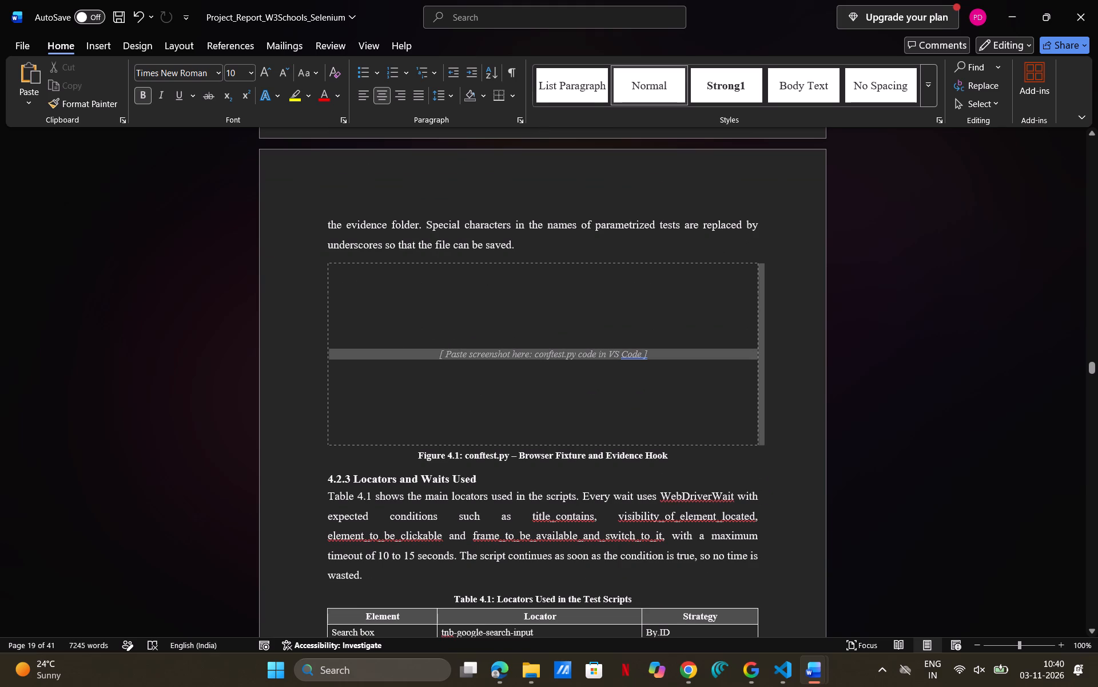
{"action": "left_click_drag", "start_coordinate": [571, 370], "coordinate": [355, 271]}
{"action": "key", "text": "BackSpace"}
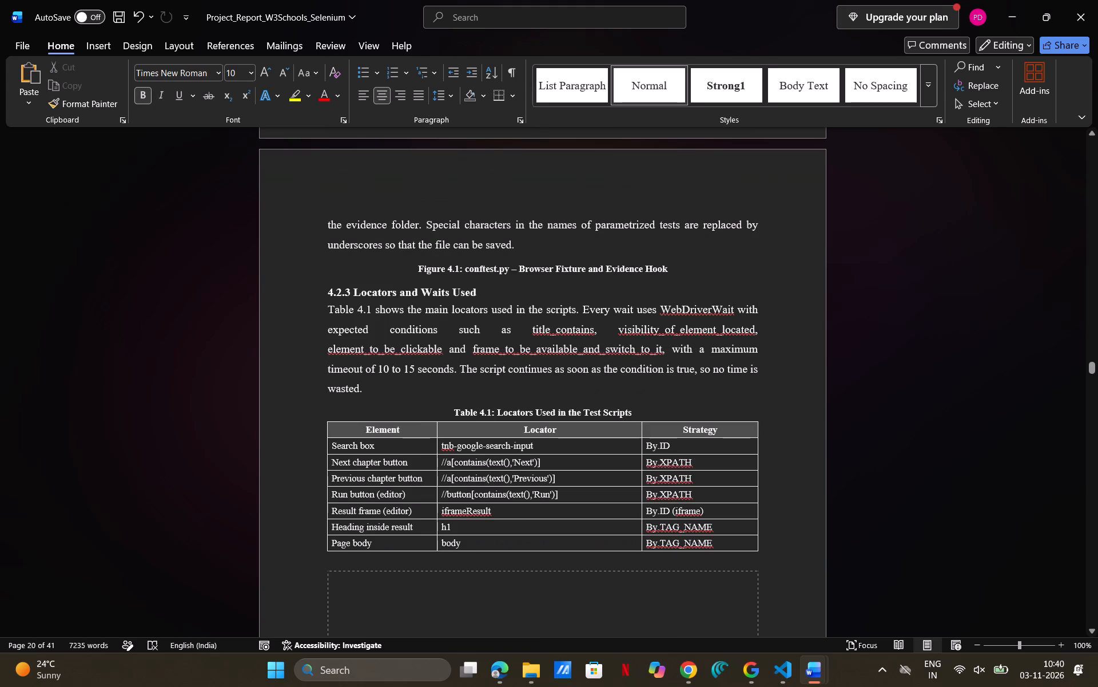
Add a blank line between the paragraph on the evidence folder and the Figure 4.1 caption.
{"action": "left_click", "coordinate": [538, 247]}
{"action": "key", "text": "Return"}
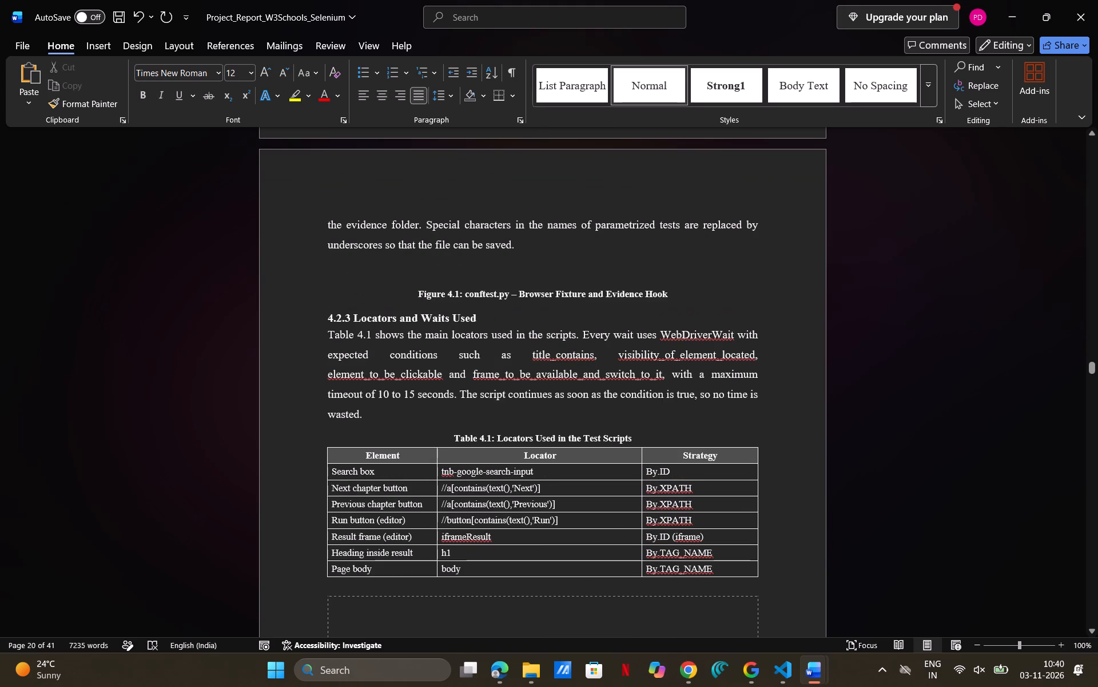
Switch to Visual Studio Code and uncomment the whole pytest_runtest_makereport hook, including its decorator, in conftest.py.
{"action": "left_click", "coordinate": [787, 664]}
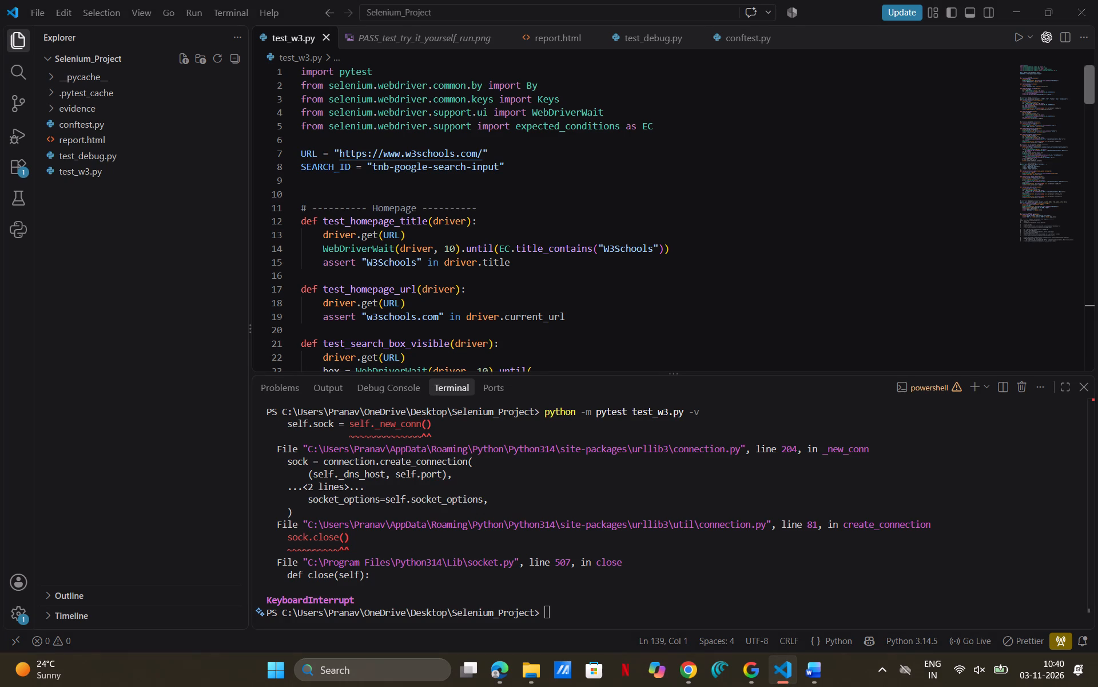
{"action": "left_click", "coordinate": [731, 35]}
{"action": "scroll", "coordinate": [604, 165], "scroll_direction": "up", "scroll_amount": 1}
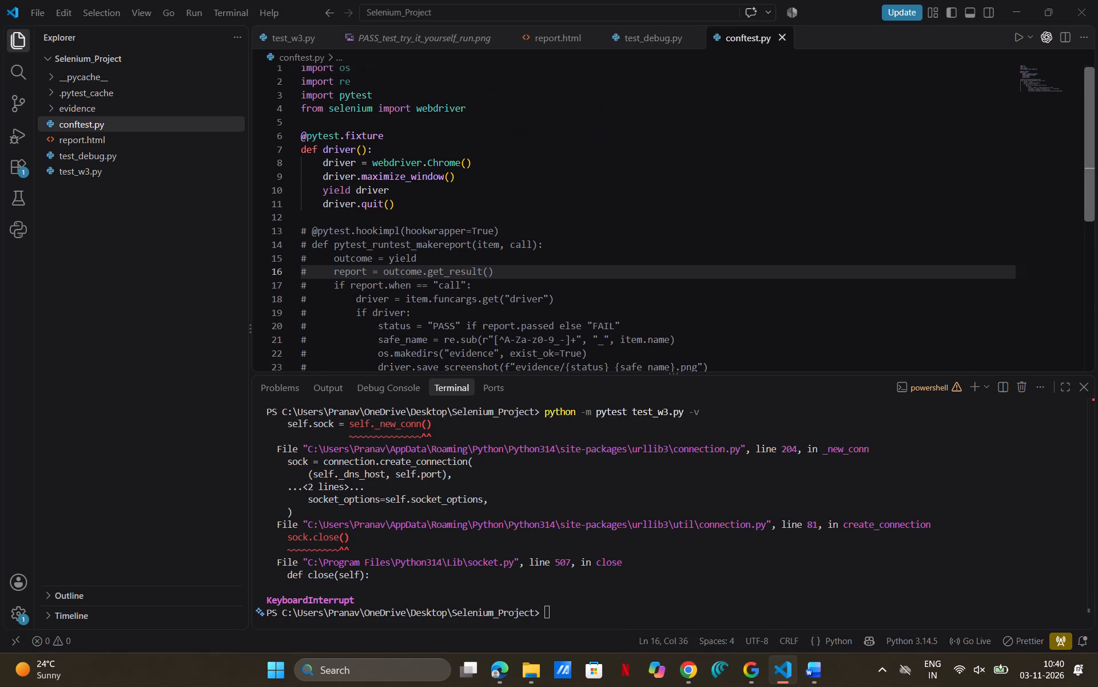
{"action": "scroll", "coordinate": [604, 165], "scroll_direction": "up", "scroll_amount": 3}
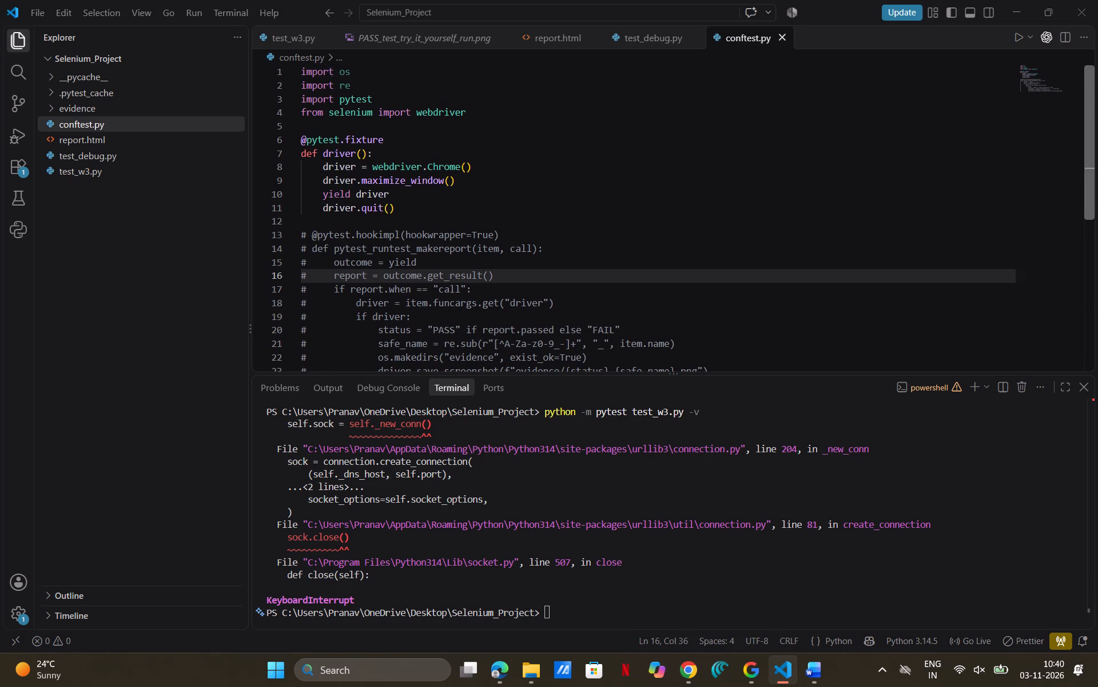
{"action": "scroll", "coordinate": [604, 165], "scroll_direction": "down", "scroll_amount": 2}
{"action": "left_click_drag", "start_coordinate": [709, 280], "coordinate": [391, 186]}
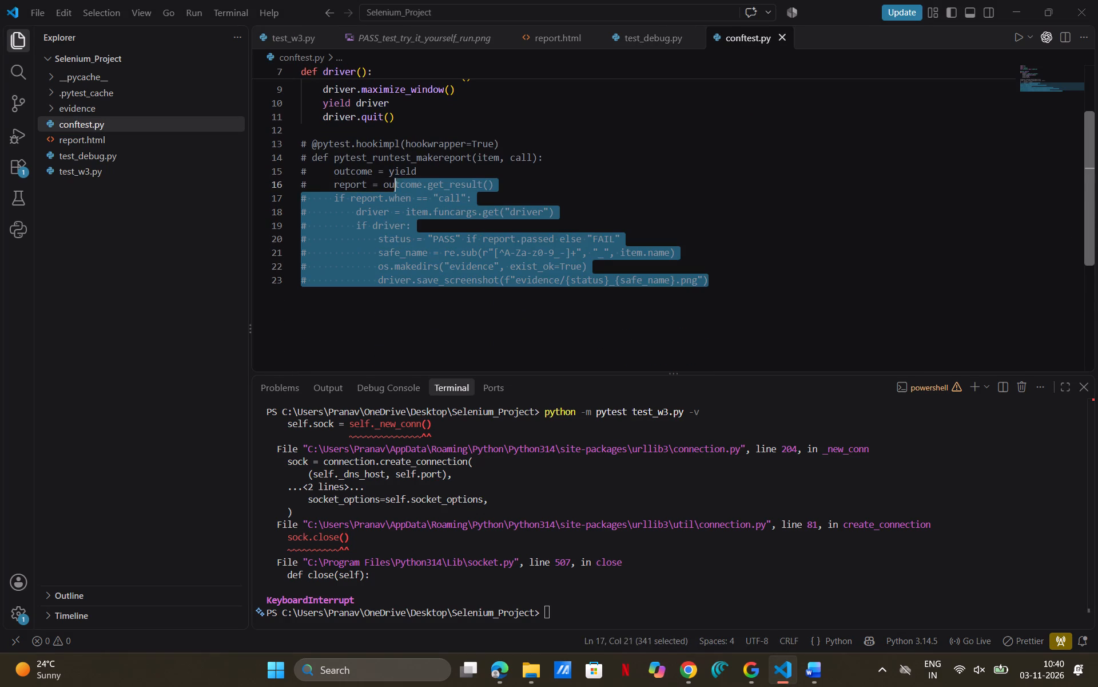
{"action": "left_click_drag", "start_coordinate": [391, 186], "coordinate": [292, 146]}
{"action": "key", "text": "ctrl+slash"}
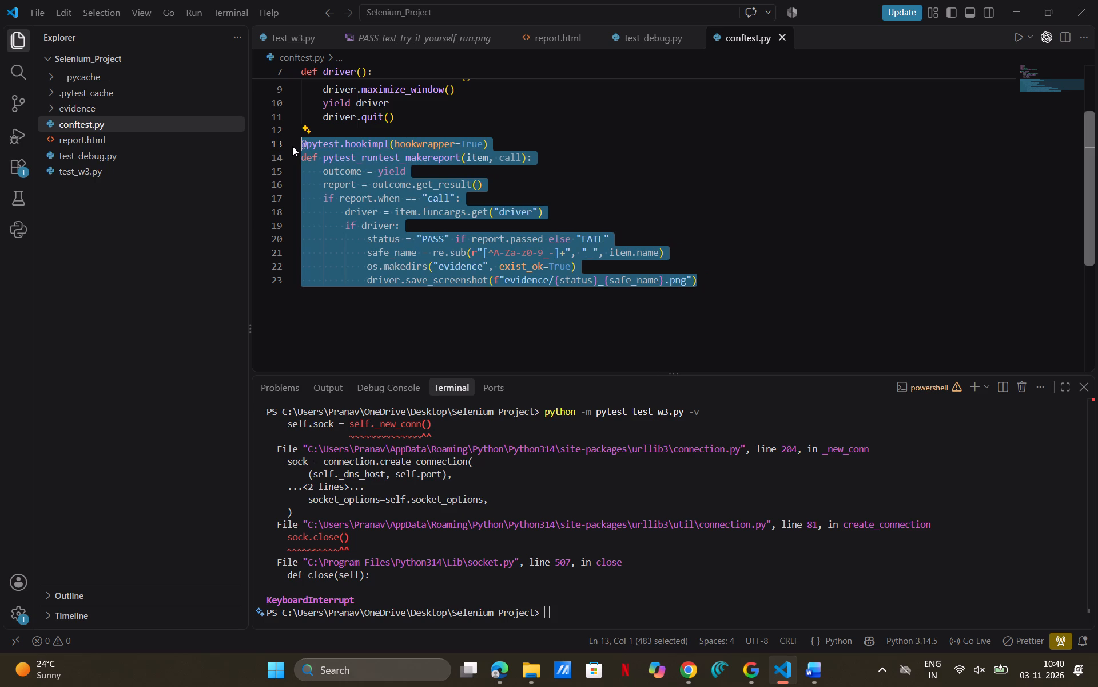
{"action": "left_click", "coordinate": [674, 195]}
Enlarge the editor area until all 23 lines of conftest.py fit, and capture a screenshot of the code.
{"action": "scroll", "coordinate": [674, 195], "scroll_direction": "up", "scroll_amount": 3}
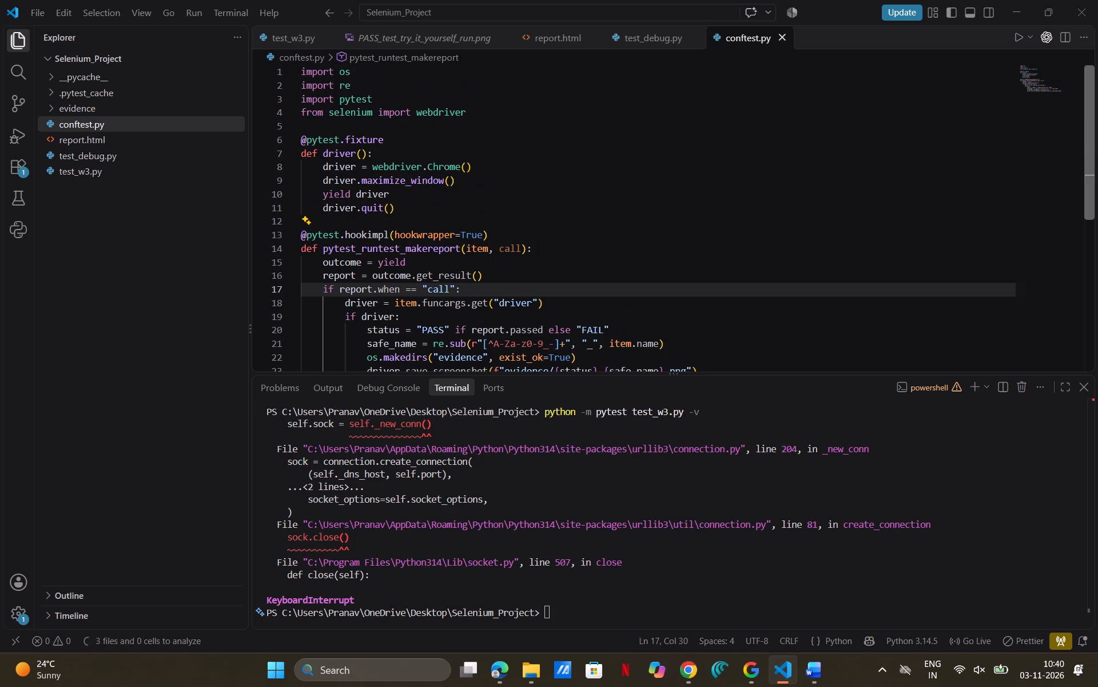
{"action": "left_click_drag", "start_coordinate": [667, 374], "coordinate": [678, 463]}
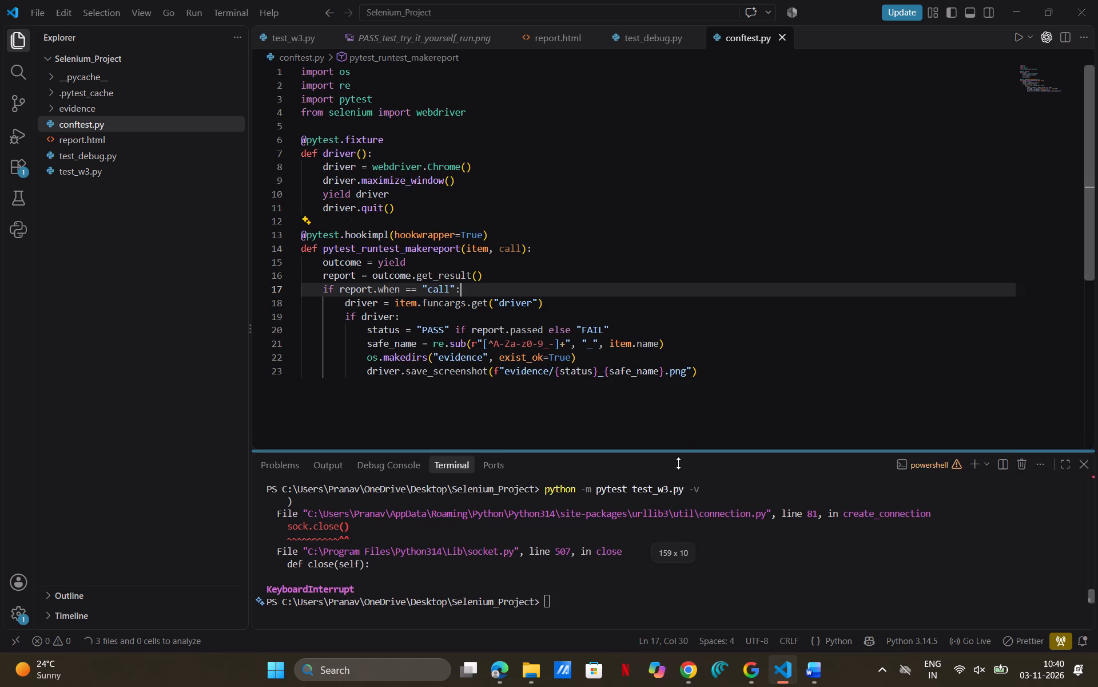
{"action": "left_click_drag", "start_coordinate": [678, 463], "coordinate": [679, 464]}
{"action": "key", "text": "shift+super+s"}
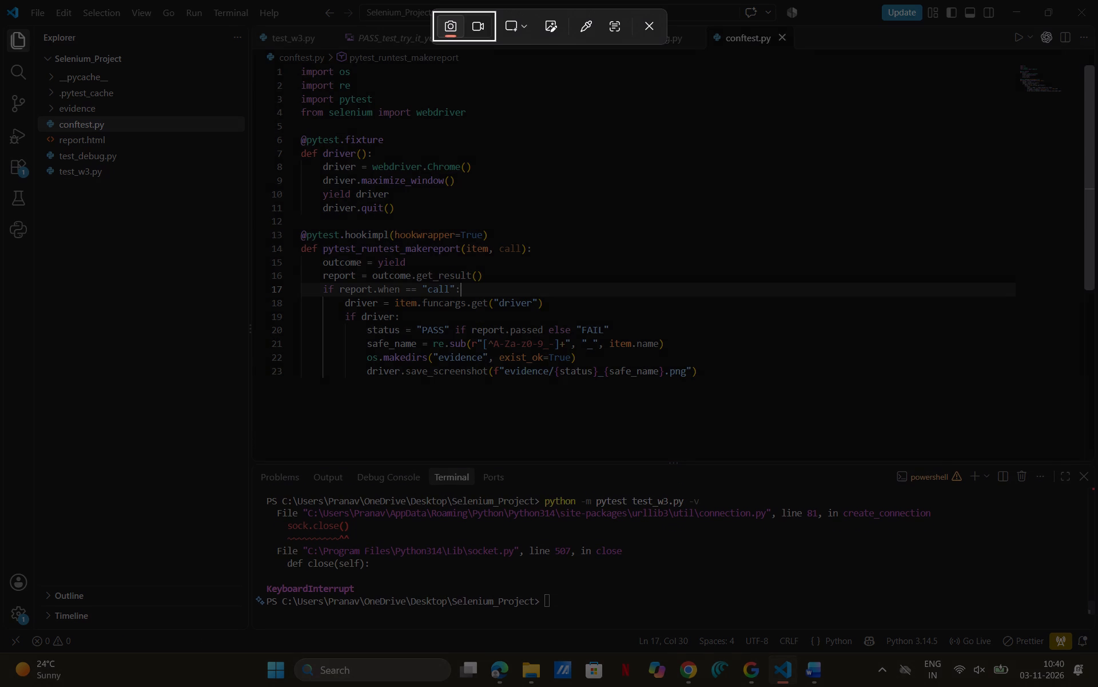
{"action": "left_click_drag", "start_coordinate": [259, 50], "coordinate": [825, 385]}
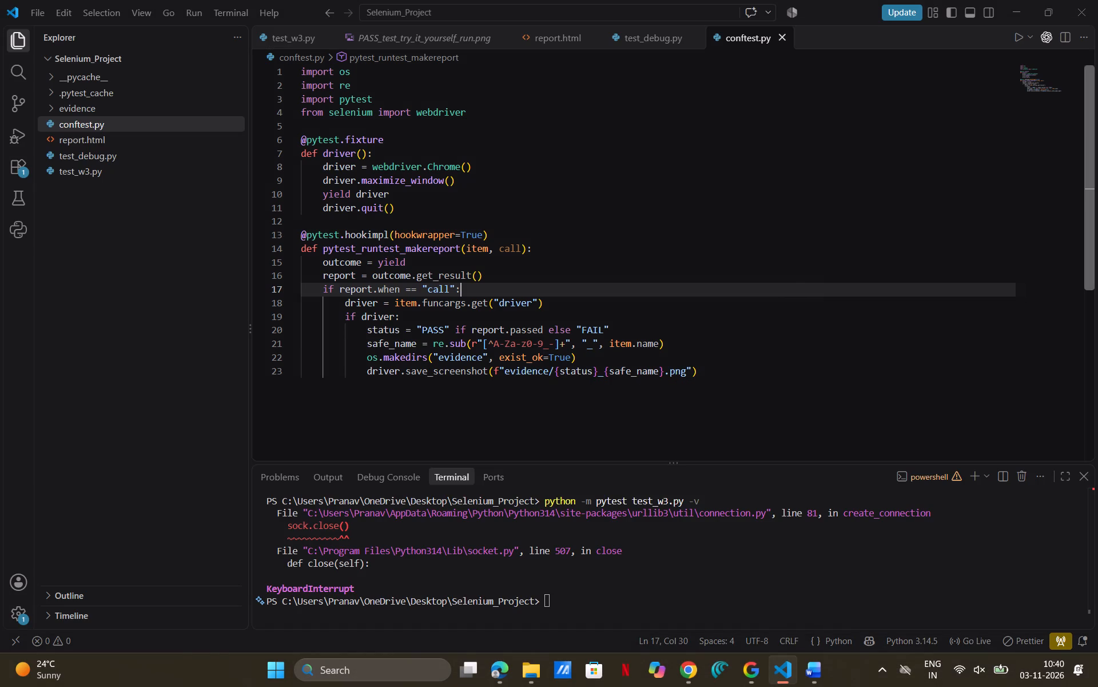
Comment out the pytest_runtest_makereport hook in conftest.py again.
{"action": "left_click_drag", "start_coordinate": [702, 378], "coordinate": [303, 223]}
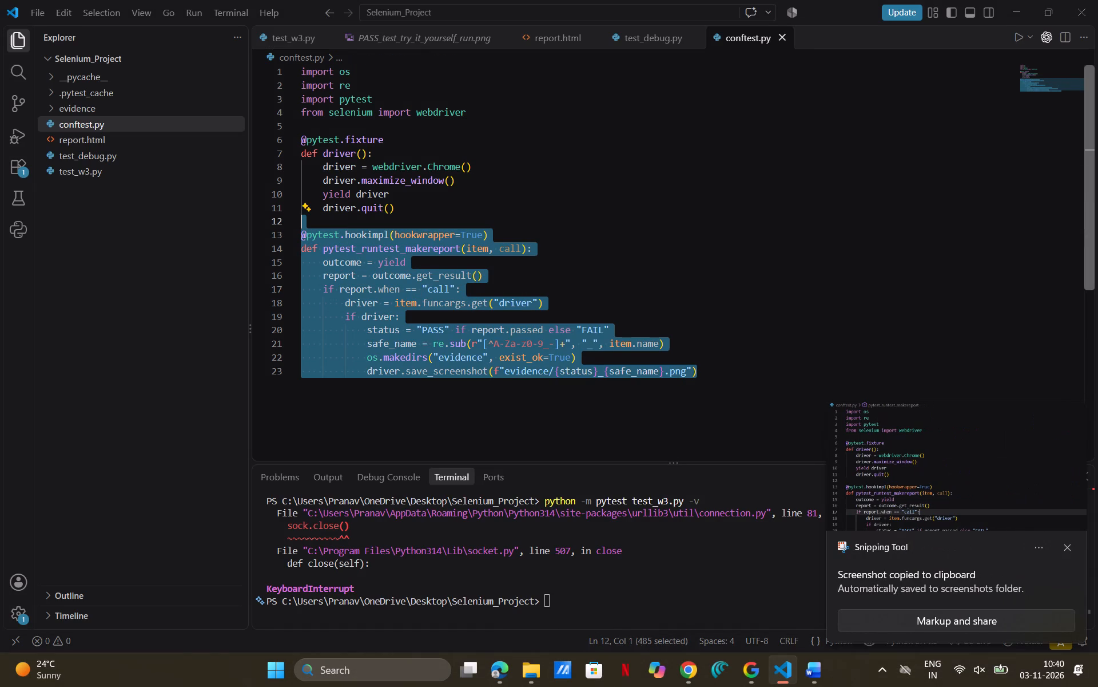
{"action": "key", "text": "ctrl+slash"}
{"action": "left_click", "coordinate": [763, 172]}
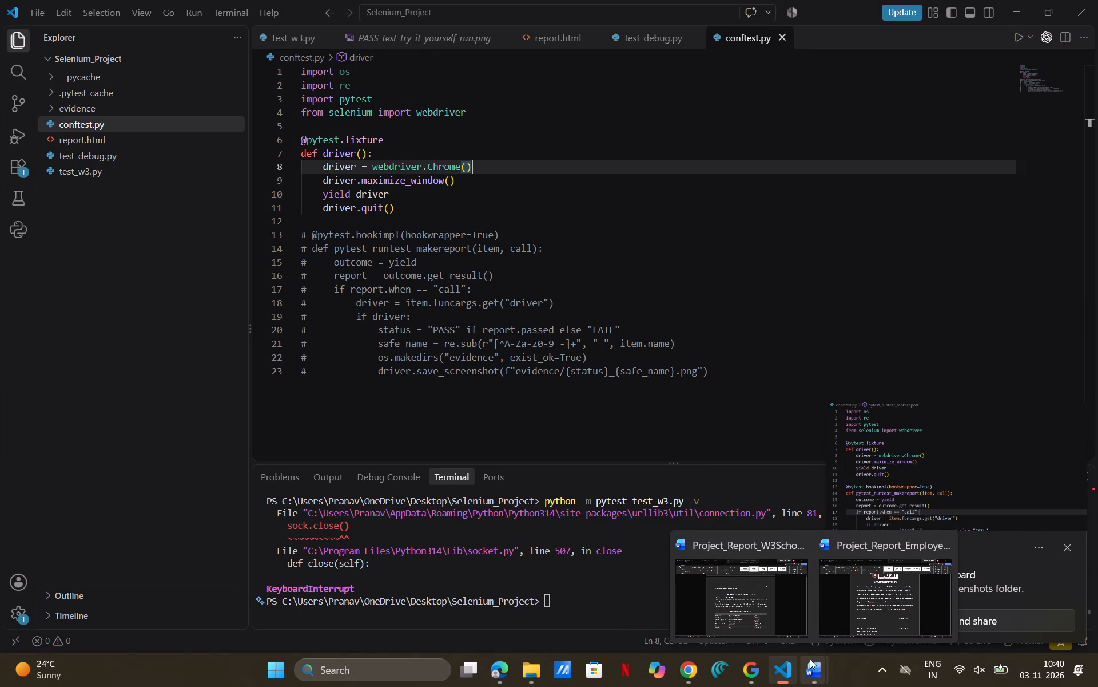
Return to the W3Schools Selenium report in Word and insert the conftest.py screenshot above the Figure 4.1 caption.
{"action": "left_click", "coordinate": [767, 590]}
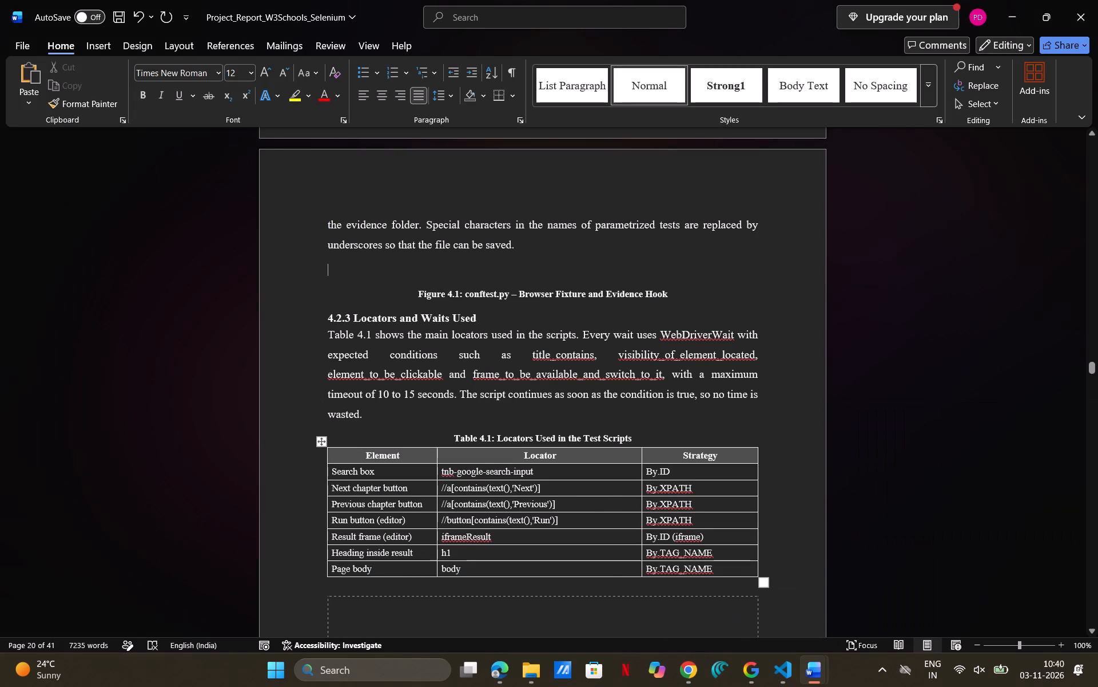
{"action": "key", "text": "ctrl+v"}
Widen the Figure 4.1 screenshot slightly past the text's right margin and reduce its height a little.
{"action": "left_click", "coordinate": [622, 373]}
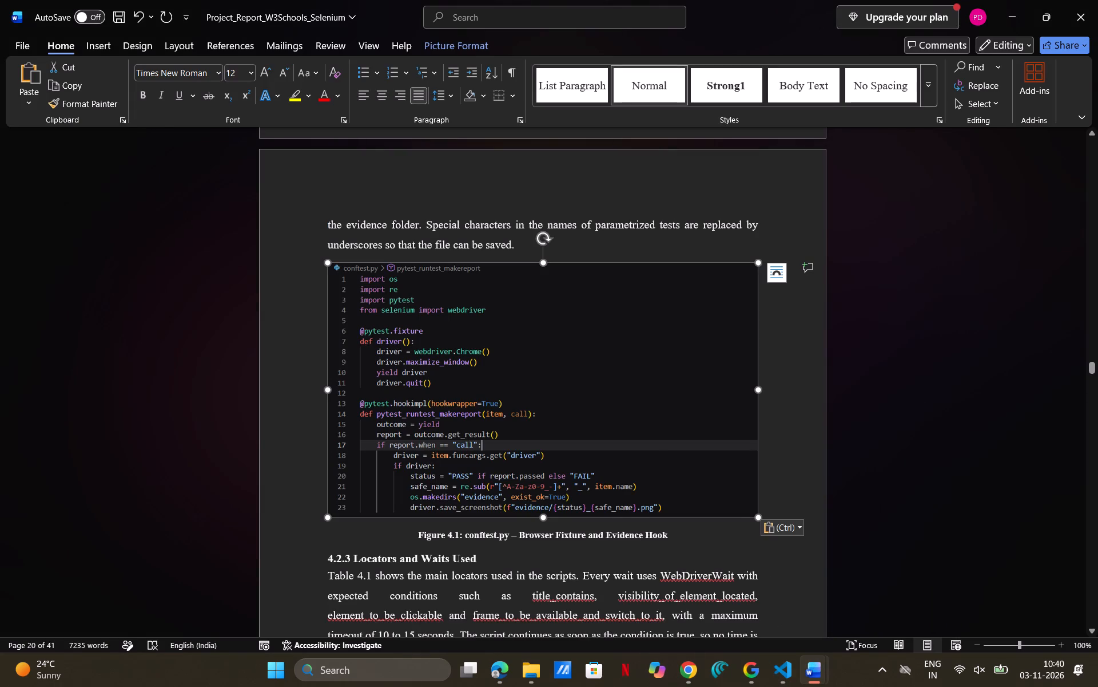
{"action": "left_click_drag", "start_coordinate": [757, 389], "coordinate": [774, 388]}
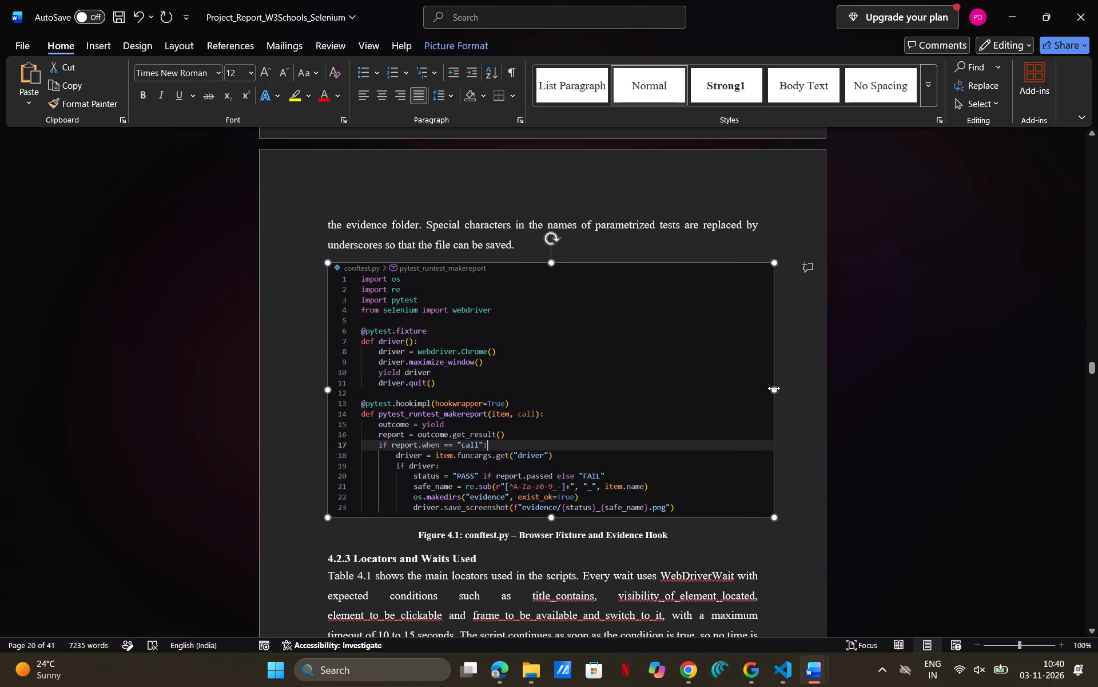
{"action": "left_click_drag", "start_coordinate": [551, 516], "coordinate": [553, 498]}
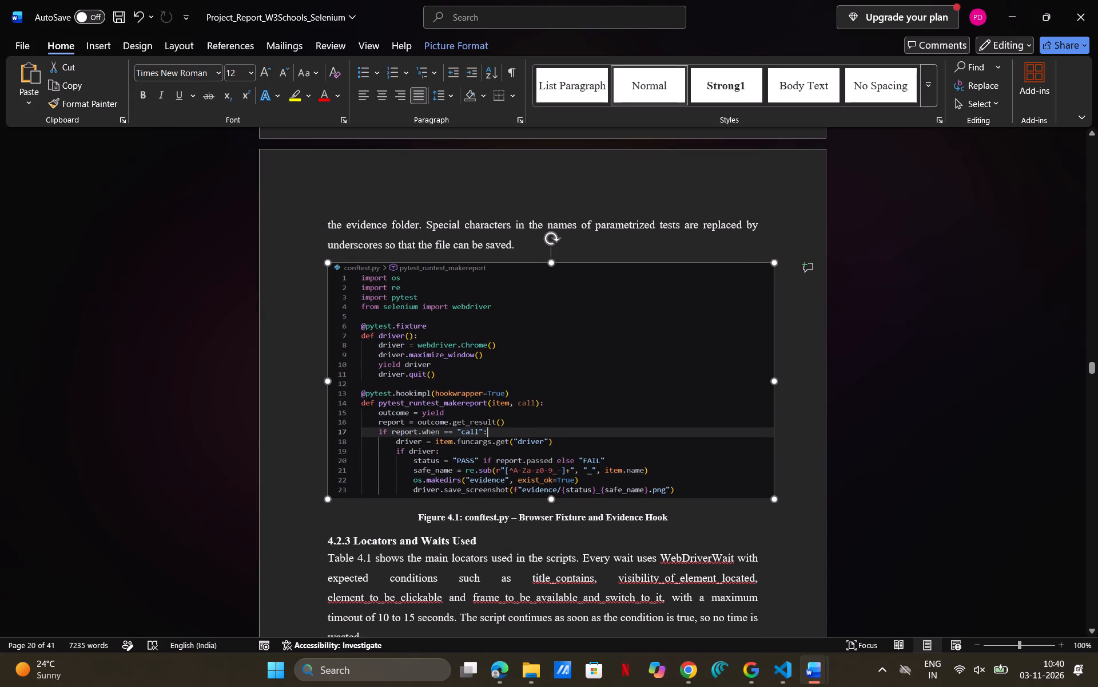
{"action": "left_click_drag", "start_coordinate": [553, 498], "coordinate": [555, 489]}
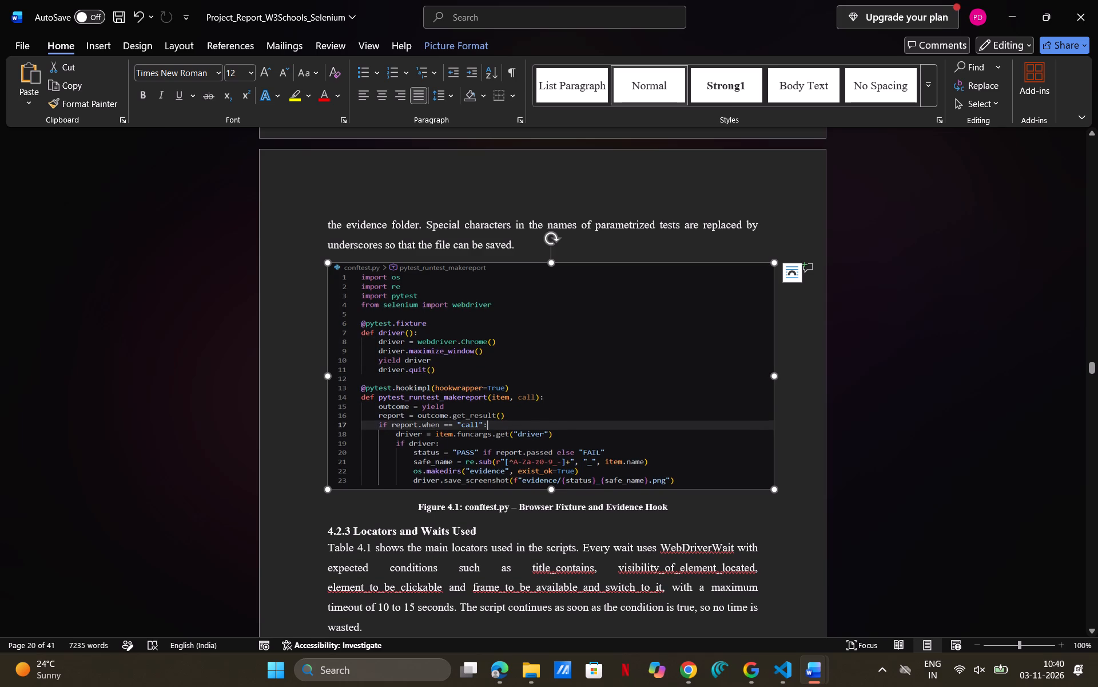
{"action": "left_click", "coordinate": [798, 423]}
Check how the page with Table 4.1 is laid out and stretch the Figure 4.1 screenshot slightly taller.
{"action": "scroll", "coordinate": [718, 395], "scroll_direction": "up", "scroll_amount": 2}
{"action": "scroll", "coordinate": [718, 395], "scroll_direction": "down", "scroll_amount": 1}
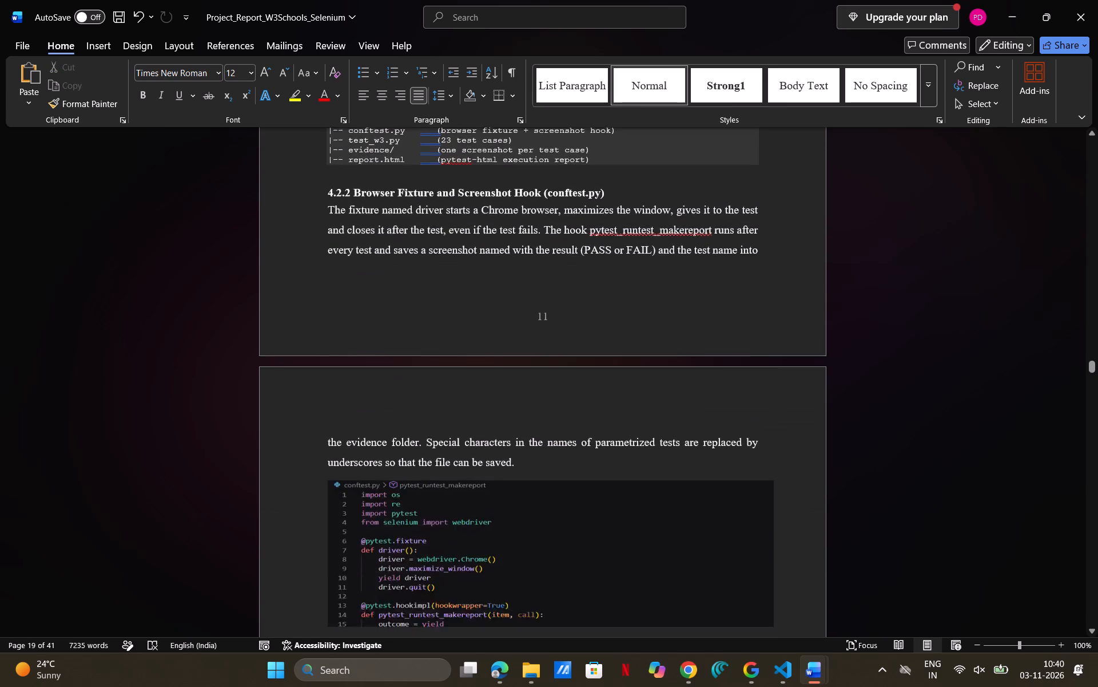
{"action": "scroll", "coordinate": [718, 395], "scroll_direction": "down", "scroll_amount": 4}
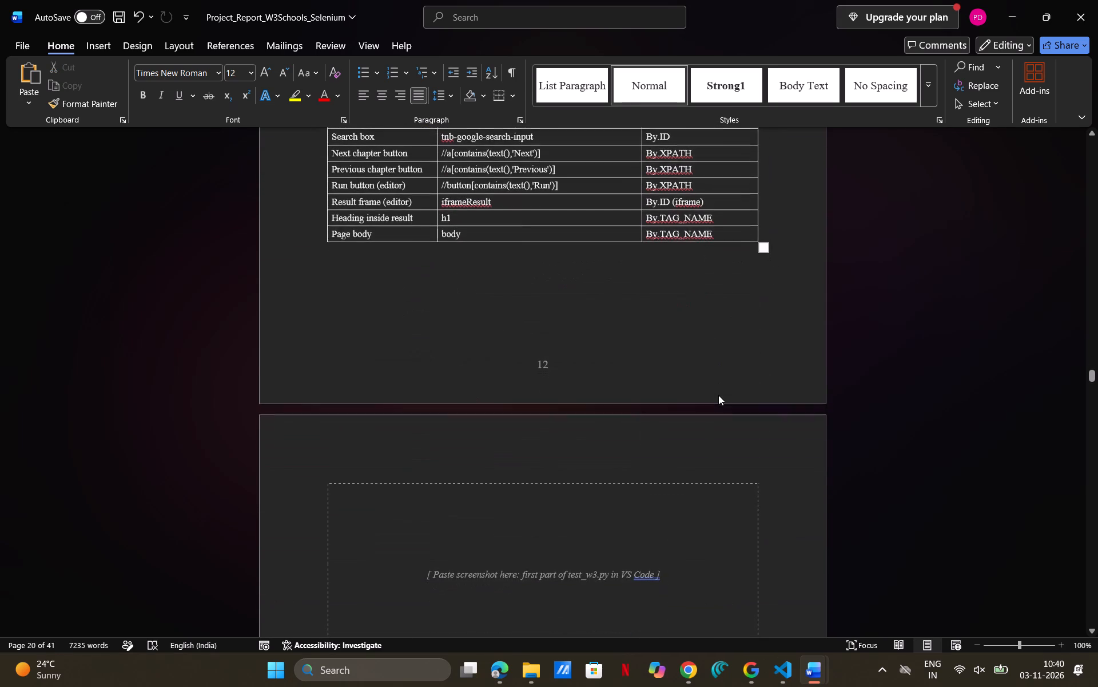
{"action": "scroll", "coordinate": [718, 395], "scroll_direction": "up", "scroll_amount": 1}
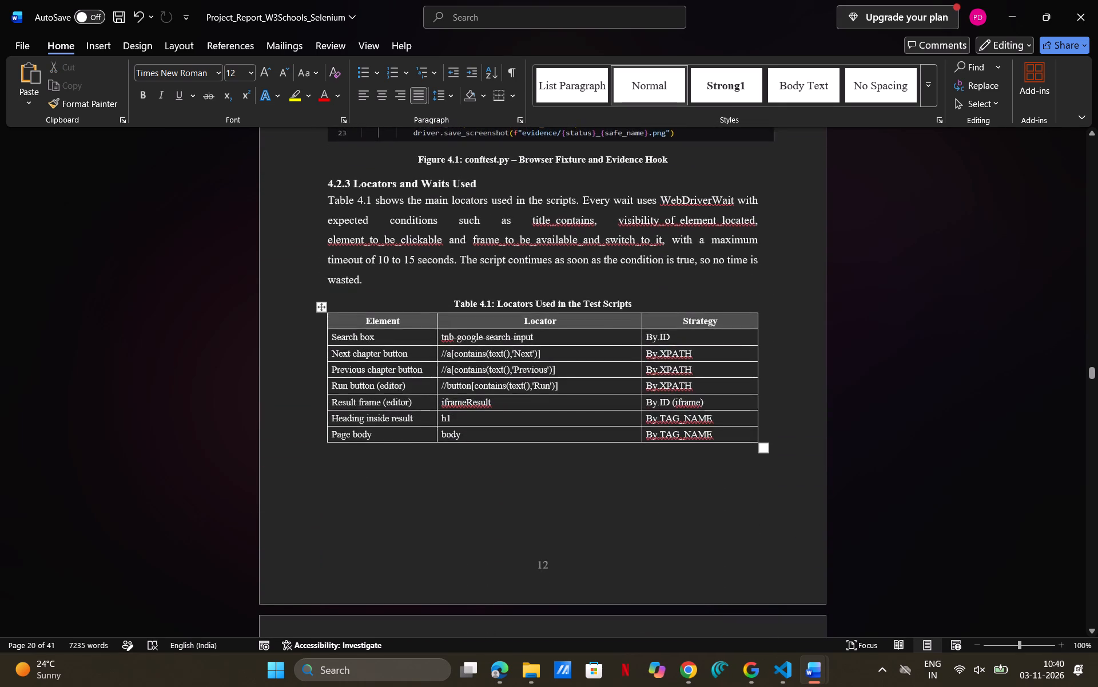
{"action": "scroll", "coordinate": [718, 395], "scroll_direction": "up", "scroll_amount": 1}
{"action": "left_click", "coordinate": [520, 360]}
{"action": "scroll", "coordinate": [558, 370], "scroll_direction": "up", "scroll_amount": 1}
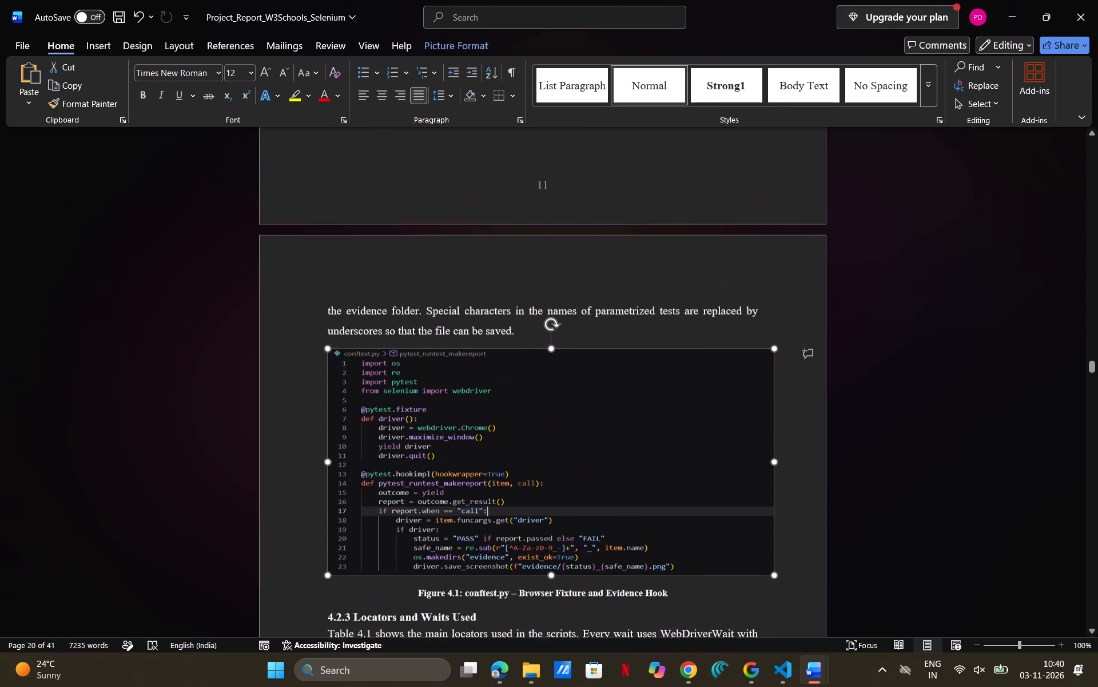
{"action": "left_click_drag", "start_coordinate": [553, 581], "coordinate": [553, 588]}
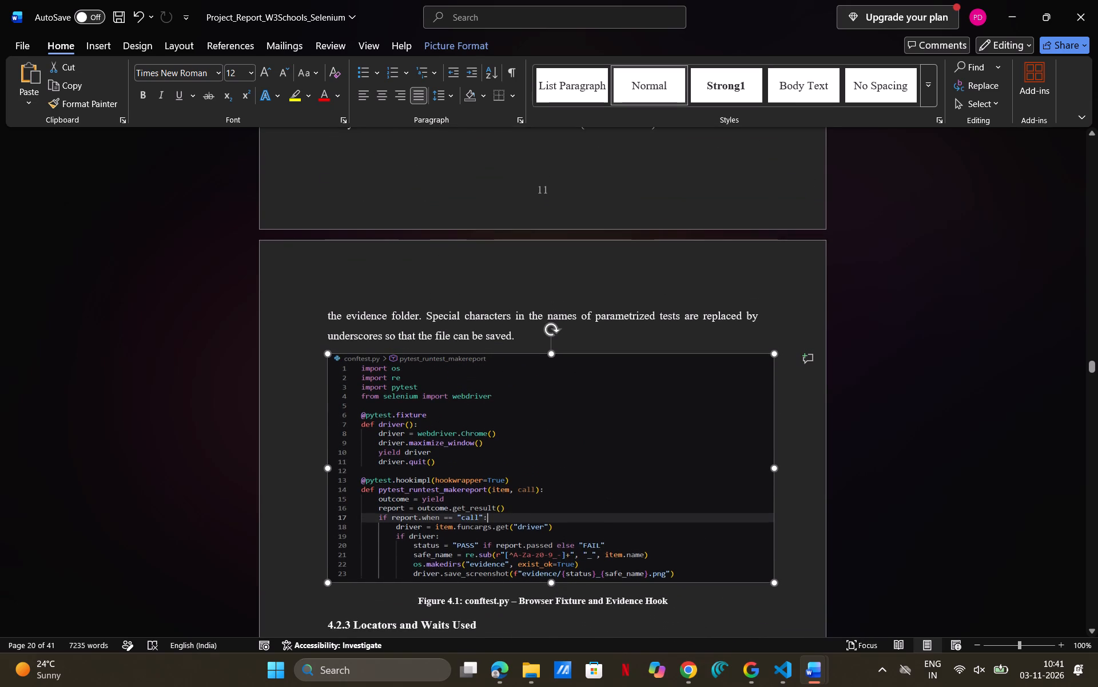
{"action": "left_click_drag", "start_coordinate": [553, 588], "coordinate": [552, 597]}
{"action": "scroll", "coordinate": [578, 575], "scroll_direction": "down", "scroll_amount": 1}
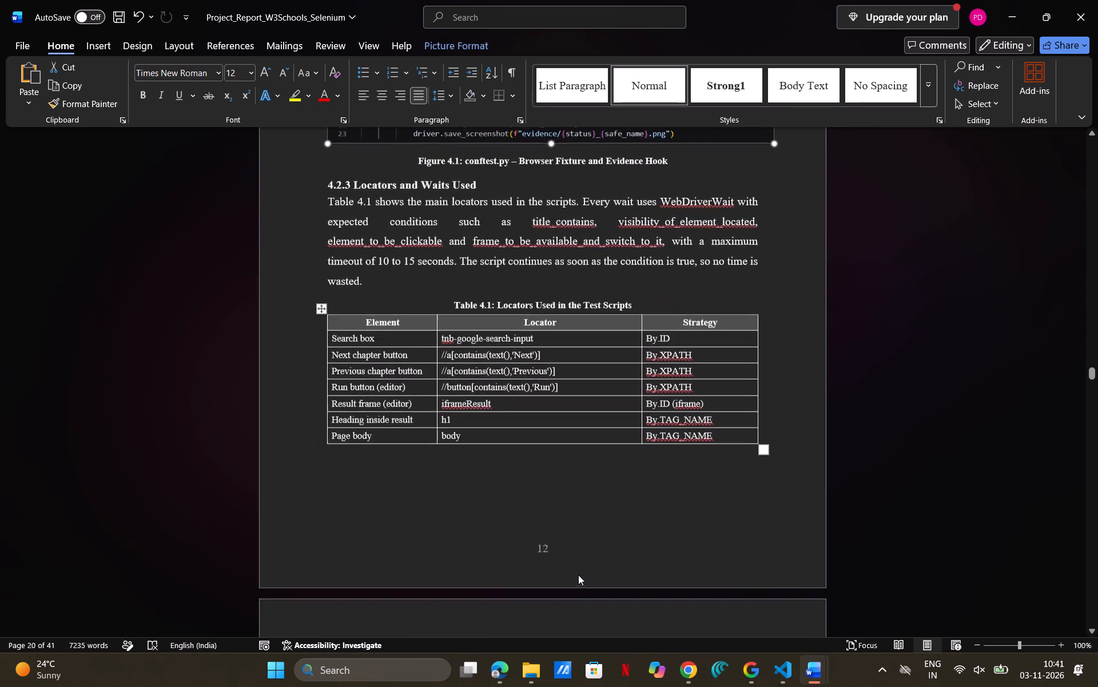
{"action": "scroll", "coordinate": [578, 575], "scroll_direction": "down", "scroll_amount": 1}
{"action": "scroll", "coordinate": [578, 575], "scroll_direction": "up", "scroll_amount": 1}
{"action": "left_click", "coordinate": [779, 390]}
Review the Figure 4.2 and 4.3 placeholders, then show test_w3.py from its first line in Visual Studio Code with the terminal hidden.
{"action": "scroll", "coordinate": [779, 390], "scroll_direction": "down", "scroll_amount": 2}
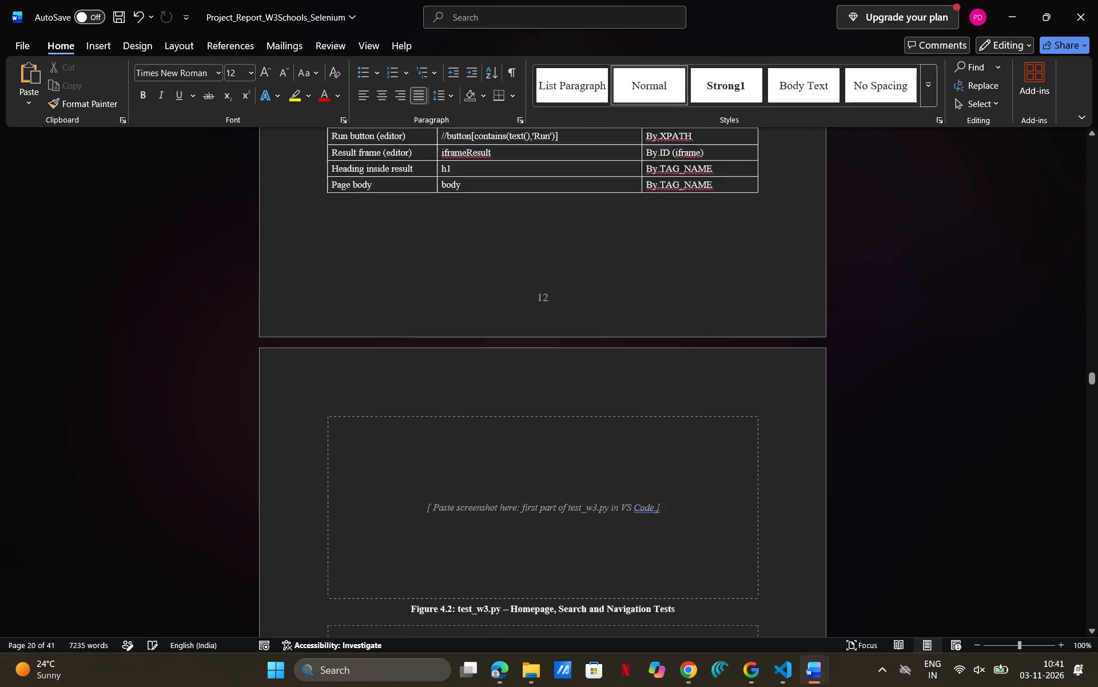
{"action": "scroll", "coordinate": [779, 390], "scroll_direction": "down", "scroll_amount": 1}
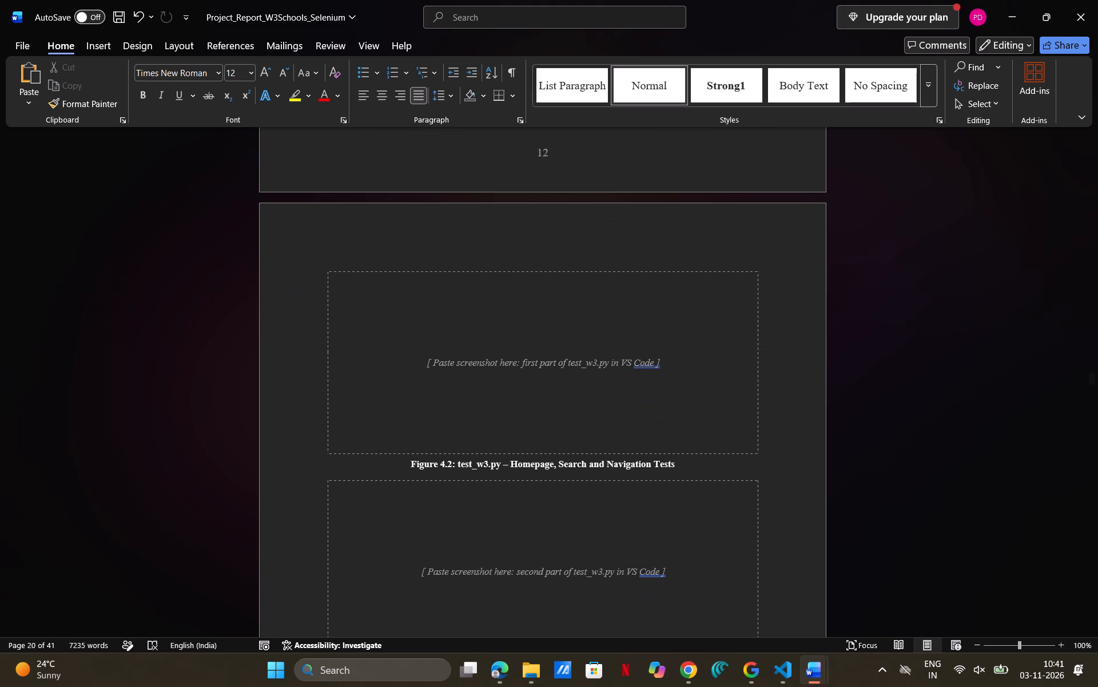
{"action": "scroll", "coordinate": [674, 418], "scroll_direction": "down", "scroll_amount": 1}
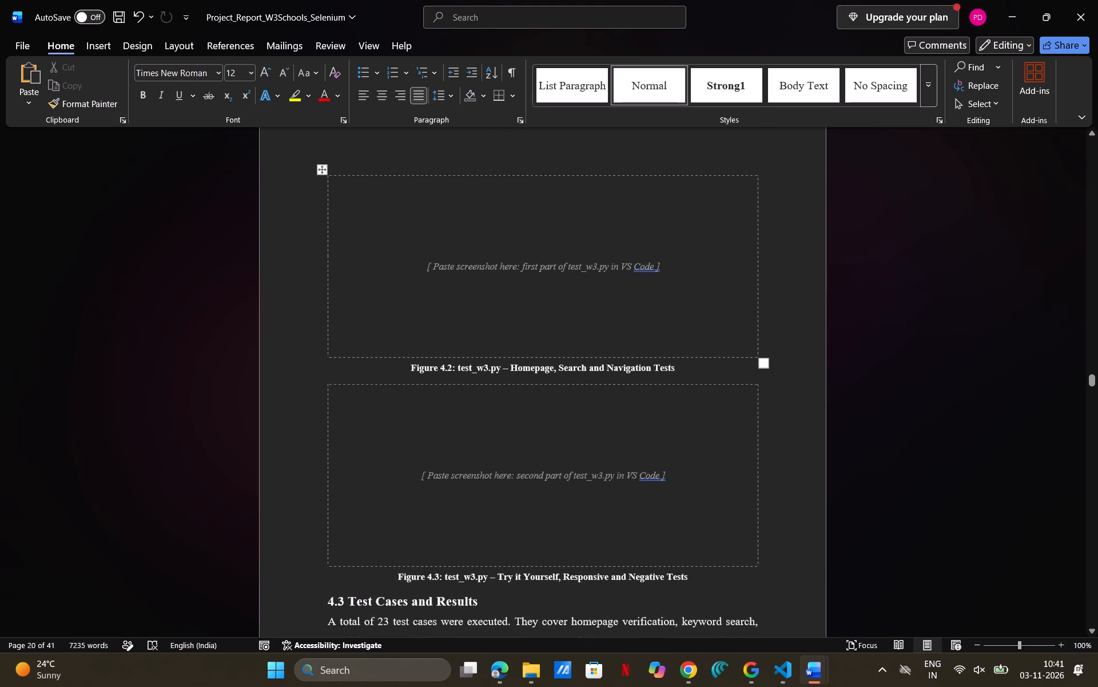
{"action": "scroll", "coordinate": [674, 418], "scroll_direction": "down", "scroll_amount": 1}
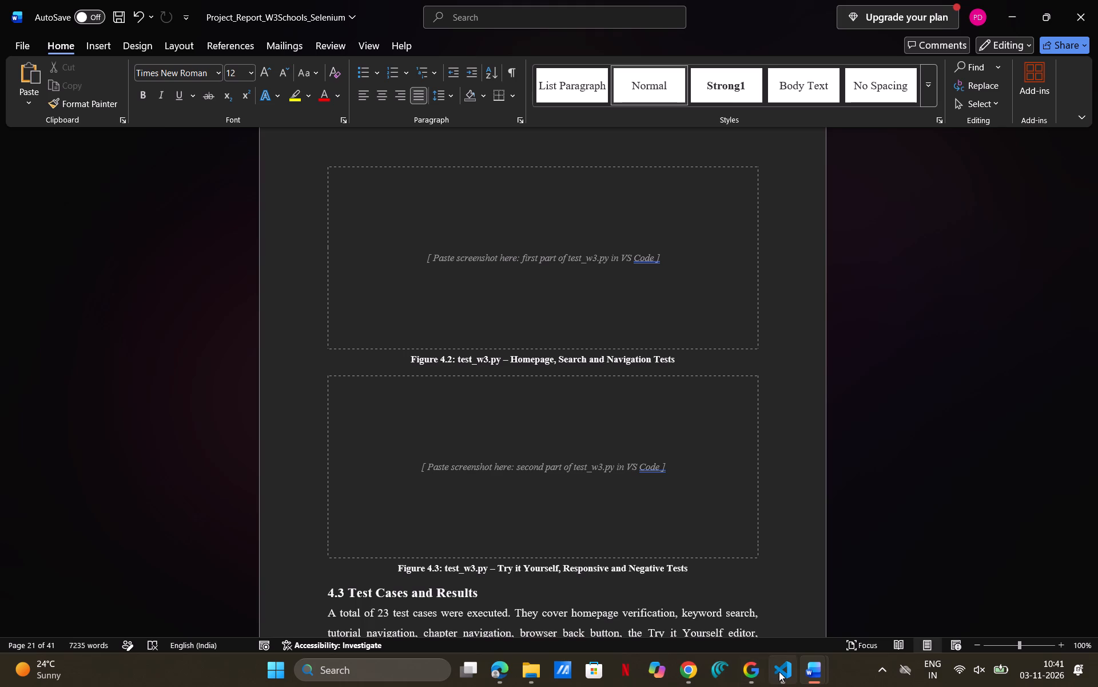
{"action": "left_click", "coordinate": [768, 591]}
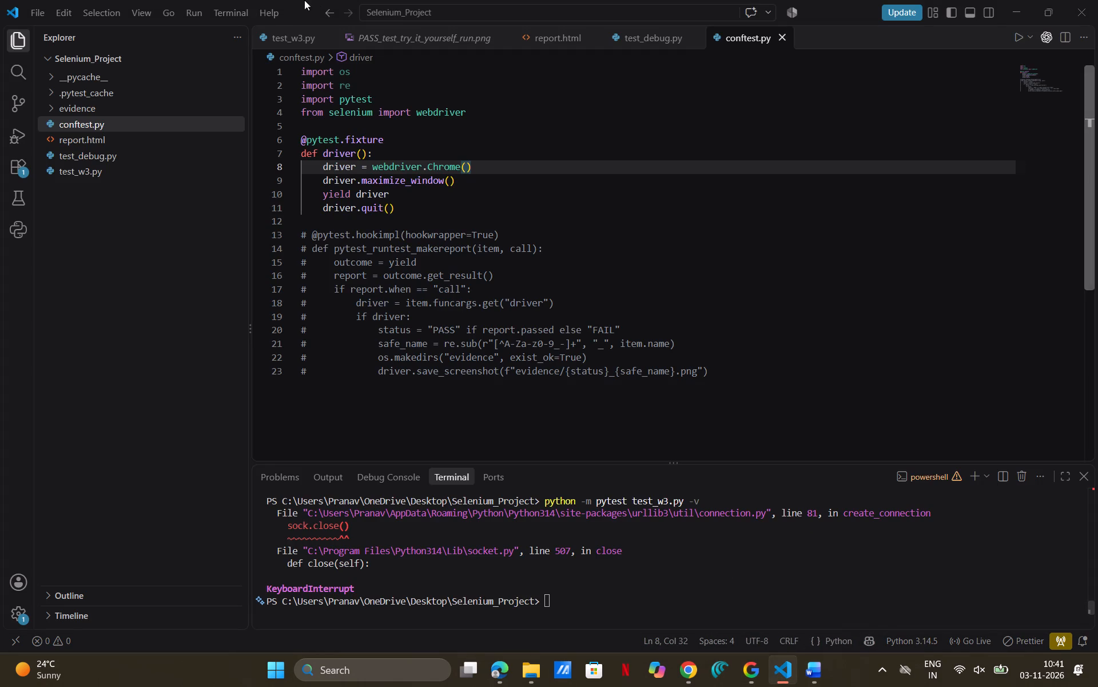
{"action": "left_click", "coordinate": [281, 32]}
{"action": "scroll", "coordinate": [587, 316], "scroll_direction": "down", "scroll_amount": 1}
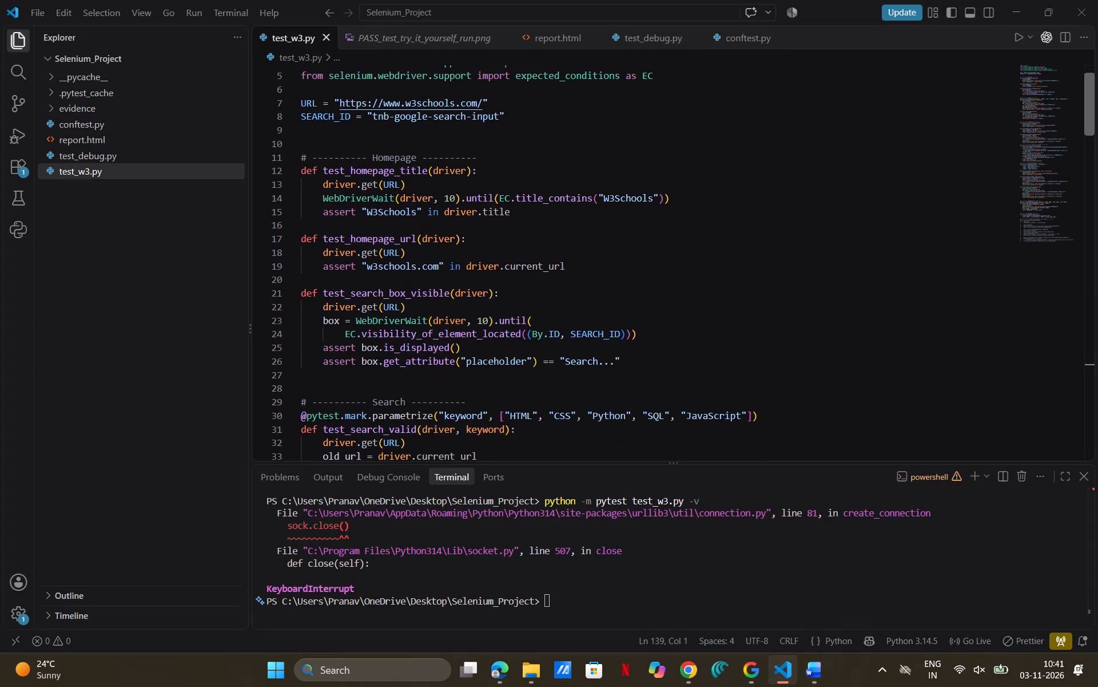
{"action": "scroll", "coordinate": [587, 316], "scroll_direction": "down", "scroll_amount": 7}
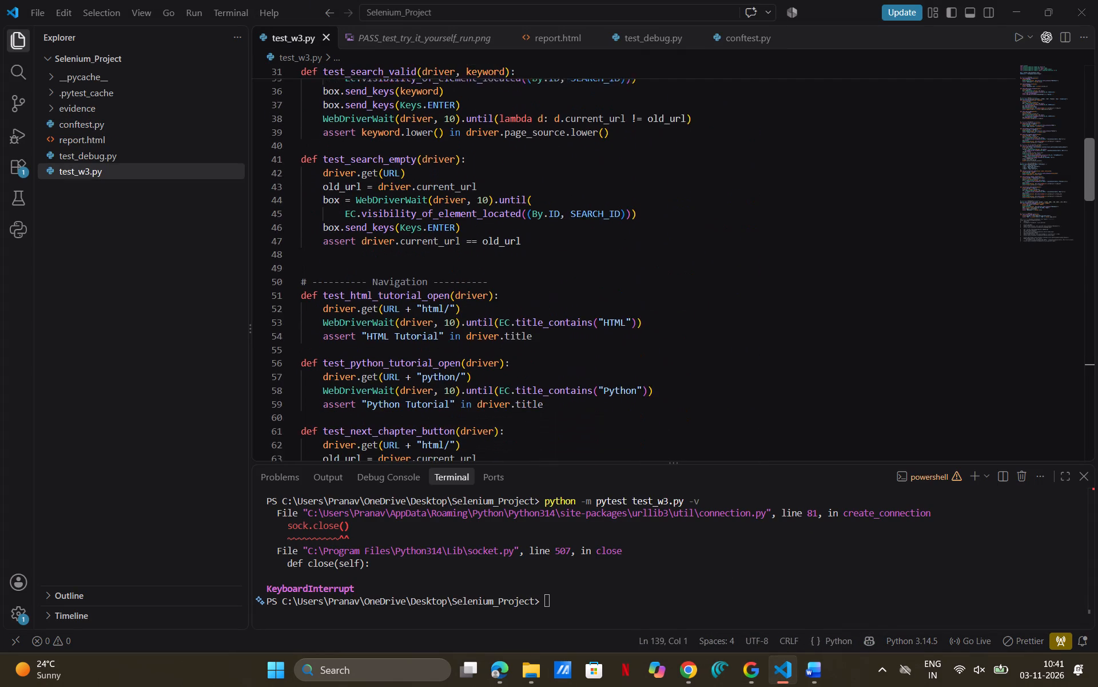
{"action": "scroll", "coordinate": [587, 316], "scroll_direction": "down", "scroll_amount": 3}
{"action": "scroll", "coordinate": [587, 316], "scroll_direction": "up", "scroll_amount": 10}
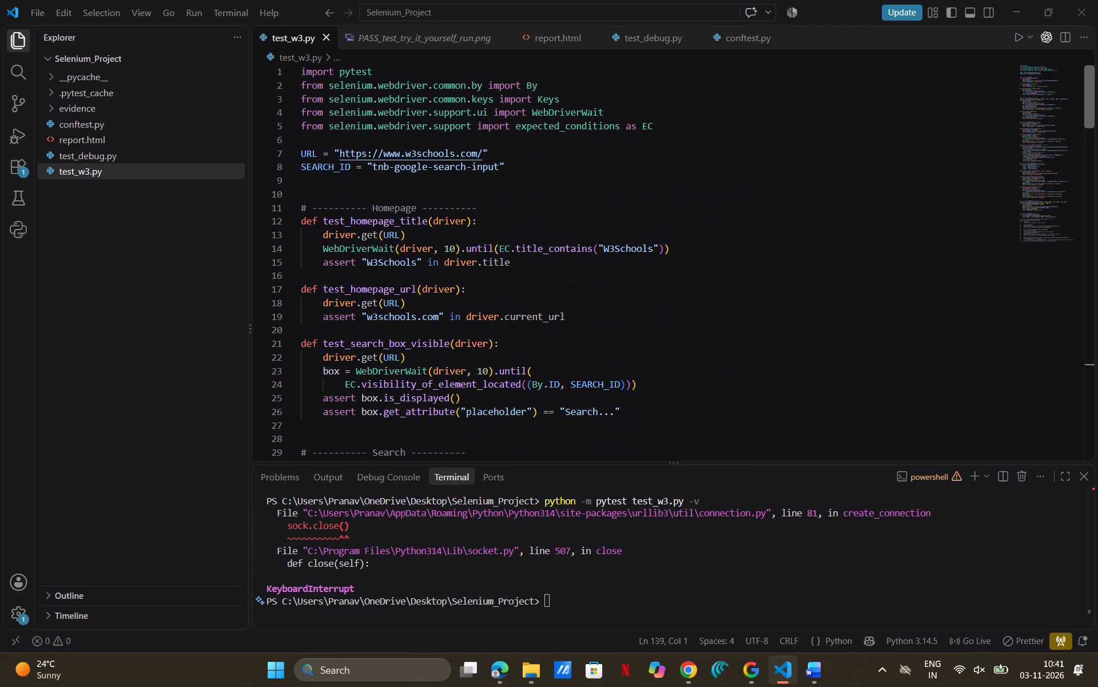
{"action": "left_click_drag", "start_coordinate": [624, 462], "coordinate": [647, 567]}
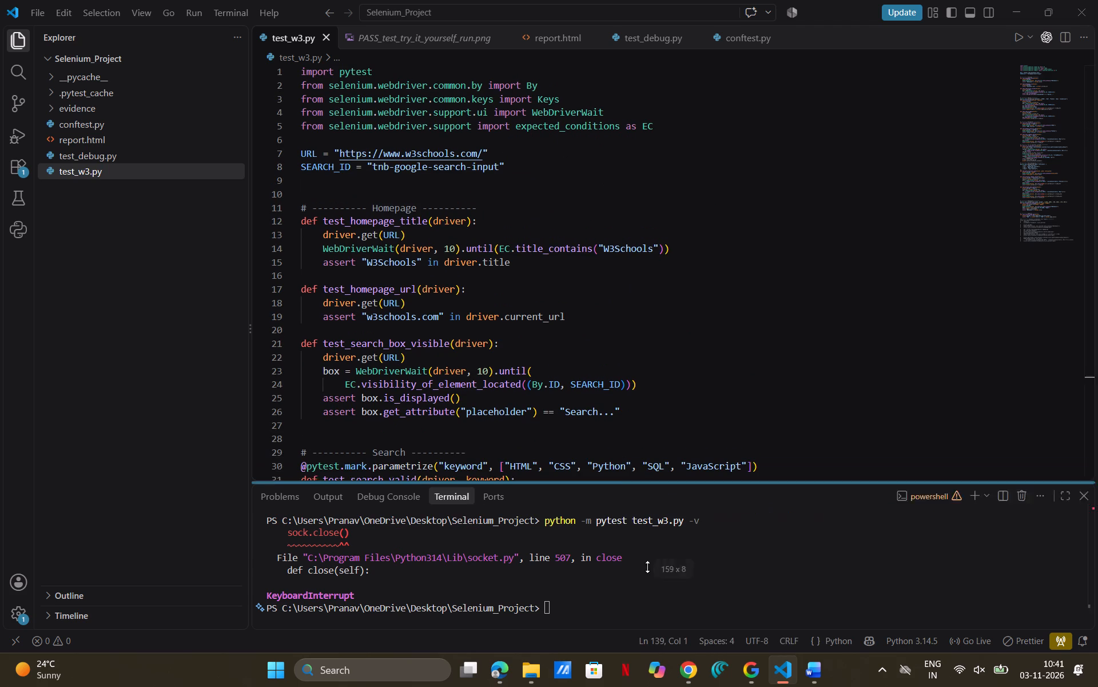
{"action": "left_click_drag", "start_coordinate": [647, 567], "coordinate": [647, 618]}
{"action": "scroll", "coordinate": [651, 419], "scroll_direction": "up", "scroll_amount": 1}
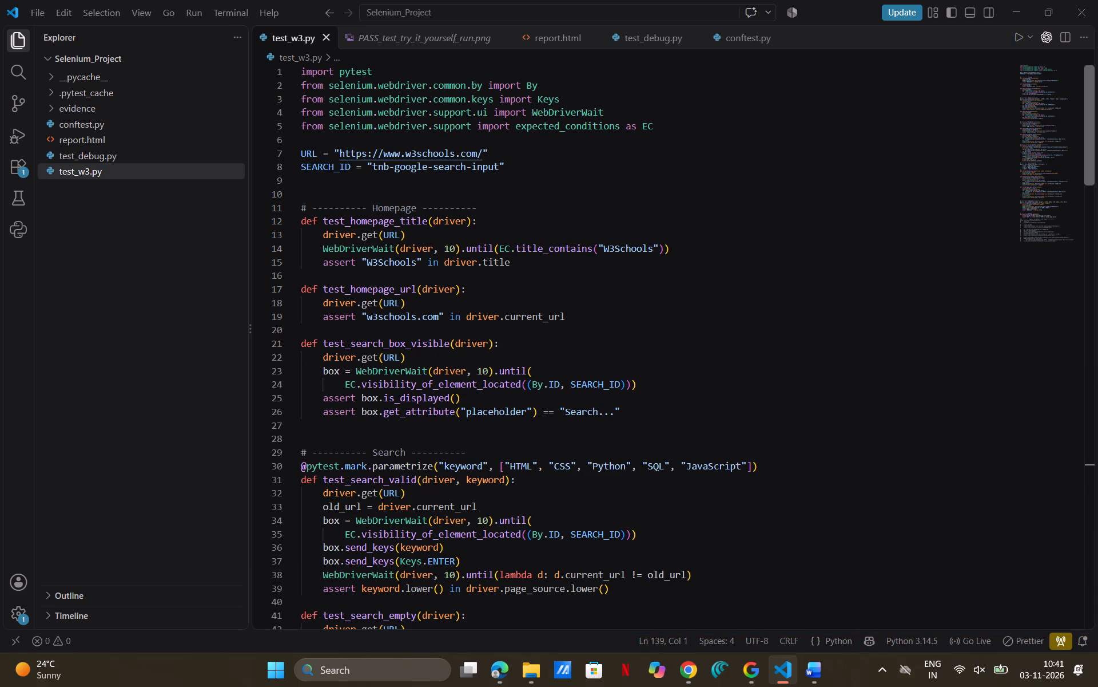
Check the Figure 4.2 and 4.3 captions in the report, and go through test_w3.py in Visual Studio Code to see which tests belong to each.
{"action": "left_click", "coordinate": [822, 672]}
{"action": "left_click", "coordinate": [784, 611]}
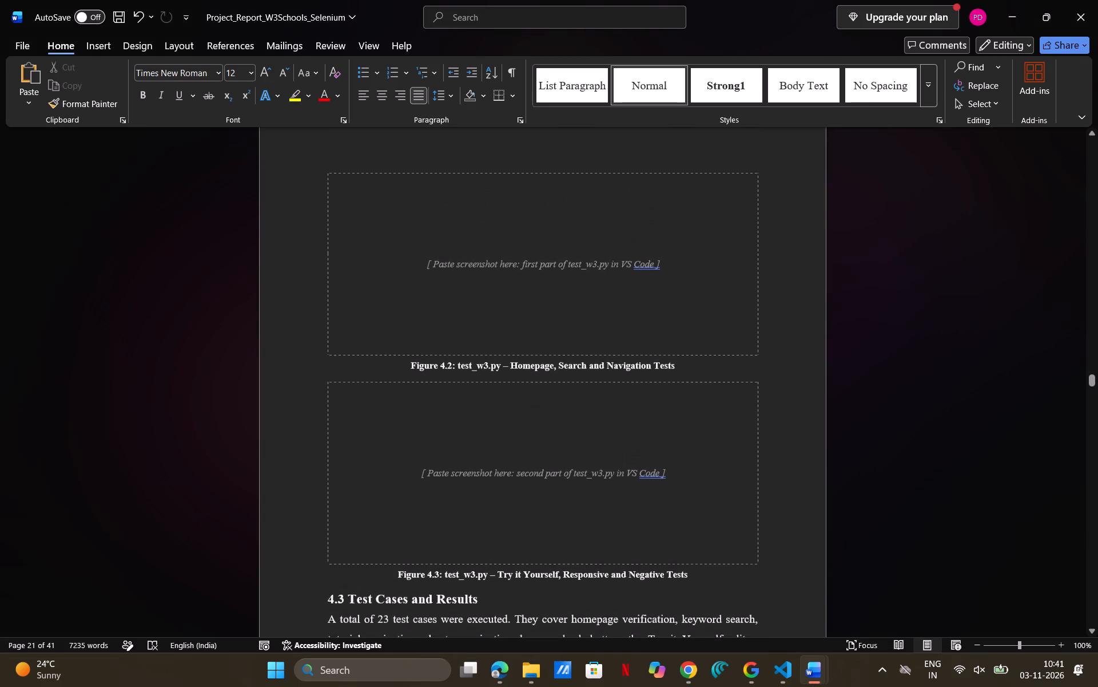
{"action": "left_click", "coordinate": [783, 676]}
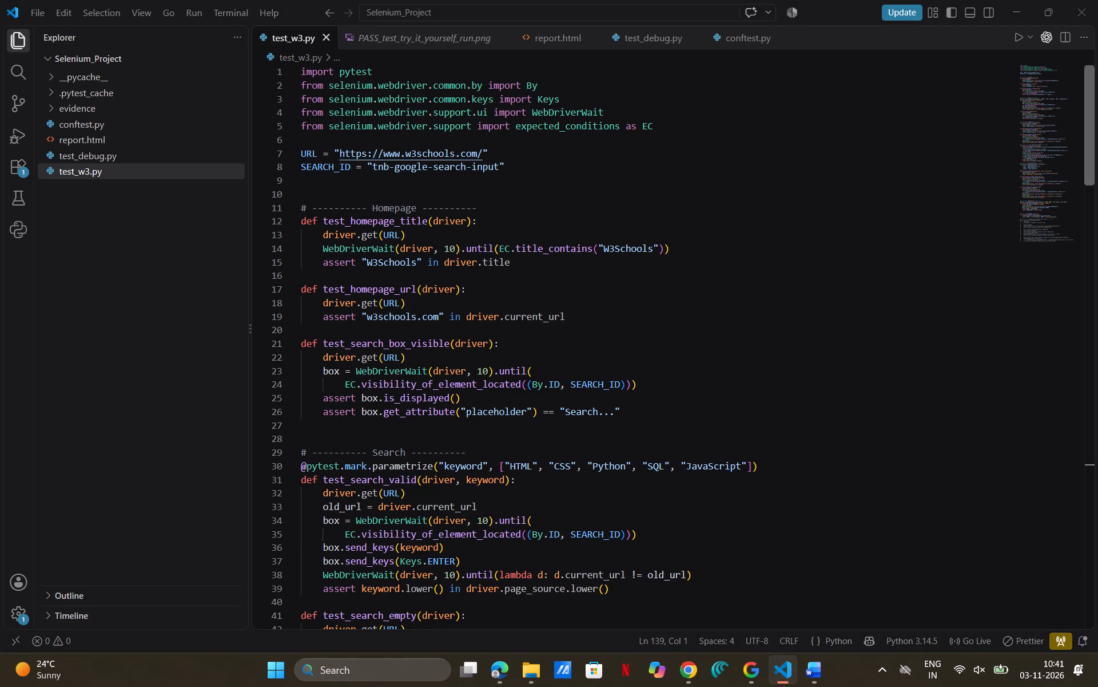
{"action": "scroll", "coordinate": [702, 496], "scroll_direction": "up", "scroll_amount": 1}
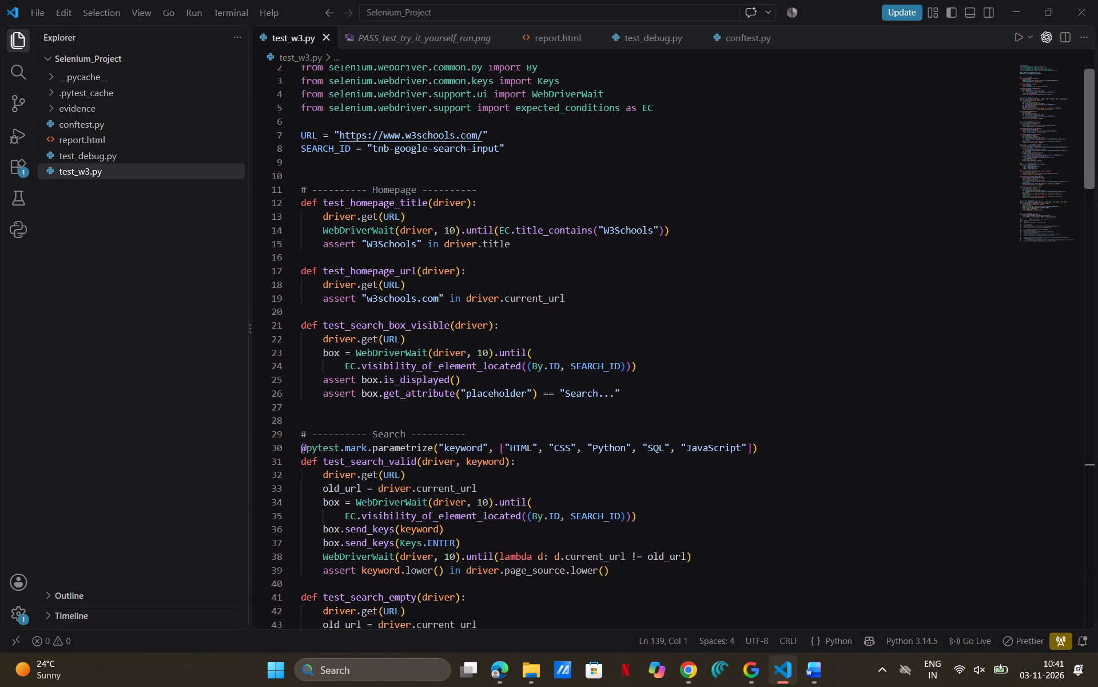
{"action": "scroll", "coordinate": [702, 496], "scroll_direction": "down", "scroll_amount": 1}
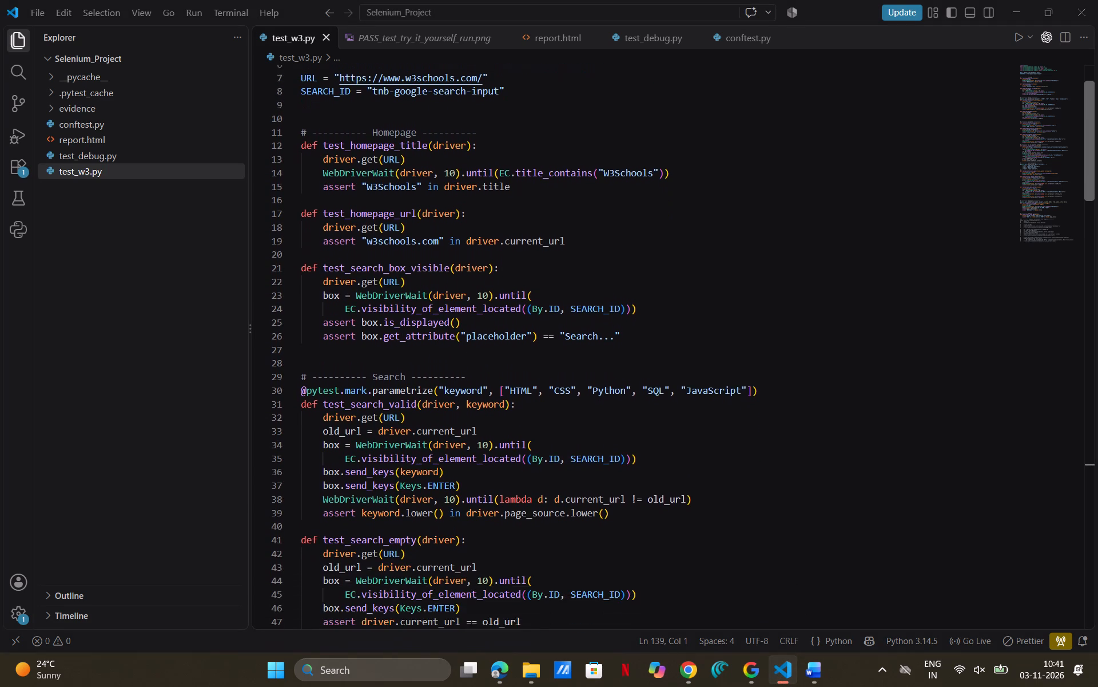
{"action": "scroll", "coordinate": [702, 496], "scroll_direction": "down", "scroll_amount": 1}
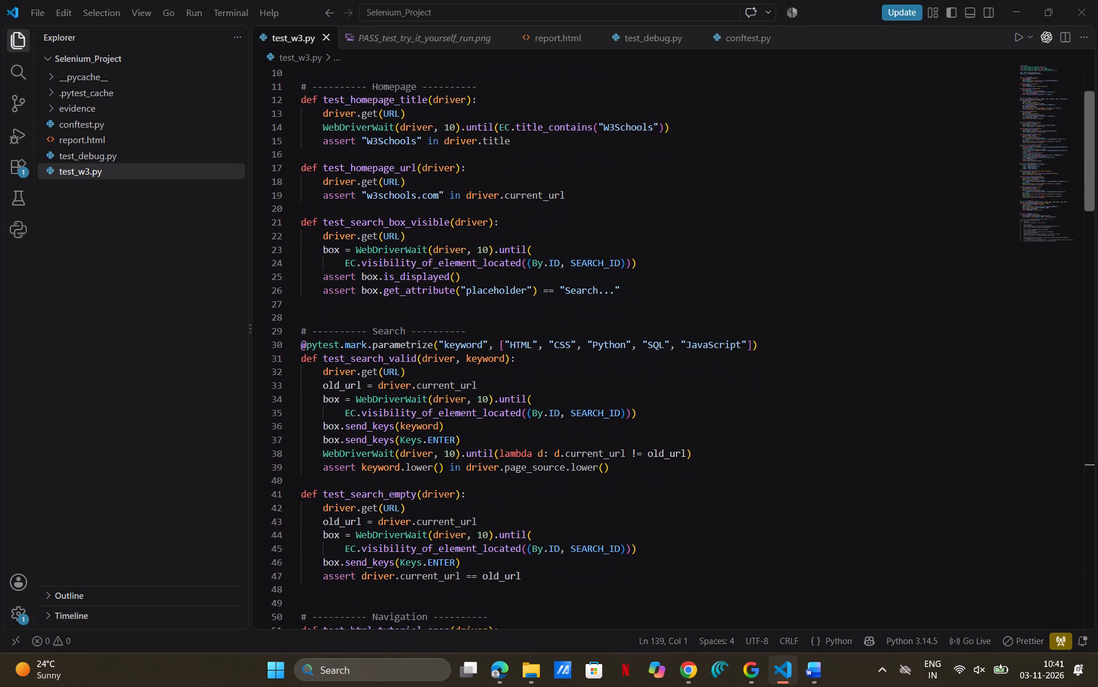
{"action": "scroll", "coordinate": [702, 496], "scroll_direction": "down", "scroll_amount": 8}
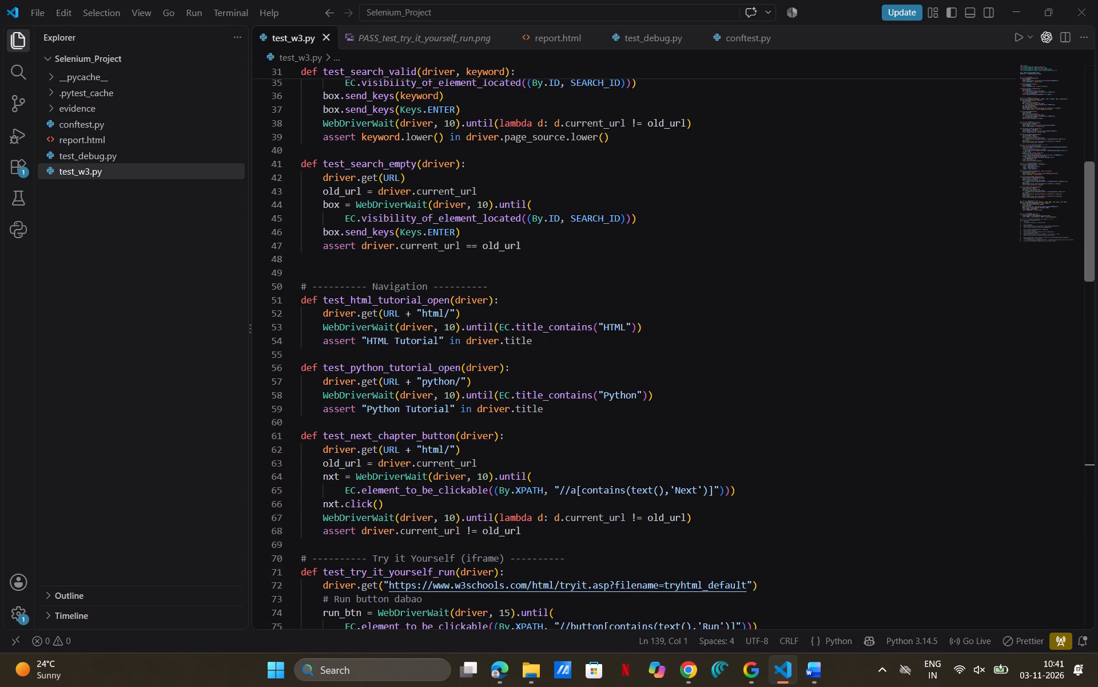
{"action": "scroll", "coordinate": [702, 496], "scroll_direction": "down", "scroll_amount": 2}
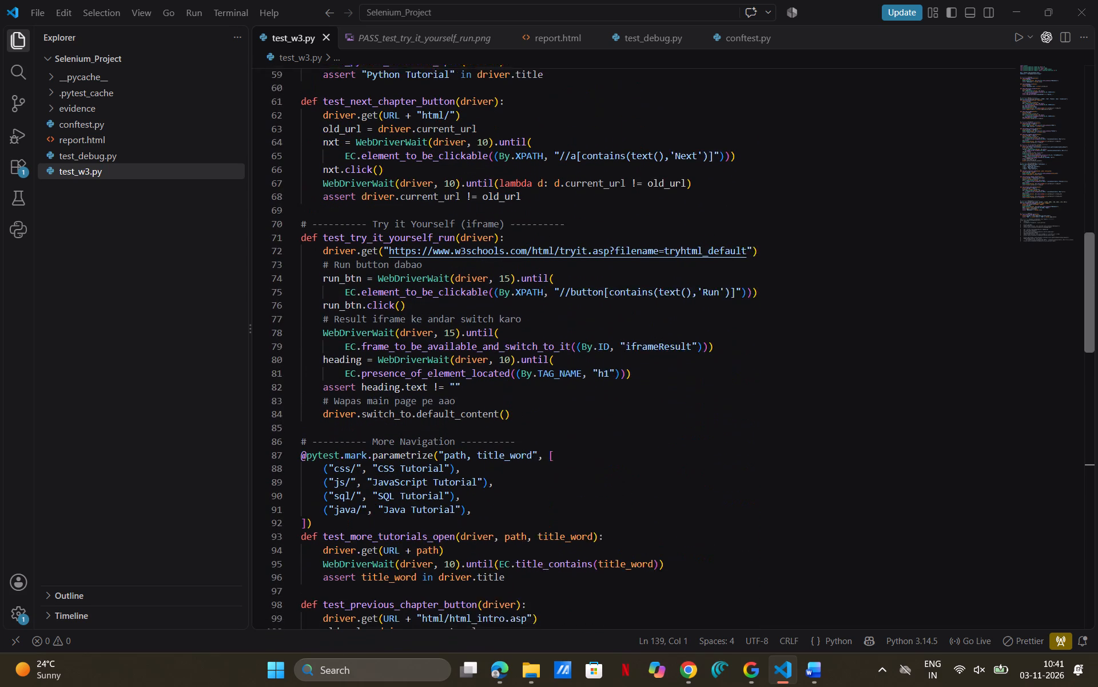
{"action": "scroll", "coordinate": [702, 496], "scroll_direction": "down", "scroll_amount": 1}
{"action": "scroll", "coordinate": [702, 496], "scroll_direction": "up", "scroll_amount": 11}
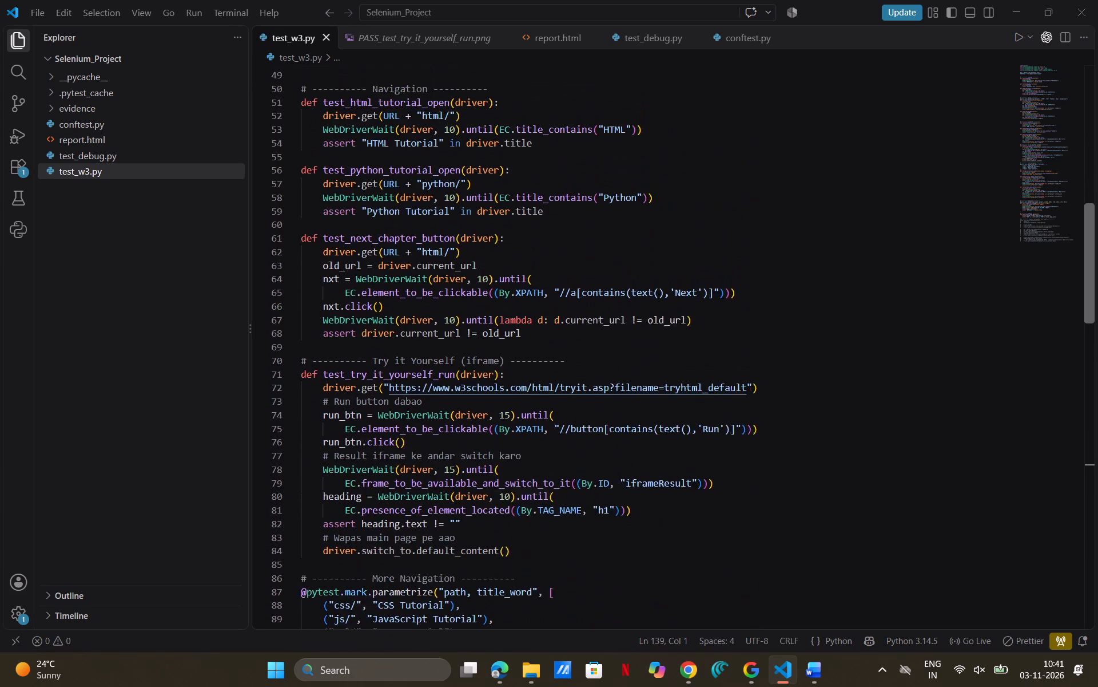
{"action": "scroll", "coordinate": [702, 496], "scroll_direction": "up", "scroll_amount": 10}
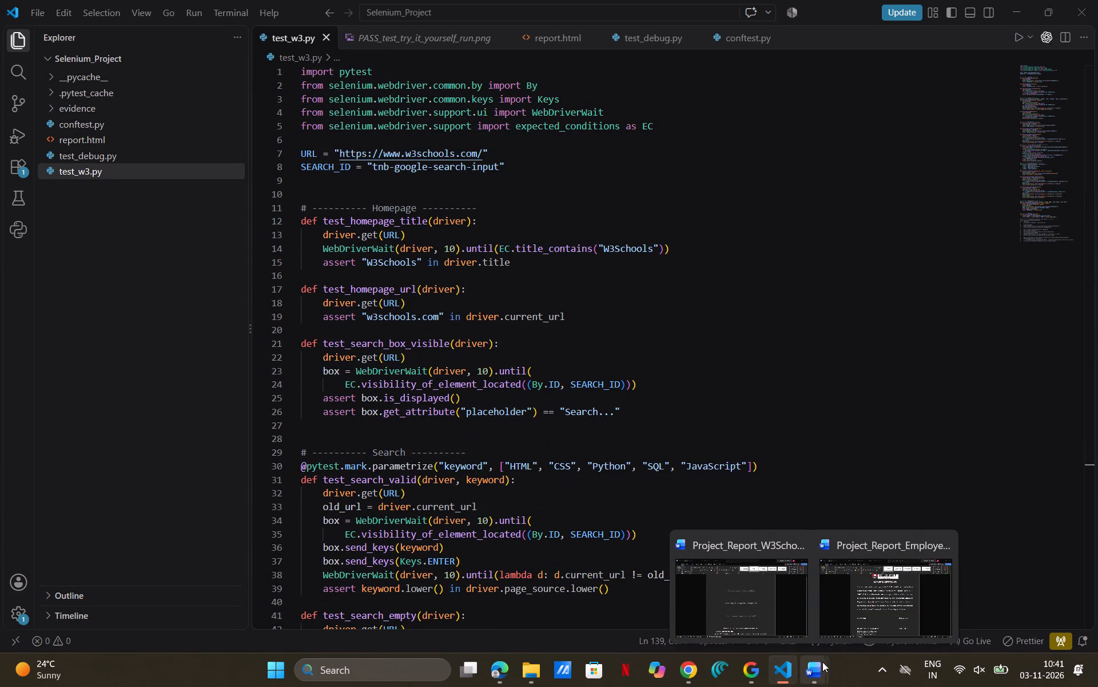
Return to the W3Schools Selenium report in Word and delete the dashed placeholder box above the Figure 4.2 caption.
{"action": "left_click", "coordinate": [801, 594]}
{"action": "scroll", "coordinate": [632, 379], "scroll_direction": "up", "scroll_amount": 1}
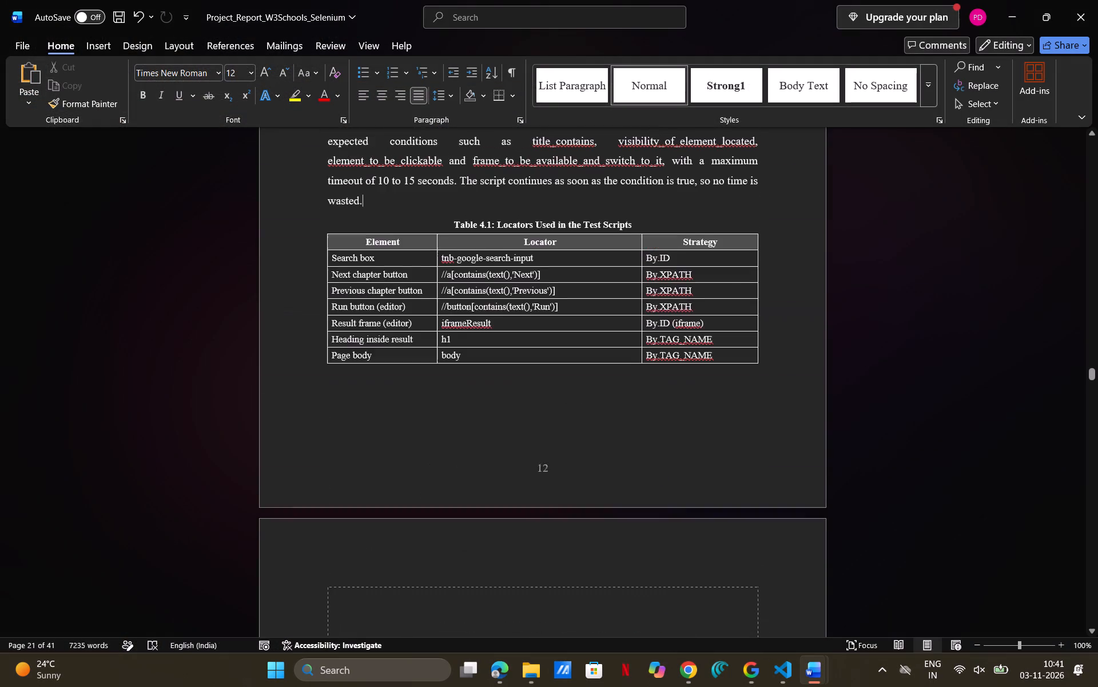
{"action": "scroll", "coordinate": [632, 379], "scroll_direction": "up", "scroll_amount": 2}
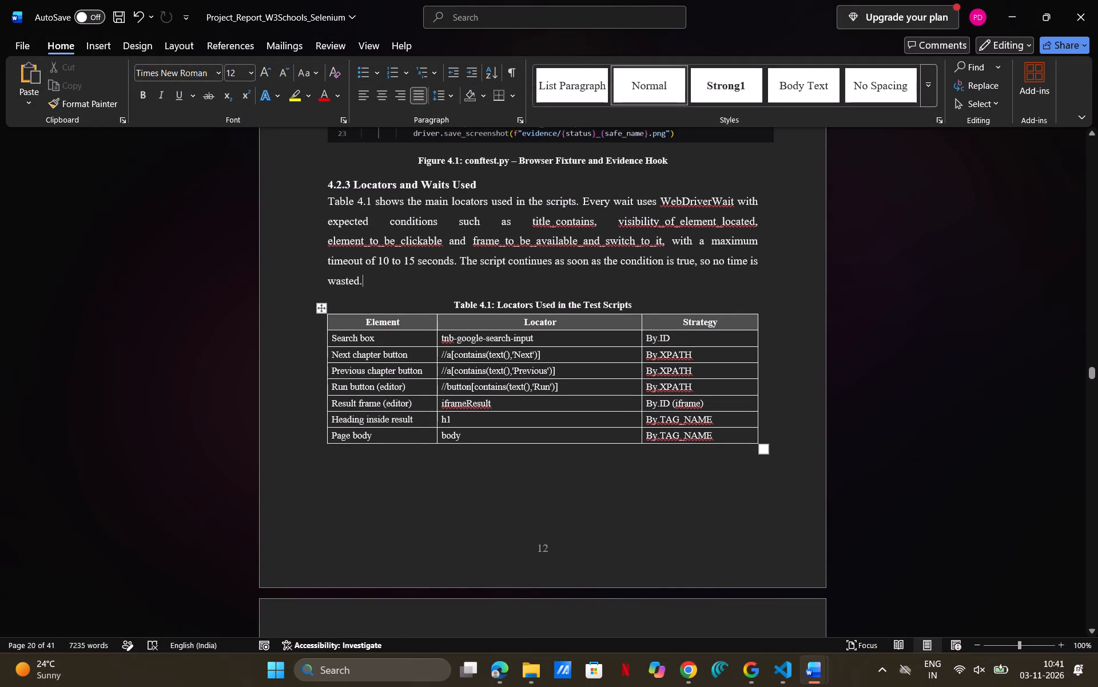
{"action": "scroll", "coordinate": [610, 414], "scroll_direction": "up", "scroll_amount": 1}
{"action": "scroll", "coordinate": [610, 414], "scroll_direction": "down", "scroll_amount": 1}
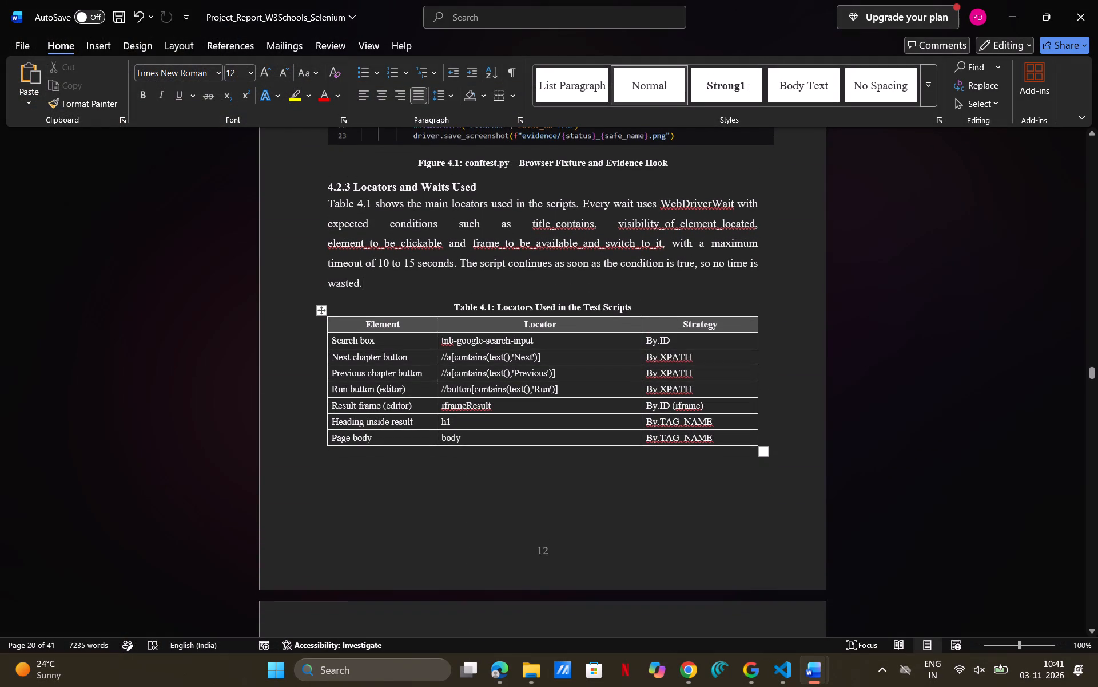
{"action": "scroll", "coordinate": [610, 414], "scroll_direction": "down", "scroll_amount": 2}
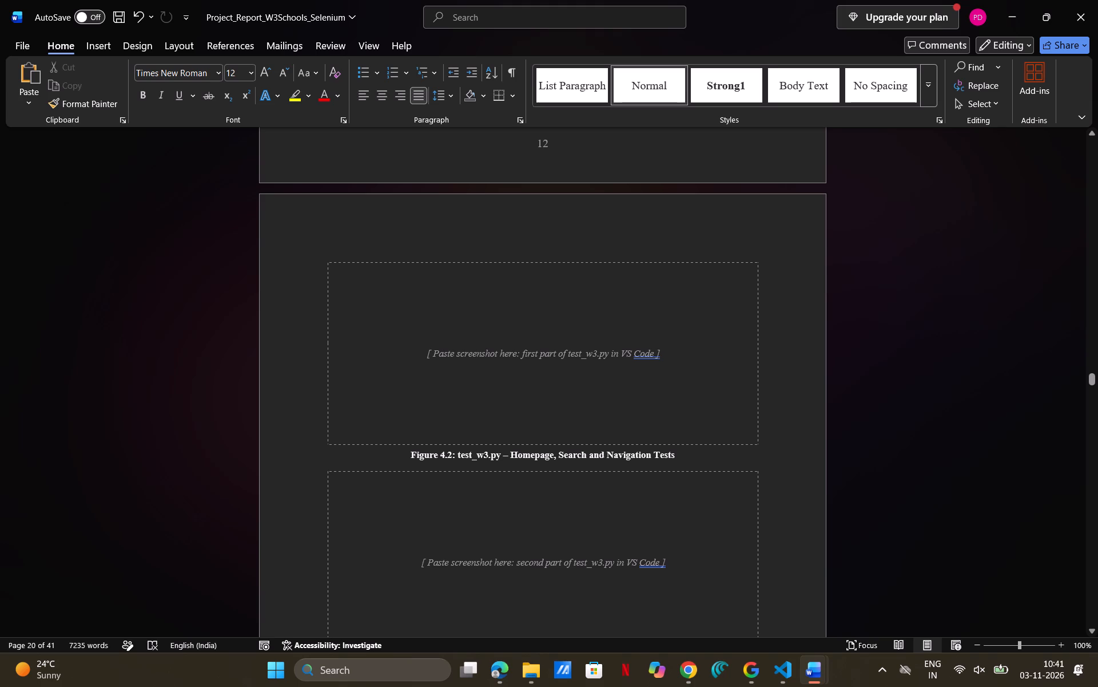
{"action": "left_click", "coordinate": [552, 384]}
{"action": "scroll", "coordinate": [559, 392], "scroll_direction": "down", "scroll_amount": 1}
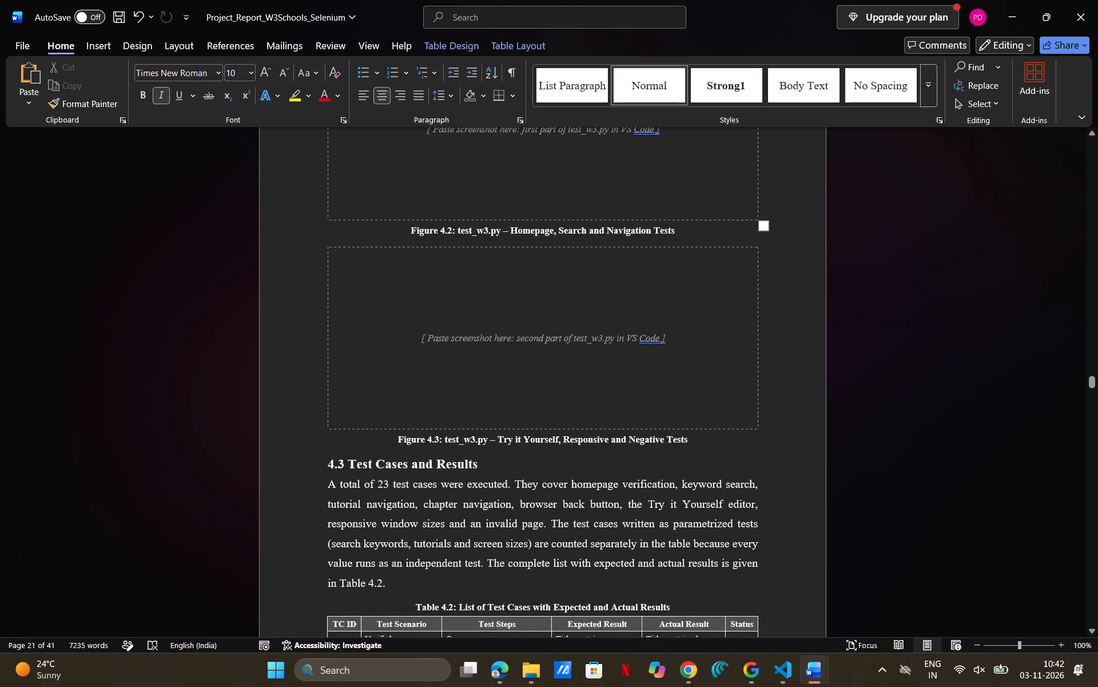
{"action": "scroll", "coordinate": [559, 392], "scroll_direction": "down", "scroll_amount": 1}
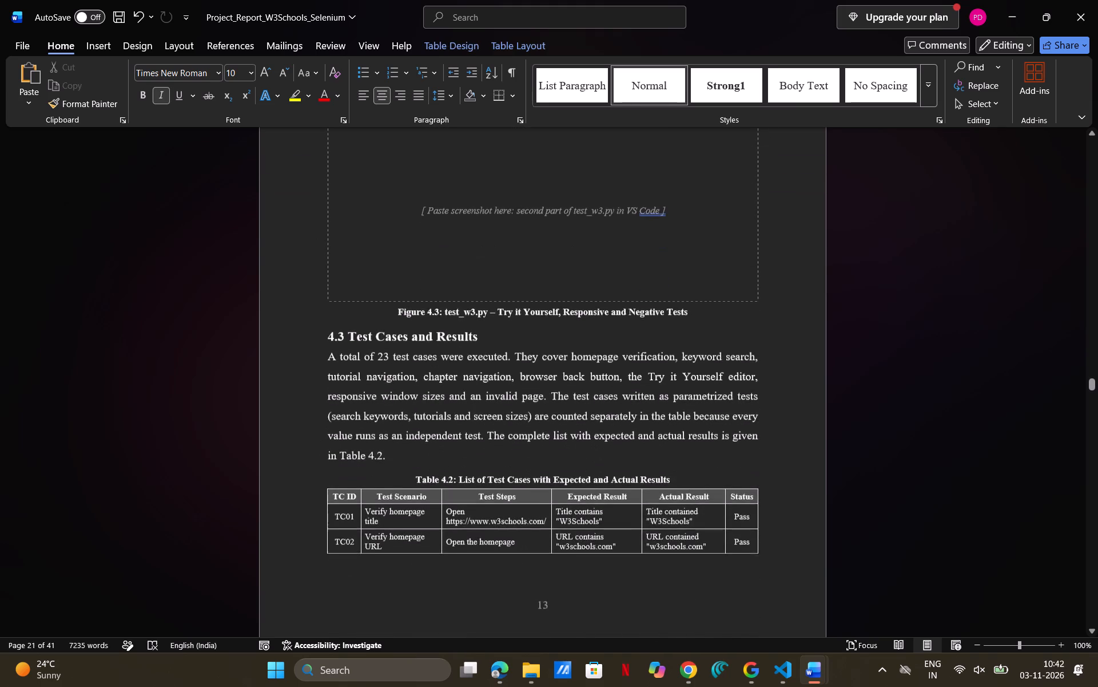
{"action": "scroll", "coordinate": [559, 392], "scroll_direction": "down", "scroll_amount": 1}
{"action": "scroll", "coordinate": [559, 392], "scroll_direction": "up", "scroll_amount": 2}
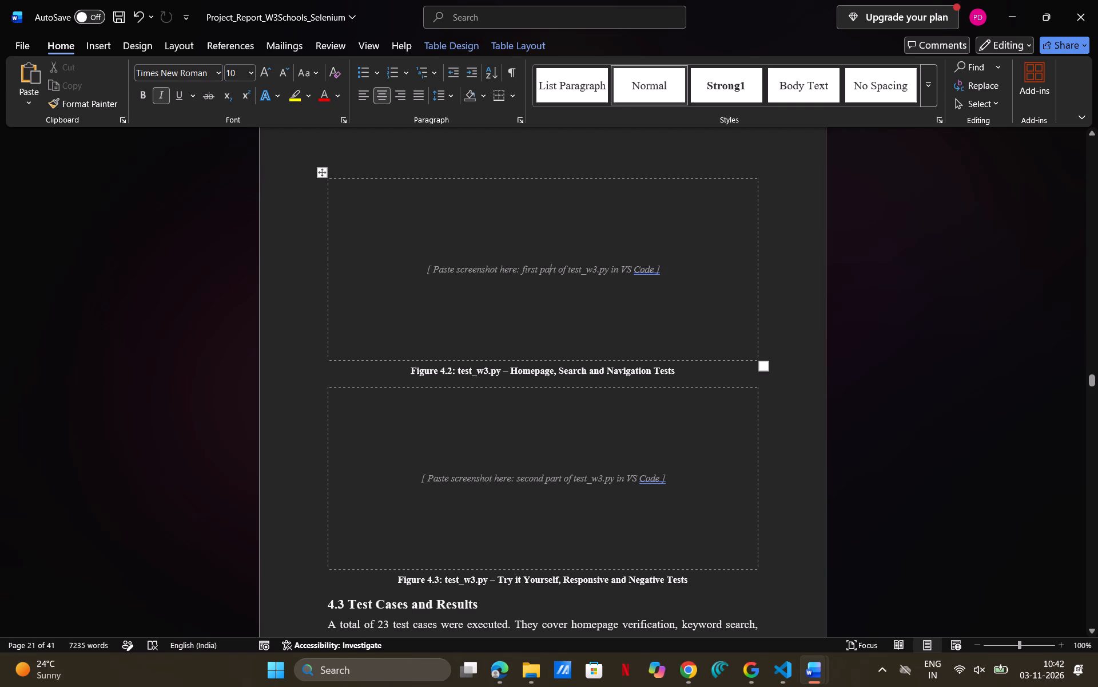
{"action": "left_click_drag", "start_coordinate": [777, 354], "coordinate": [325, 176]}
{"action": "key", "text": "BackSpace"}
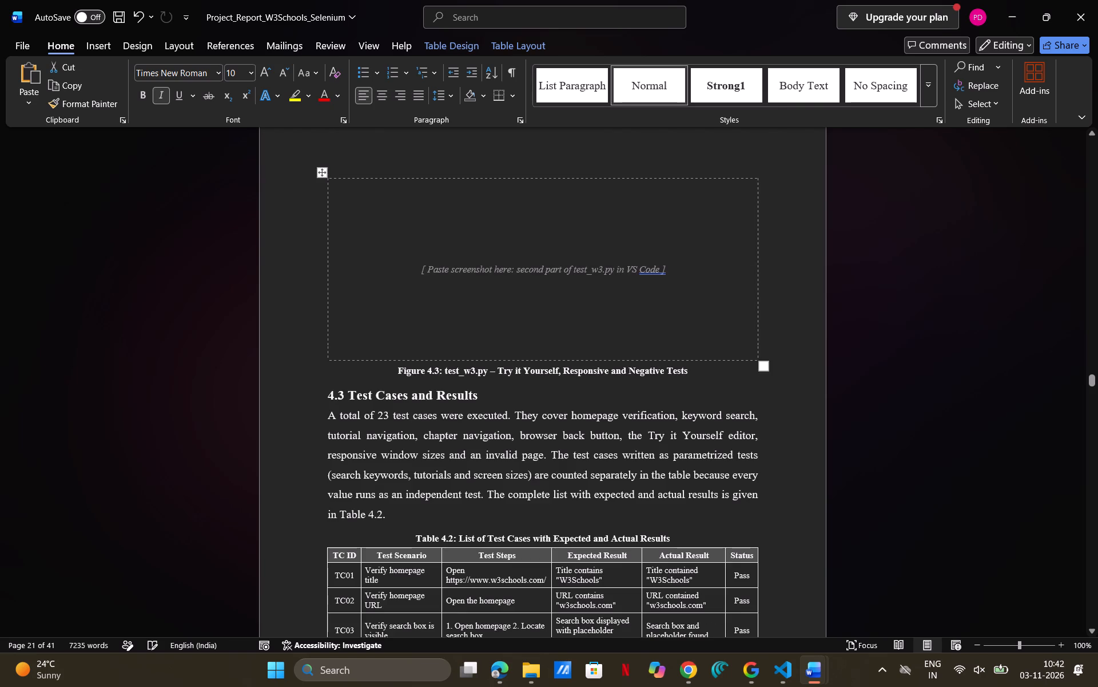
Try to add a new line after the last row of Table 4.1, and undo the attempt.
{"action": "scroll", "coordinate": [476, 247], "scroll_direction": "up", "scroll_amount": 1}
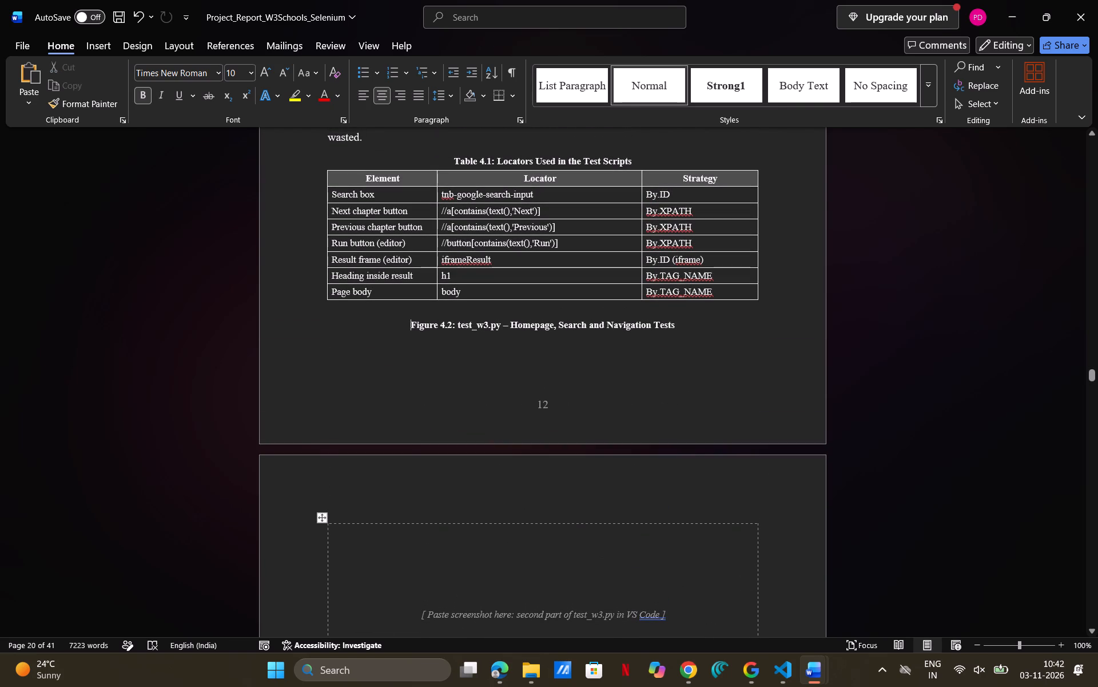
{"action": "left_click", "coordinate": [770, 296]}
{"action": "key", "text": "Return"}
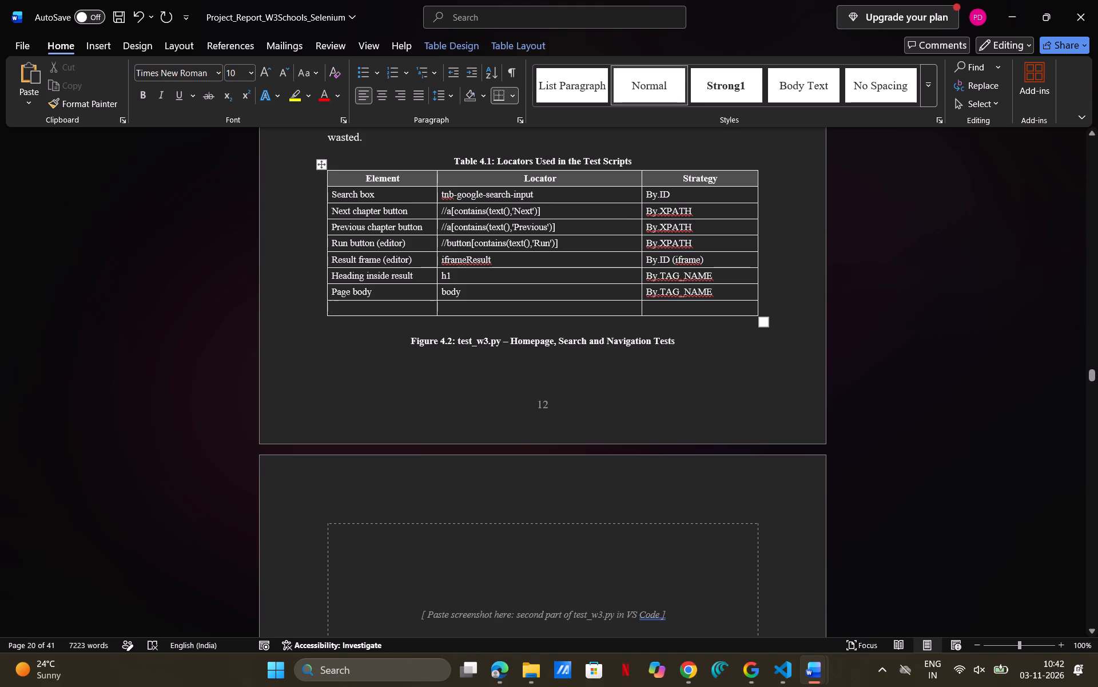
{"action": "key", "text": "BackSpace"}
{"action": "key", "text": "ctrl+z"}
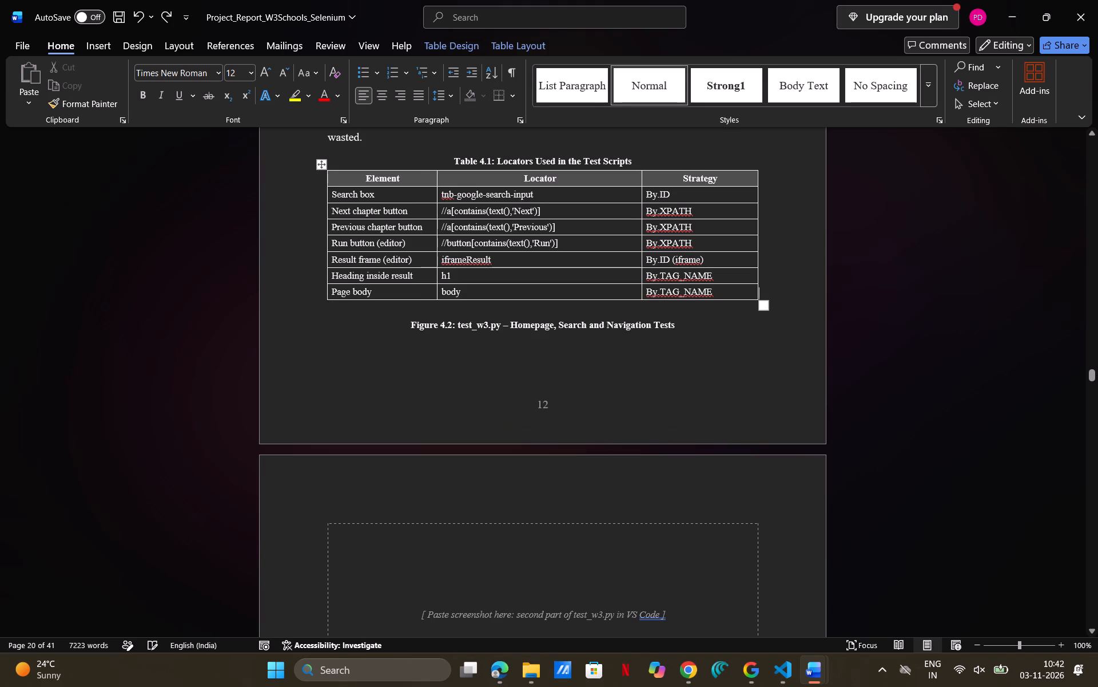
Insert an empty line between Table 4.1 and the Figure 4.2 caption for the screenshot.
{"action": "left_click", "coordinate": [628, 314]}
{"action": "key", "text": "Return"}
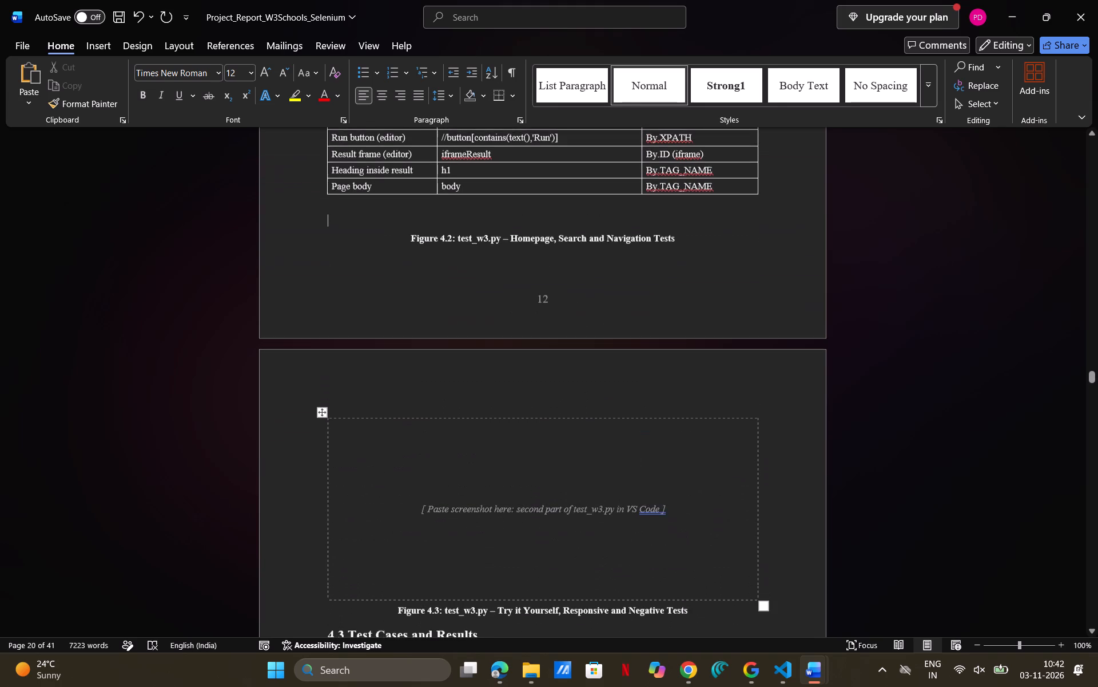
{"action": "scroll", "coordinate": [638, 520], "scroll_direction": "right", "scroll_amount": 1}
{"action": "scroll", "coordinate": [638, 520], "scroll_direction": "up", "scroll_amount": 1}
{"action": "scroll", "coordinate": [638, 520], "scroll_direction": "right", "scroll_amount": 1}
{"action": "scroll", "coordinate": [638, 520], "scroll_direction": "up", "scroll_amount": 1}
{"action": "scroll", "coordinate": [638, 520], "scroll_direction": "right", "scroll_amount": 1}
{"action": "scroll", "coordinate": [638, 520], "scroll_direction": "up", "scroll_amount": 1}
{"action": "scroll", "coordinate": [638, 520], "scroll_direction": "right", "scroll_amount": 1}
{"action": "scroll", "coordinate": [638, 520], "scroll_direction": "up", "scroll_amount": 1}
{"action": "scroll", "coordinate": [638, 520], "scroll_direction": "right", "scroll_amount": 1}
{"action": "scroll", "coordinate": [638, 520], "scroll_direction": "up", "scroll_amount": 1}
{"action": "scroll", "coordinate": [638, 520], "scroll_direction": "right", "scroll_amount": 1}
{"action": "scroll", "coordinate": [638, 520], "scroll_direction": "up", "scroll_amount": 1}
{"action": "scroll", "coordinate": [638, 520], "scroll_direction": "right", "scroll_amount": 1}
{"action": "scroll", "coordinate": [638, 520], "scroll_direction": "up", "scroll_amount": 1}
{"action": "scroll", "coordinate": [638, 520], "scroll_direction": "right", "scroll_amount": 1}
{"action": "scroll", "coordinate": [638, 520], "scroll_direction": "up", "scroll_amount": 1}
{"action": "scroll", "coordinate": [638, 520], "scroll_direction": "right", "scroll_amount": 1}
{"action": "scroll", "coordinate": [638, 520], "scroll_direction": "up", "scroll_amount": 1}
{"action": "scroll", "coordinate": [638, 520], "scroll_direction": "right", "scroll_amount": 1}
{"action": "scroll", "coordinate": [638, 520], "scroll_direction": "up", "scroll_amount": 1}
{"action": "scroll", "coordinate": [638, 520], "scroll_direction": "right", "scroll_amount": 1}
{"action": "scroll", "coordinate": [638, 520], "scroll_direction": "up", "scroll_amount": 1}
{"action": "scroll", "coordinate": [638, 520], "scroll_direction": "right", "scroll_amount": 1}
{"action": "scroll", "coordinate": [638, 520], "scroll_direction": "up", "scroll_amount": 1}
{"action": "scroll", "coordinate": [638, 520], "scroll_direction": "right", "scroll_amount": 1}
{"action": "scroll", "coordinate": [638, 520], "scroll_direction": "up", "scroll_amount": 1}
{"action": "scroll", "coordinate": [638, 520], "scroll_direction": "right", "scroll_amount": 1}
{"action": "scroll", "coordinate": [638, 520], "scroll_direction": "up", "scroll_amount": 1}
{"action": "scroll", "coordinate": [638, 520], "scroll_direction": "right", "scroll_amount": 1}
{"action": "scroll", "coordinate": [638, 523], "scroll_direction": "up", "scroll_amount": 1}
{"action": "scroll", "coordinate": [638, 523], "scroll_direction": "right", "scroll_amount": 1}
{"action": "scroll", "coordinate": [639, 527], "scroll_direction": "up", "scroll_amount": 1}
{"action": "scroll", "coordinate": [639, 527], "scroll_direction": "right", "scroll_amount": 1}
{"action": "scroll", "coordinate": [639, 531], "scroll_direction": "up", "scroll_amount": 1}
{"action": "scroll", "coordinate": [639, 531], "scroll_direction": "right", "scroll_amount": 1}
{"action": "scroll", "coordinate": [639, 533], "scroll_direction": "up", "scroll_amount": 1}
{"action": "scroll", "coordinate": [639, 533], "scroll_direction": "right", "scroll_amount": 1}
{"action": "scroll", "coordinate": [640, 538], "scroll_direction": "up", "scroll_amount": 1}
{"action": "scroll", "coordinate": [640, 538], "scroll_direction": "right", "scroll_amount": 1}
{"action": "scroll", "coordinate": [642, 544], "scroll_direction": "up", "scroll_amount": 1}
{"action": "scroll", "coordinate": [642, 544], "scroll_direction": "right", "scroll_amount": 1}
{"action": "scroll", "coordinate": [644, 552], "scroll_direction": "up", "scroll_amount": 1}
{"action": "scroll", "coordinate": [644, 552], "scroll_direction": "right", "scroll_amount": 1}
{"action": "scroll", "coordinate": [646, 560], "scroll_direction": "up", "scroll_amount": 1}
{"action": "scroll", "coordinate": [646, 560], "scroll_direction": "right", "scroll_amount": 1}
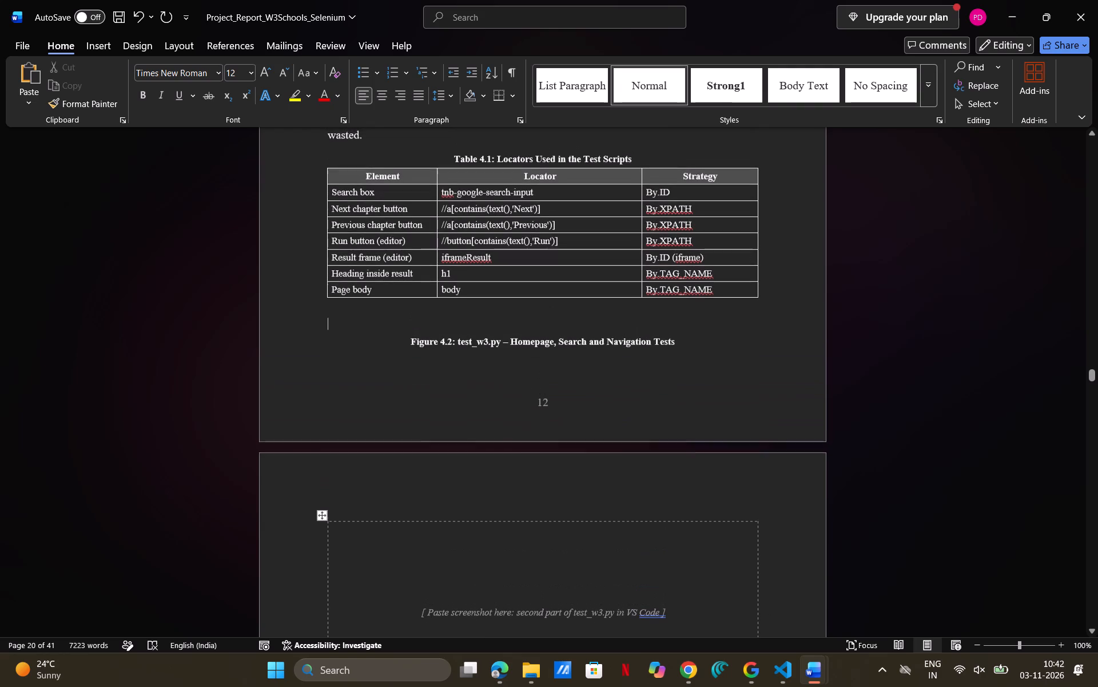
Switch to Visual Studio Code and look over the homepage and search tests in test_w3.py.
{"action": "left_click", "coordinate": [787, 662]}
{"action": "scroll", "coordinate": [598, 332], "scroll_direction": "down", "scroll_amount": 1}
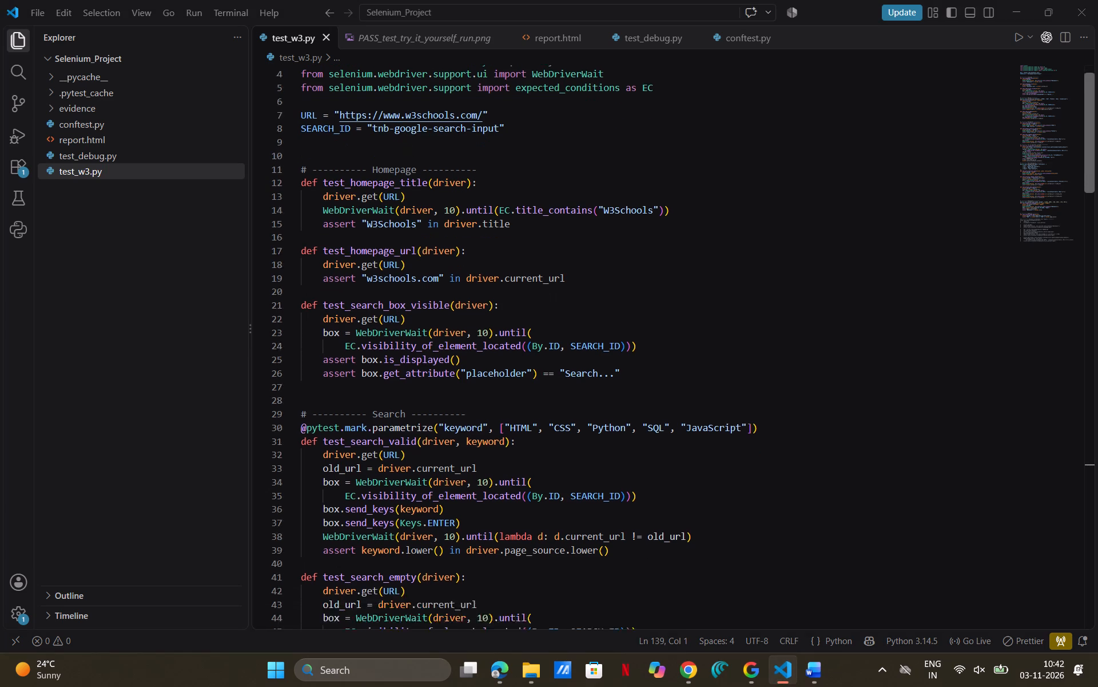
{"action": "scroll", "coordinate": [598, 332], "scroll_direction": "down", "scroll_amount": 2}
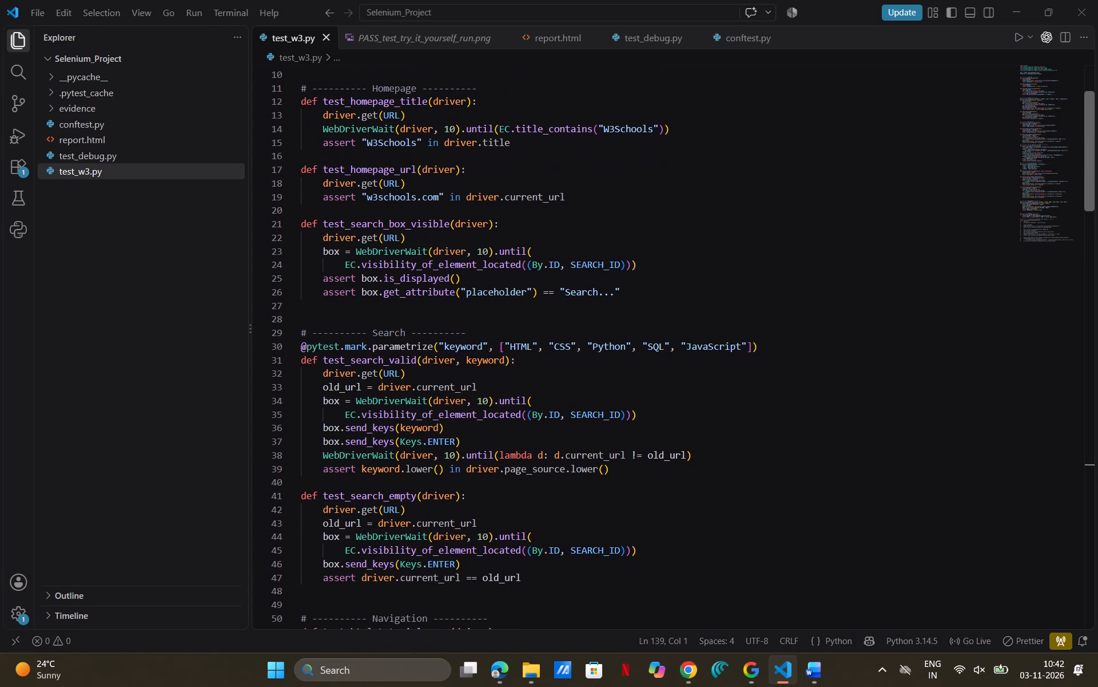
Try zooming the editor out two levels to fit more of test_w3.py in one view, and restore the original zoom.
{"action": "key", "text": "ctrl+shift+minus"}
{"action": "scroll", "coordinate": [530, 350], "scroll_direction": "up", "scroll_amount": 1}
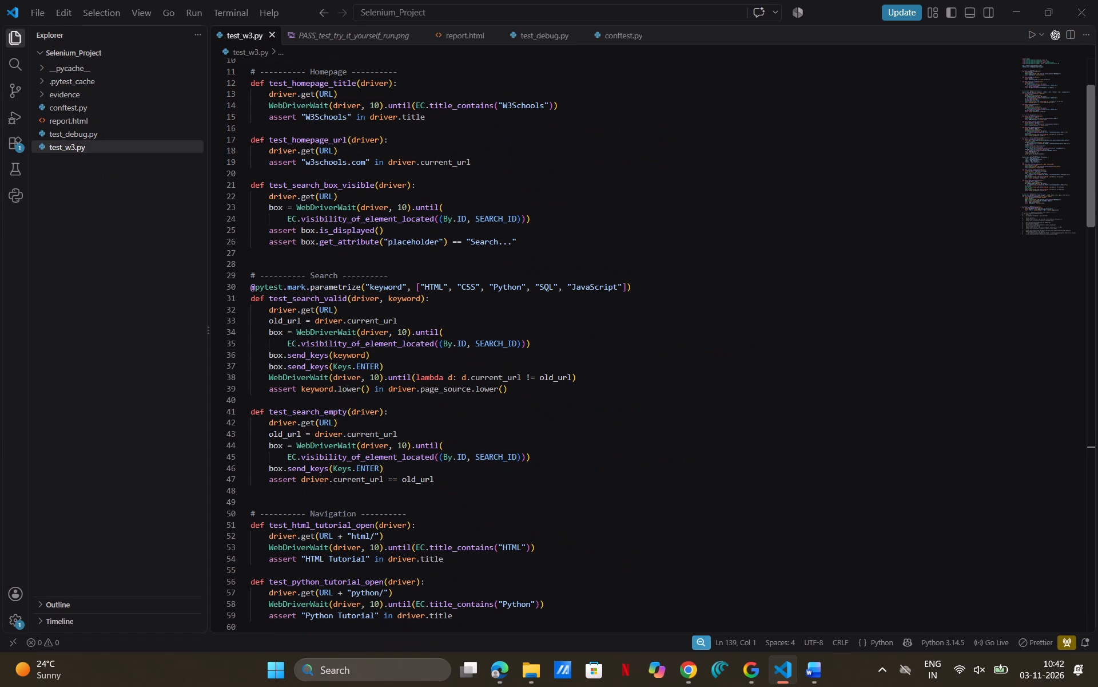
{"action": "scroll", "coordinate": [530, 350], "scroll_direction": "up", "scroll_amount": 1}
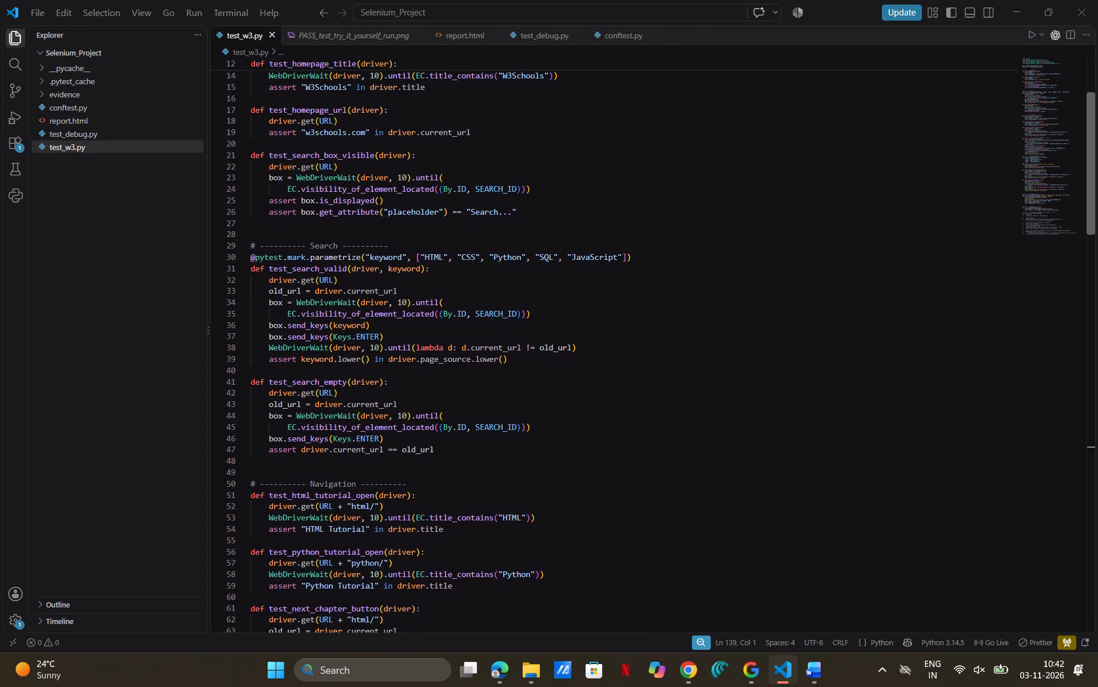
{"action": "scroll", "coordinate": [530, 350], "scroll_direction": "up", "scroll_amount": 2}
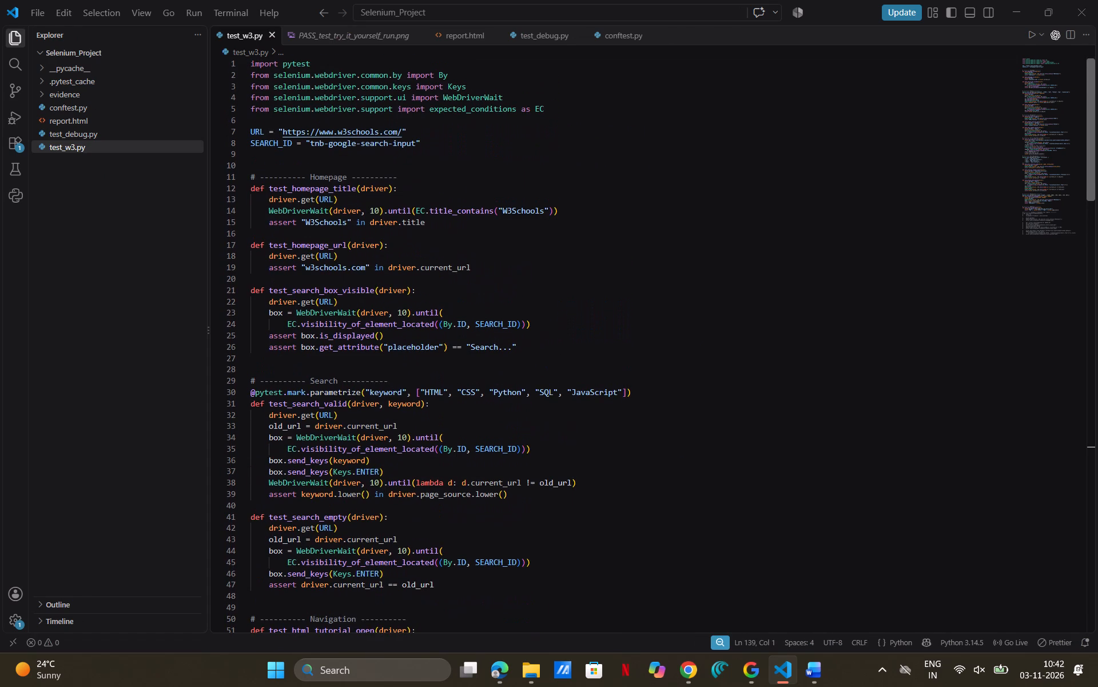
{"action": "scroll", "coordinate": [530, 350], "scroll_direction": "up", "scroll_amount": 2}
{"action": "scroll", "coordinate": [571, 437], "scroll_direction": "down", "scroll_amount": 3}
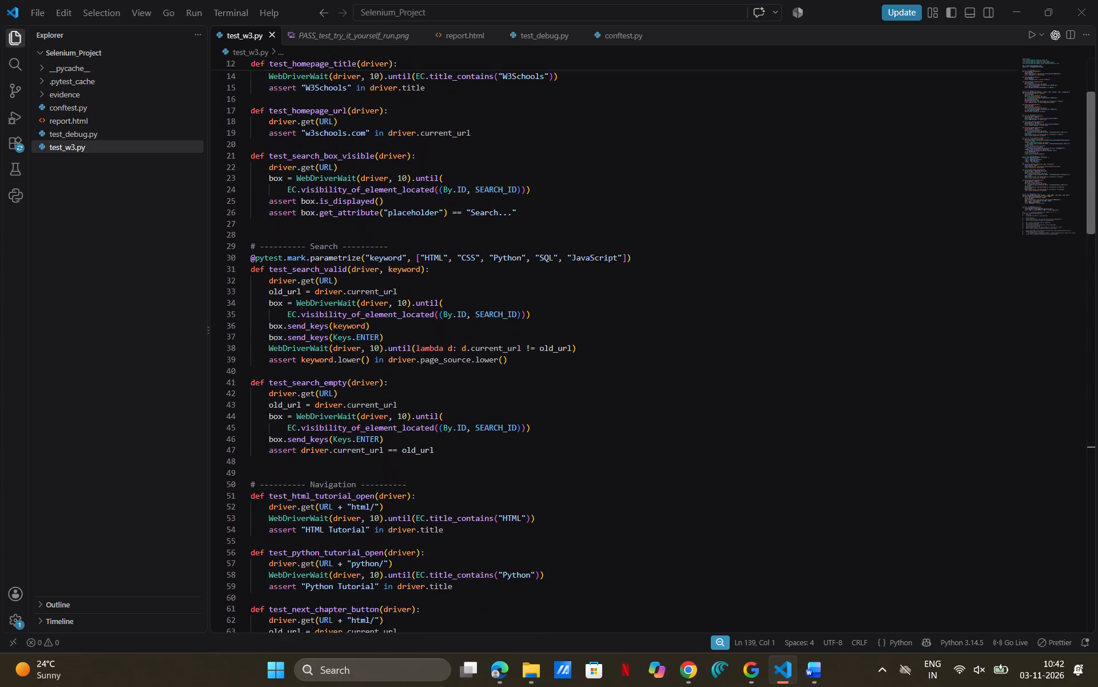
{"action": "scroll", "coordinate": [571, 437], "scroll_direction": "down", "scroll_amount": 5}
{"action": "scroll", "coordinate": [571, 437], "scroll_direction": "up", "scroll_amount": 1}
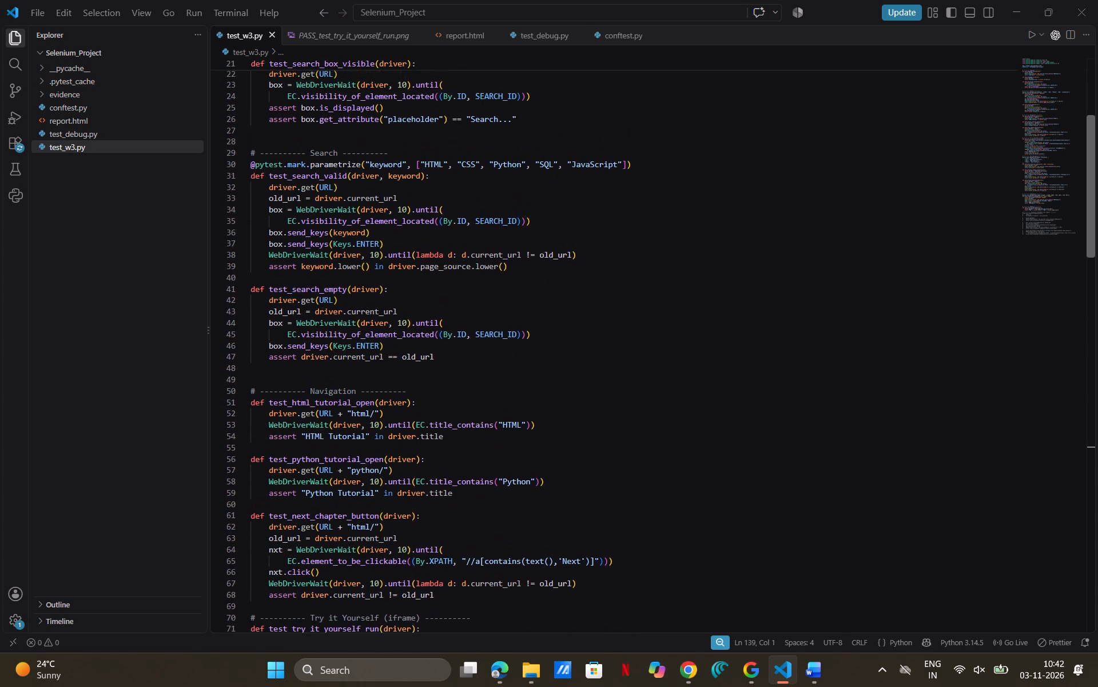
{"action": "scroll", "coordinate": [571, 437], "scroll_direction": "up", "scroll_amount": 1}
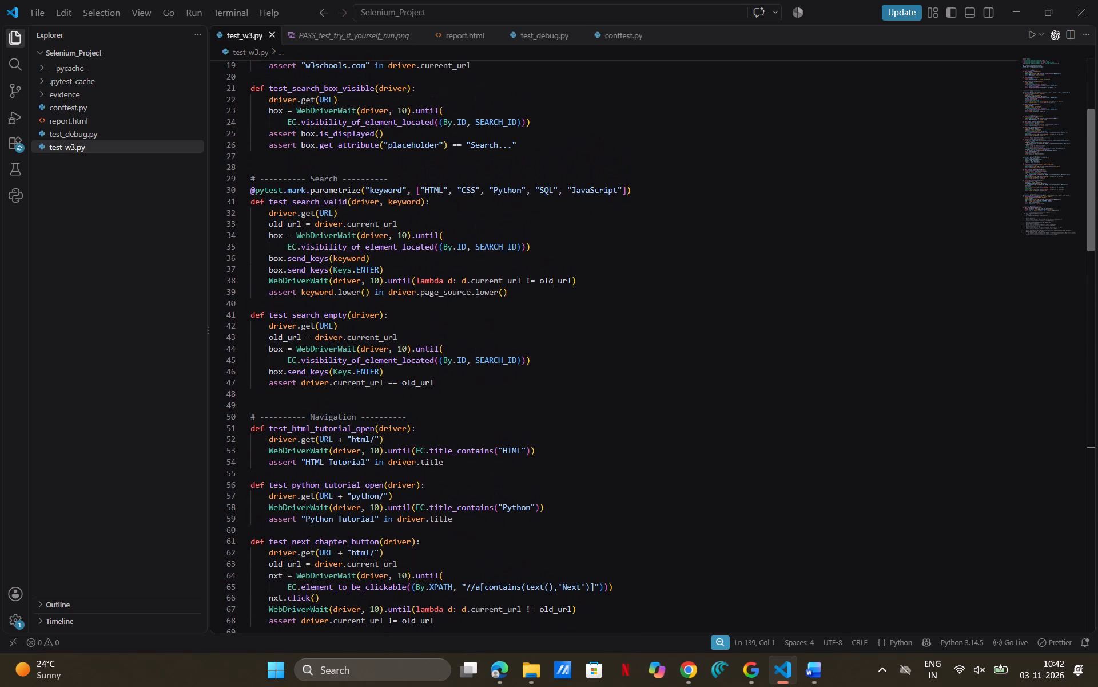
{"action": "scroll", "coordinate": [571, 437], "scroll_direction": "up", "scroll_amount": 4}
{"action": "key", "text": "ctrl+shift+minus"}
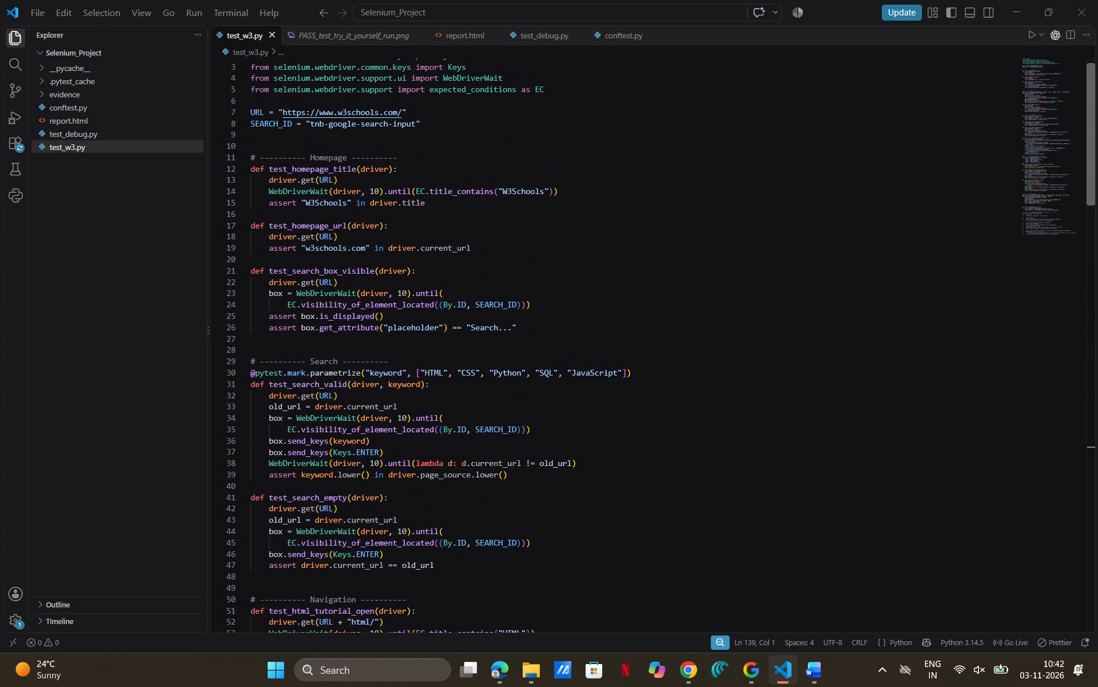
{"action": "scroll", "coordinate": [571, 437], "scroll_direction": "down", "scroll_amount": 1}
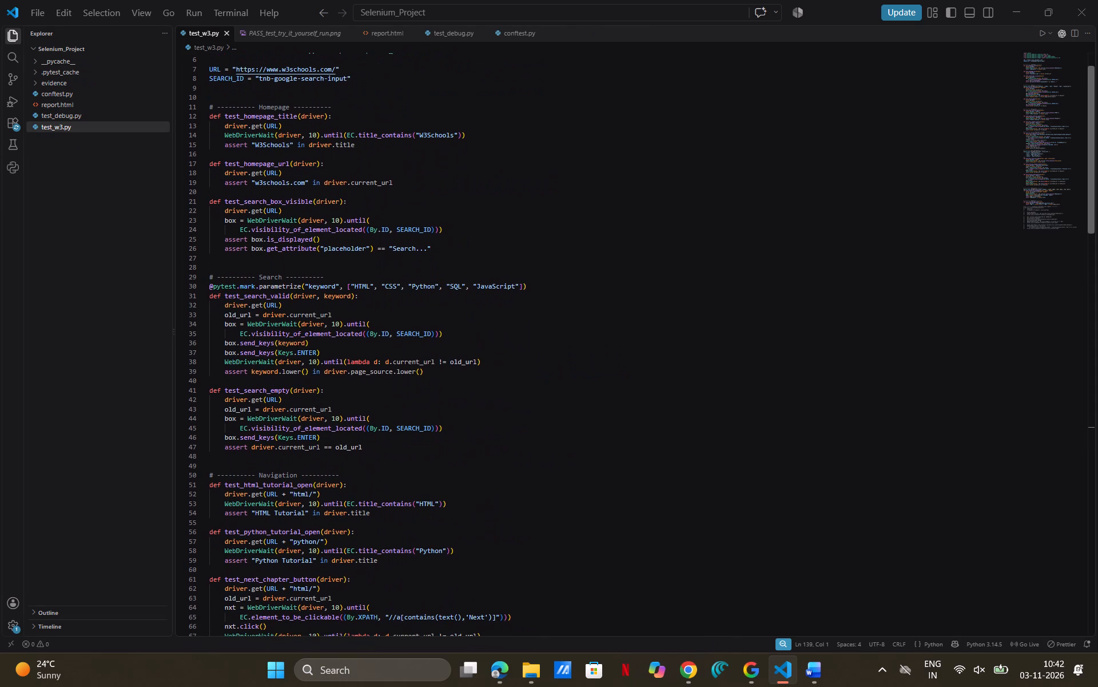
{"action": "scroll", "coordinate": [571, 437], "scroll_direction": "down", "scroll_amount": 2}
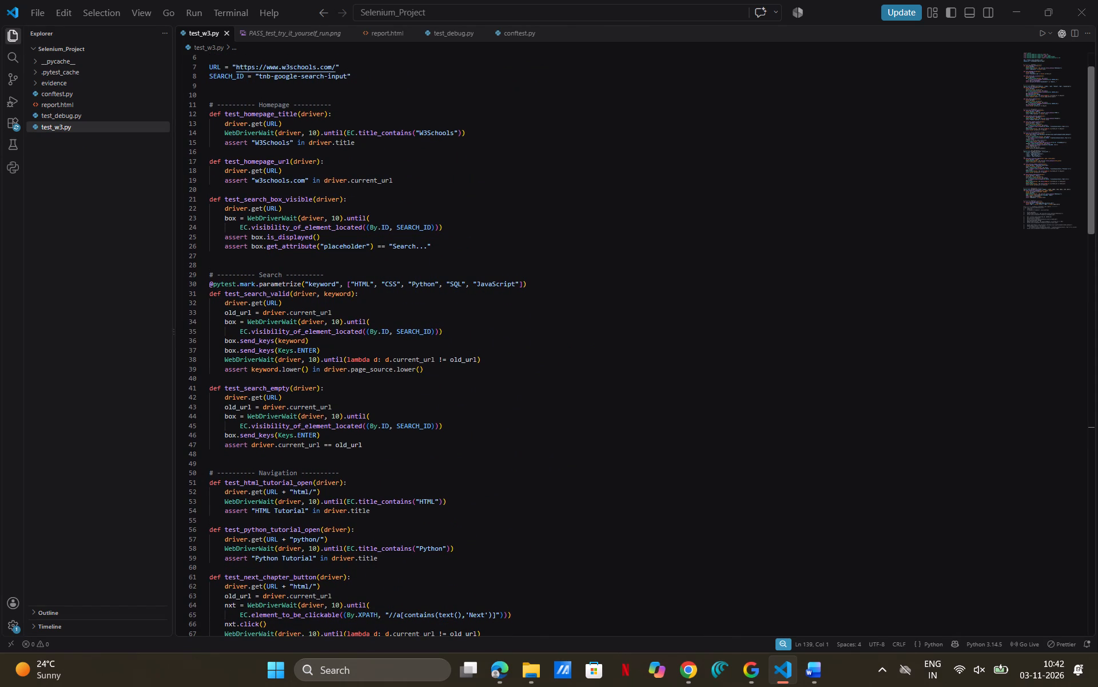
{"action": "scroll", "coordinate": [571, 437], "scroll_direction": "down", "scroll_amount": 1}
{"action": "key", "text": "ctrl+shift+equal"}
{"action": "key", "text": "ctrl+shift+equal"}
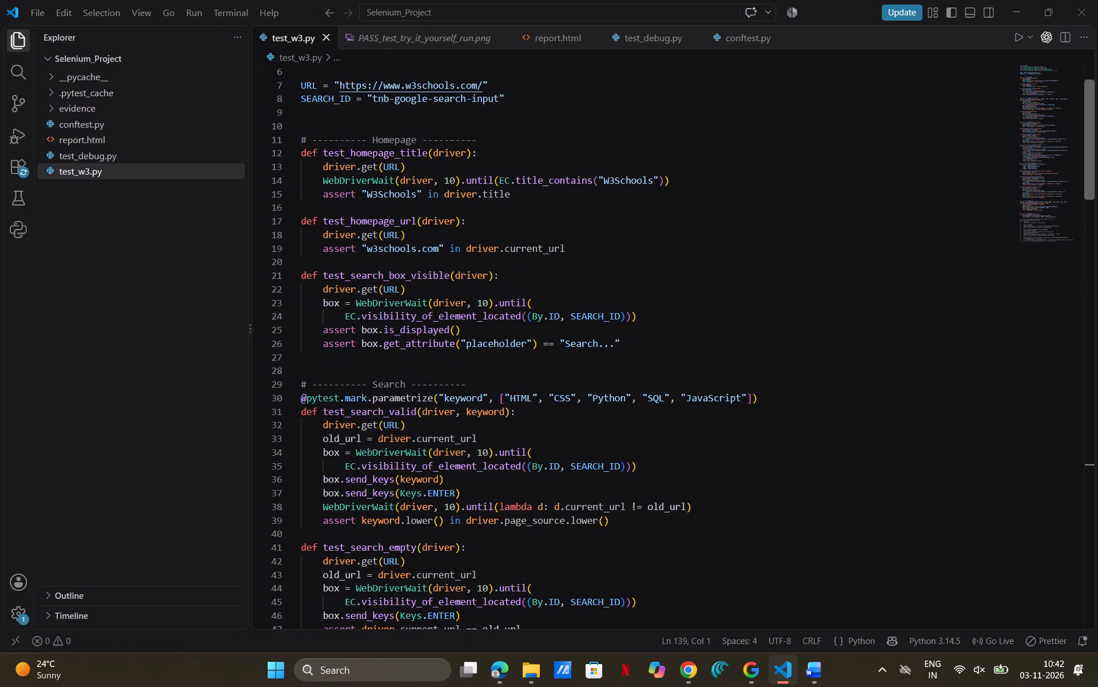
Compare the top of test_w3.py with the Figure 4.2 and 4.3 captions in the W3Schools report, and return to Visual Studio Code.
{"action": "scroll", "coordinate": [582, 358], "scroll_direction": "down", "scroll_amount": 1}
{"action": "scroll", "coordinate": [582, 358], "scroll_direction": "up", "scroll_amount": 2}
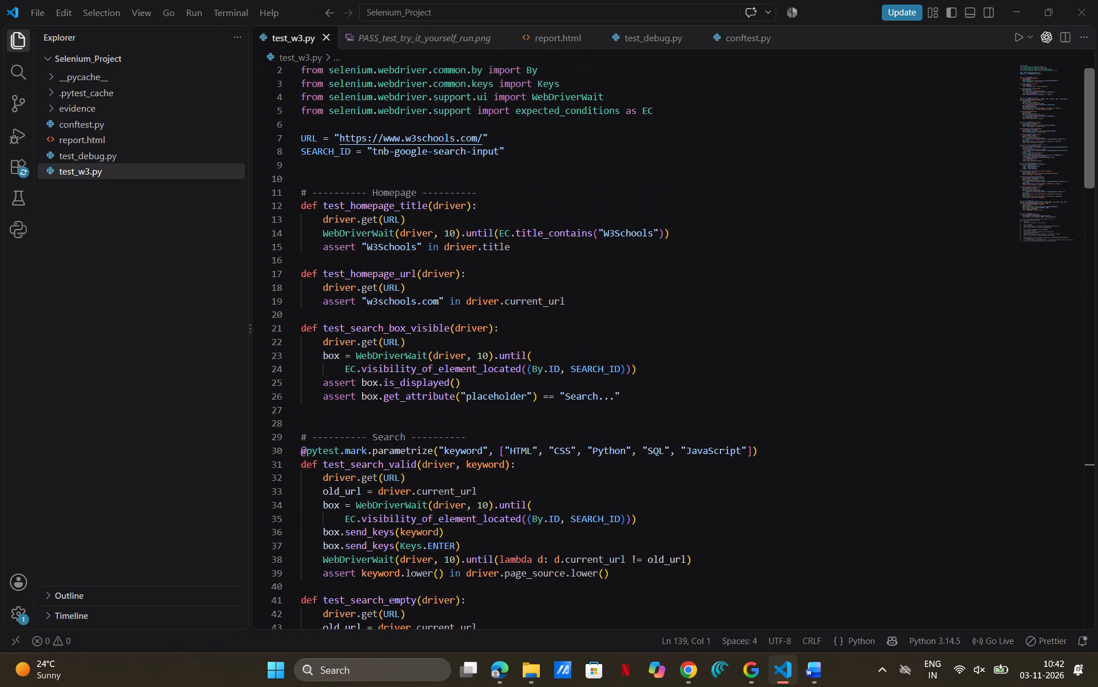
{"action": "scroll", "coordinate": [582, 358], "scroll_direction": "up", "scroll_amount": 2}
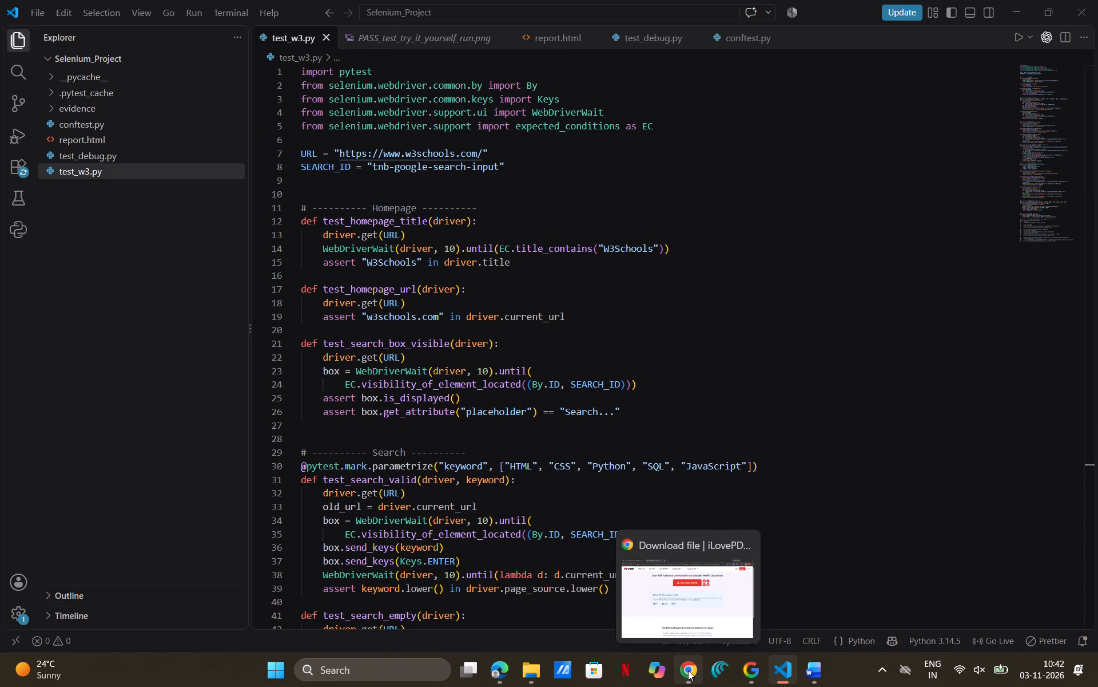
{"action": "left_click", "coordinate": [697, 587]}
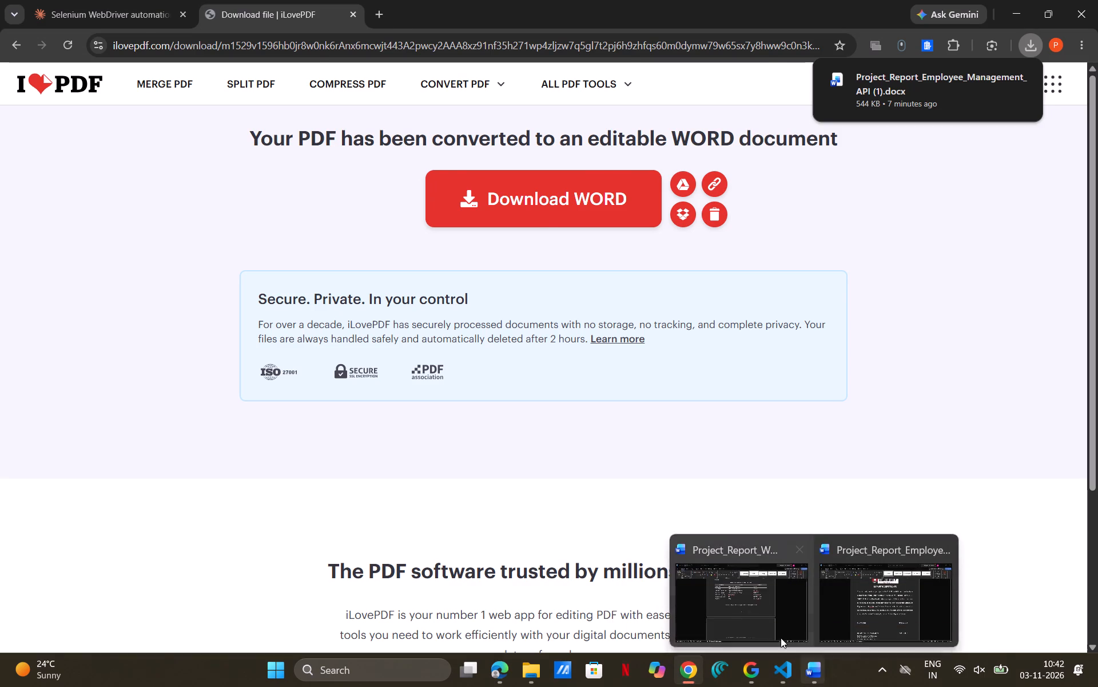
{"action": "left_click", "coordinate": [761, 625]}
{"action": "scroll", "coordinate": [697, 542], "scroll_direction": "down", "scroll_amount": 1}
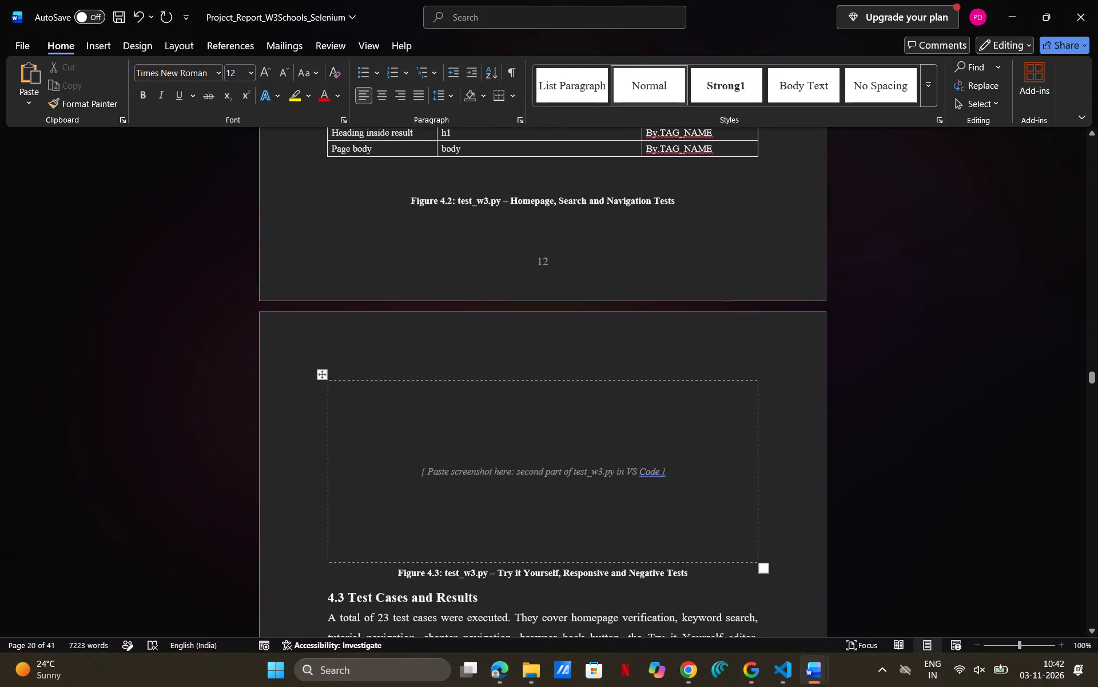
{"action": "scroll", "coordinate": [697, 542], "scroll_direction": "down", "scroll_amount": 1}
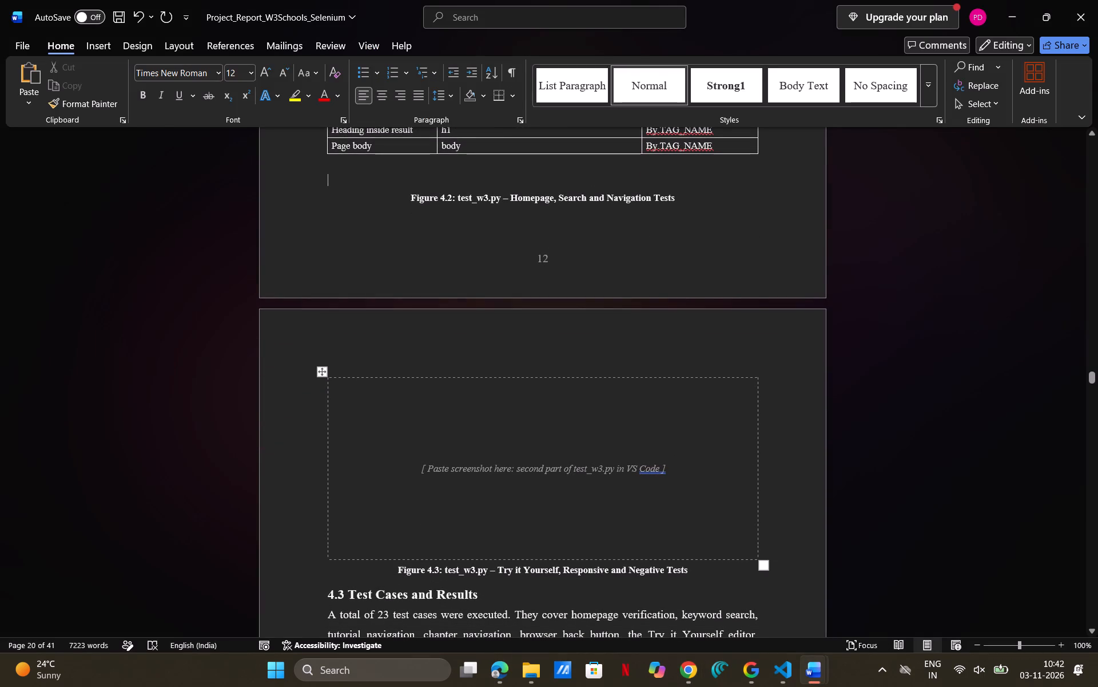
{"action": "scroll", "coordinate": [697, 542], "scroll_direction": "down", "scroll_amount": 3}
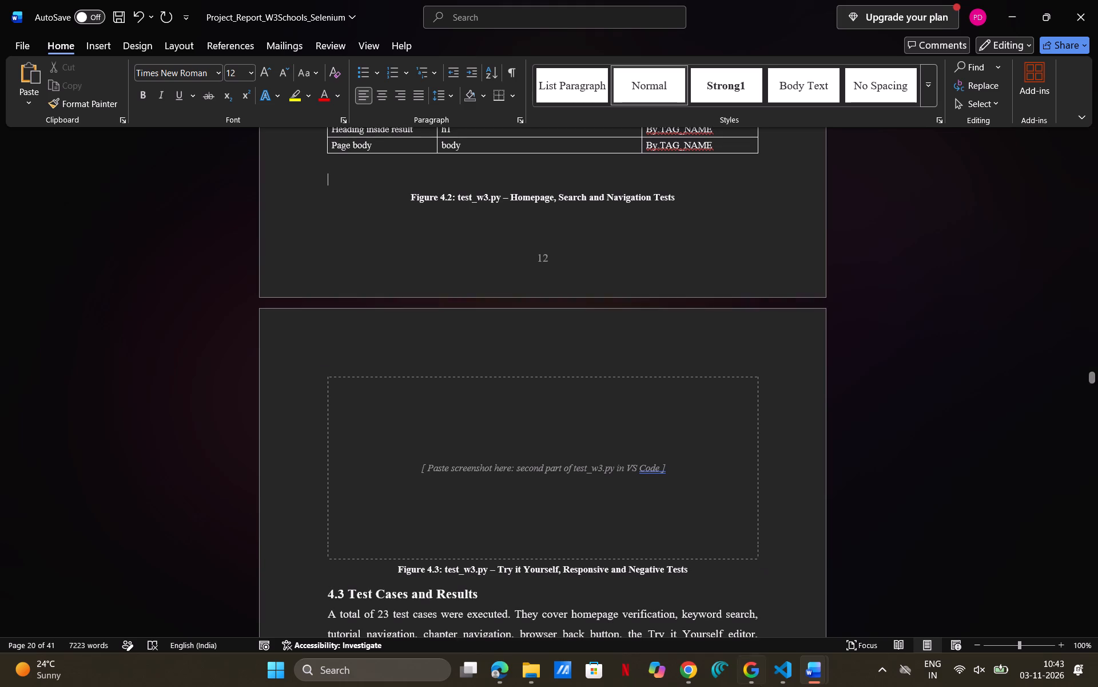
{"action": "left_click", "coordinate": [779, 598]}
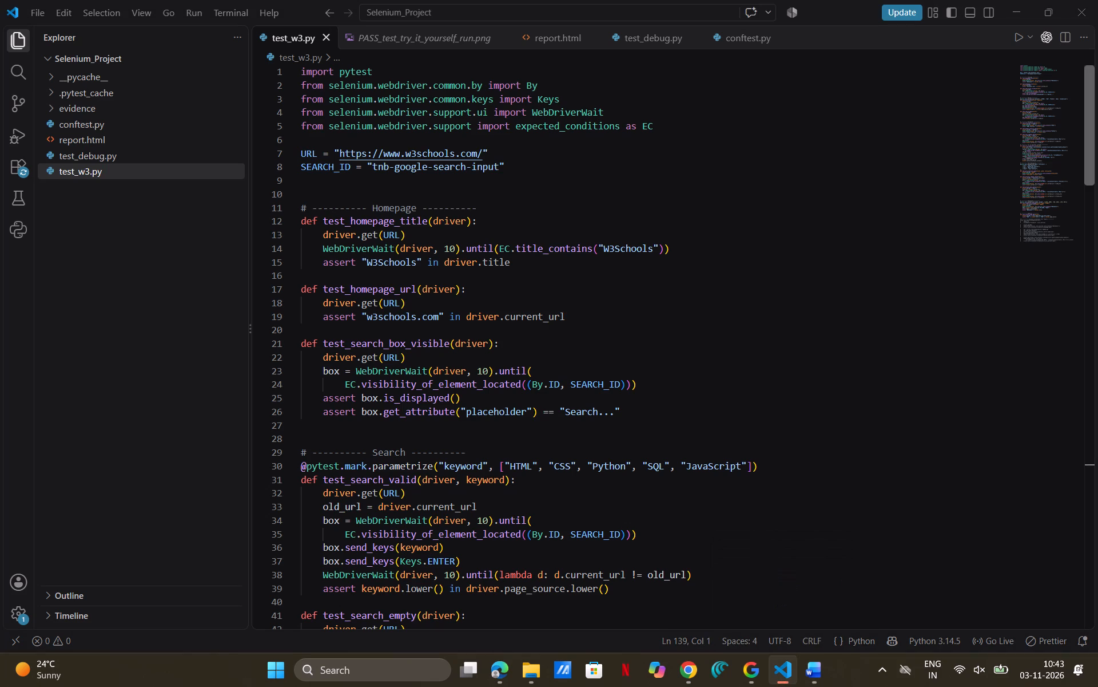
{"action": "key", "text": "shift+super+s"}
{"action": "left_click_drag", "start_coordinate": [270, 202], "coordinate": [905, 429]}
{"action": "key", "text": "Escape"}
Snip the Homepage tests section of test_w3.py, paste it above the Figure 4.2 caption in the report, and add an empty line beneath.
{"action": "key", "text": "shift+super+s"}
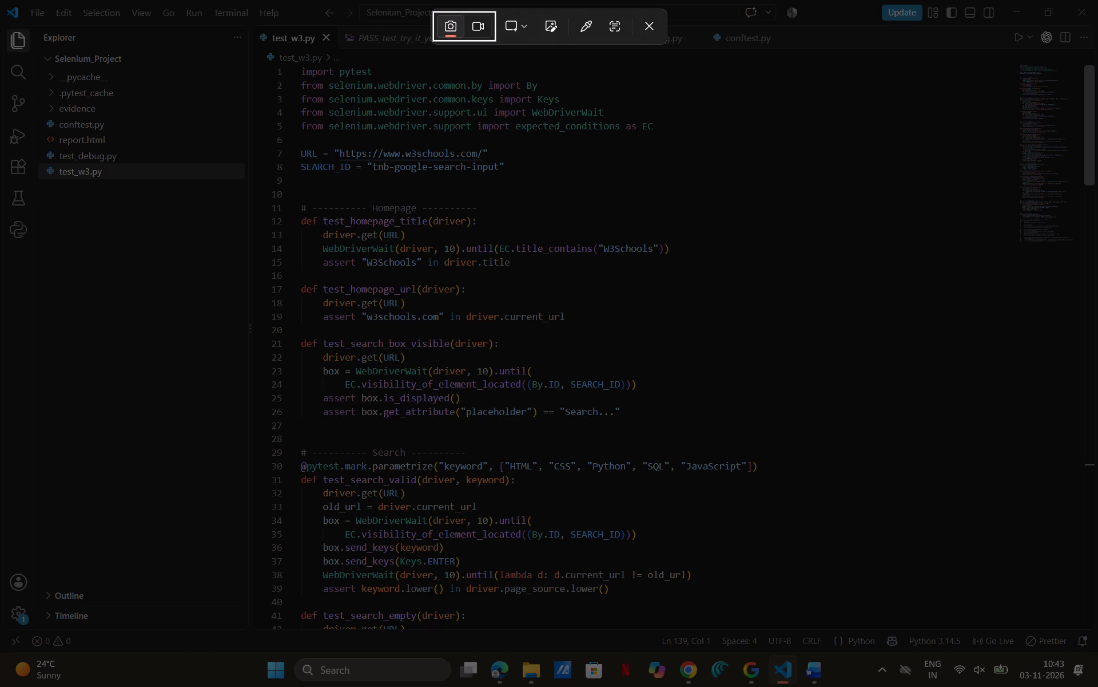
{"action": "left_click_drag", "start_coordinate": [291, 202], "coordinate": [880, 423]}
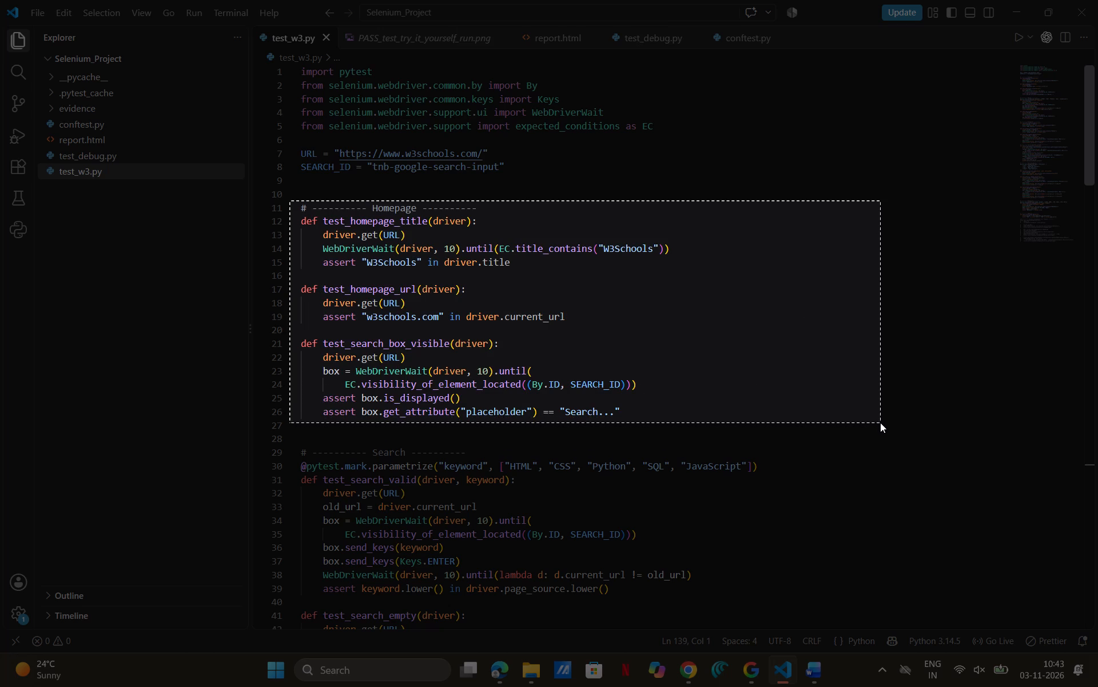
{"action": "left_click_drag", "start_coordinate": [880, 423], "coordinate": [880, 423]}
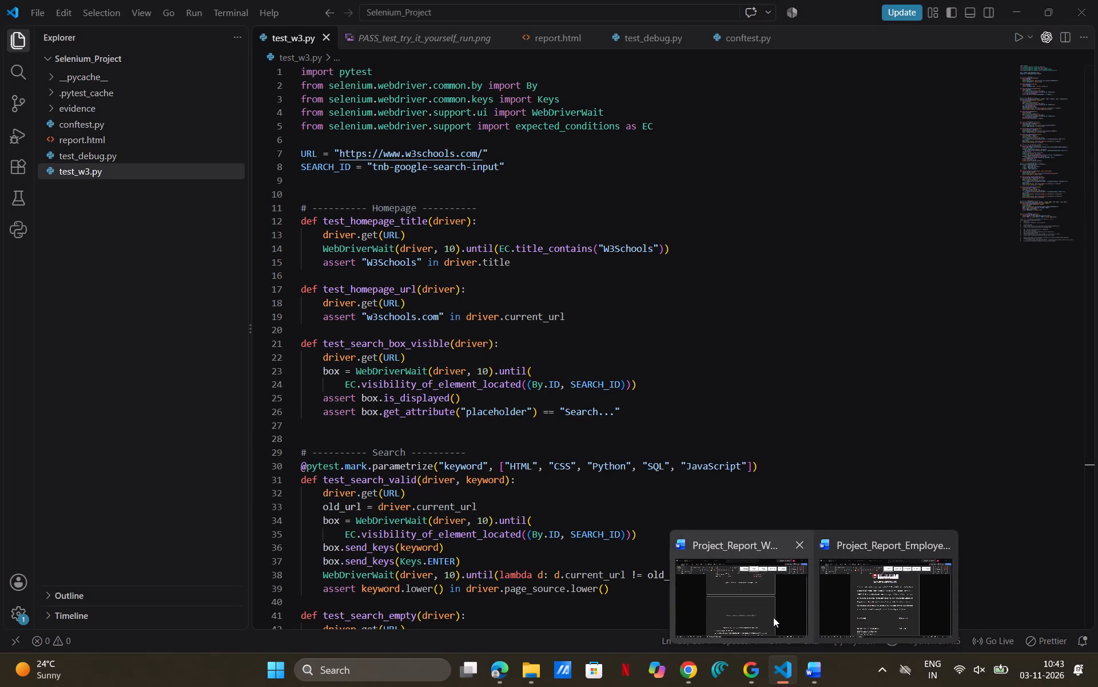
{"action": "left_click", "coordinate": [771, 614]}
{"action": "key", "text": "ctrl+v"}
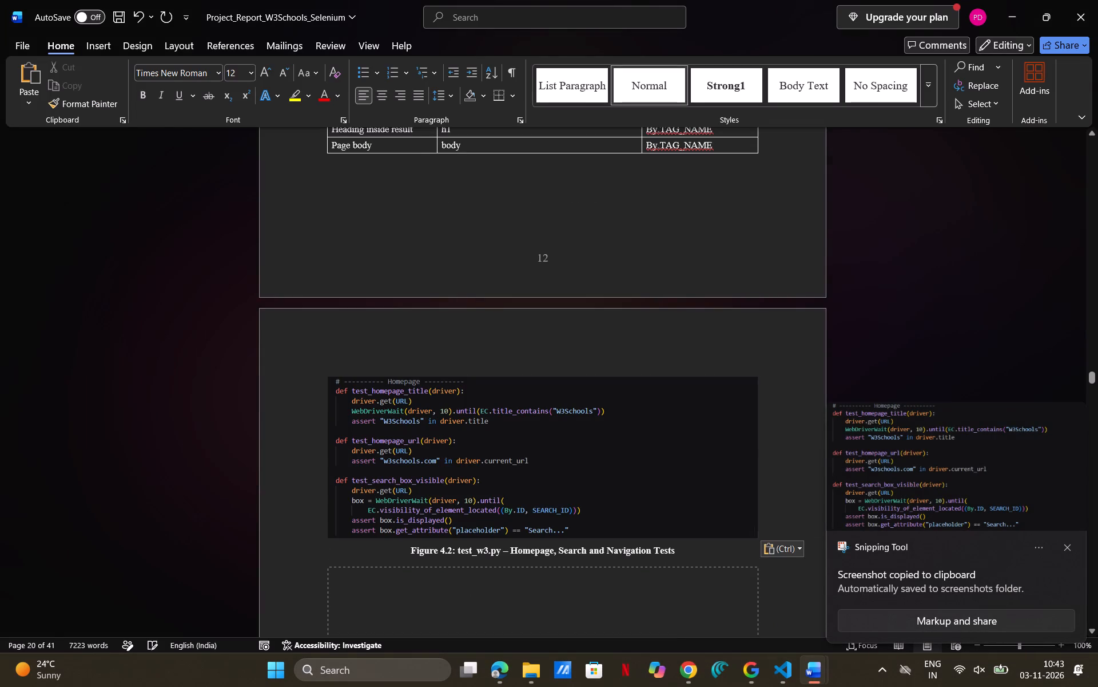
{"action": "scroll", "coordinate": [627, 477], "scroll_direction": "down", "scroll_amount": 1}
{"action": "key", "text": "Return"}
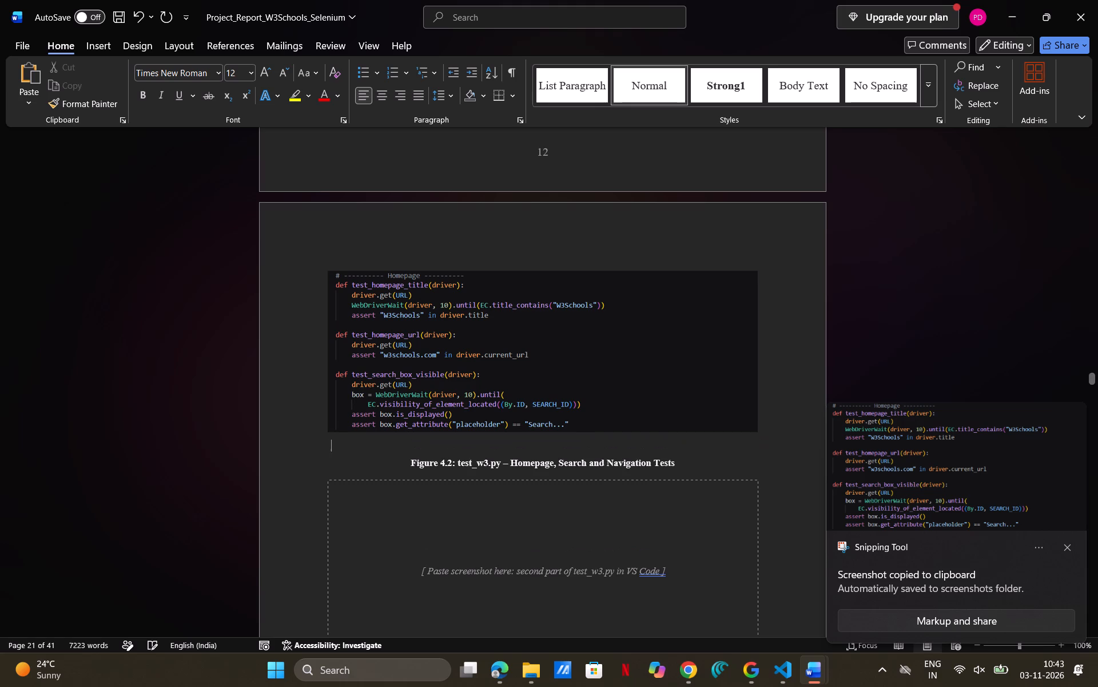
Snip the Search tests section of test_w3.py, paste it below the Homepage screenshot in the report, and add an empty line beneath.
{"action": "scroll", "coordinate": [681, 422], "scroll_direction": "down", "scroll_amount": 1}
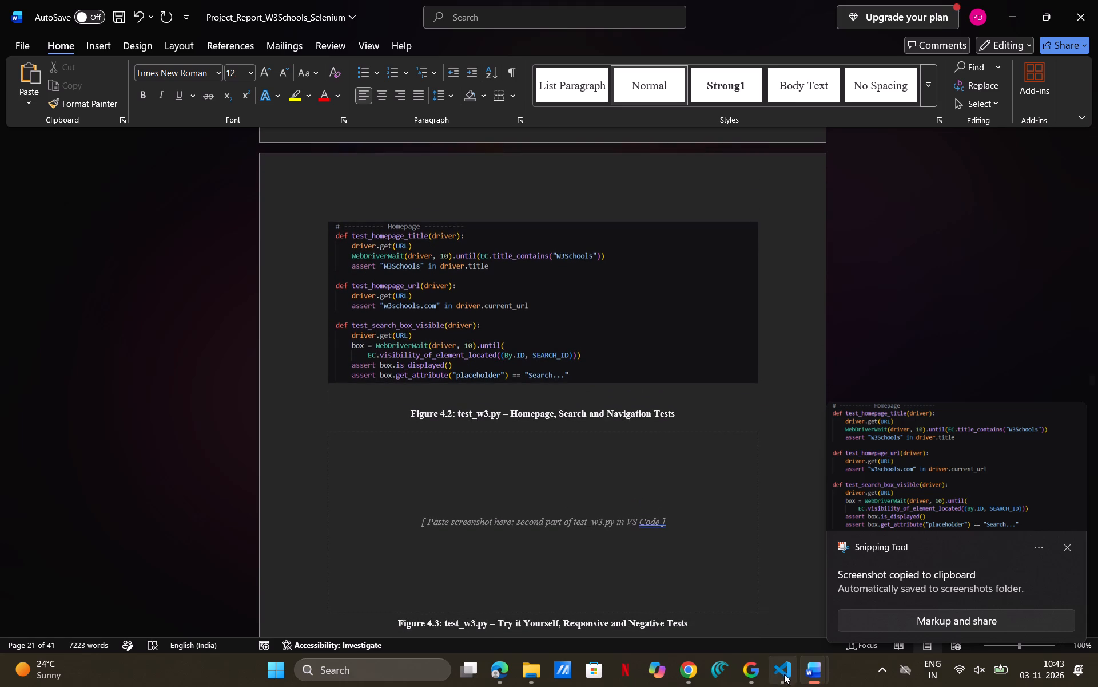
{"action": "left_click", "coordinate": [750, 597]}
{"action": "scroll", "coordinate": [670, 317], "scroll_direction": "down", "scroll_amount": 2}
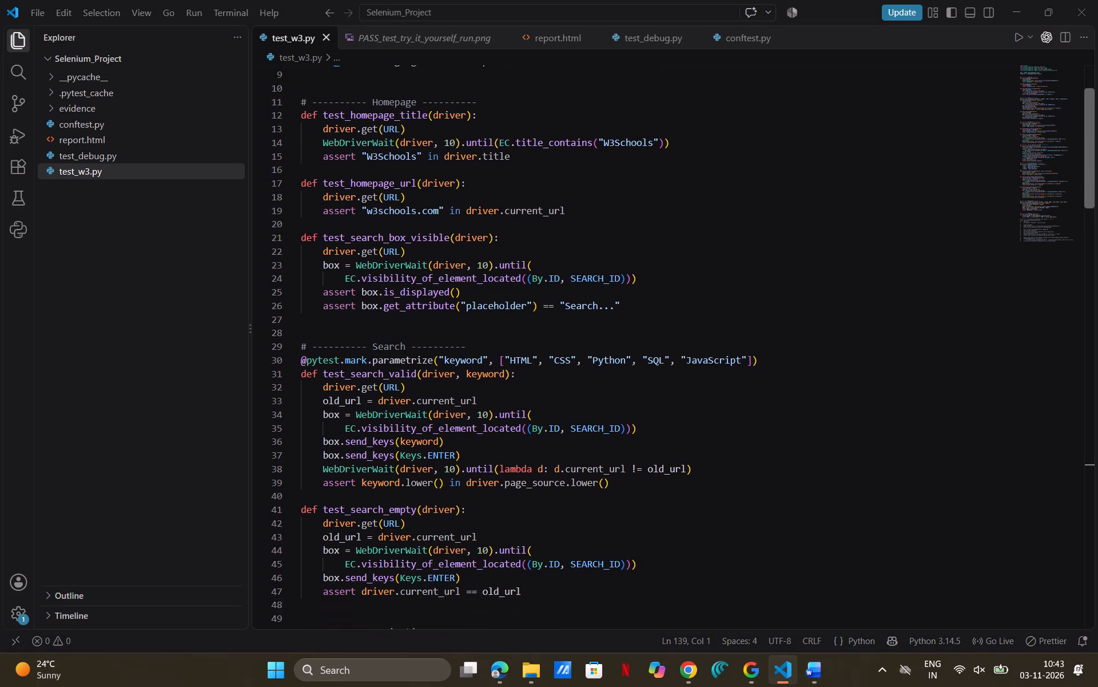
{"action": "scroll", "coordinate": [670, 317], "scroll_direction": "down", "scroll_amount": 3}
{"action": "key", "text": "shift+super+s"}
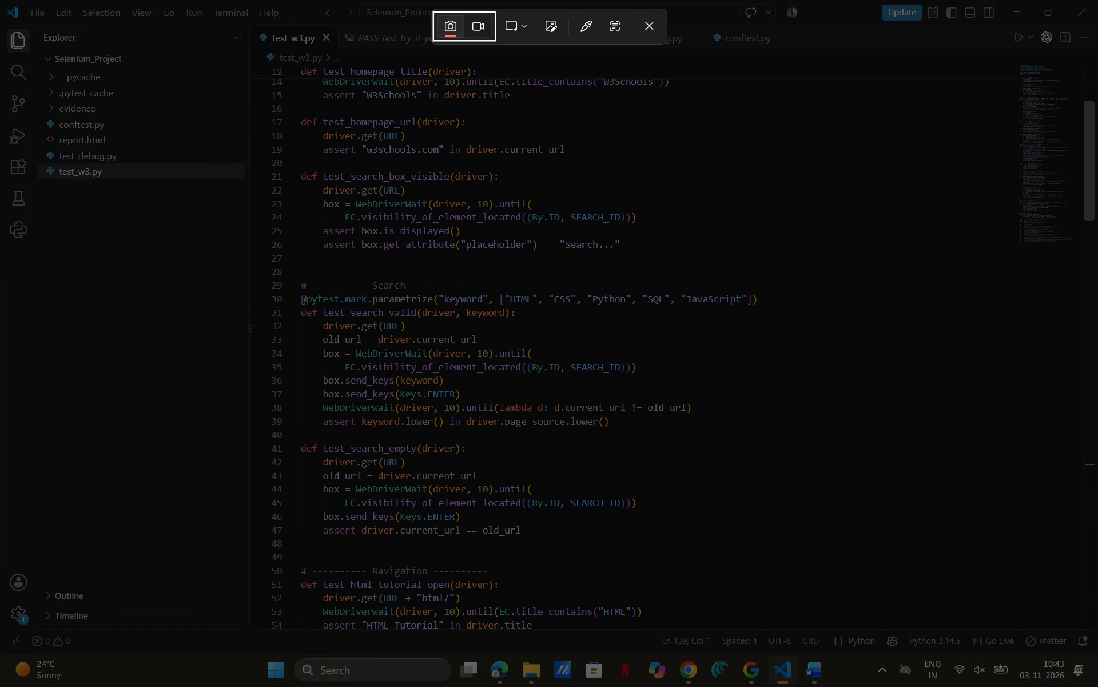
{"action": "left_click_drag", "start_coordinate": [291, 278], "coordinate": [721, 510]}
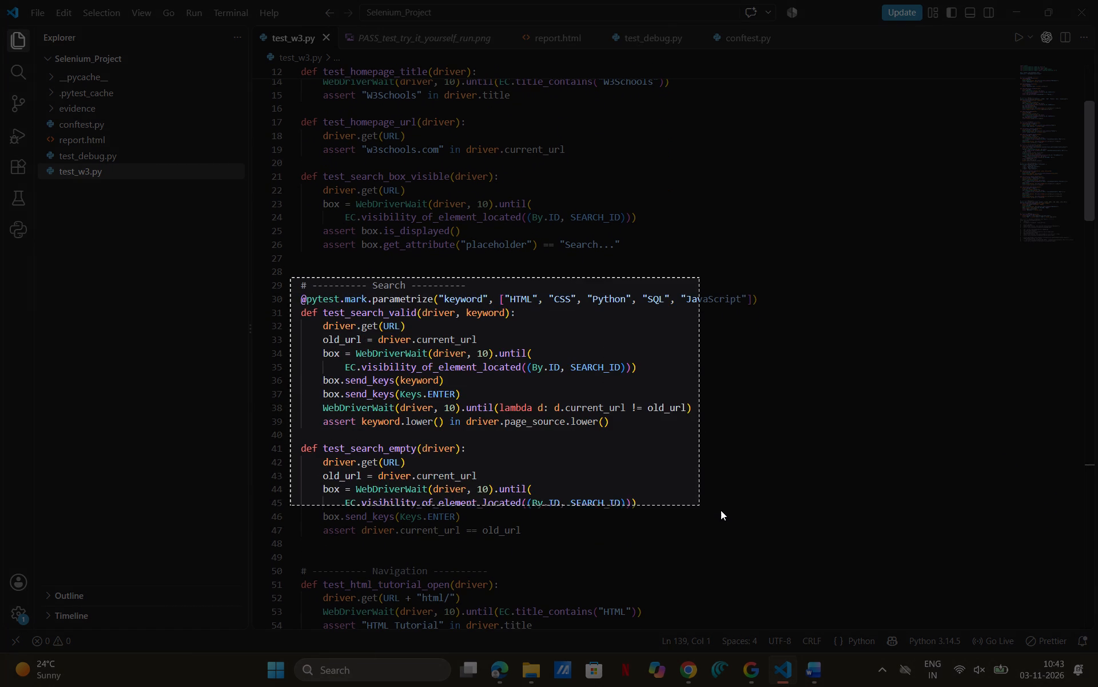
{"action": "left_click_drag", "start_coordinate": [721, 510], "coordinate": [942, 543]}
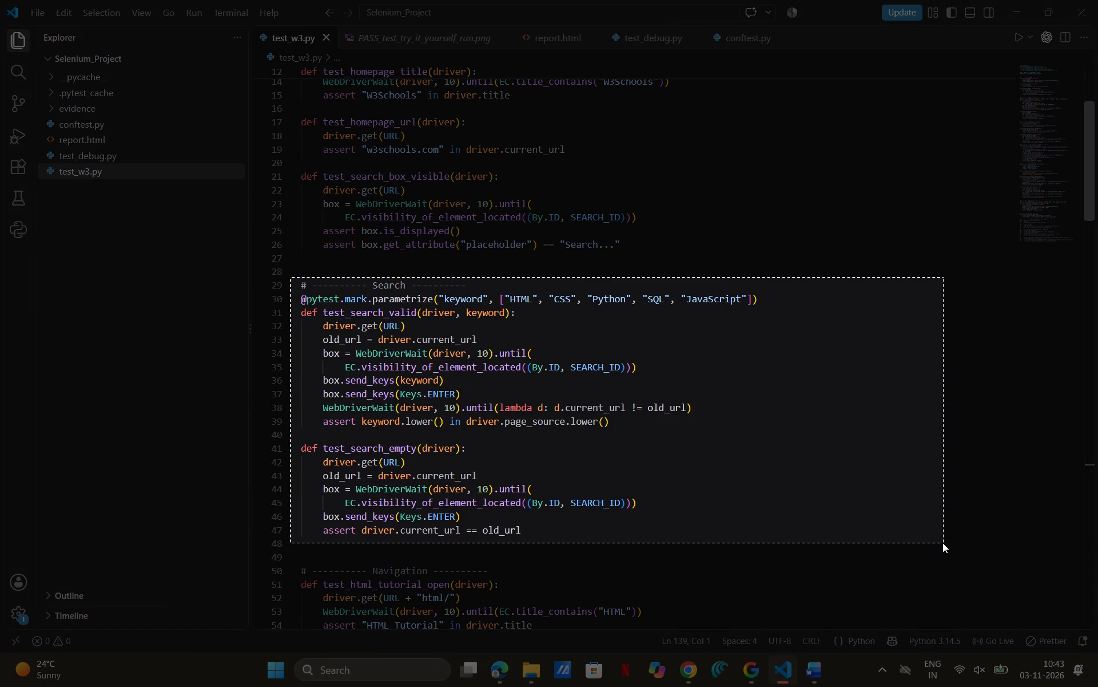
{"action": "left_click_drag", "start_coordinate": [942, 543], "coordinate": [921, 545]}
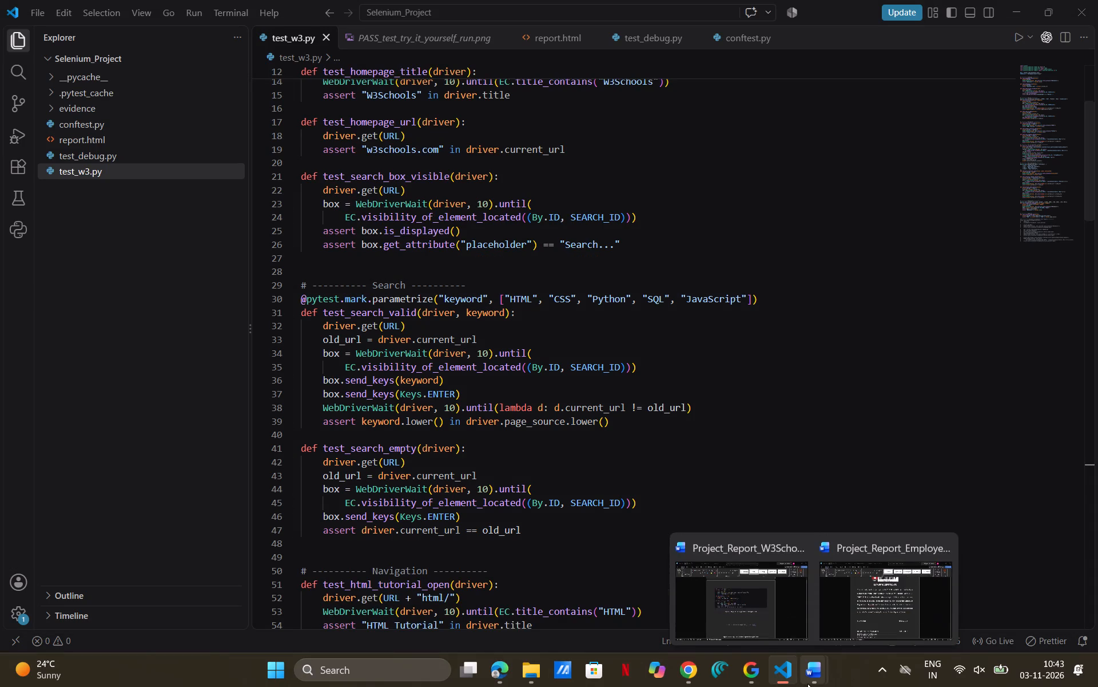
{"action": "left_click", "coordinate": [758, 617]}
{"action": "key", "text": "ctrl+v"}
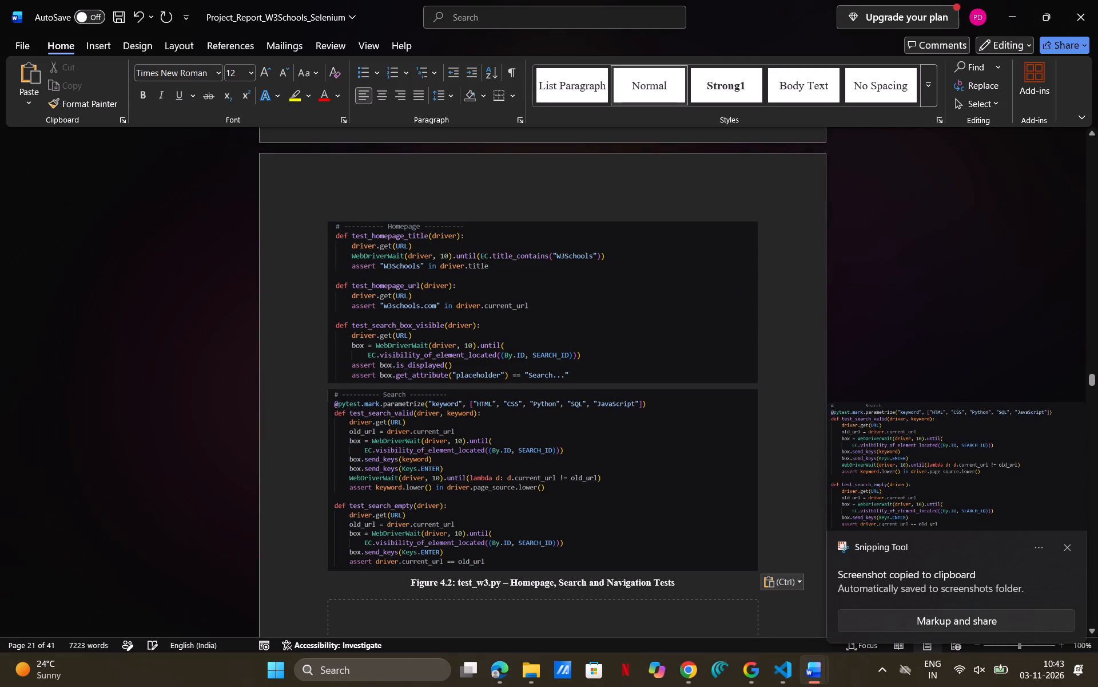
{"action": "scroll", "coordinate": [685, 478], "scroll_direction": "down", "scroll_amount": 1}
{"action": "key", "text": "Return"}
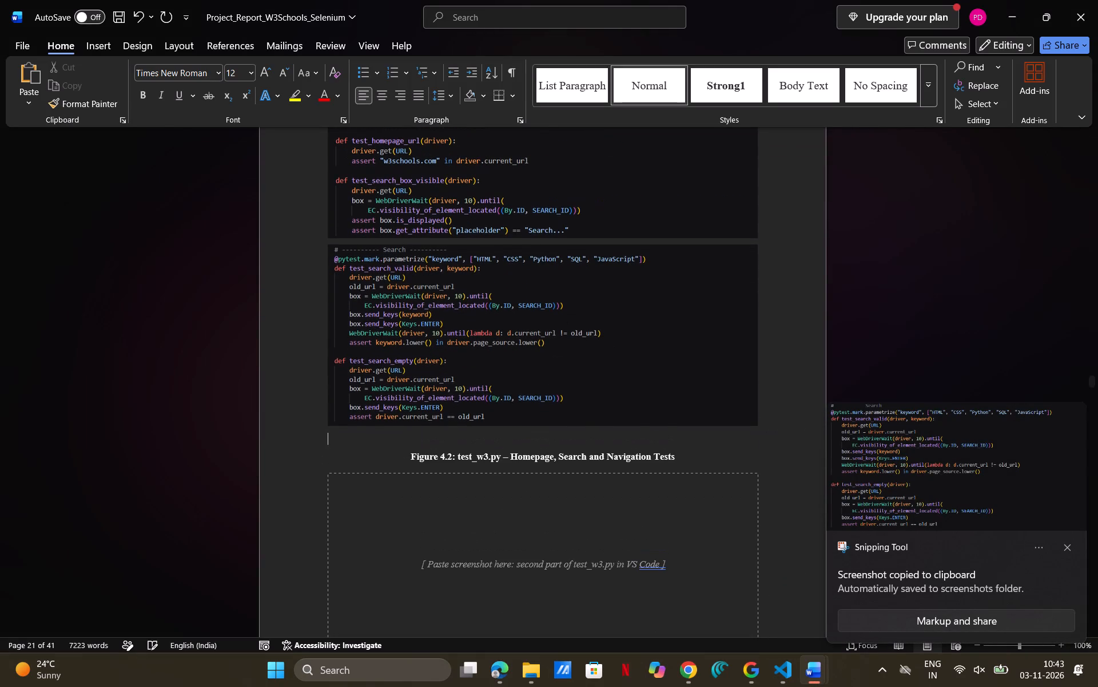
Snip the Navigation section of test_w3.py, through test_next_chapter_button, and paste it below the Search screenshot in the report.
{"action": "scroll", "coordinate": [685, 478], "scroll_direction": "up", "scroll_amount": 1}
{"action": "scroll", "coordinate": [685, 478], "scroll_direction": "down", "scroll_amount": 1}
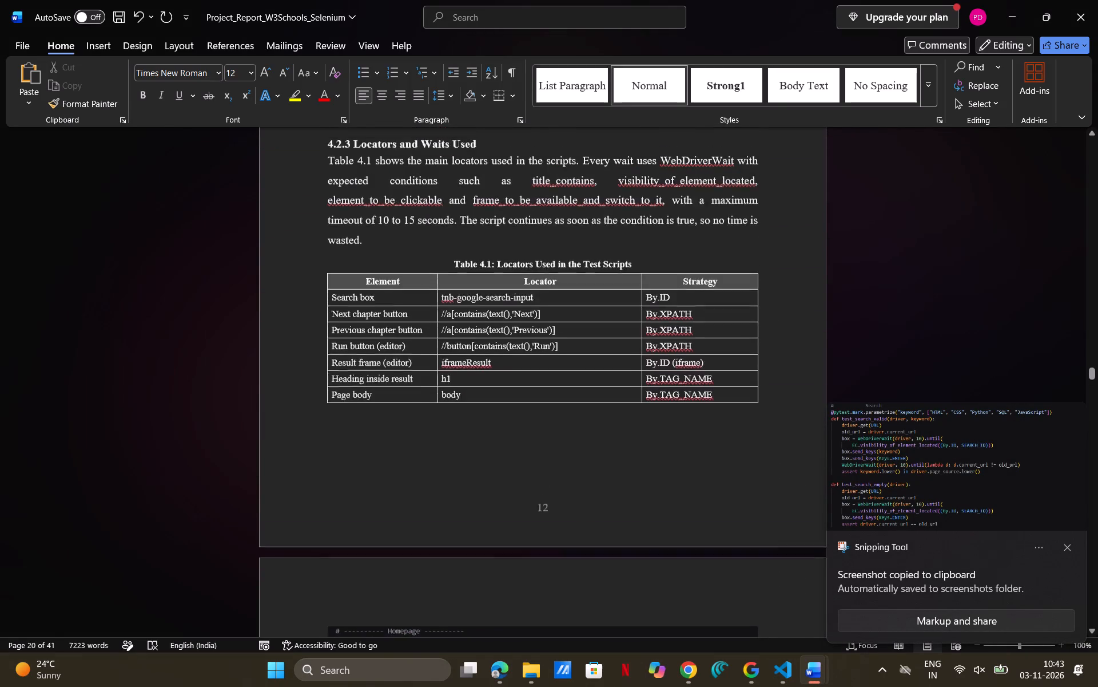
{"action": "scroll", "coordinate": [685, 478], "scroll_direction": "down", "scroll_amount": 1}
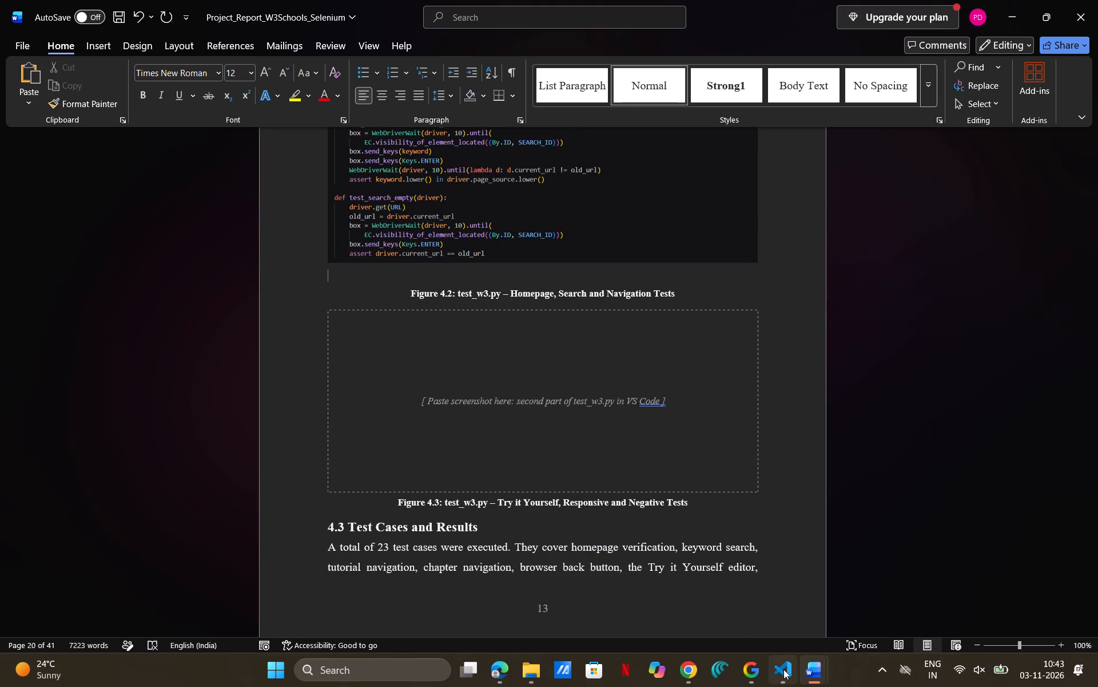
{"action": "left_click", "coordinate": [763, 606]}
{"action": "scroll", "coordinate": [672, 441], "scroll_direction": "down", "scroll_amount": 3}
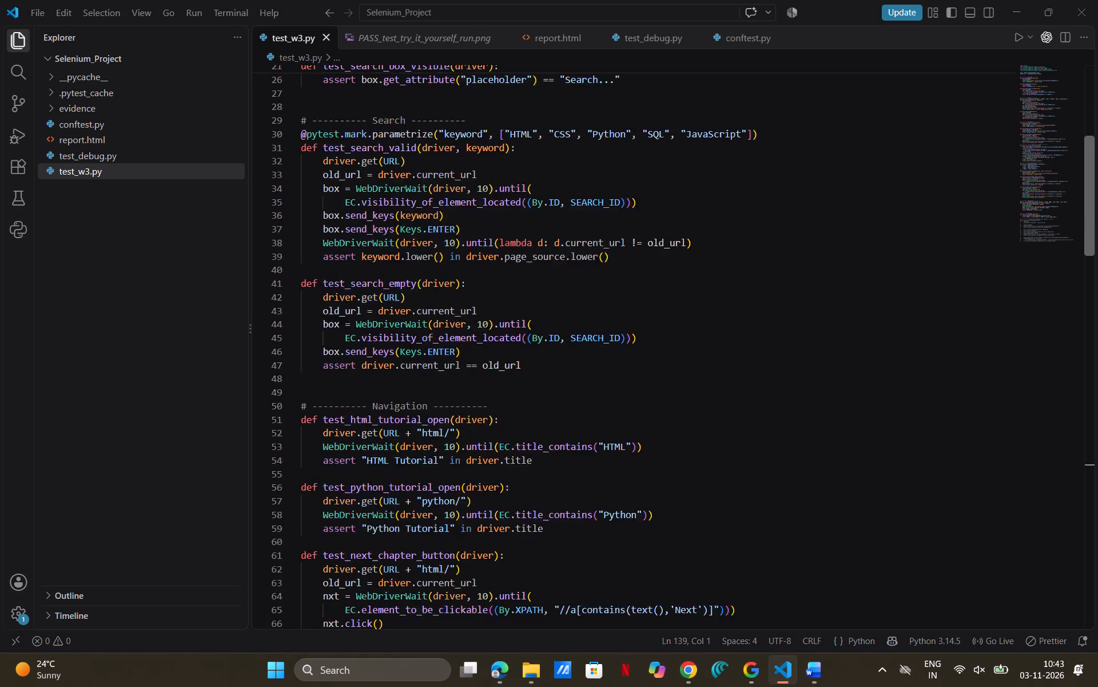
{"action": "scroll", "coordinate": [672, 441], "scroll_direction": "down", "scroll_amount": 4}
{"action": "key", "text": "shift+super+s"}
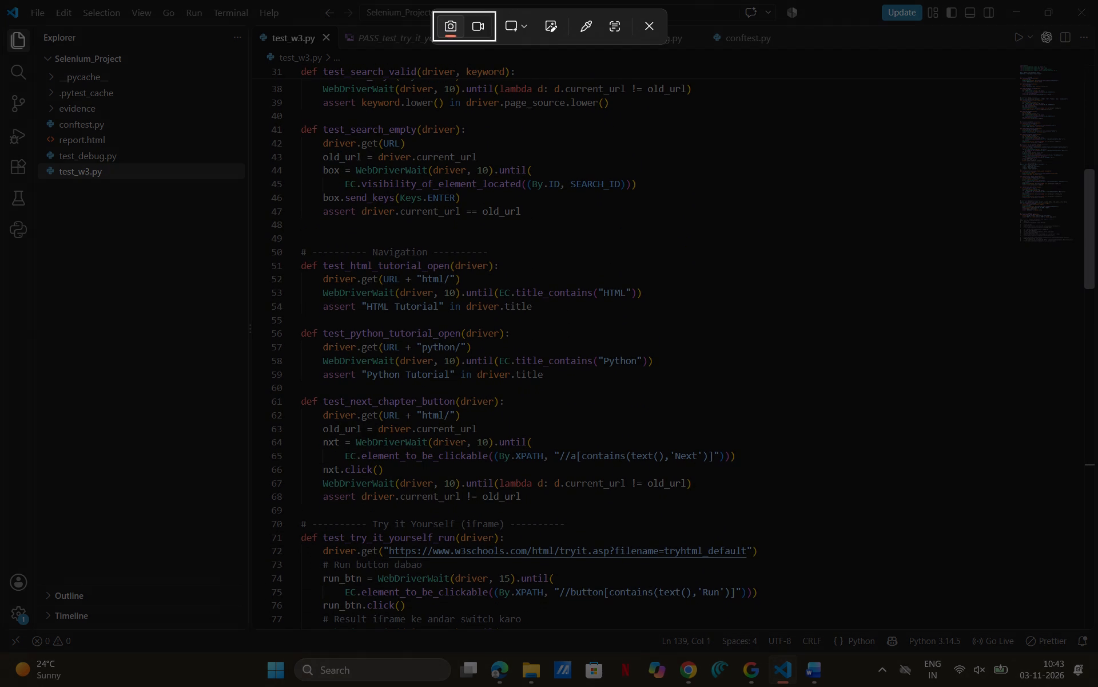
{"action": "left_click_drag", "start_coordinate": [294, 242], "coordinate": [507, 539]}
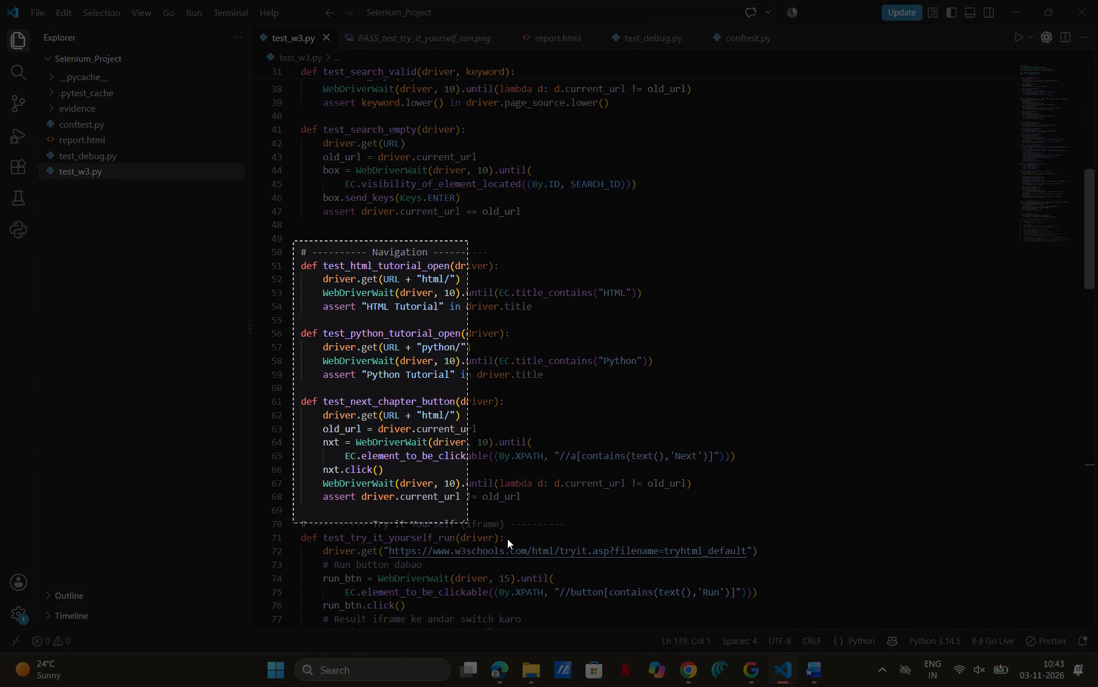
{"action": "left_click_drag", "start_coordinate": [507, 539], "coordinate": [874, 511]}
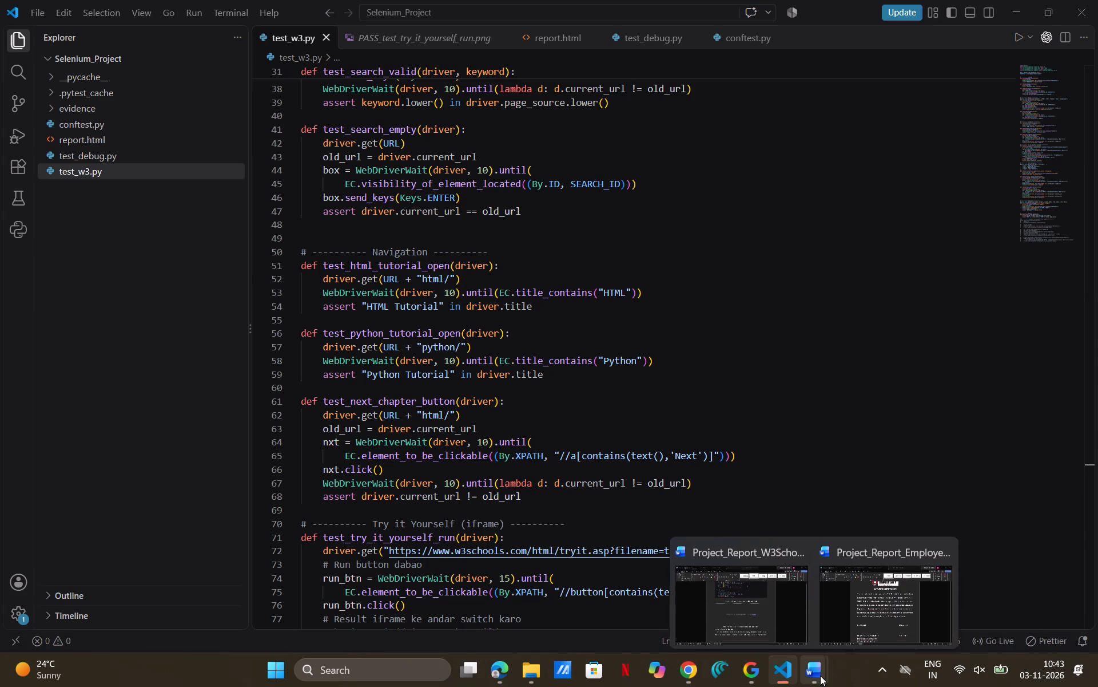
{"action": "left_click", "coordinate": [774, 612]}
{"action": "key", "text": "ctrl+v"}
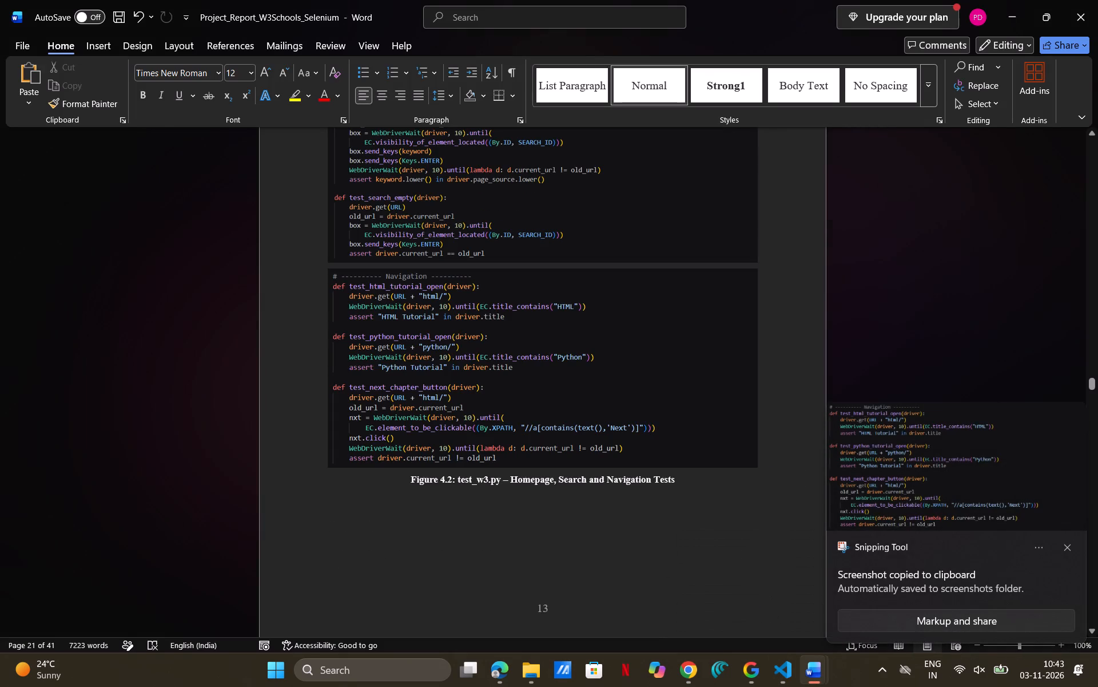
Review the three pasted Figure 4.2 screenshots and reduce the height of the Navigation screenshot by about a fifth, keeping its width.
{"action": "scroll", "coordinate": [694, 416], "scroll_direction": "up", "scroll_amount": 2}
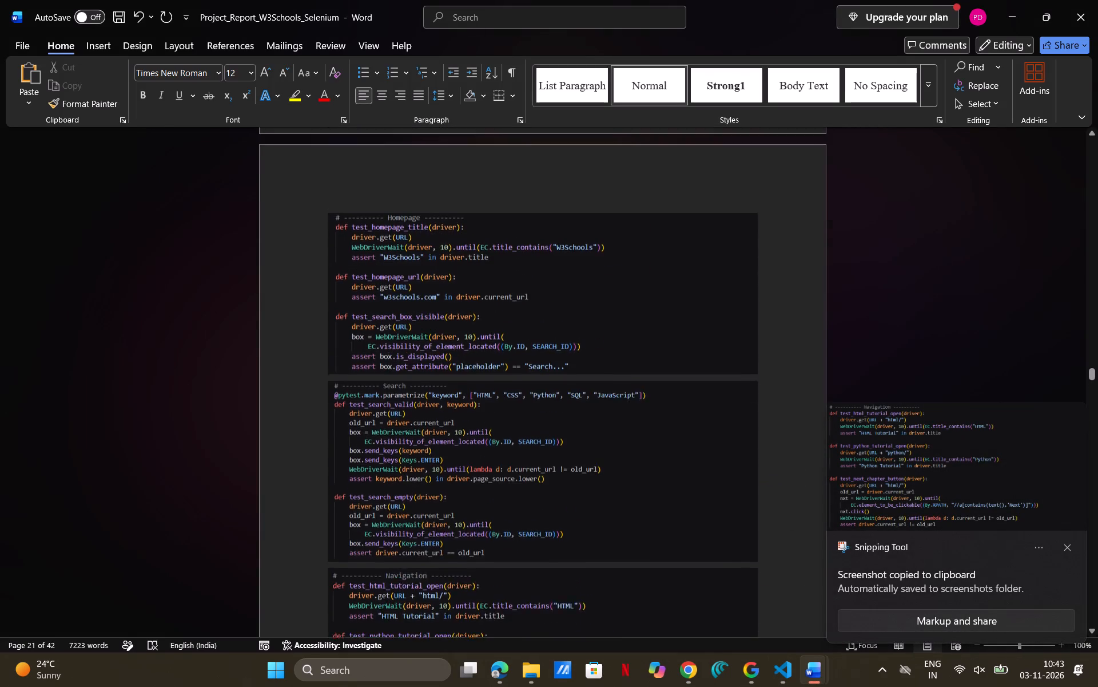
{"action": "scroll", "coordinate": [694, 416], "scroll_direction": "down", "scroll_amount": 3}
{"action": "scroll", "coordinate": [694, 416], "scroll_direction": "up", "scroll_amount": 3}
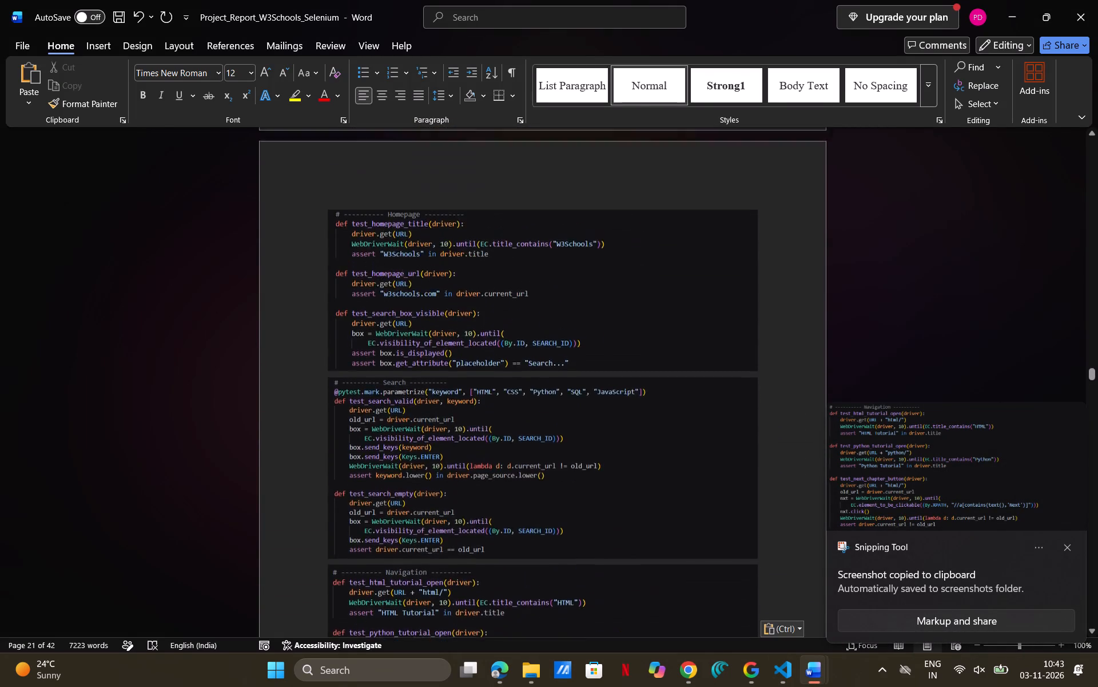
{"action": "scroll", "coordinate": [694, 416], "scroll_direction": "up", "scroll_amount": 2}
{"action": "scroll", "coordinate": [694, 416], "scroll_direction": "down", "scroll_amount": 3}
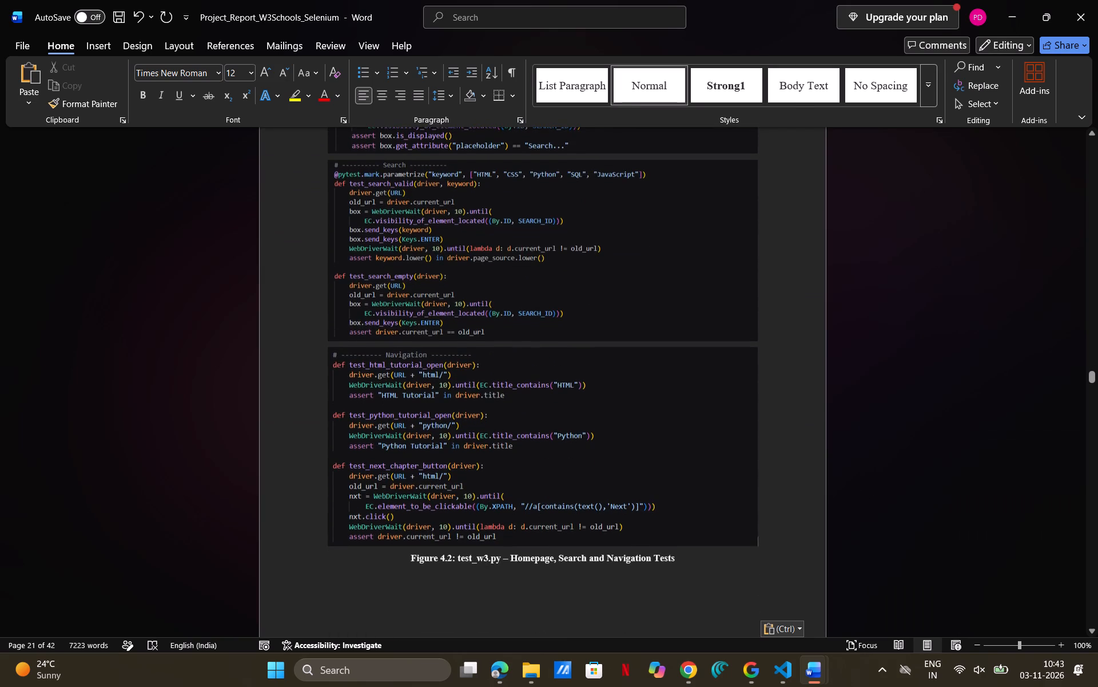
{"action": "scroll", "coordinate": [686, 475], "scroll_direction": "down", "scroll_amount": 1}
{"action": "scroll", "coordinate": [686, 475], "scroll_direction": "up", "scroll_amount": 1}
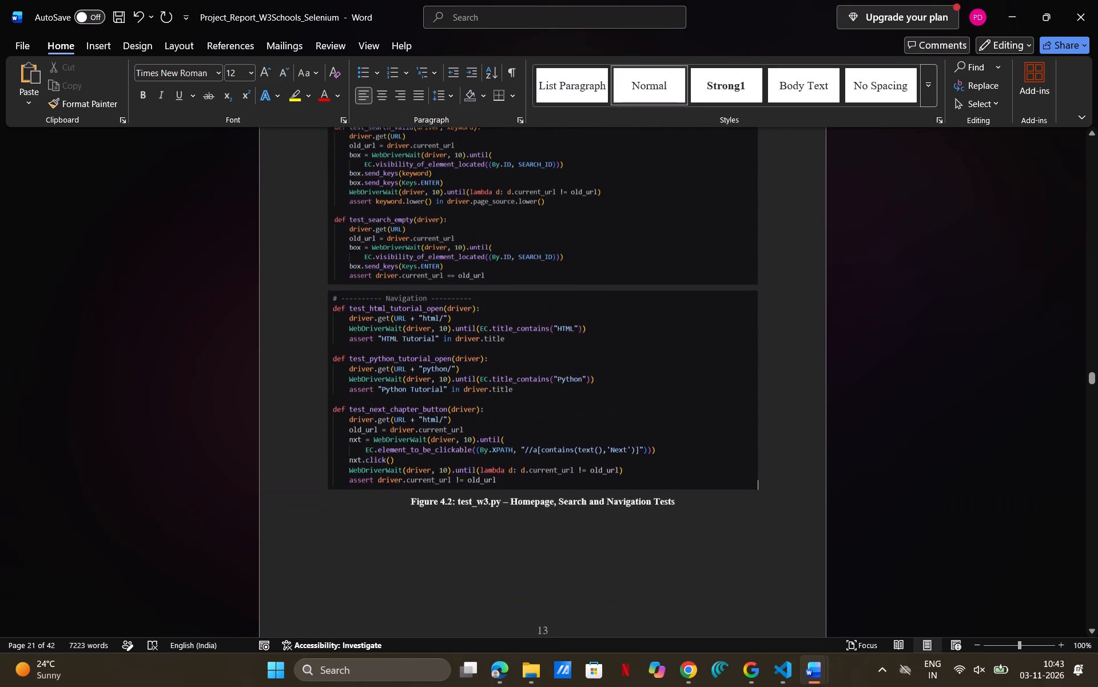
{"action": "left_click", "coordinate": [558, 429]}
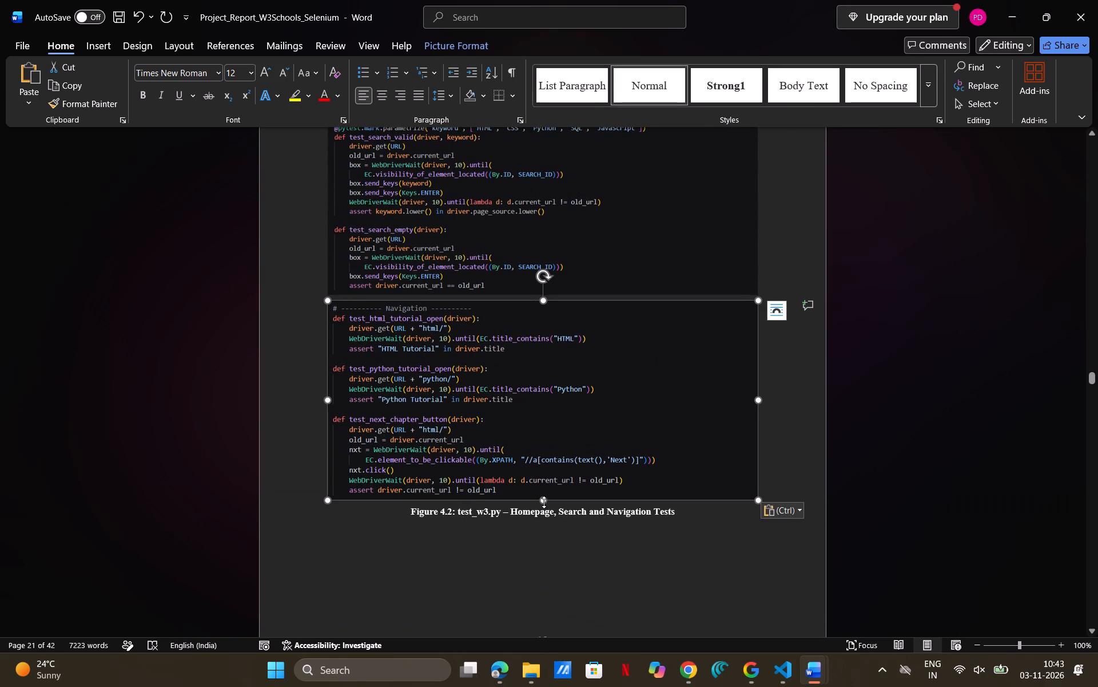
{"action": "left_click_drag", "start_coordinate": [544, 502], "coordinate": [546, 460]}
{"action": "scroll", "coordinate": [546, 460], "scroll_direction": "down", "scroll_amount": 1}
{"action": "scroll", "coordinate": [546, 460], "scroll_direction": "up", "scroll_amount": 1}
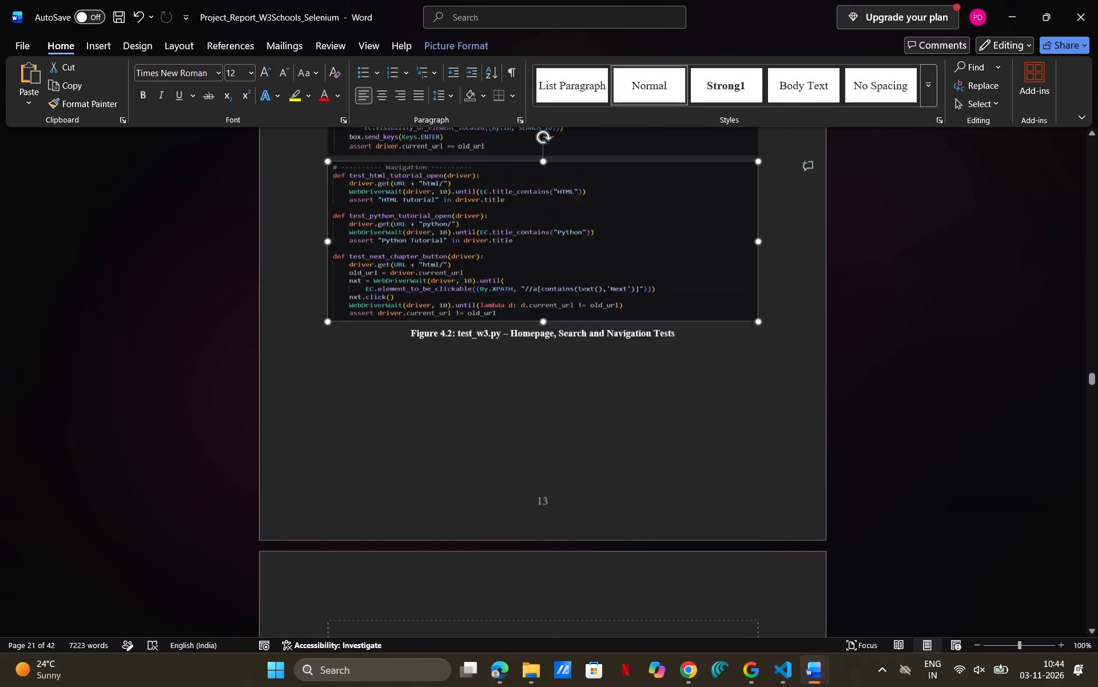
Reduce the heights of the Search and Homepage screenshots of Figure 4.2 by about a sixth each, keeping their widths.
{"action": "scroll", "coordinate": [546, 460], "scroll_direction": "up", "scroll_amount": 1}
{"action": "left_click", "coordinate": [532, 302]}
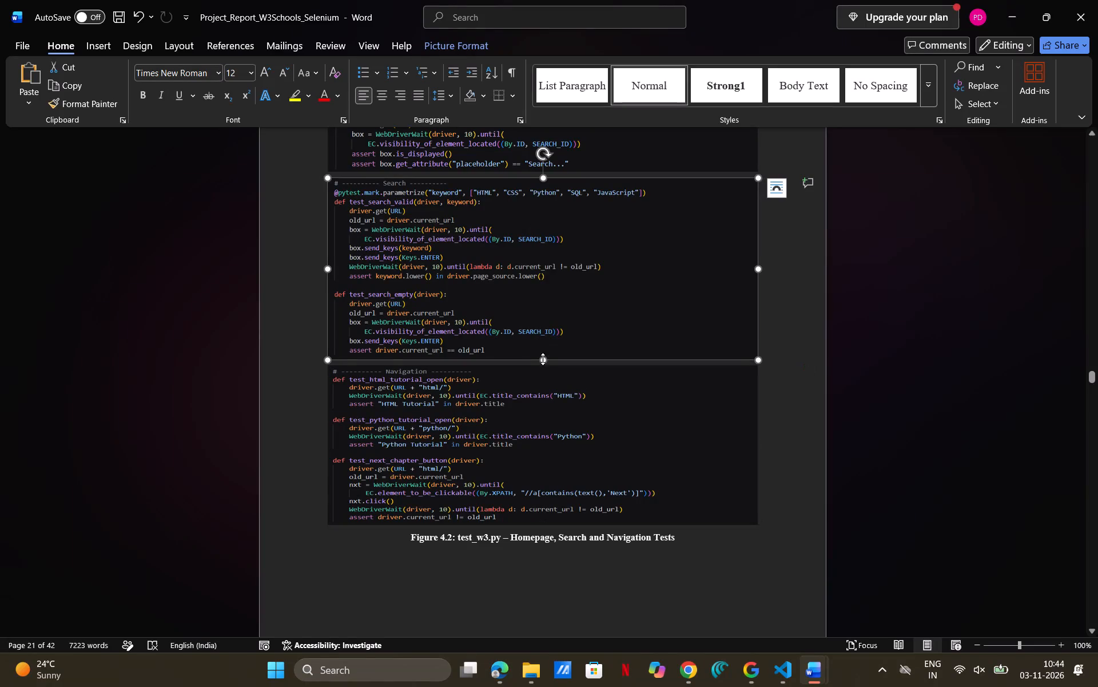
{"action": "left_click_drag", "start_coordinate": [544, 358], "coordinate": [547, 327]}
{"action": "scroll", "coordinate": [547, 327], "scroll_direction": "up", "scroll_amount": 1}
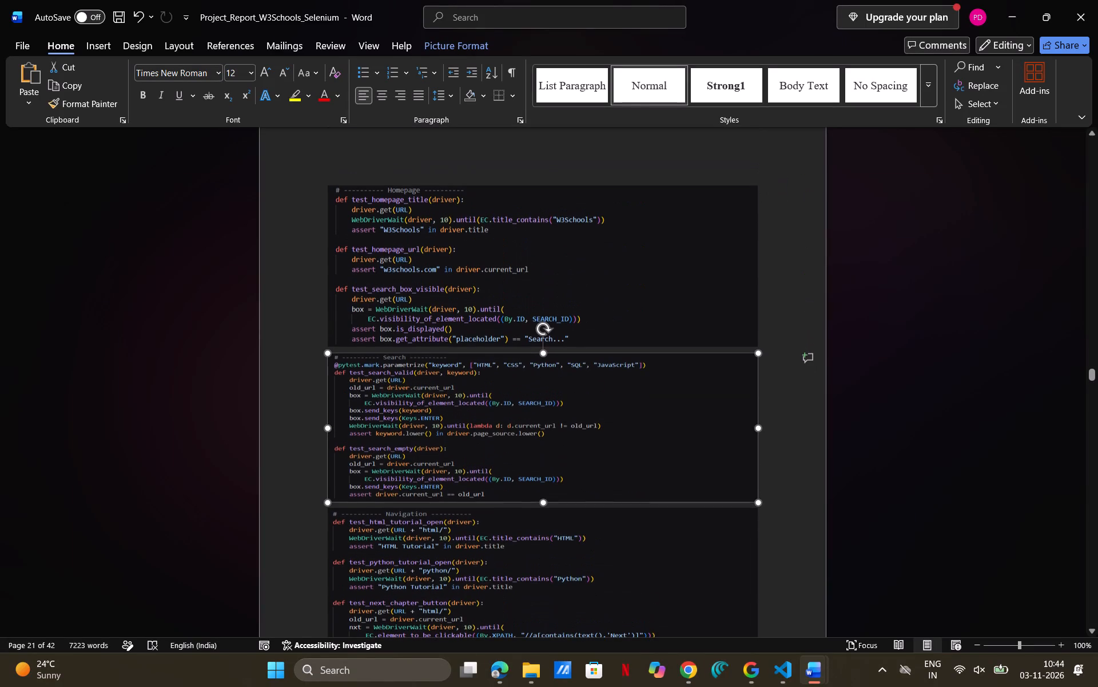
{"action": "left_click", "coordinate": [546, 241]}
{"action": "left_click_drag", "start_coordinate": [544, 346], "coordinate": [544, 323]}
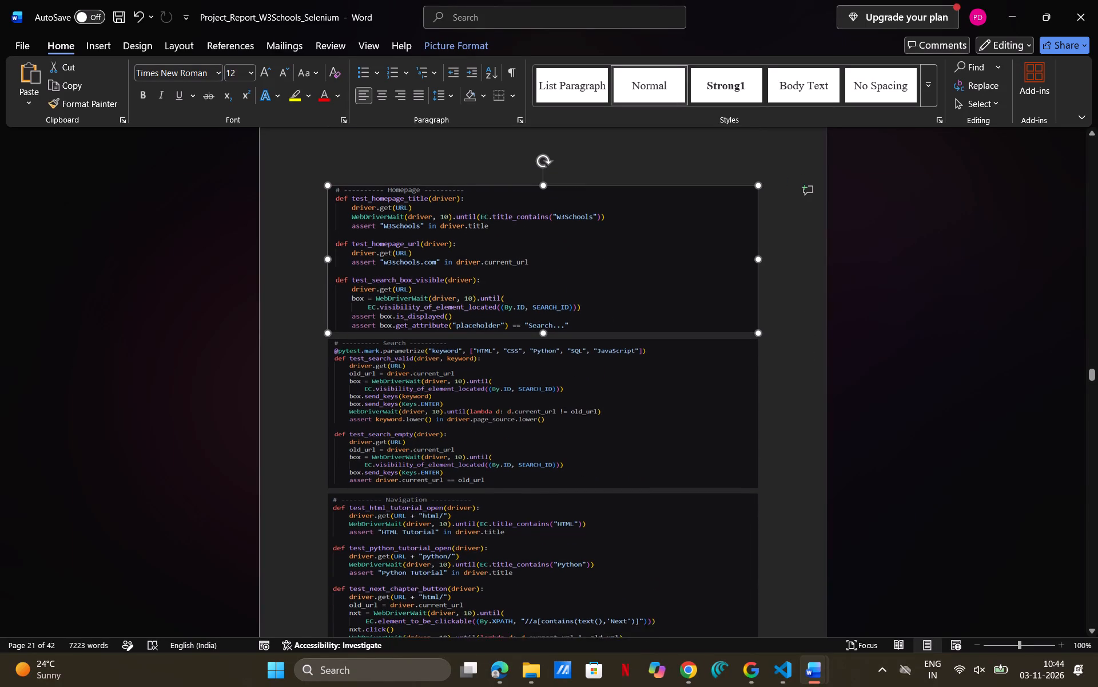
{"action": "left_click_drag", "start_coordinate": [544, 323], "coordinate": [545, 320]}
Reduce the height of the Navigation screenshot above the Figure 4.2 caption by about an eighth, keeping its width.
{"action": "scroll", "coordinate": [585, 387], "scroll_direction": "down", "scroll_amount": 2}
{"action": "left_click", "coordinate": [623, 391]}
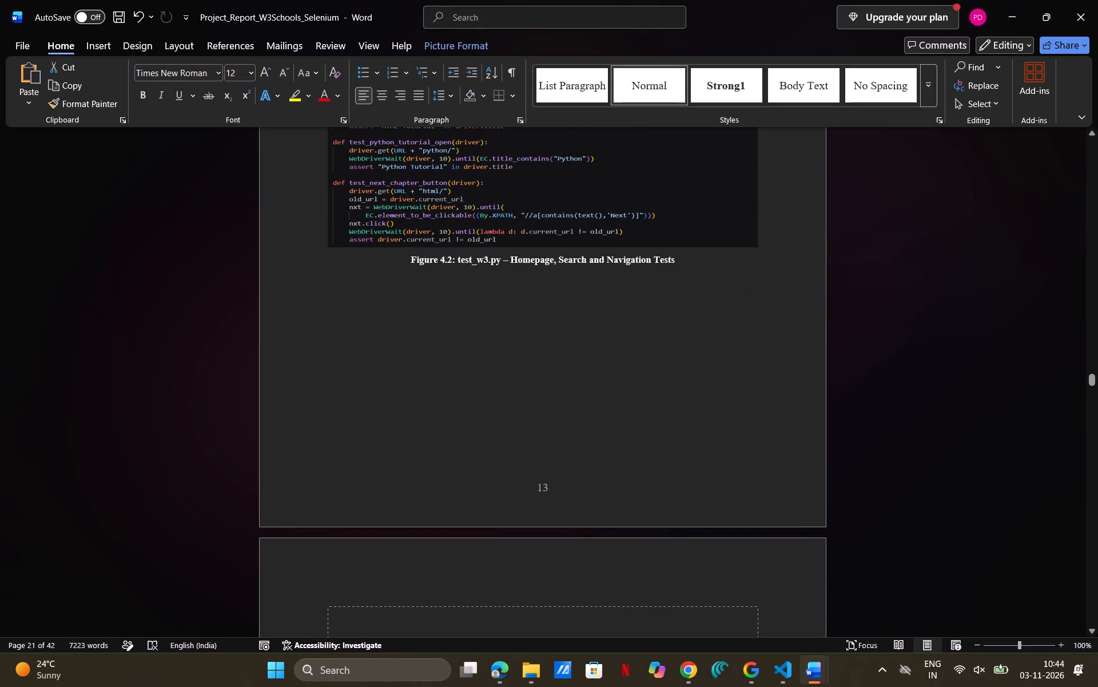
{"action": "scroll", "coordinate": [623, 391], "scroll_direction": "down", "scroll_amount": 2}
{"action": "scroll", "coordinate": [623, 391], "scroll_direction": "up", "scroll_amount": 1}
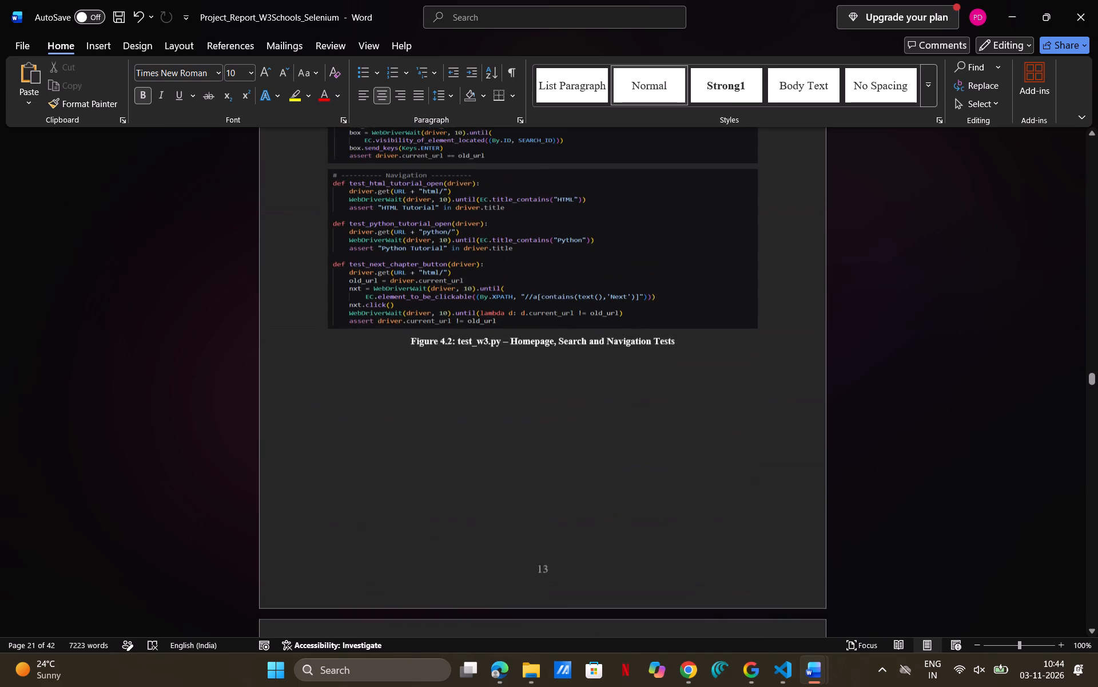
{"action": "scroll", "coordinate": [623, 391], "scroll_direction": "up", "scroll_amount": 1}
{"action": "left_click", "coordinate": [536, 309]}
{"action": "left_click_drag", "start_coordinate": [546, 356], "coordinate": [546, 337]}
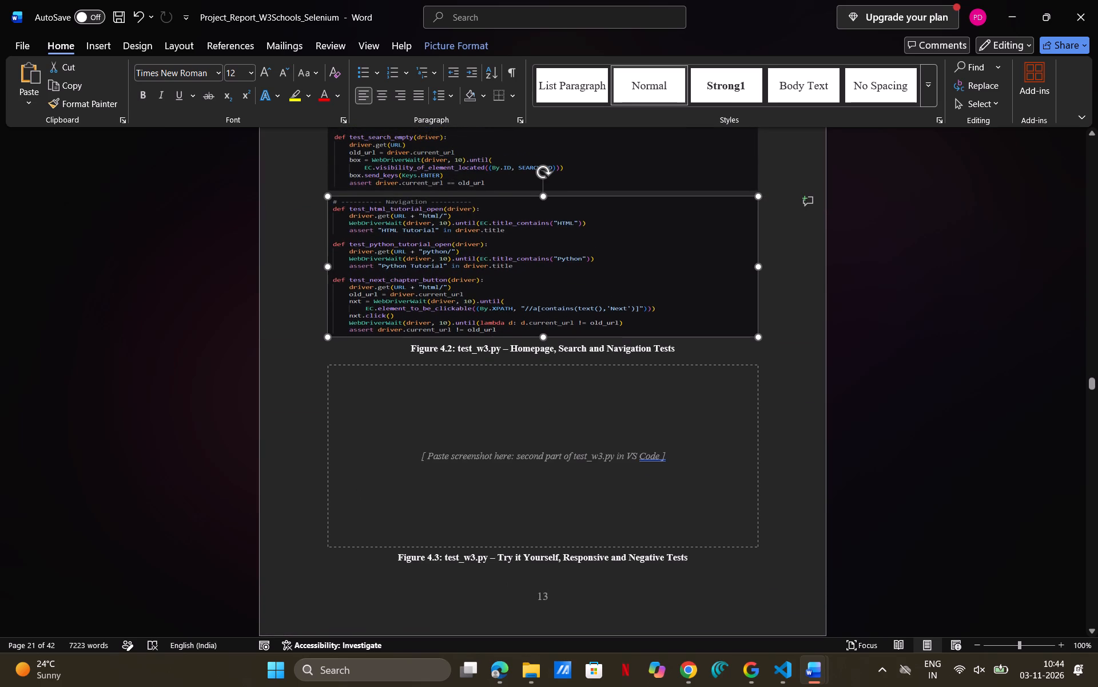
{"action": "left_click_drag", "start_coordinate": [546, 337], "coordinate": [547, 336]}
{"action": "left_click", "coordinate": [777, 356]}
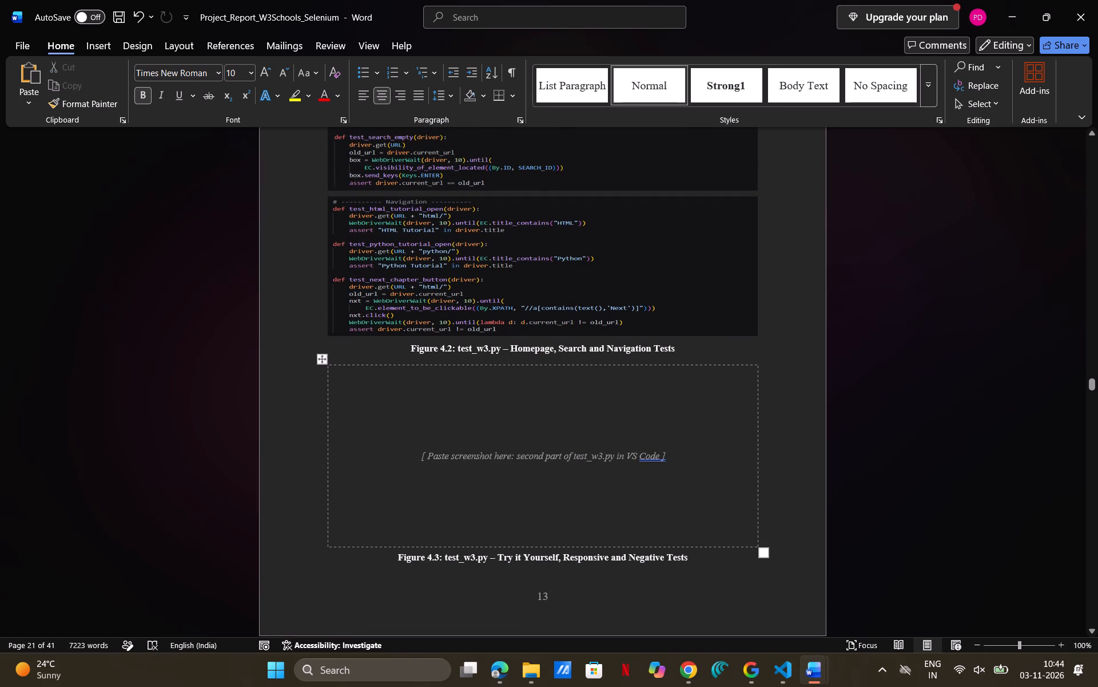
Review the layout of the three resized Figure 4.2 screenshots and the Figure 4.3 placeholder below them.
{"action": "scroll", "coordinate": [707, 363], "scroll_direction": "up", "scroll_amount": 2}
{"action": "left_click", "coordinate": [559, 285]}
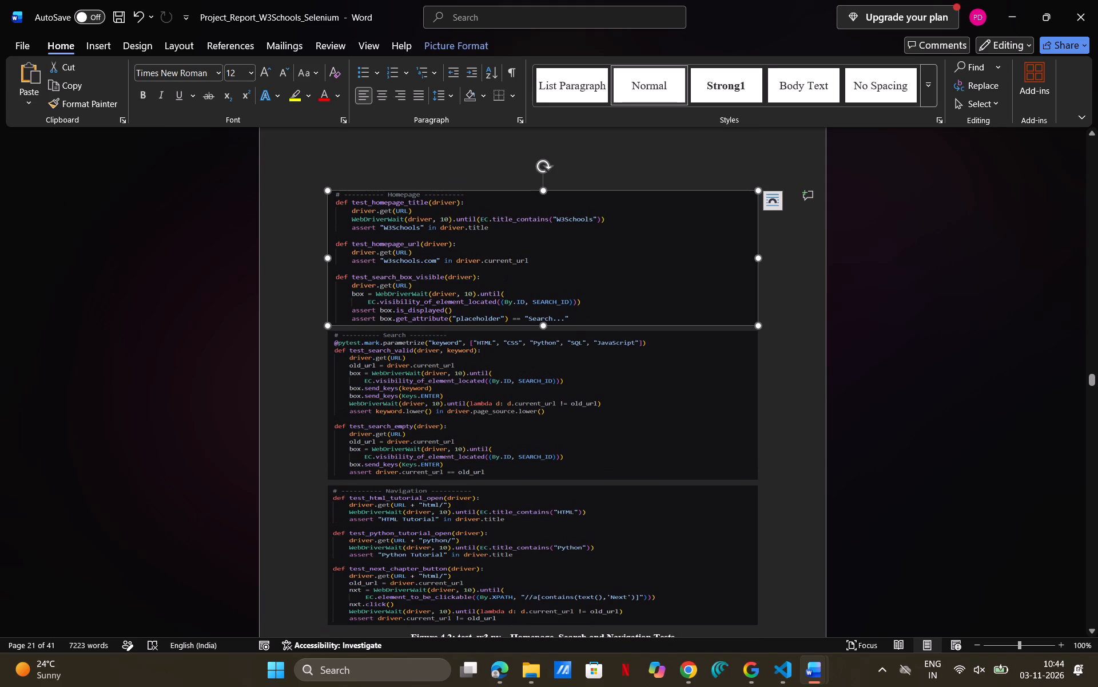
{"action": "left_click", "coordinate": [787, 404]}
{"action": "scroll", "coordinate": [737, 408], "scroll_direction": "up", "scroll_amount": 1}
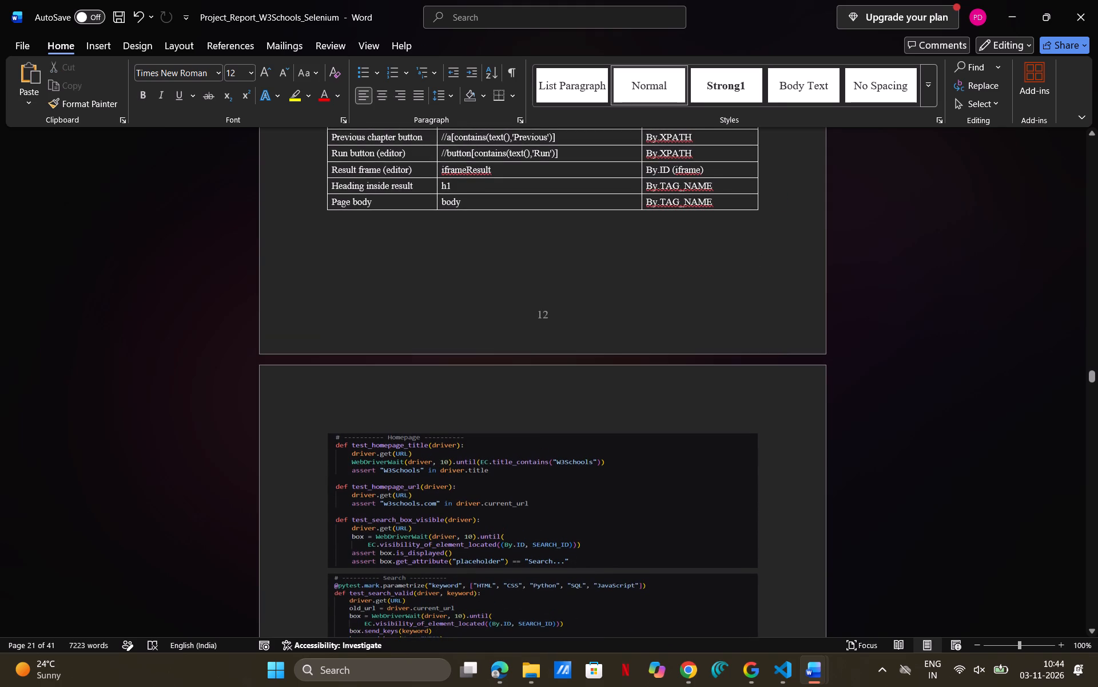
{"action": "left_click", "coordinate": [343, 412]}
{"action": "left_click", "coordinate": [330, 431]}
{"action": "scroll", "coordinate": [515, 397], "scroll_direction": "down", "scroll_amount": 2}
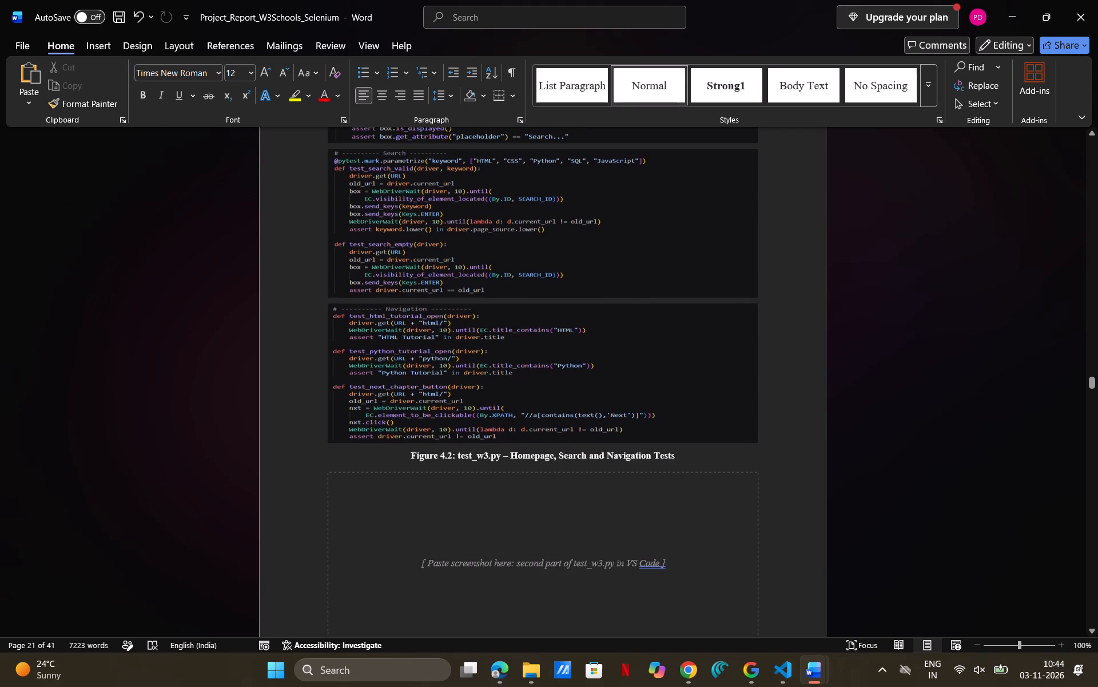
{"action": "scroll", "coordinate": [515, 397], "scroll_direction": "up", "scroll_amount": 1}
{"action": "scroll", "coordinate": [515, 397], "scroll_direction": "down", "scroll_amount": 2}
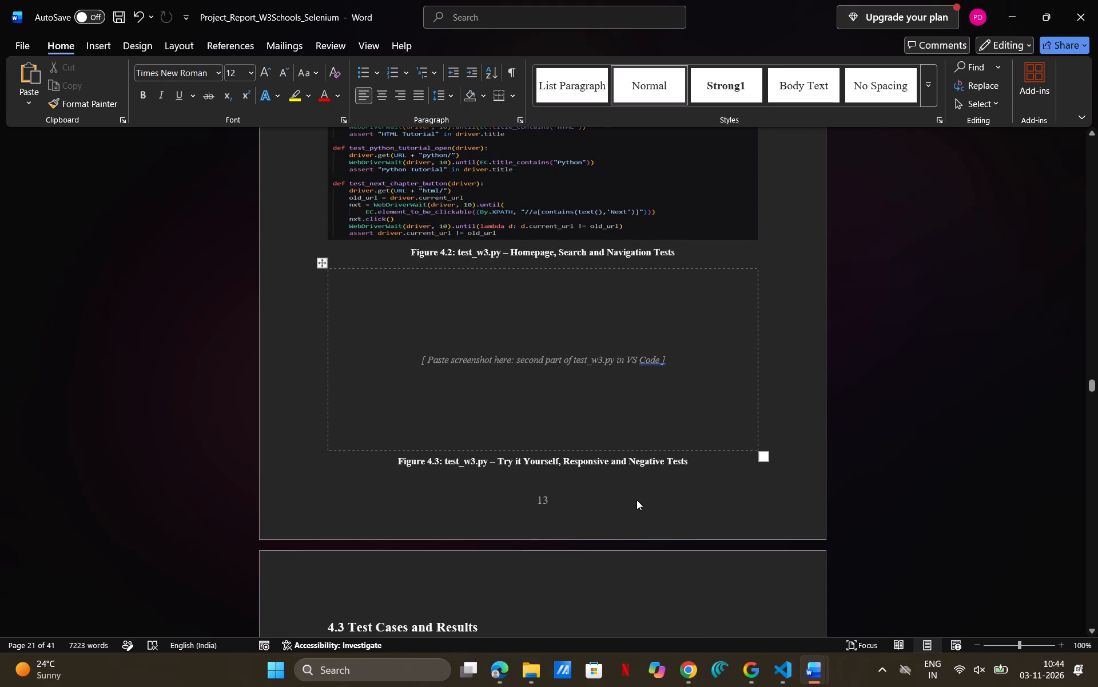
{"action": "scroll", "coordinate": [671, 454], "scroll_direction": "down", "scroll_amount": 1}
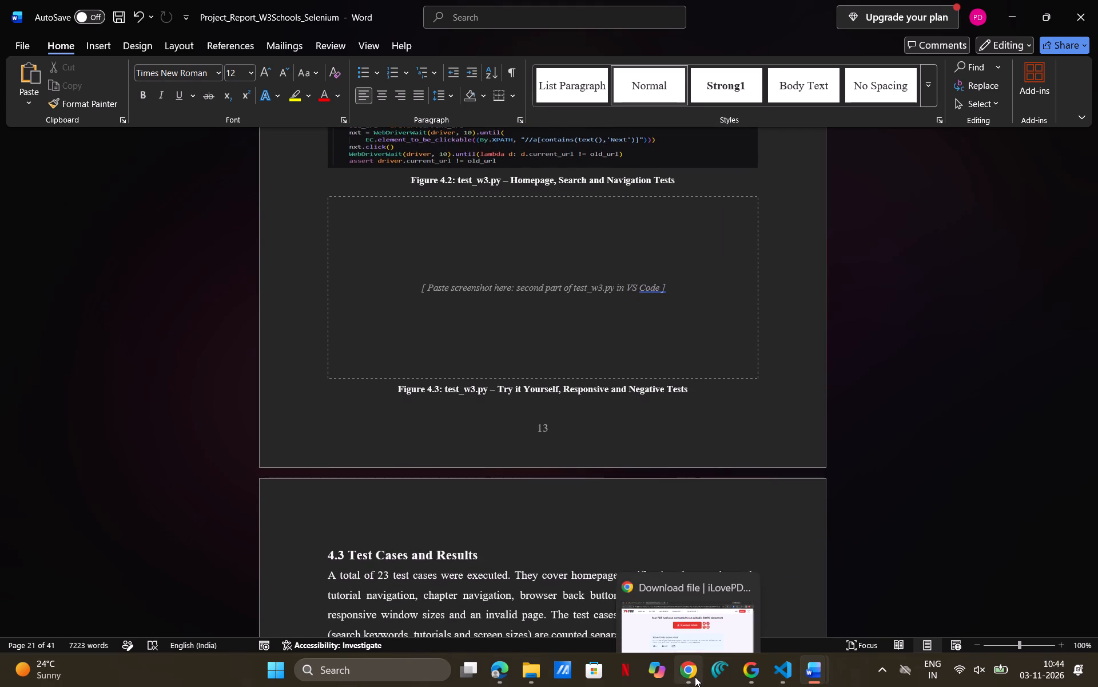
Switch to Visual Studio Code and snip the Try it Yourself (iframe) section of test_w3.py, through driver.switch_to.default_content().
{"action": "double_click", "coordinate": [769, 664]}
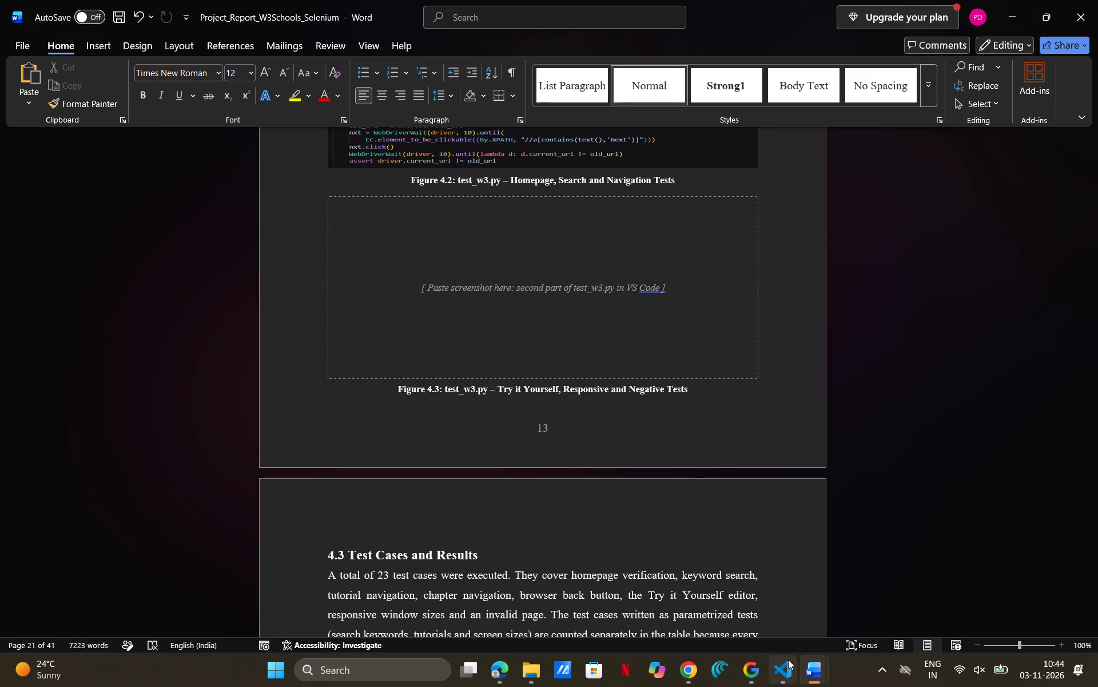
{"action": "left_click", "coordinate": [773, 603]}
{"action": "scroll", "coordinate": [693, 380], "scroll_direction": "down", "scroll_amount": 1}
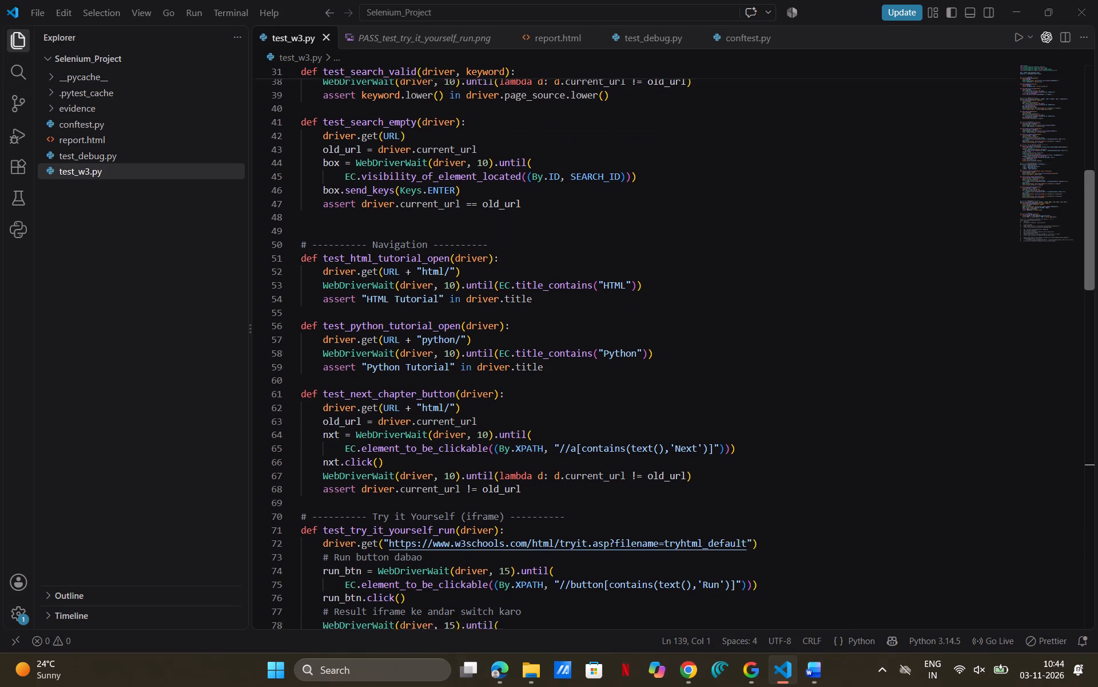
{"action": "scroll", "coordinate": [693, 380], "scroll_direction": "down", "scroll_amount": 10}
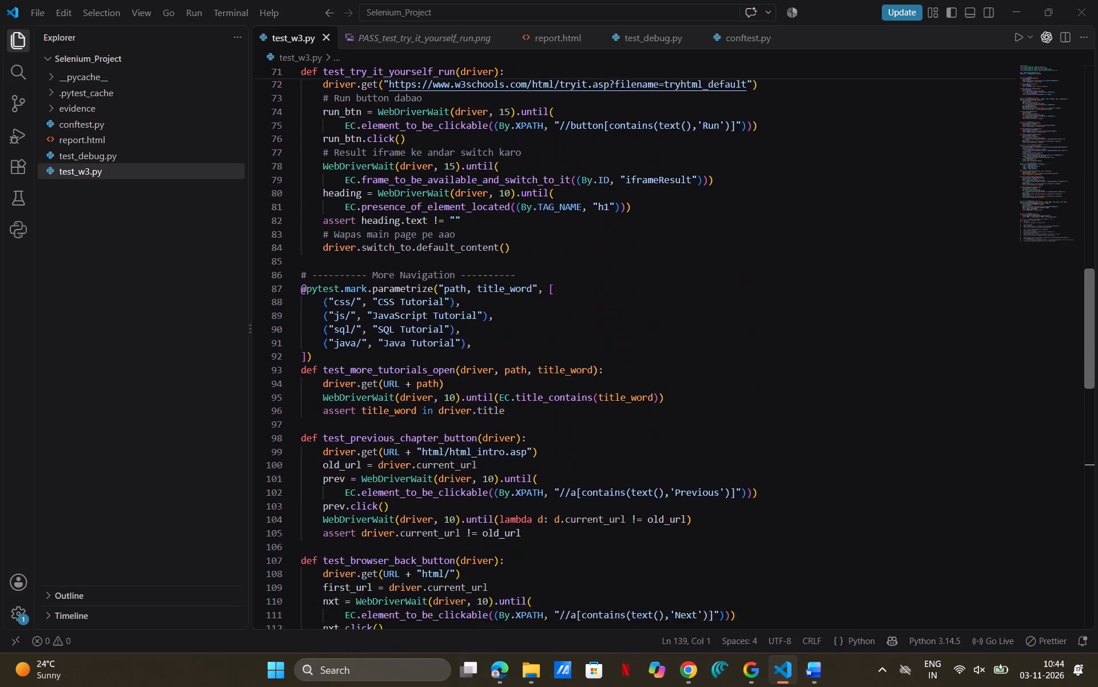
{"action": "scroll", "coordinate": [693, 380], "scroll_direction": "down", "scroll_amount": 10}
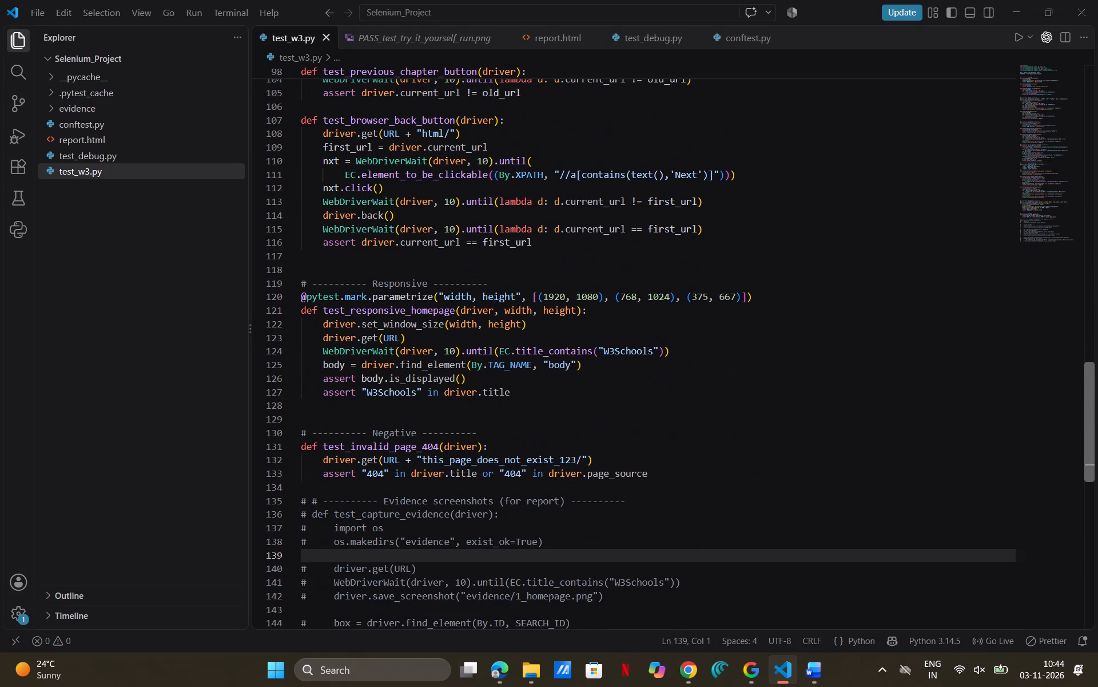
{"action": "scroll", "coordinate": [693, 380], "scroll_direction": "down", "scroll_amount": 1}
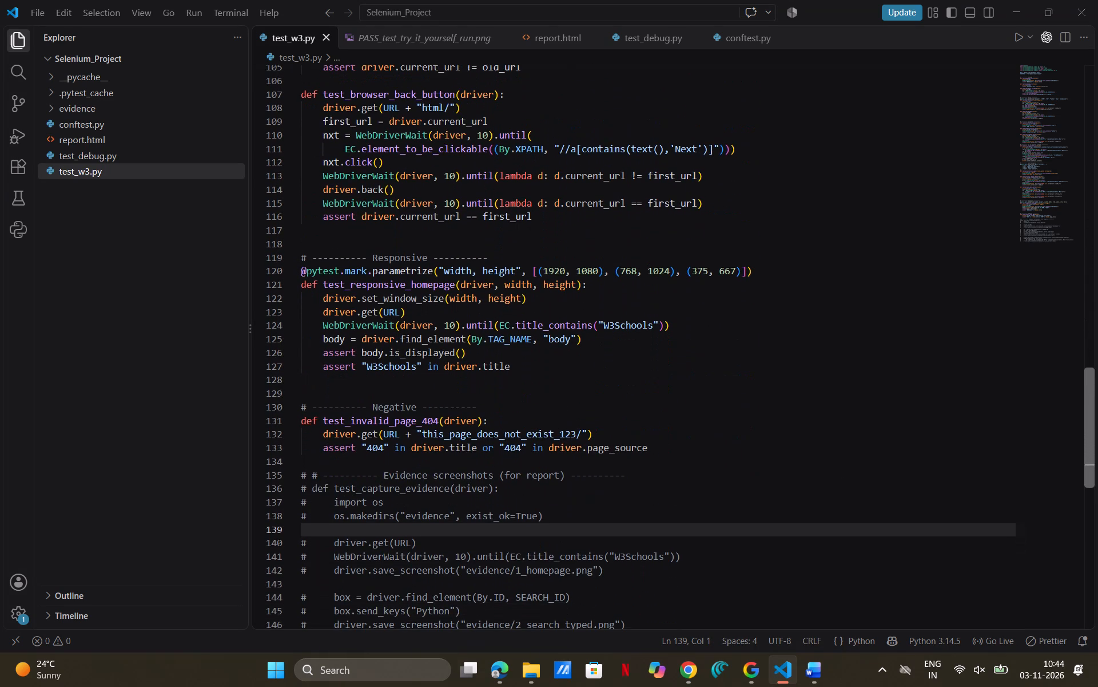
{"action": "scroll", "coordinate": [693, 380], "scroll_direction": "up", "scroll_amount": 10}
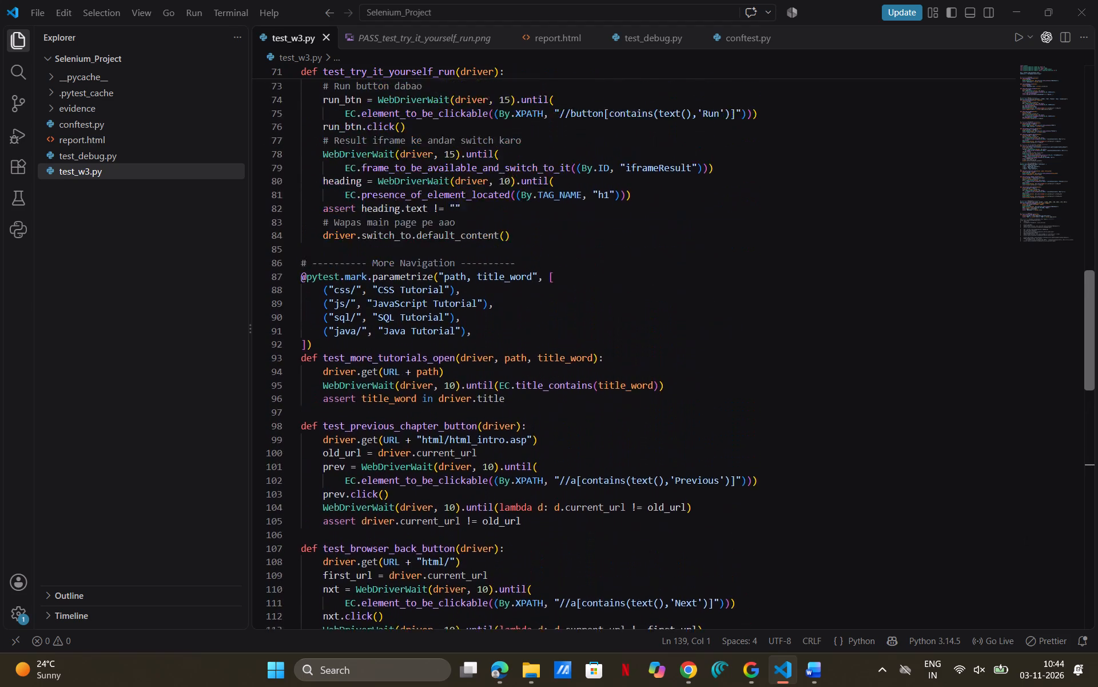
{"action": "scroll", "coordinate": [693, 380], "scroll_direction": "up", "scroll_amount": 3}
{"action": "key", "text": "shift+super+s"}
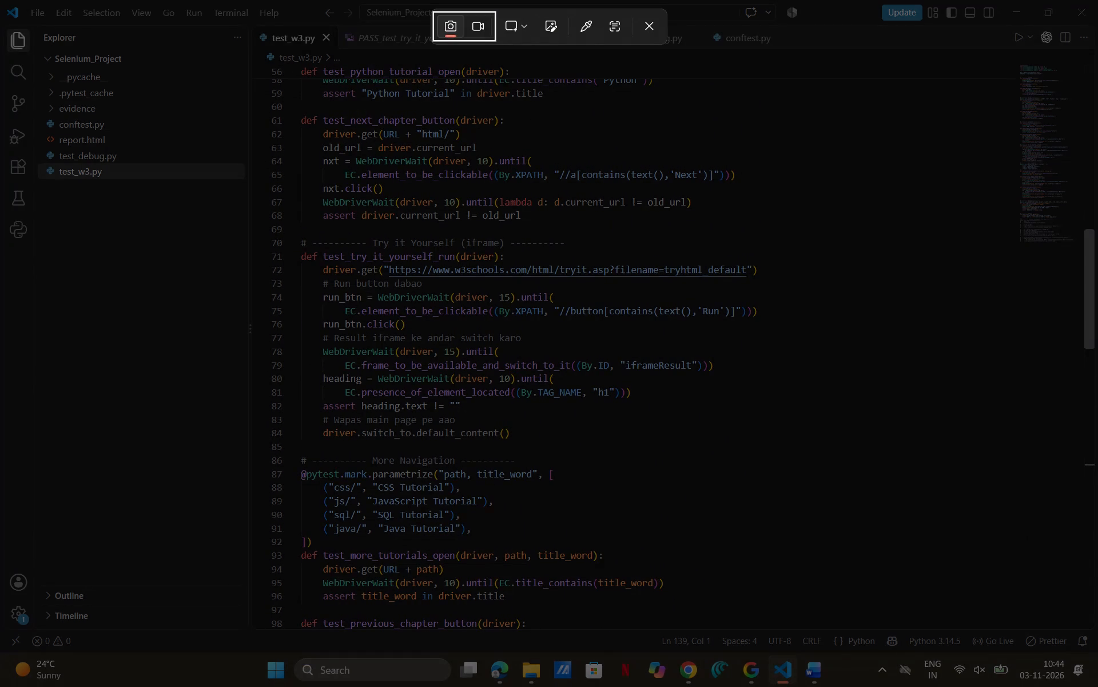
{"action": "left_click_drag", "start_coordinate": [291, 234], "coordinate": [726, 425]}
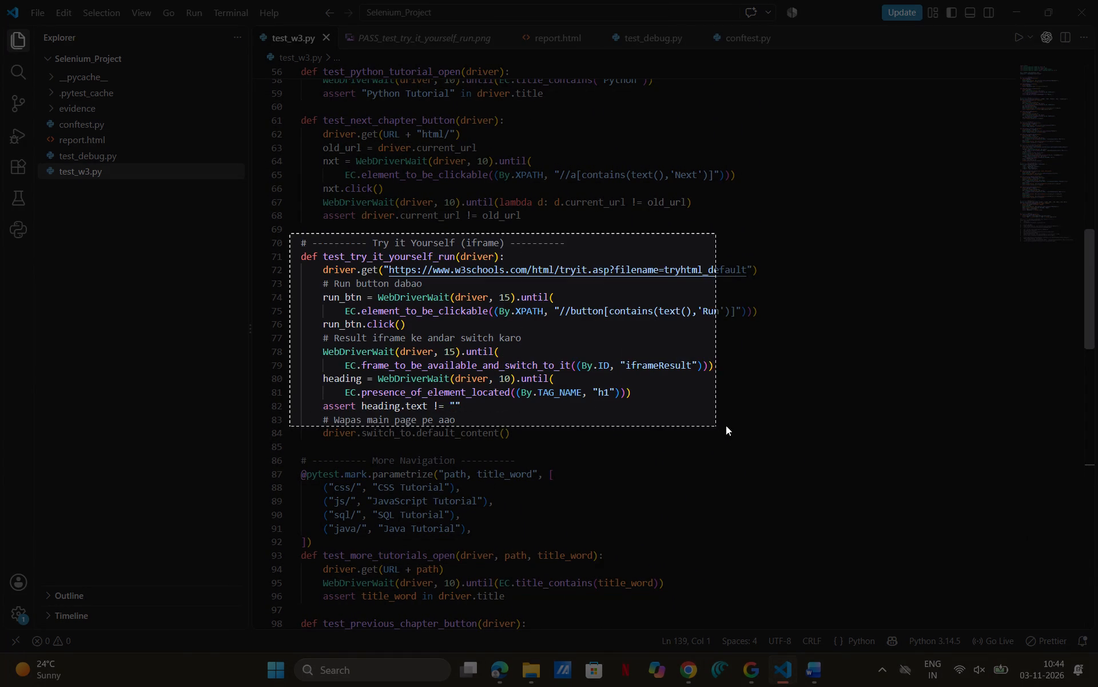
{"action": "left_click_drag", "start_coordinate": [726, 425], "coordinate": [825, 443]}
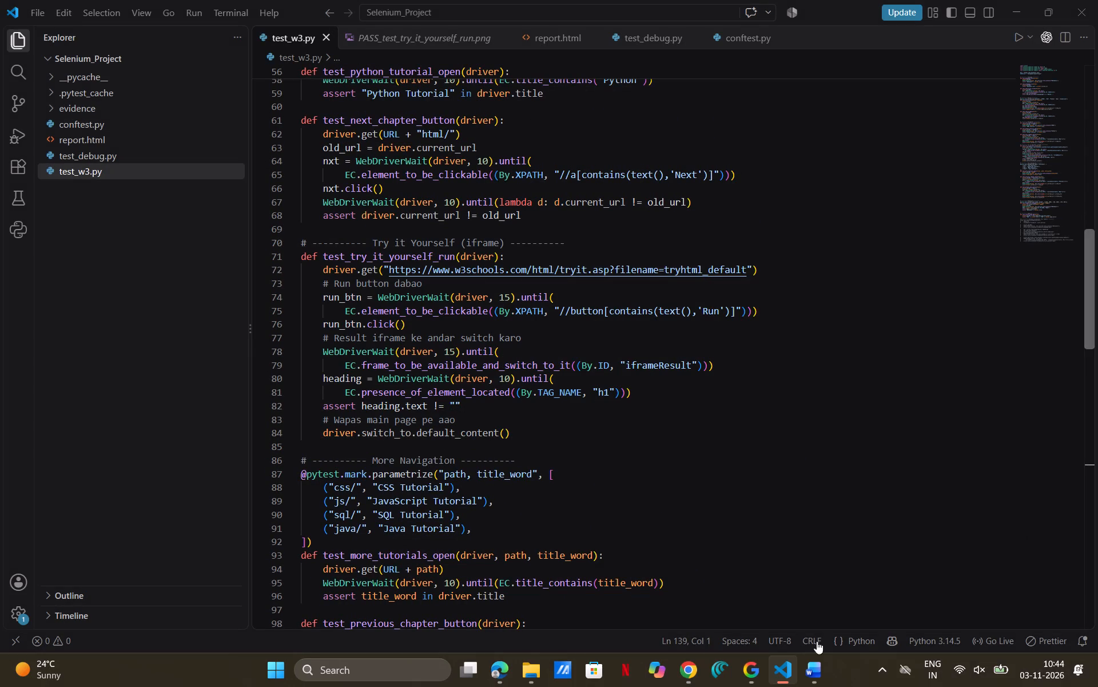
Return to the Word report and delete the dashed placeholder box for the second part of test_w3.py above the Figure 4.3 caption.
{"action": "left_click", "coordinate": [758, 616]}
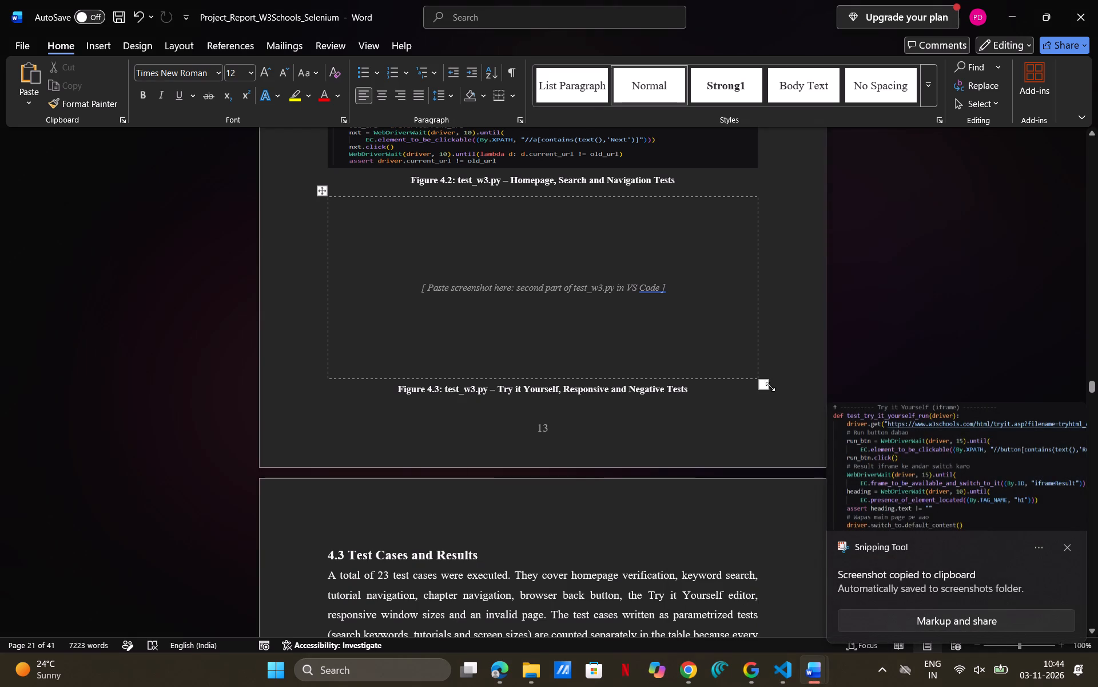
{"action": "left_click_drag", "start_coordinate": [783, 384], "coordinate": [714, 365]}
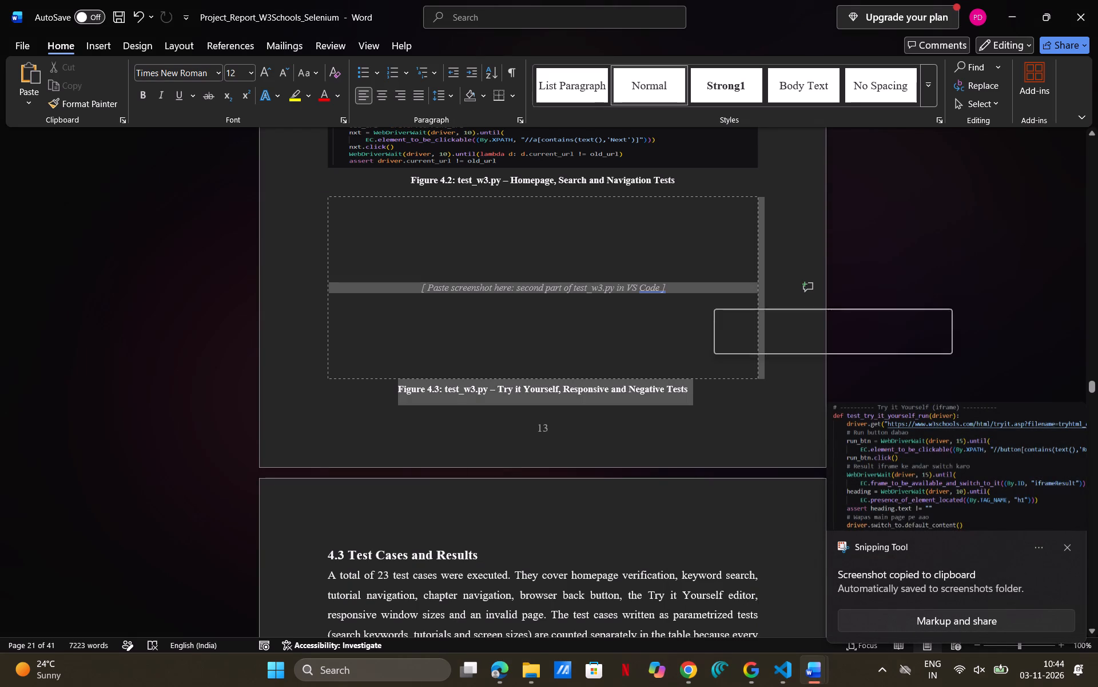
{"action": "left_click", "coordinate": [784, 385]}
{"action": "left_click_drag", "start_coordinate": [784, 385], "coordinate": [711, 349]}
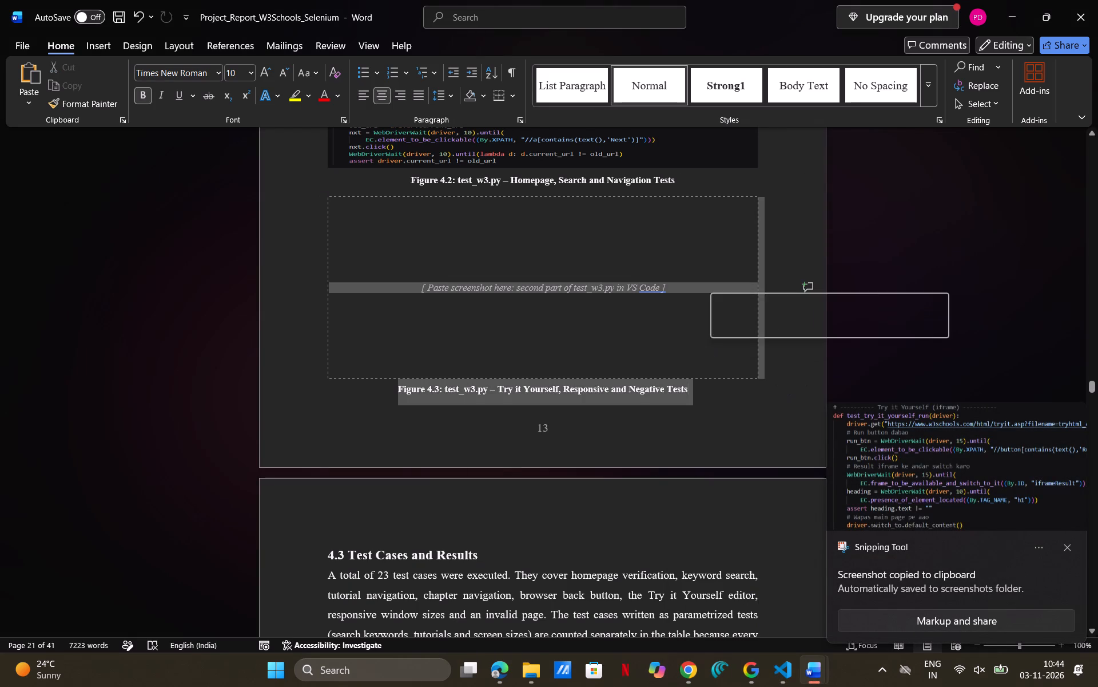
{"action": "left_click", "coordinate": [741, 389]}
{"action": "left_click_drag", "start_coordinate": [774, 376], "coordinate": [409, 275]}
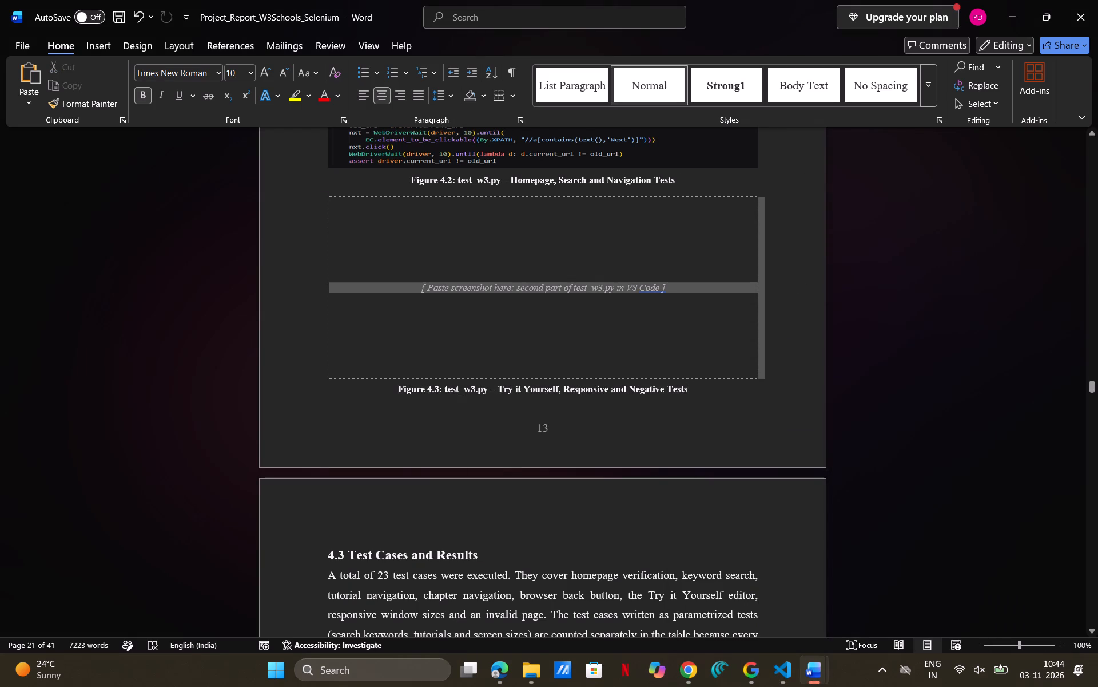
{"action": "left_click_drag", "start_coordinate": [409, 275], "coordinate": [344, 211]}
{"action": "key", "text": "BackSpace"}
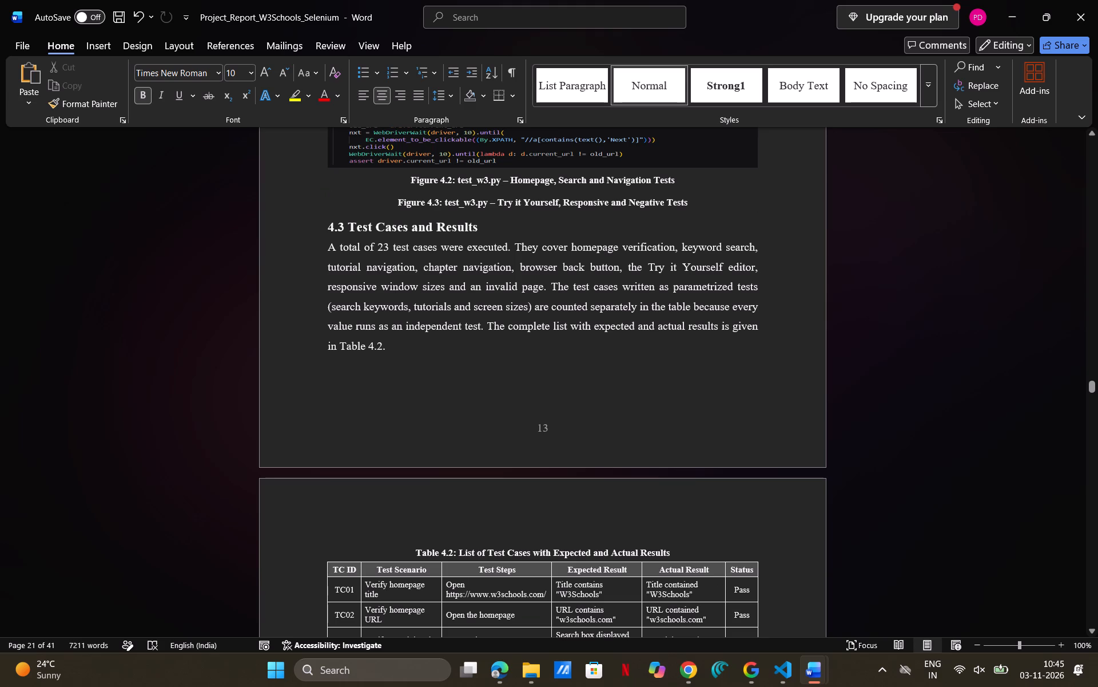
Add a line below the Figure 4.2 caption and paste the Try it Yourself screenshot there, above the Figure 4.3 caption.
{"action": "left_click", "coordinate": [690, 173]}
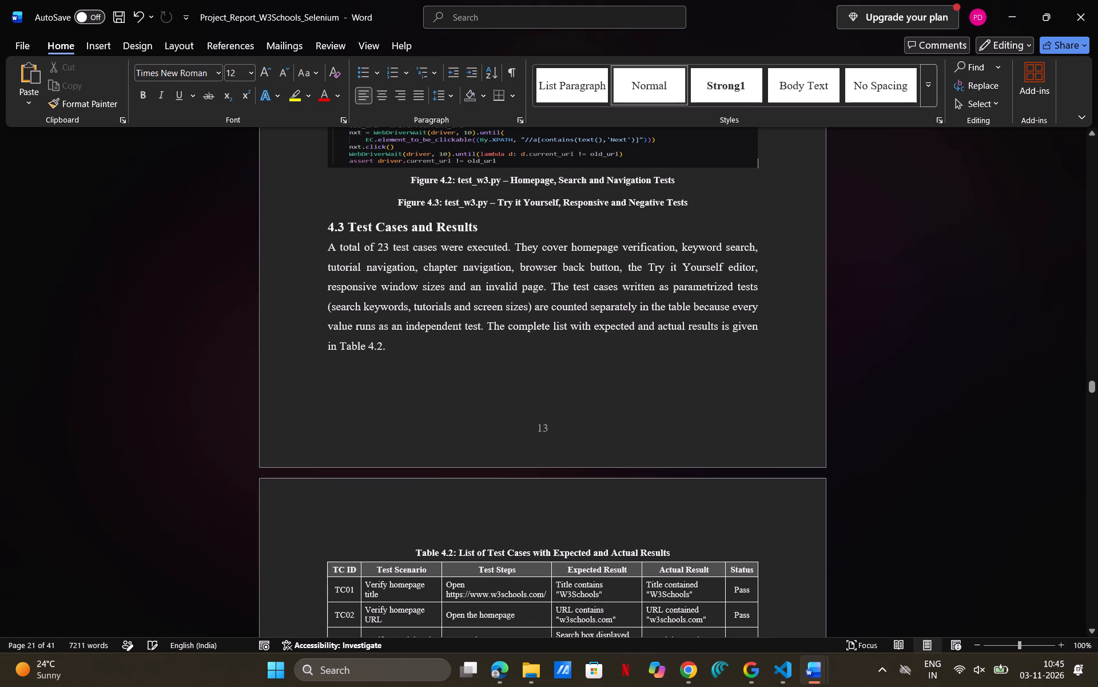
{"action": "left_click", "coordinate": [682, 177]}
{"action": "key", "text": "Return"}
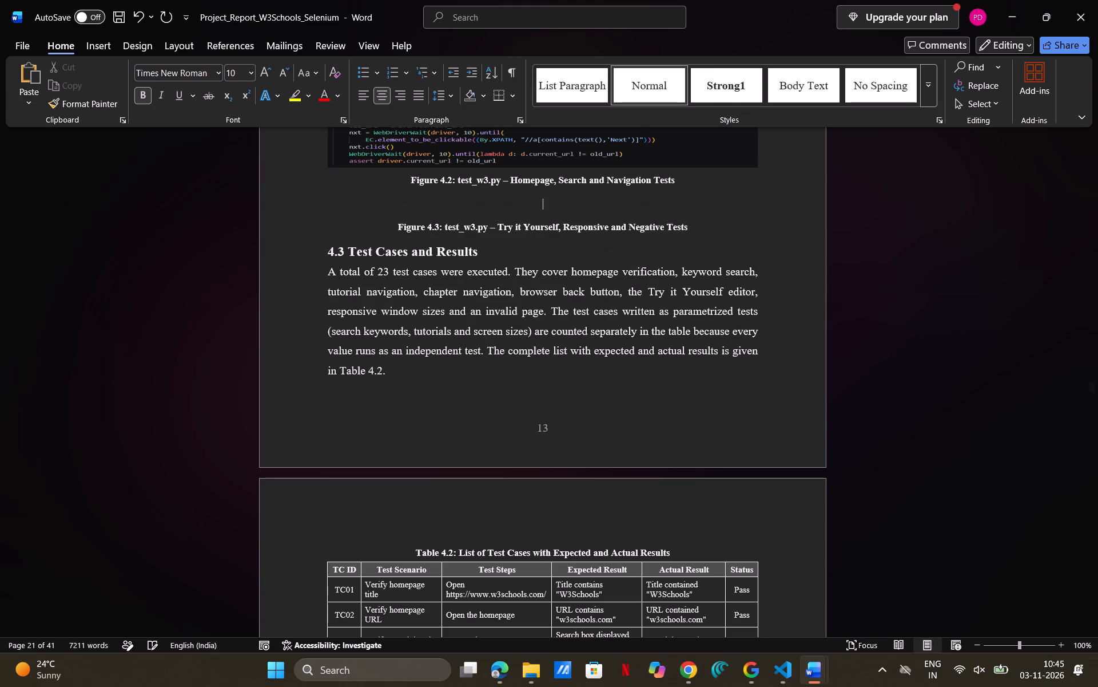
{"action": "key", "text": "ctrl+v"}
{"action": "left_click", "coordinate": [709, 289]}
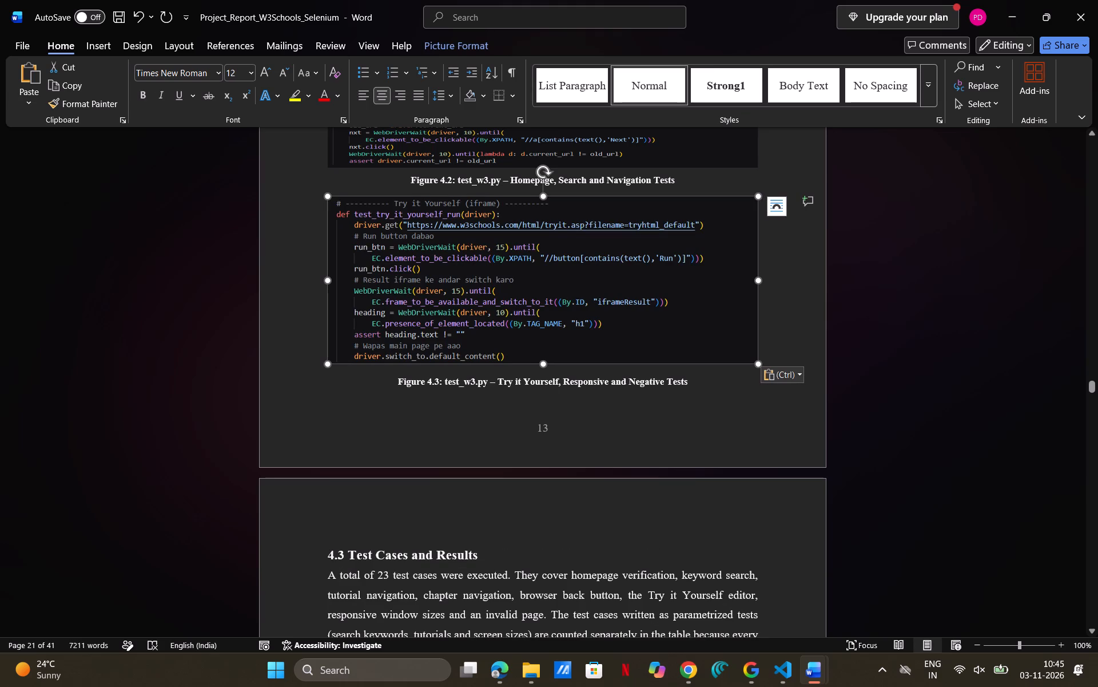
{"action": "left_click", "coordinate": [709, 381]}
Check the pasted figures and add an empty line between the Try it Yourself screenshot and the Figure 4.3 caption.
{"action": "scroll", "coordinate": [709, 381], "scroll_direction": "up", "scroll_amount": 1}
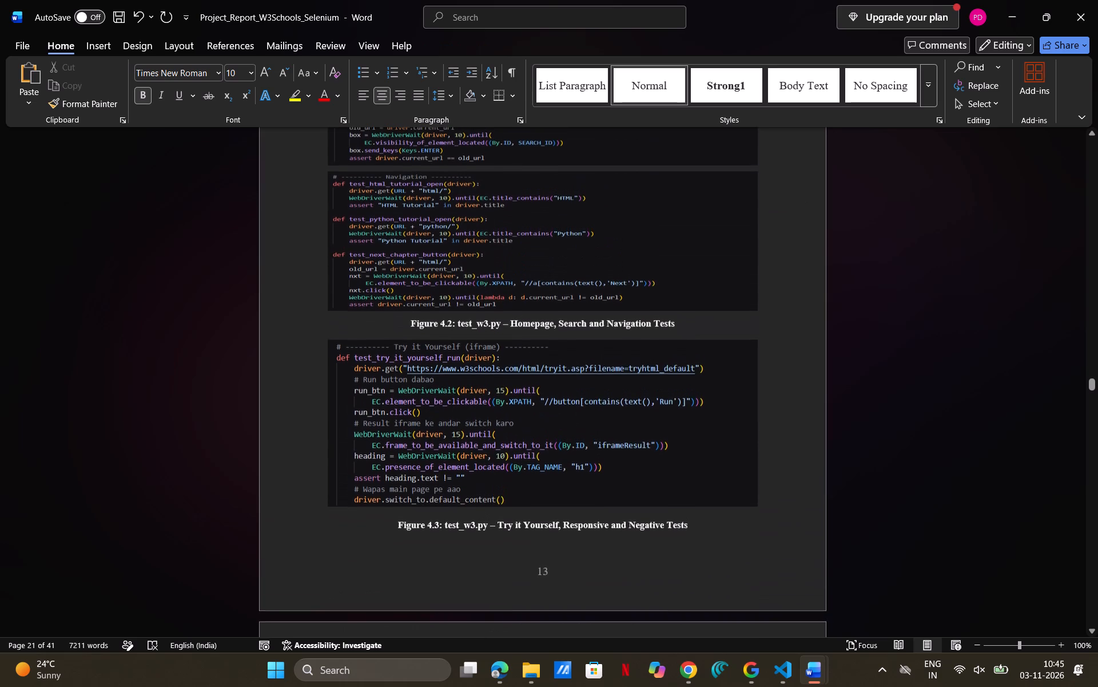
{"action": "scroll", "coordinate": [618, 439], "scroll_direction": "down", "scroll_amount": 1}
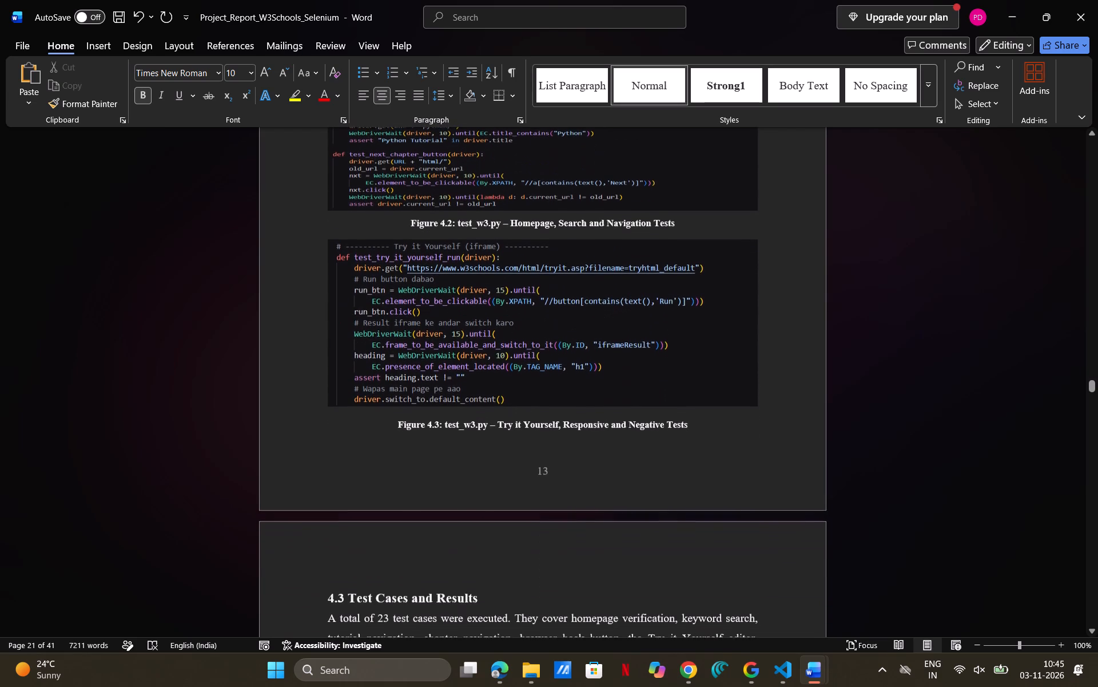
{"action": "scroll", "coordinate": [618, 439], "scroll_direction": "up", "scroll_amount": 3}
{"action": "scroll", "coordinate": [618, 439], "scroll_direction": "down", "scroll_amount": 1}
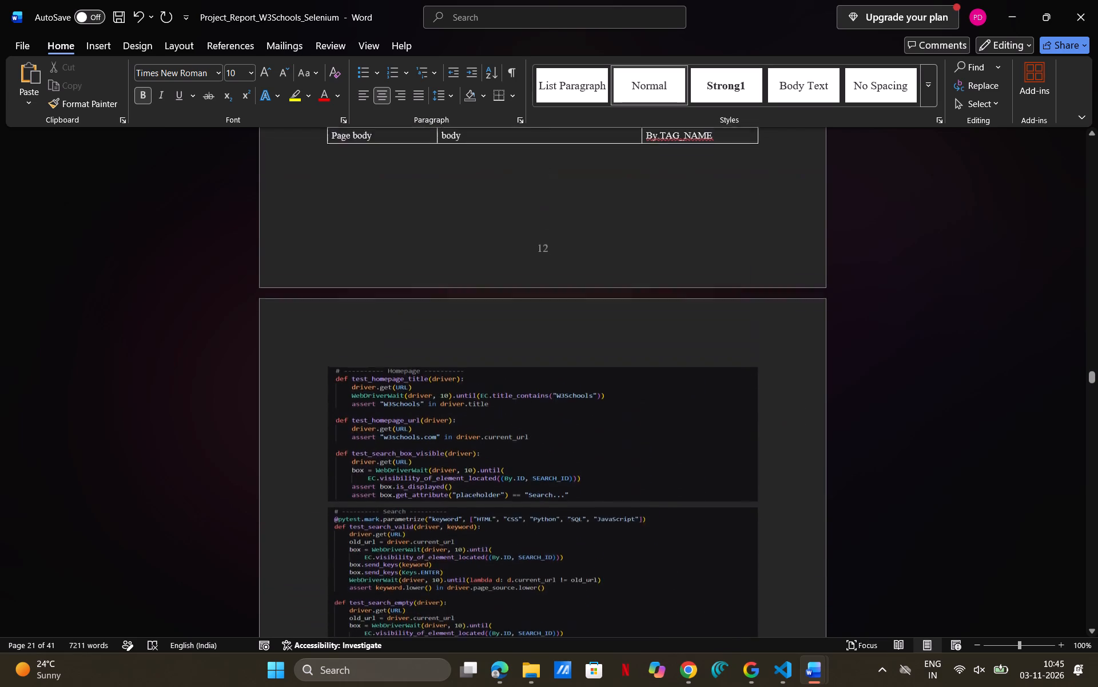
{"action": "scroll", "coordinate": [618, 439], "scroll_direction": "down", "scroll_amount": 1}
{"action": "left_click", "coordinate": [773, 223]}
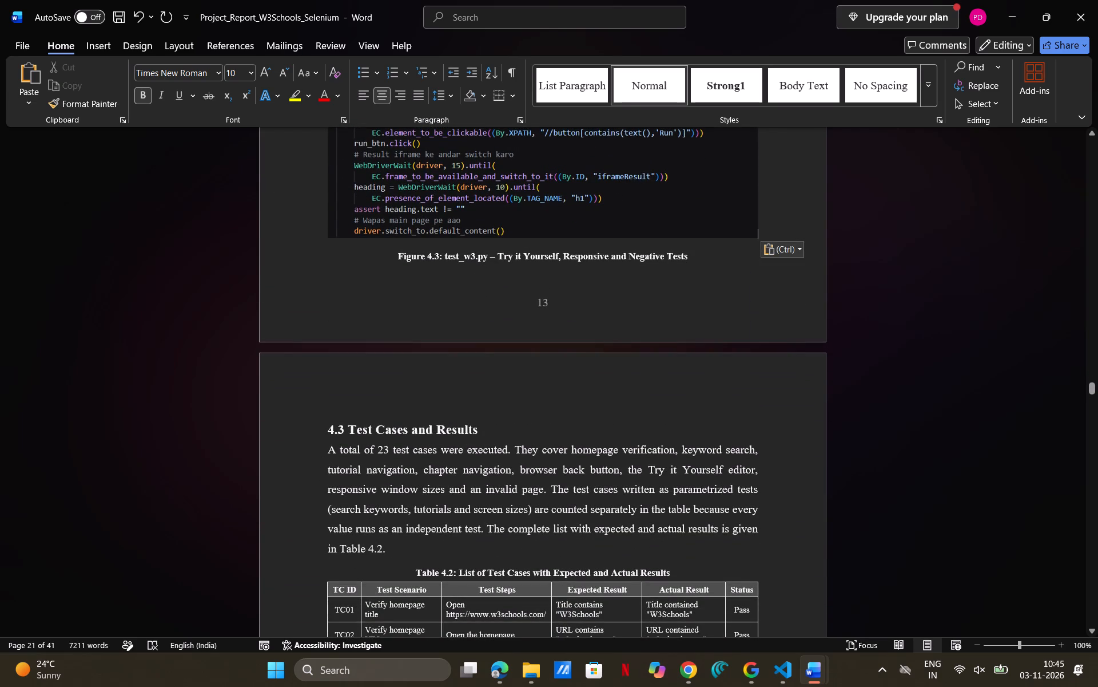
{"action": "key", "text": "Return"}
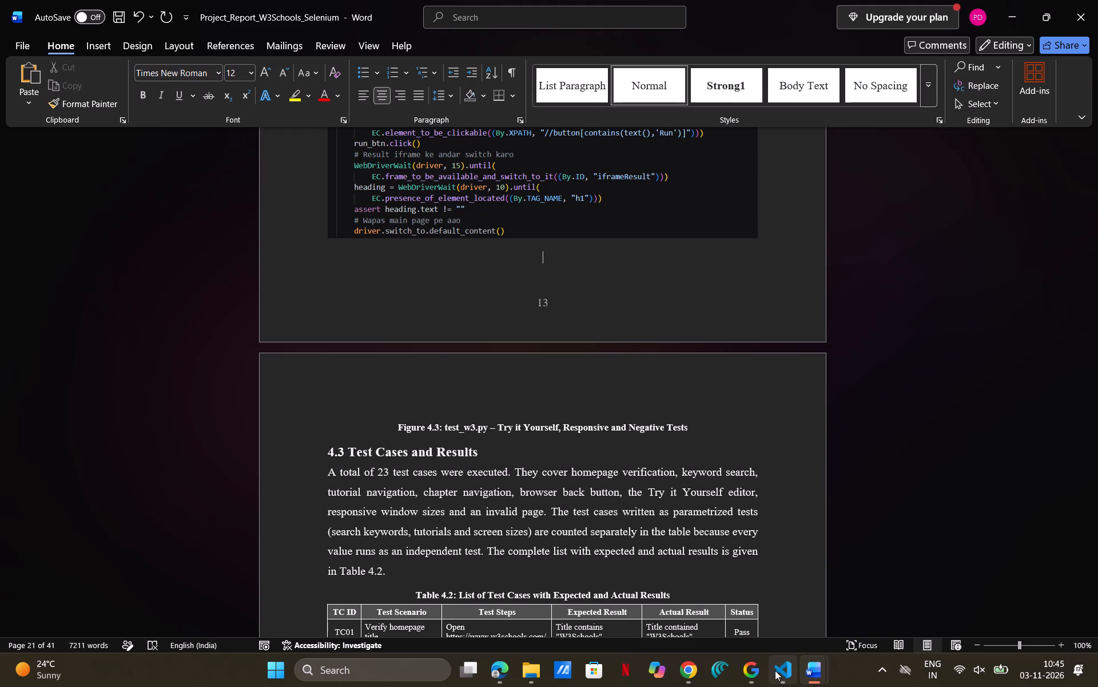
Switch to Visual Studio Code and snip the Responsive and Negative sections of test_w3.py, through the test_invalid_page_404 assertion.
{"action": "left_click", "coordinate": [729, 613]}
{"action": "scroll", "coordinate": [663, 477], "scroll_direction": "down", "scroll_amount": 4}
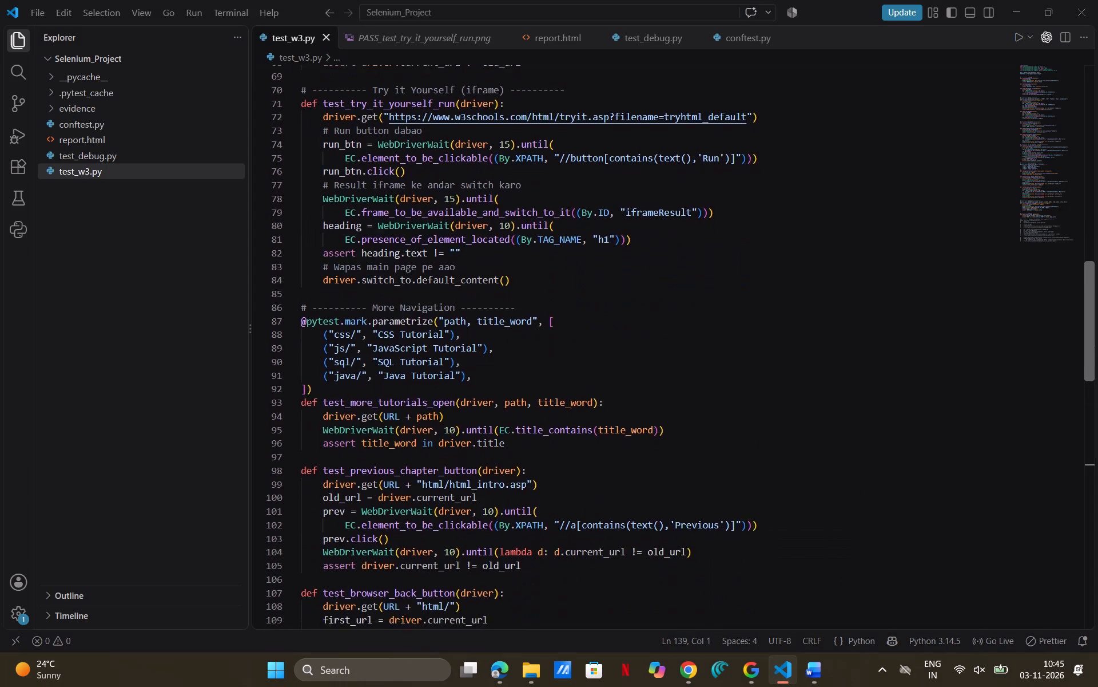
{"action": "scroll", "coordinate": [663, 477], "scroll_direction": "down", "scroll_amount": 11}
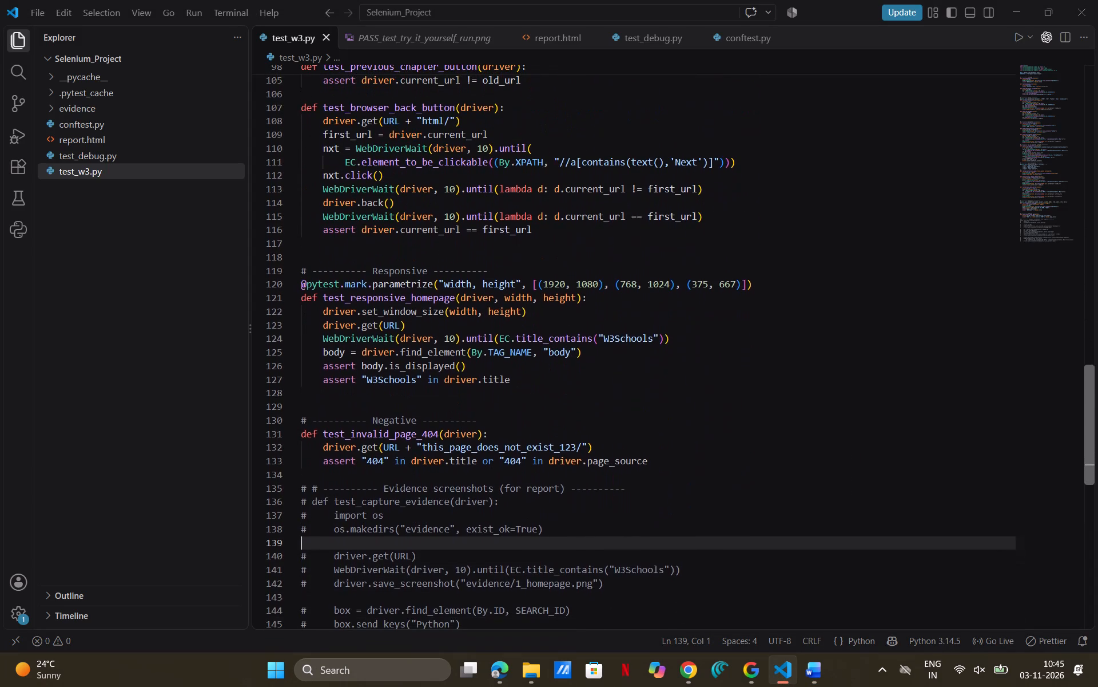
{"action": "key", "text": "shift+super+s"}
{"action": "left_click_drag", "start_coordinate": [296, 256], "coordinate": [482, 481]}
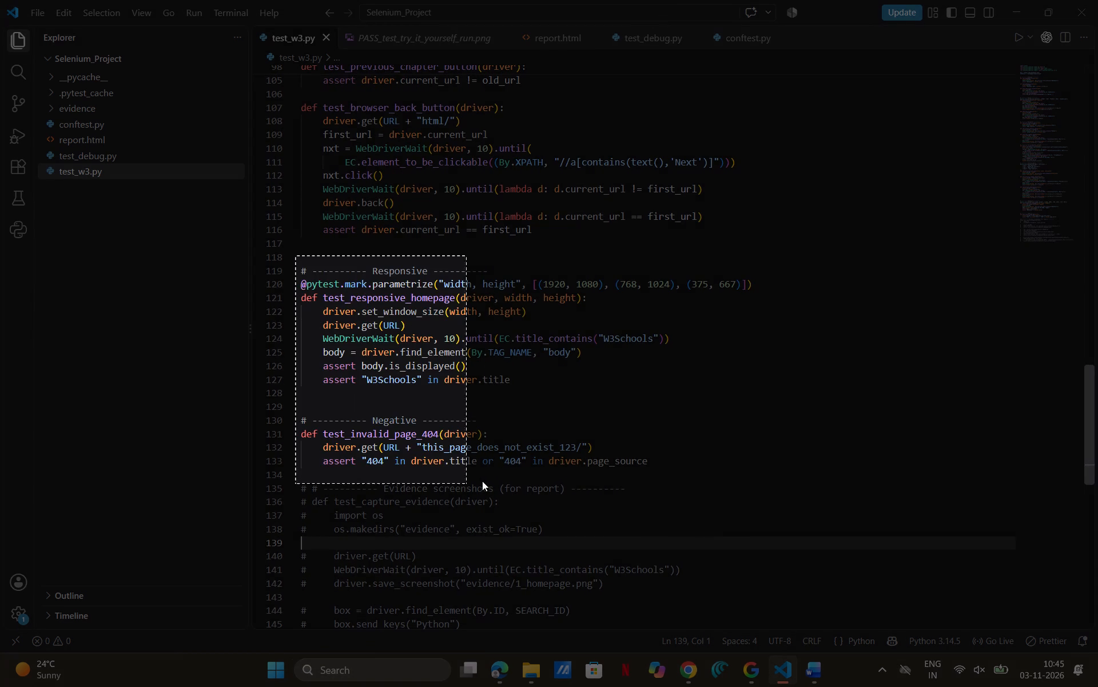
{"action": "left_click_drag", "start_coordinate": [482, 481], "coordinate": [786, 472]}
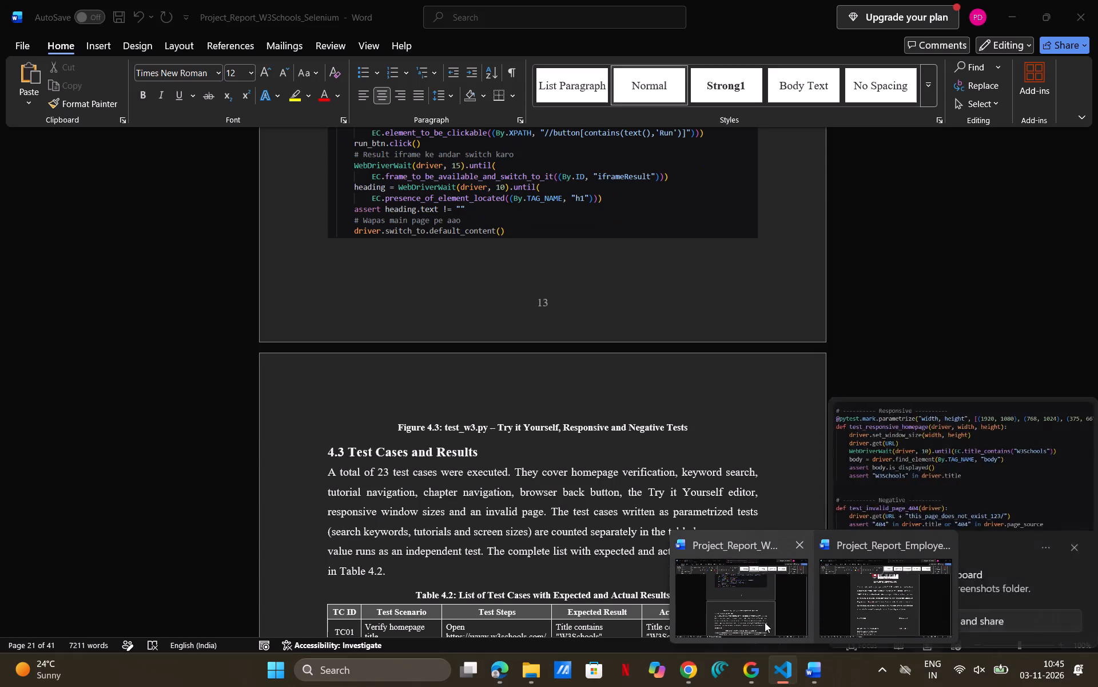
Return to the W3Schools Word report and paste the Responsive and Negative tests screenshot above the Figure 4.3 caption.
{"action": "left_click", "coordinate": [765, 622]}
{"action": "key", "text": "ctrl+v"}
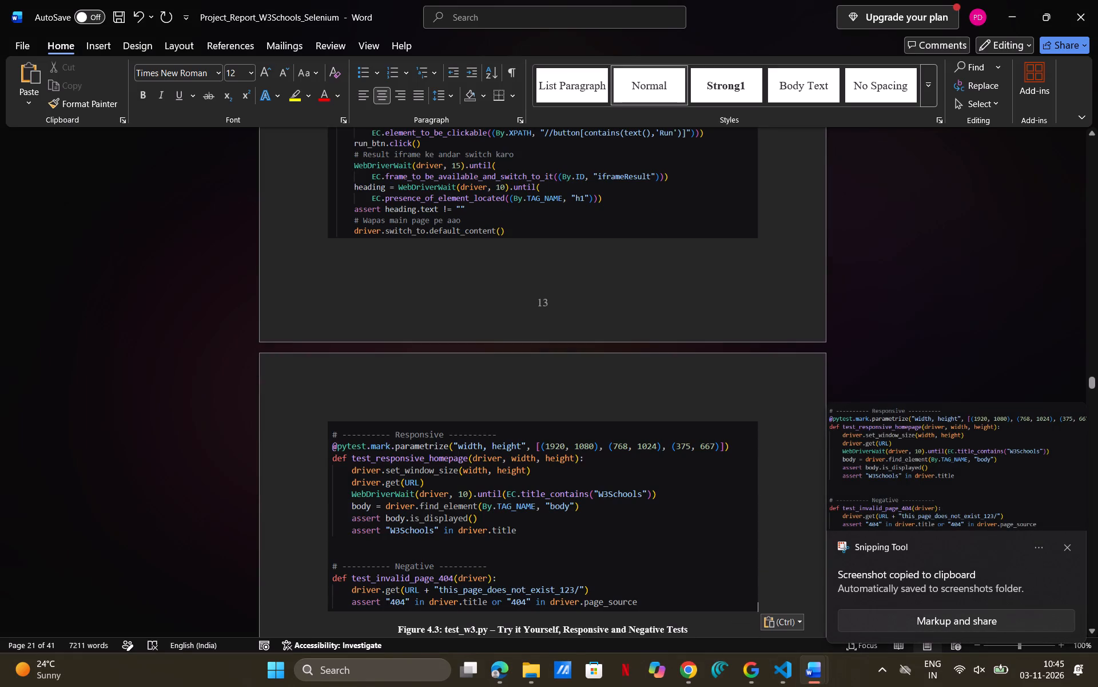
Review the pasted code figures in section 4.2 and the test case tables and descriptions through section 4.5.
{"action": "scroll", "coordinate": [620, 458], "scroll_direction": "down", "scroll_amount": 1}
{"action": "scroll", "coordinate": [671, 382], "scroll_direction": "up", "scroll_amount": 2}
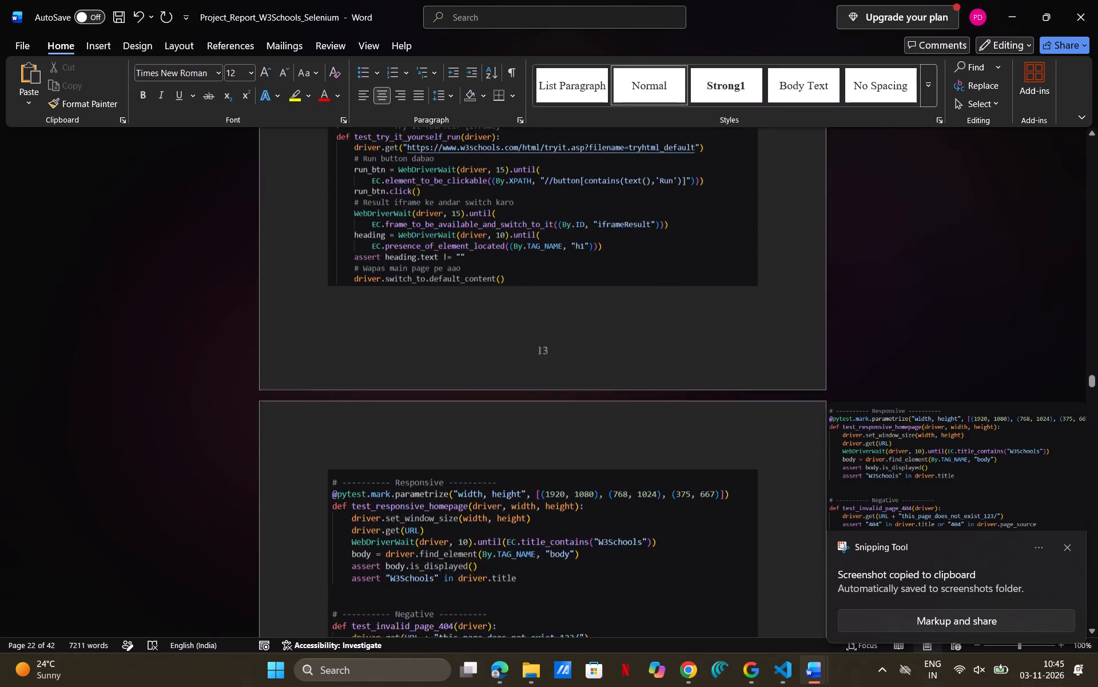
{"action": "scroll", "coordinate": [671, 382], "scroll_direction": "up", "scroll_amount": 8}
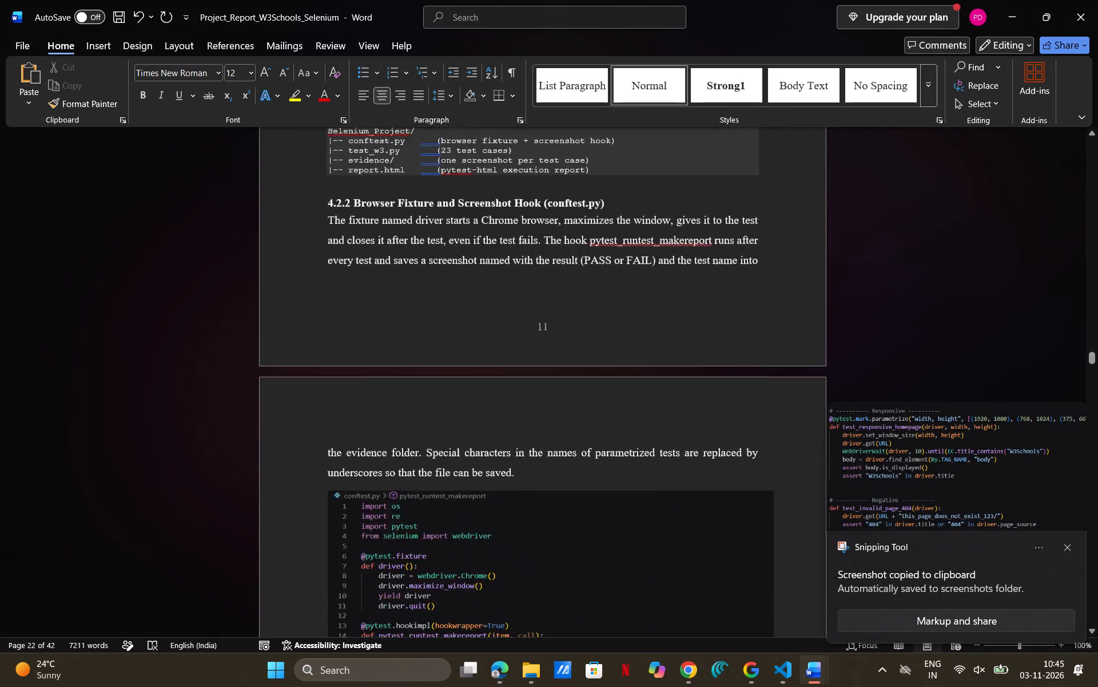
{"action": "scroll", "coordinate": [671, 382], "scroll_direction": "up", "scroll_amount": 3}
{"action": "scroll", "coordinate": [671, 382], "scroll_direction": "down", "scroll_amount": 7}
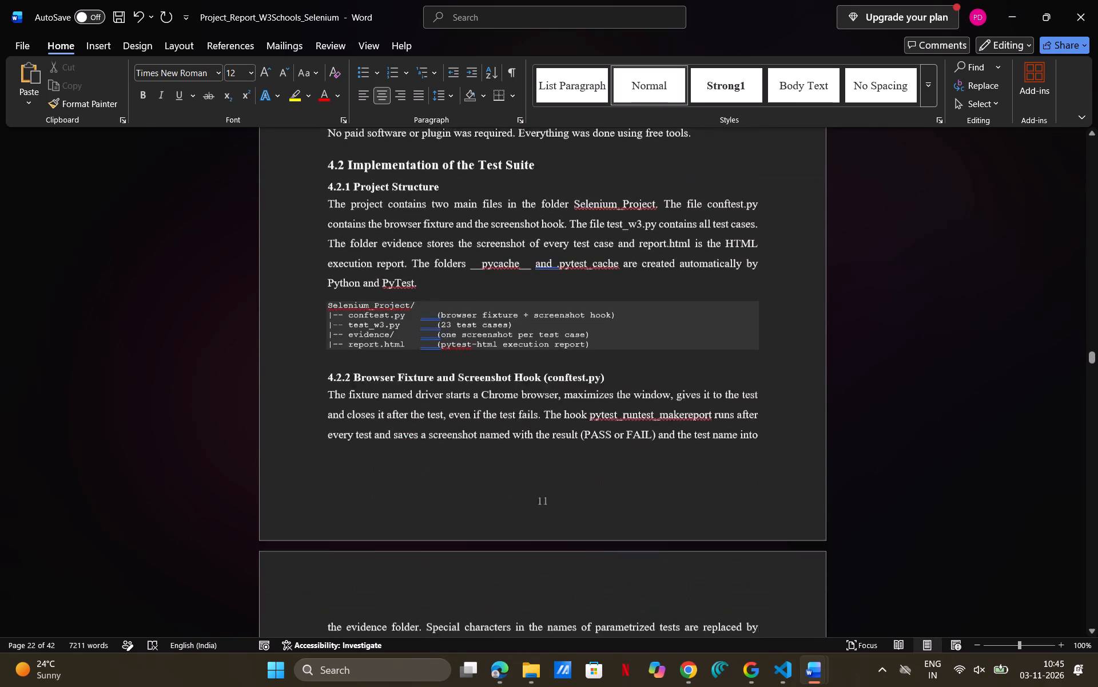
{"action": "scroll", "coordinate": [671, 382], "scroll_direction": "down", "scroll_amount": 11}
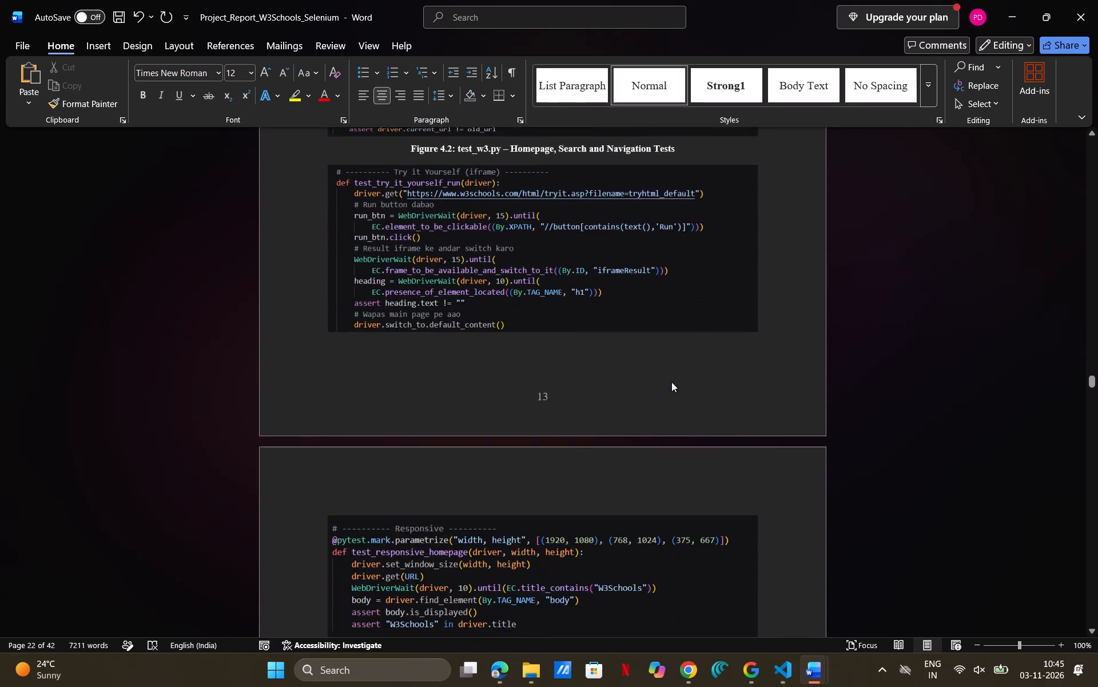
{"action": "scroll", "coordinate": [671, 382], "scroll_direction": "down", "scroll_amount": 4}
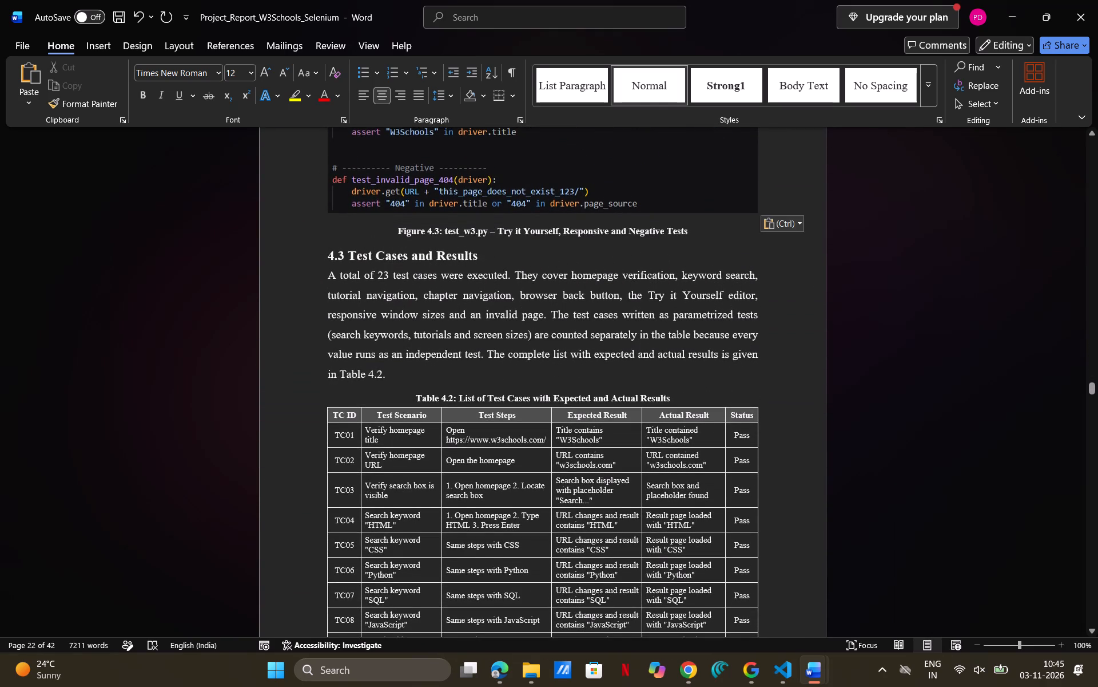
{"action": "scroll", "coordinate": [608, 357], "scroll_direction": "down", "scroll_amount": 3}
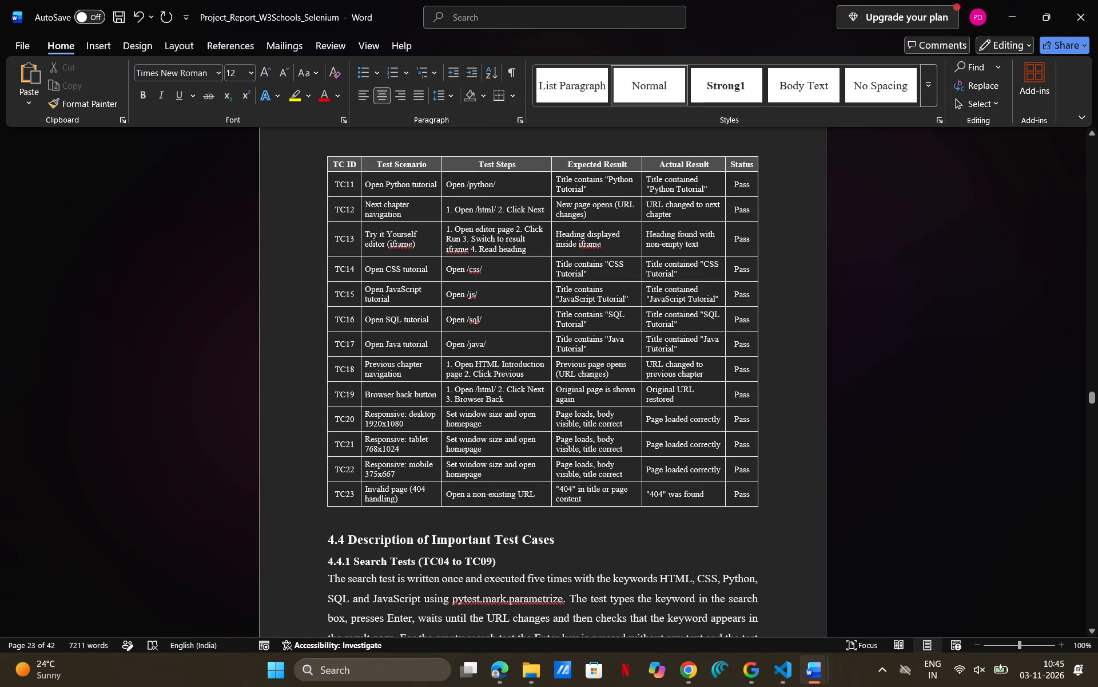
{"action": "scroll", "coordinate": [596, 369], "scroll_direction": "down", "scroll_amount": 1}
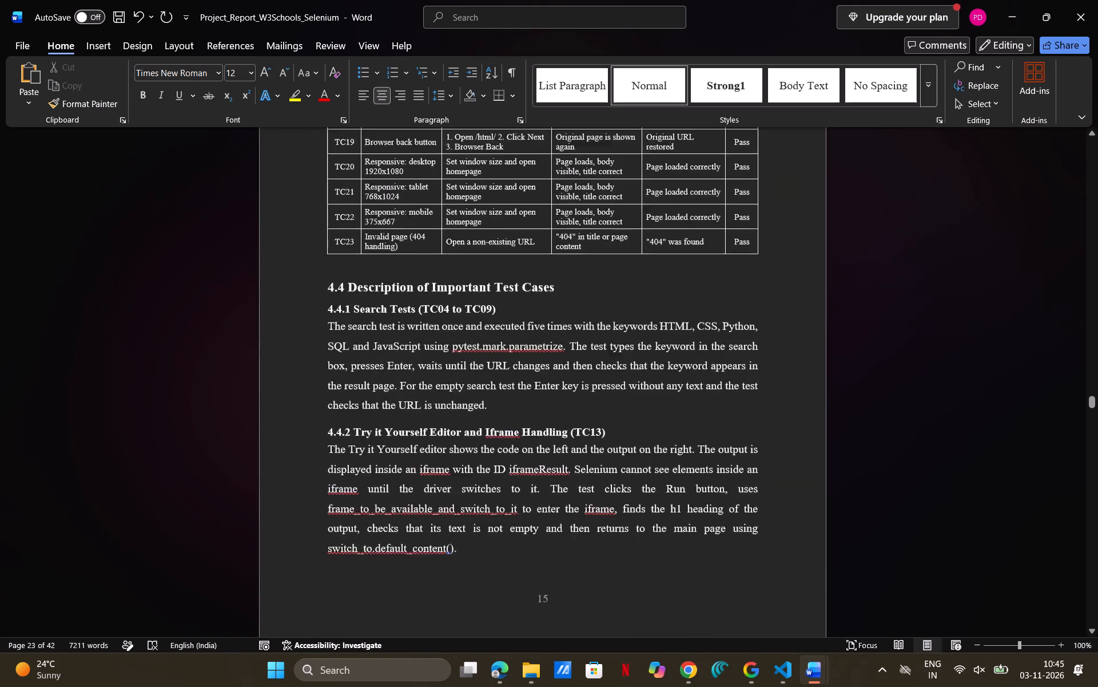
{"action": "scroll", "coordinate": [596, 369], "scroll_direction": "down", "scroll_amount": 4}
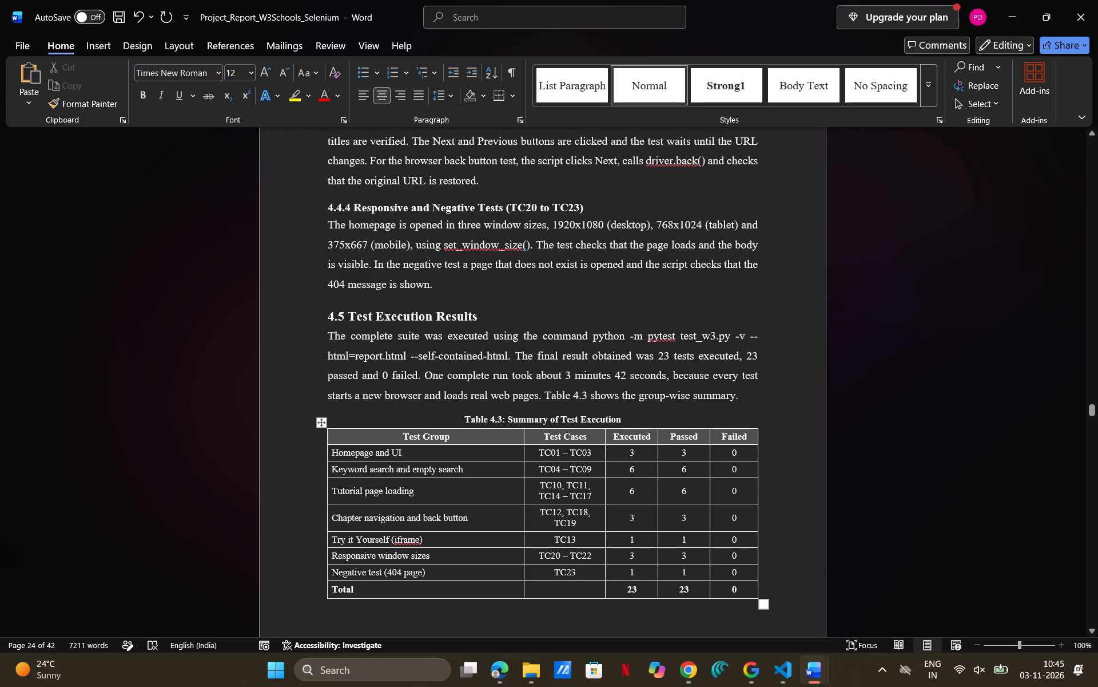
Examine the screenshot placeholders for Figures 4.4 to 4.7, covering the terminal outputs and the PyTest HTML report.
{"action": "scroll", "coordinate": [552, 500], "scroll_direction": "down", "scroll_amount": 18}
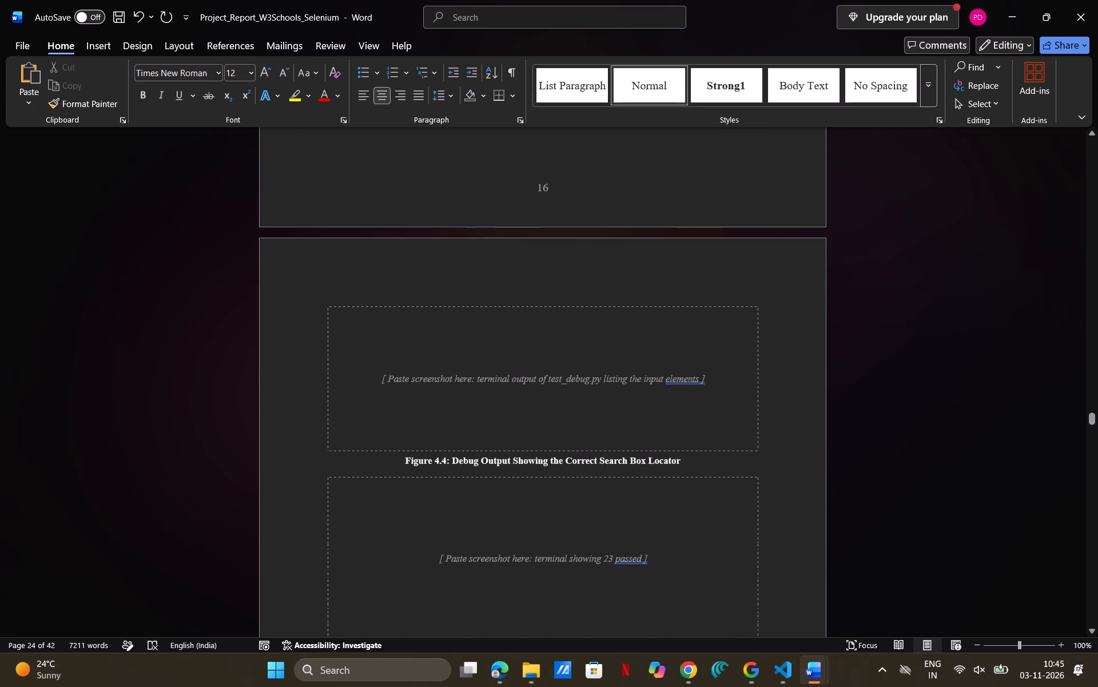
{"action": "scroll", "coordinate": [552, 500], "scroll_direction": "down", "scroll_amount": 5}
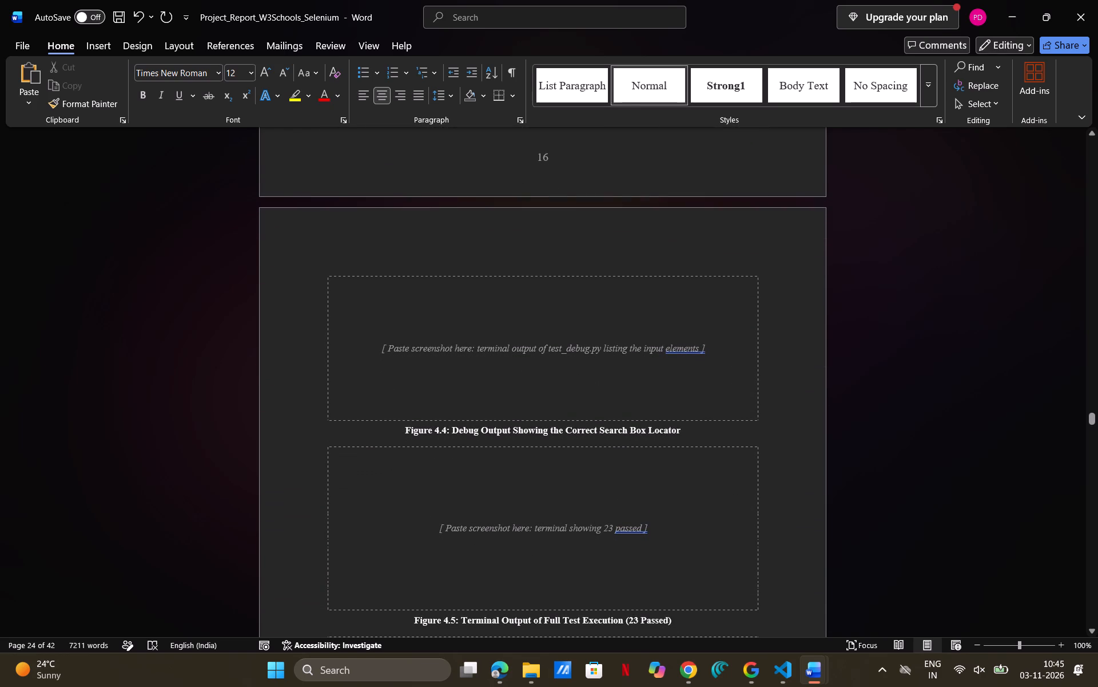
{"action": "scroll", "coordinate": [552, 500], "scroll_direction": "down", "scroll_amount": 4}
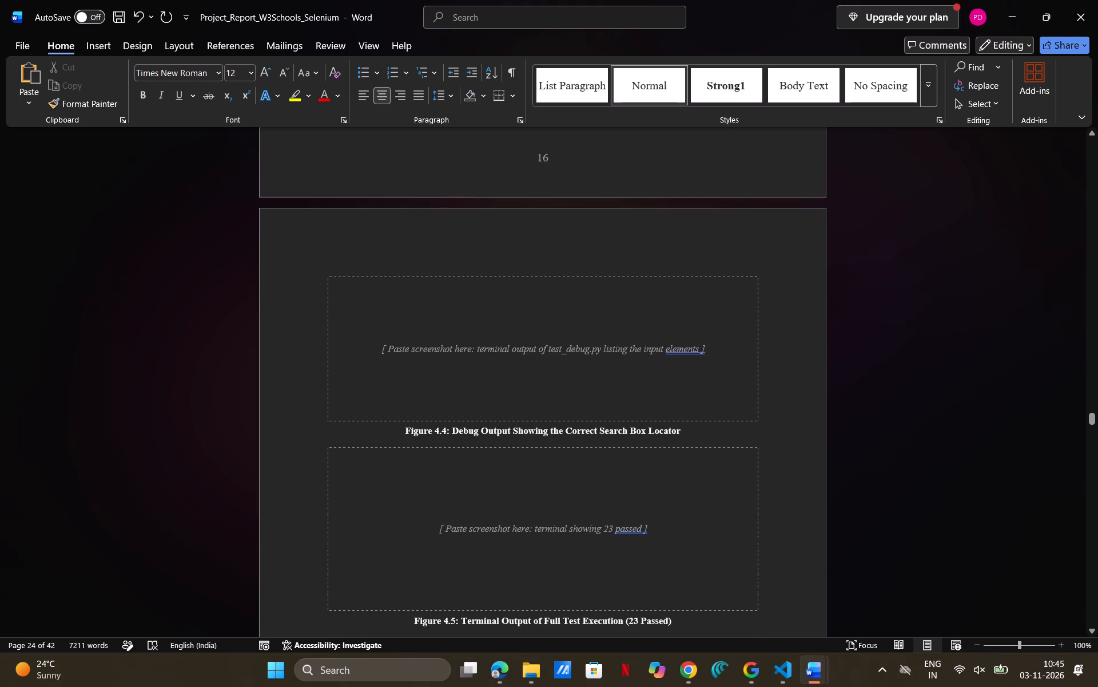
{"action": "scroll", "coordinate": [552, 500], "scroll_direction": "down", "scroll_amount": 3}
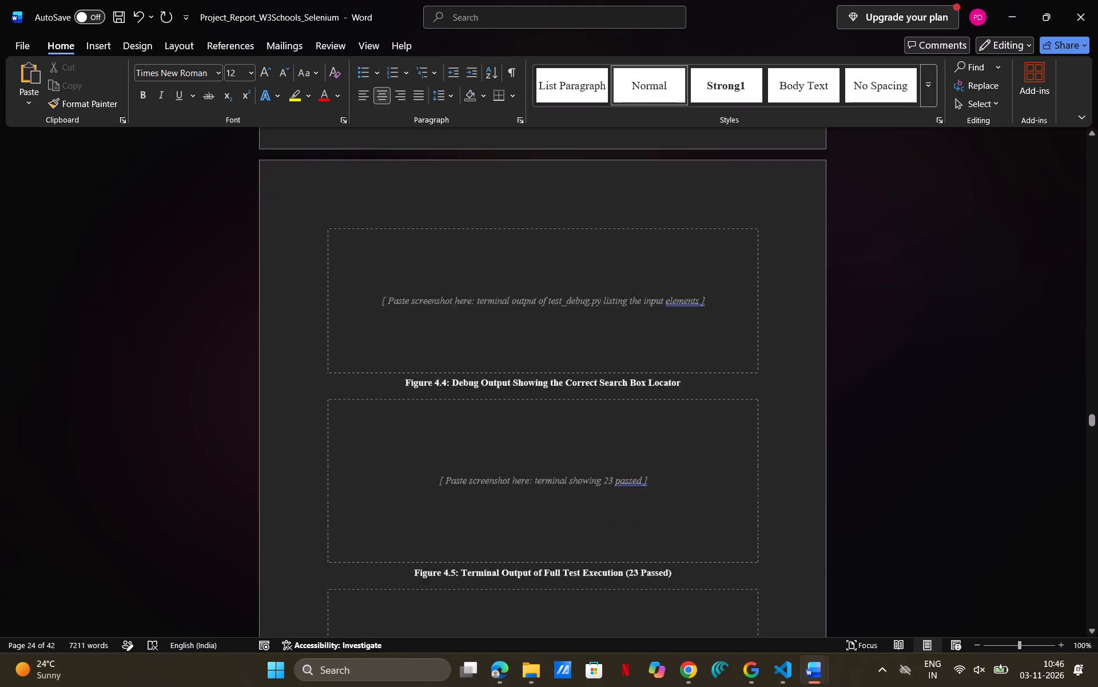
{"action": "scroll", "coordinate": [552, 500], "scroll_direction": "down", "scroll_amount": 2}
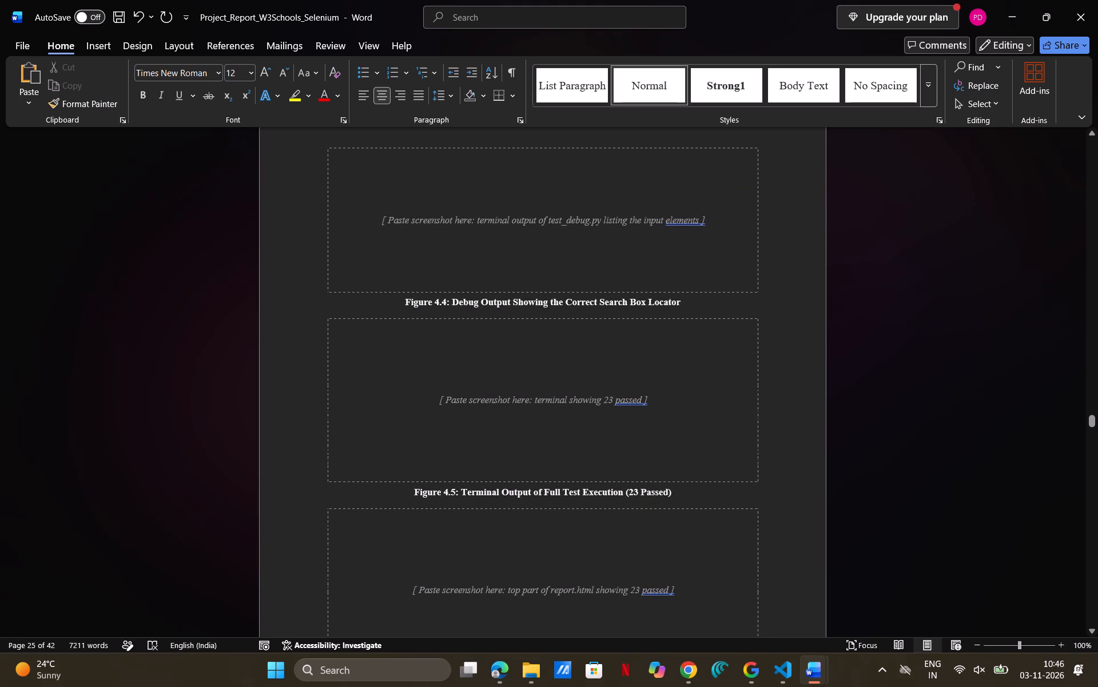
{"action": "scroll", "coordinate": [552, 500], "scroll_direction": "down", "scroll_amount": 4}
{"action": "scroll", "coordinate": [562, 346], "scroll_direction": "down", "scroll_amount": 1}
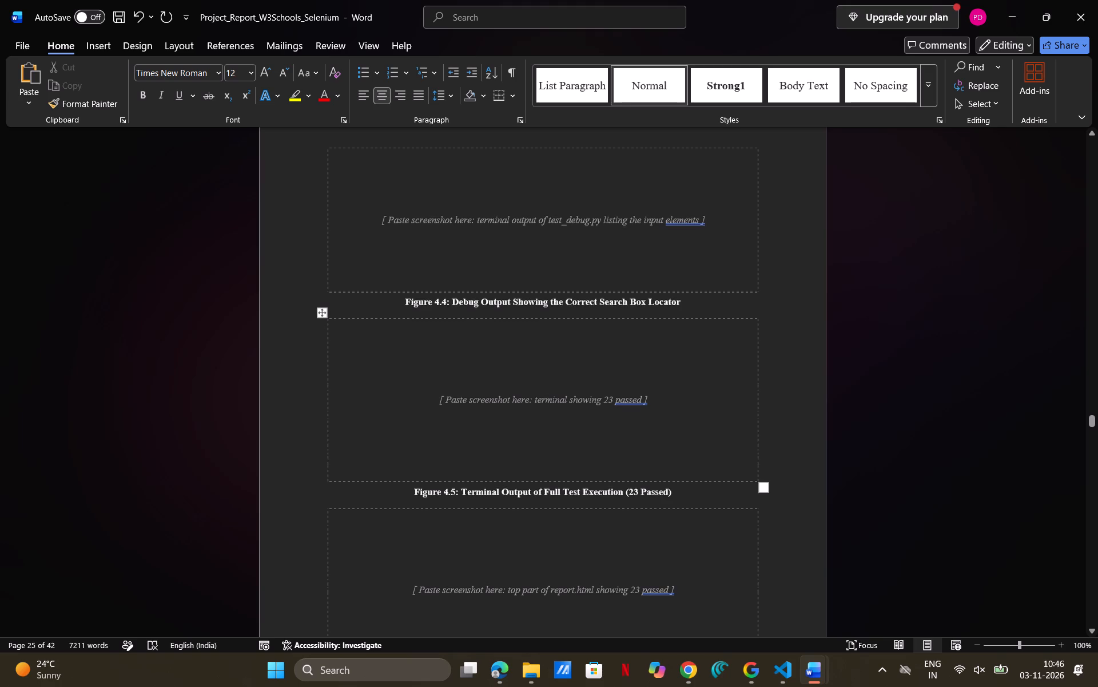
{"action": "scroll", "coordinate": [562, 346], "scroll_direction": "down", "scroll_amount": 1}
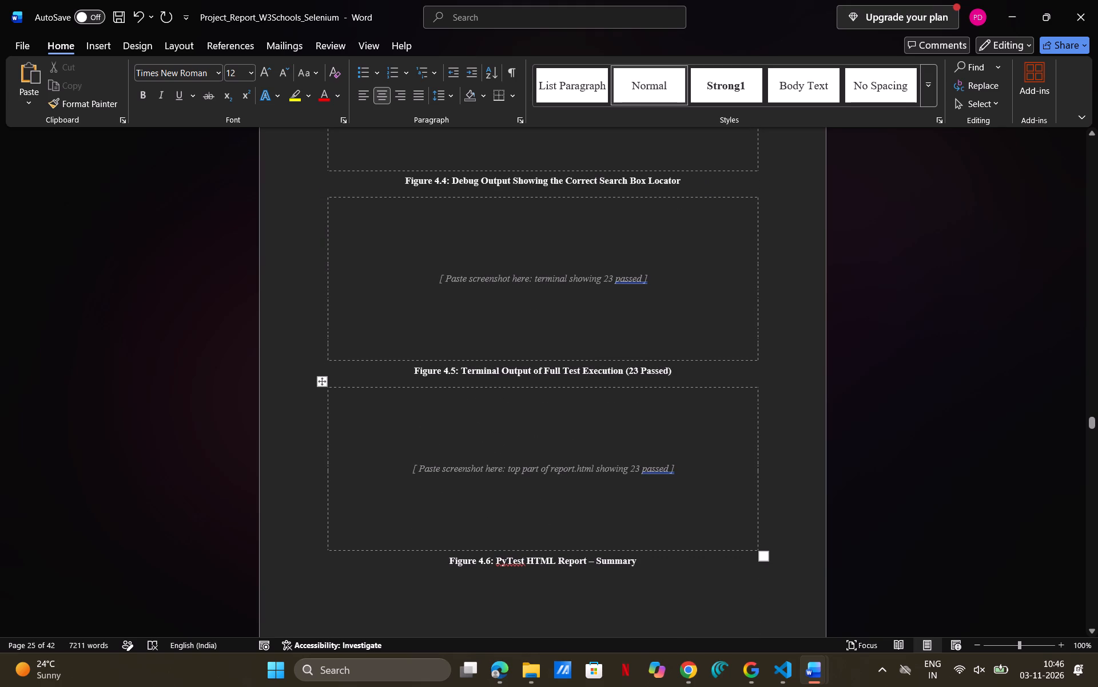
{"action": "scroll", "coordinate": [625, 579], "scroll_direction": "down", "scroll_amount": 4}
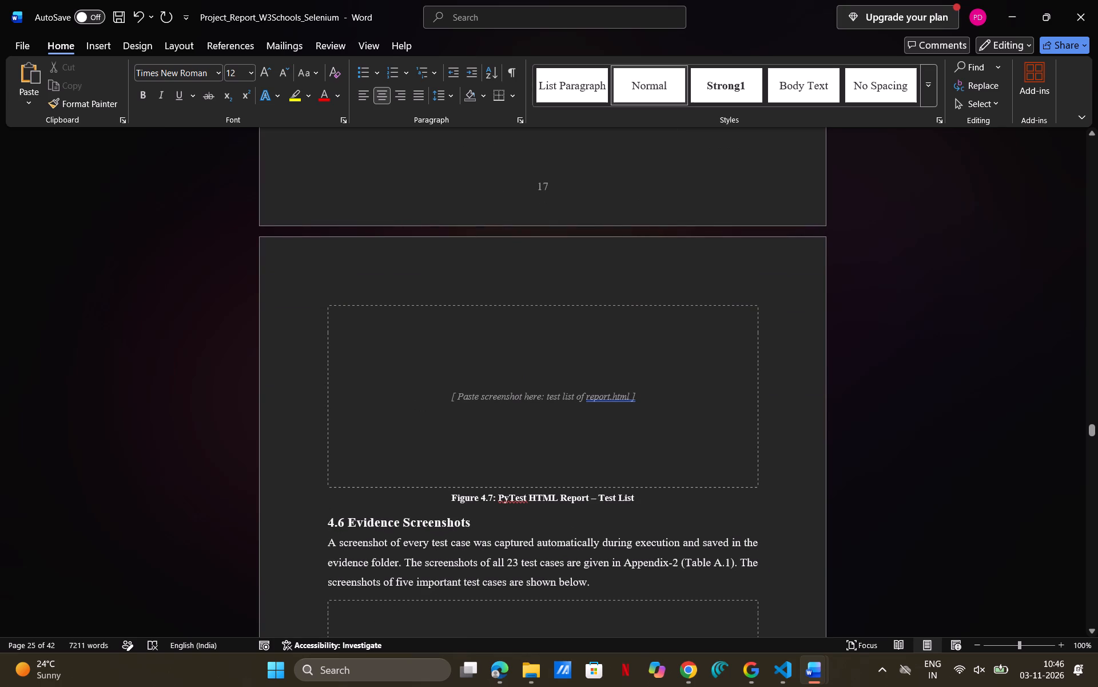
{"action": "scroll", "coordinate": [576, 516], "scroll_direction": "up", "scroll_amount": 2}
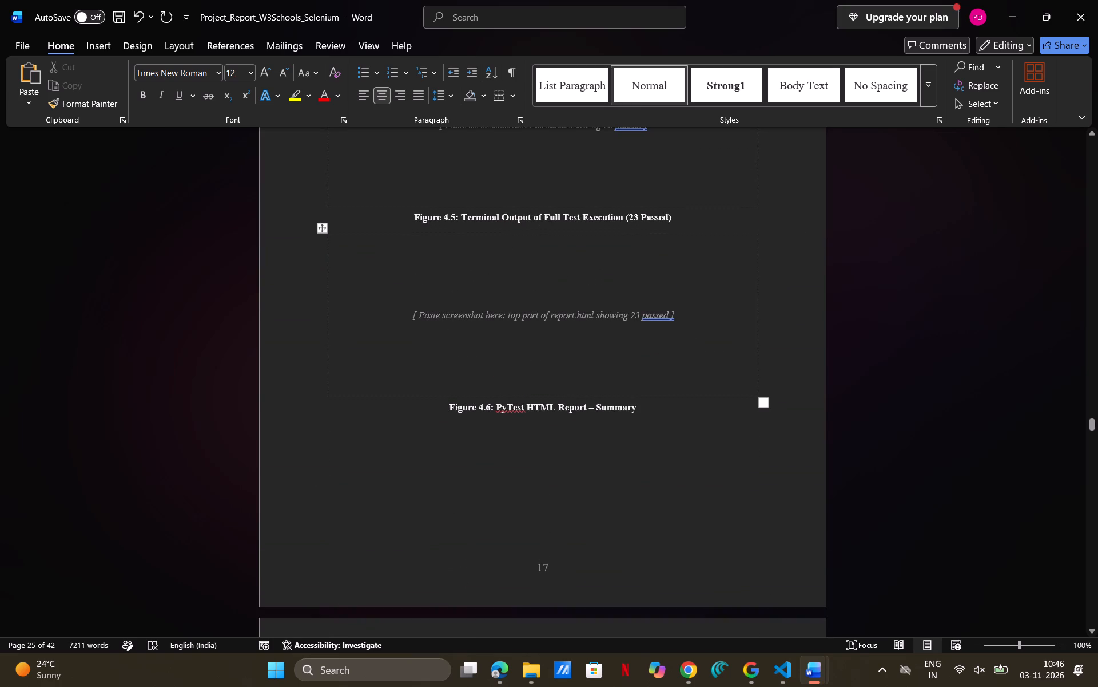
{"action": "scroll", "coordinate": [603, 340], "scroll_direction": "down", "scroll_amount": 1}
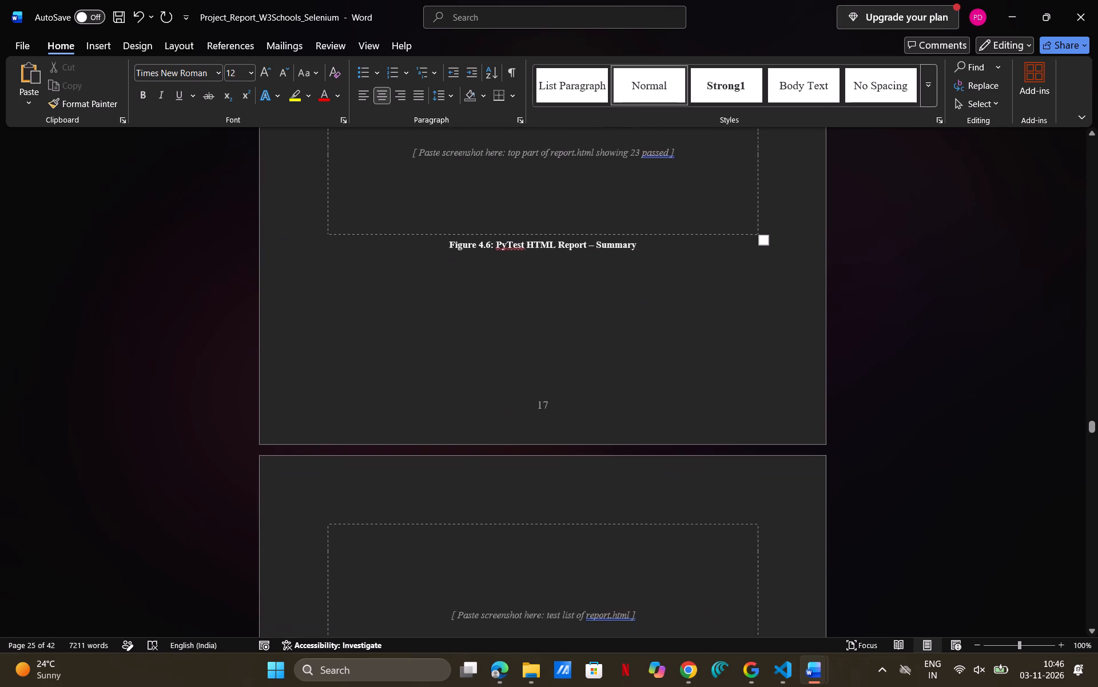
Examine the evidence screenshot placeholders for Figures 4.8 to 4.12 in section 4.6.
{"action": "scroll", "coordinate": [603, 340], "scroll_direction": "down", "scroll_amount": 3}
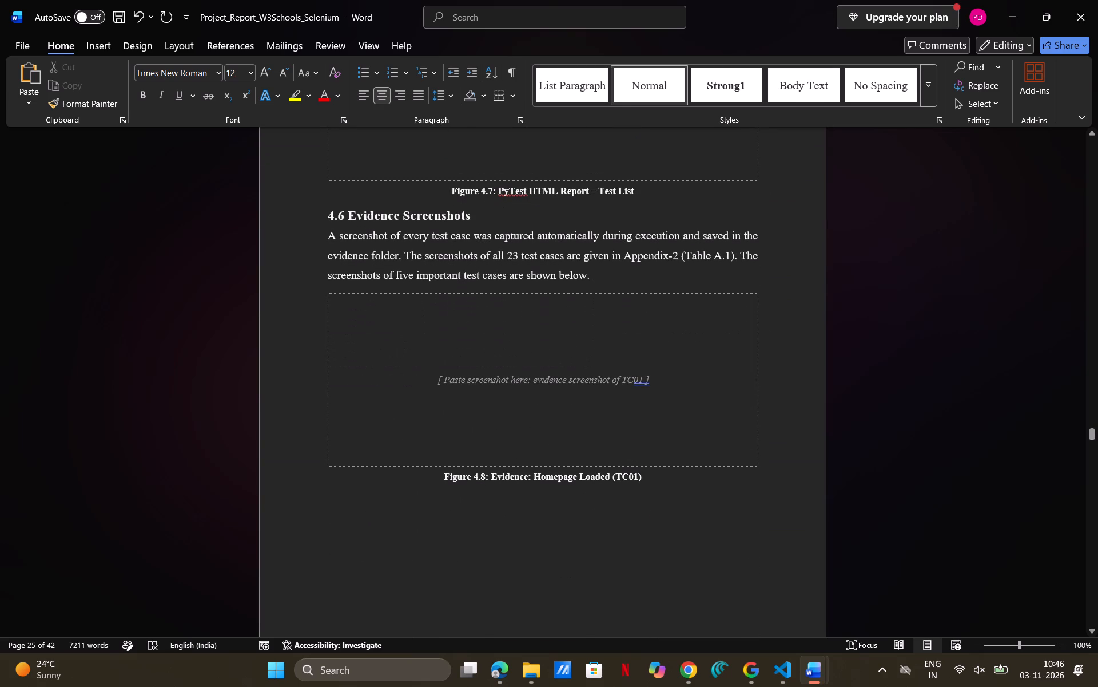
{"action": "scroll", "coordinate": [603, 340], "scroll_direction": "down", "scroll_amount": 5}
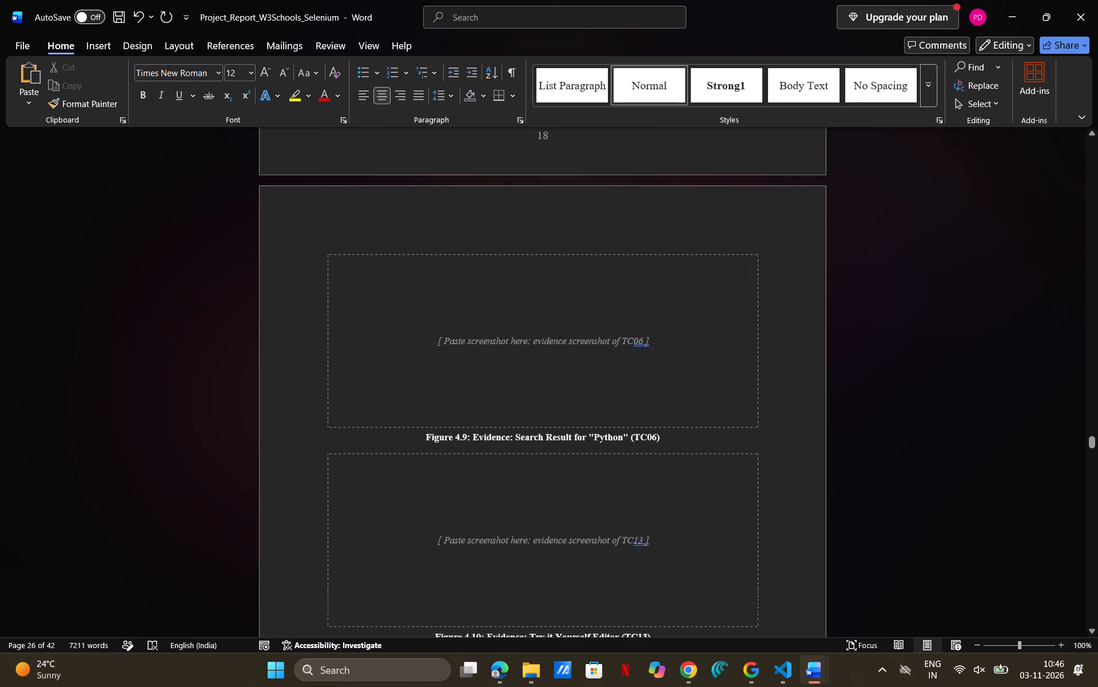
{"action": "scroll", "coordinate": [603, 340], "scroll_direction": "down", "scroll_amount": 3}
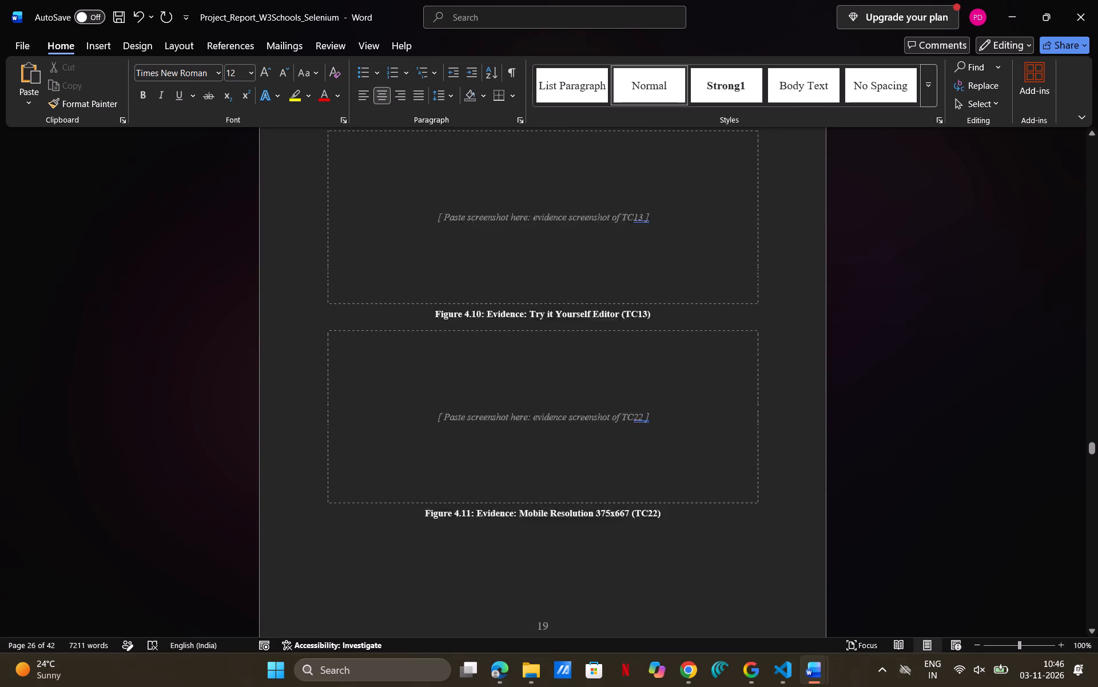
{"action": "scroll", "coordinate": [603, 340], "scroll_direction": "down", "scroll_amount": 2}
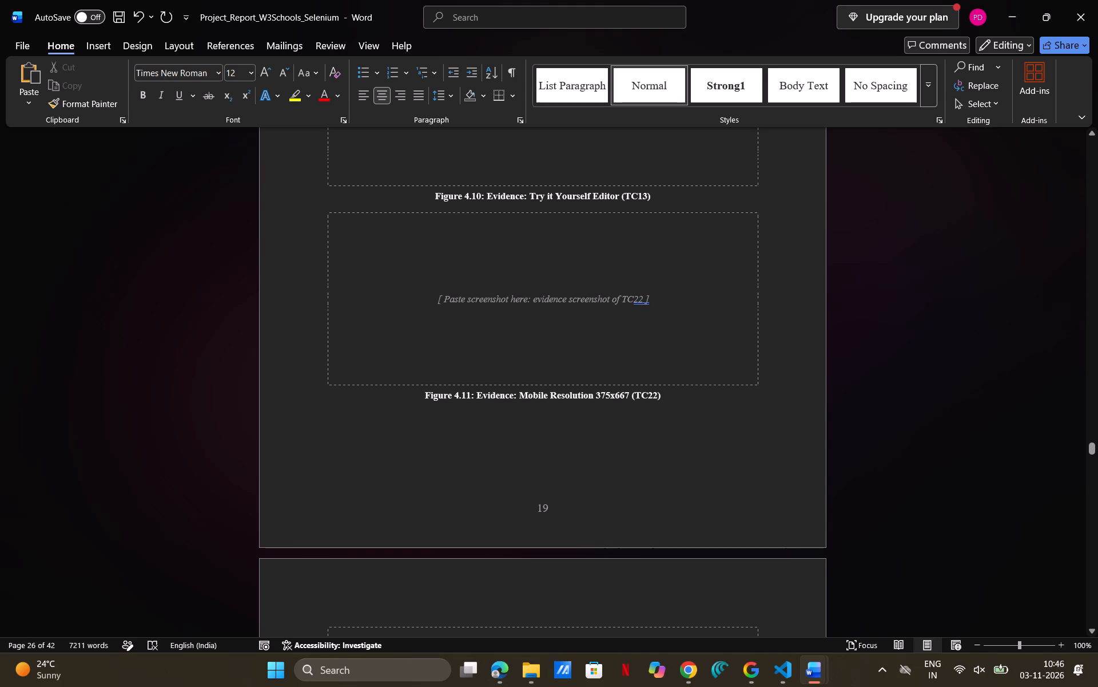
{"action": "scroll", "coordinate": [603, 340], "scroll_direction": "down", "scroll_amount": 4}
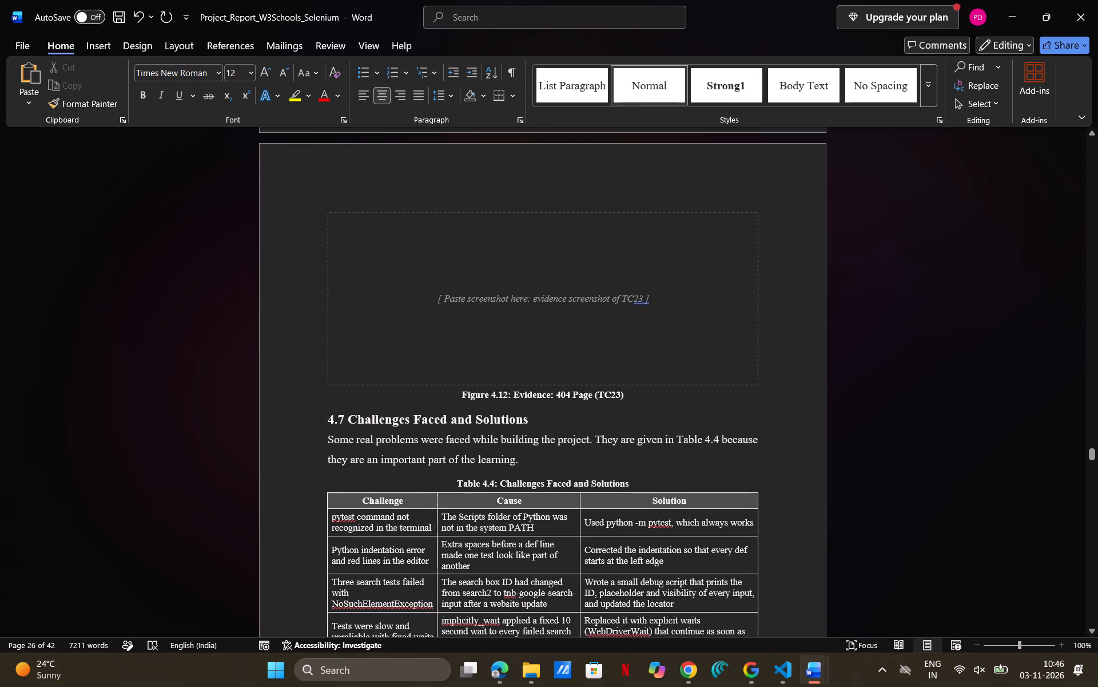
Look through the rest of the report, from section 4.8 past the code listing to the evidence screenshot table.
{"action": "scroll", "coordinate": [603, 340], "scroll_direction": "down", "scroll_amount": 4}
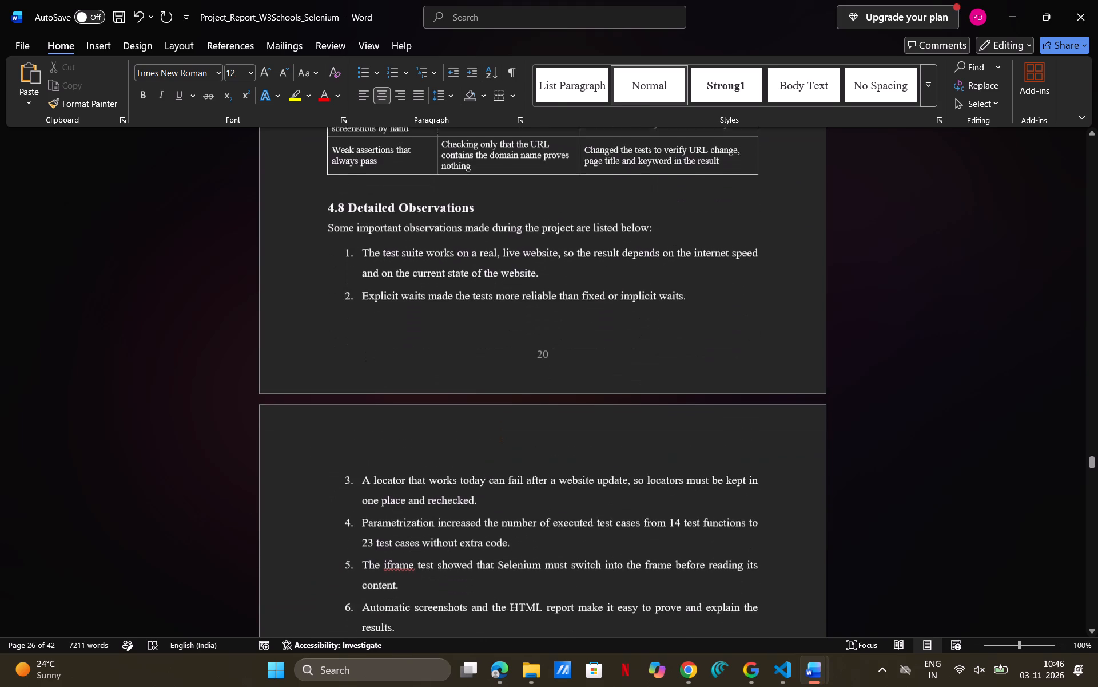
{"action": "scroll", "coordinate": [603, 340], "scroll_direction": "down", "scroll_amount": 10}
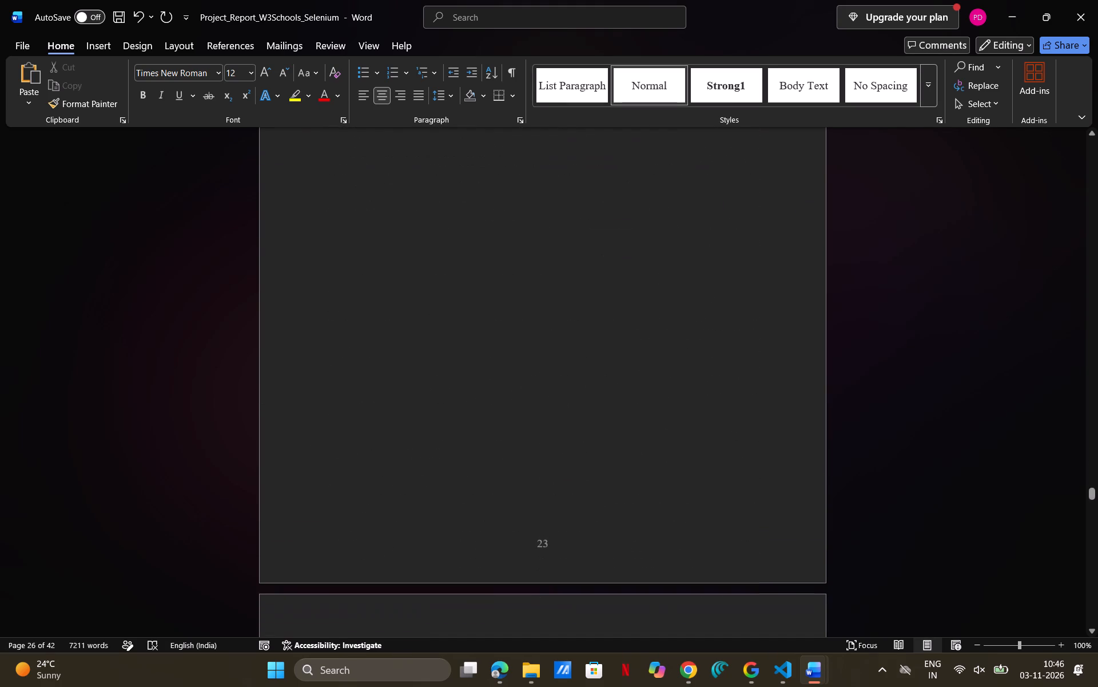
{"action": "scroll", "coordinate": [603, 340], "scroll_direction": "down", "scroll_amount": 11}
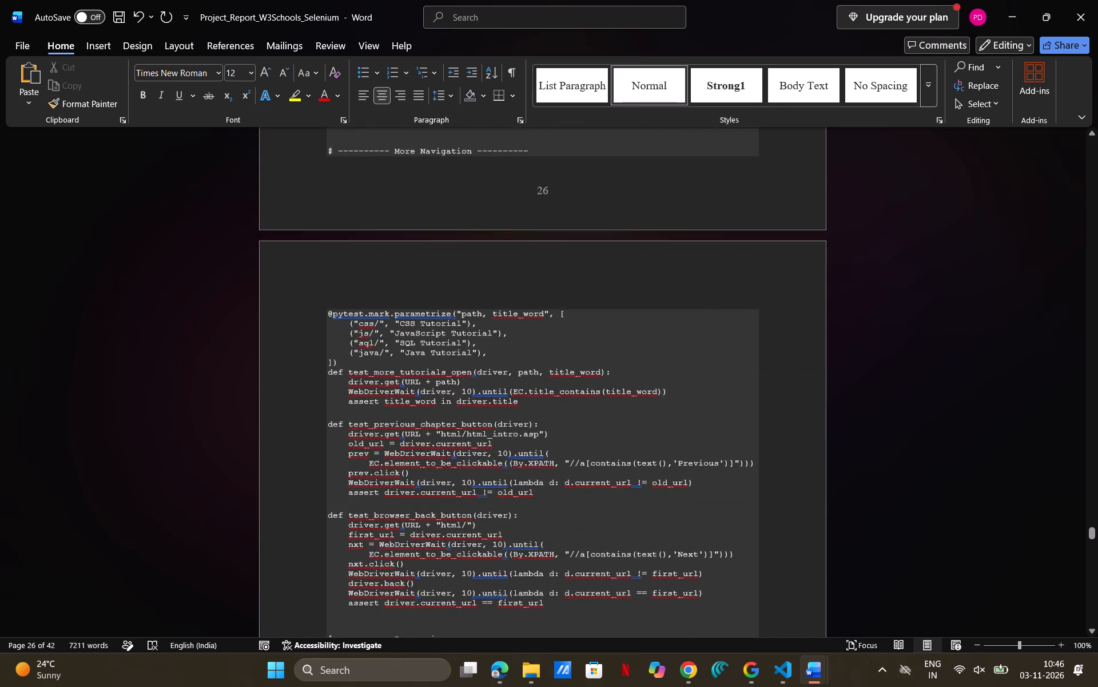
{"action": "scroll", "coordinate": [603, 340], "scroll_direction": "down", "scroll_amount": 8}
{"action": "scroll", "coordinate": [603, 340], "scroll_direction": "up", "scroll_amount": 9}
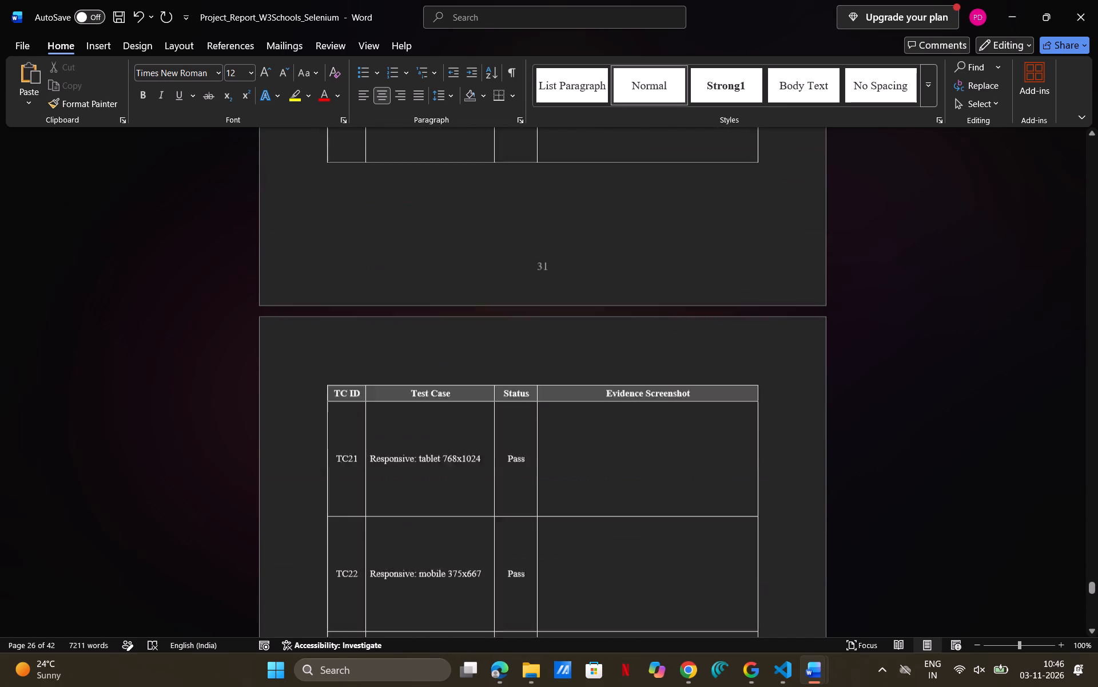
Recheck the report from the section 4.2 code figures through to the terminal output placeholders for Figures 4.4 and 4.5.
{"action": "scroll", "coordinate": [603, 340], "scroll_direction": "up", "scroll_amount": 20}
{"action": "scroll", "coordinate": [603, 340], "scroll_direction": "up", "scroll_amount": 2}
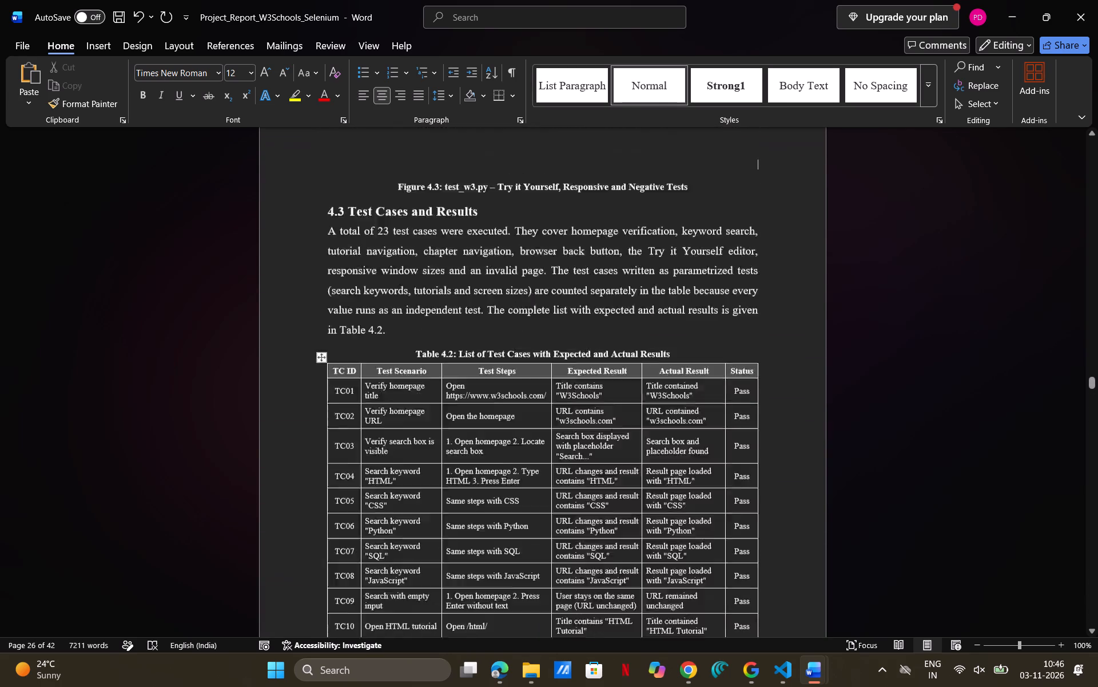
{"action": "scroll", "coordinate": [603, 340], "scroll_direction": "up", "scroll_amount": 5}
{"action": "right_click", "coordinate": [603, 340]}
{"action": "scroll", "coordinate": [603, 340], "scroll_direction": "down", "scroll_amount": 4}
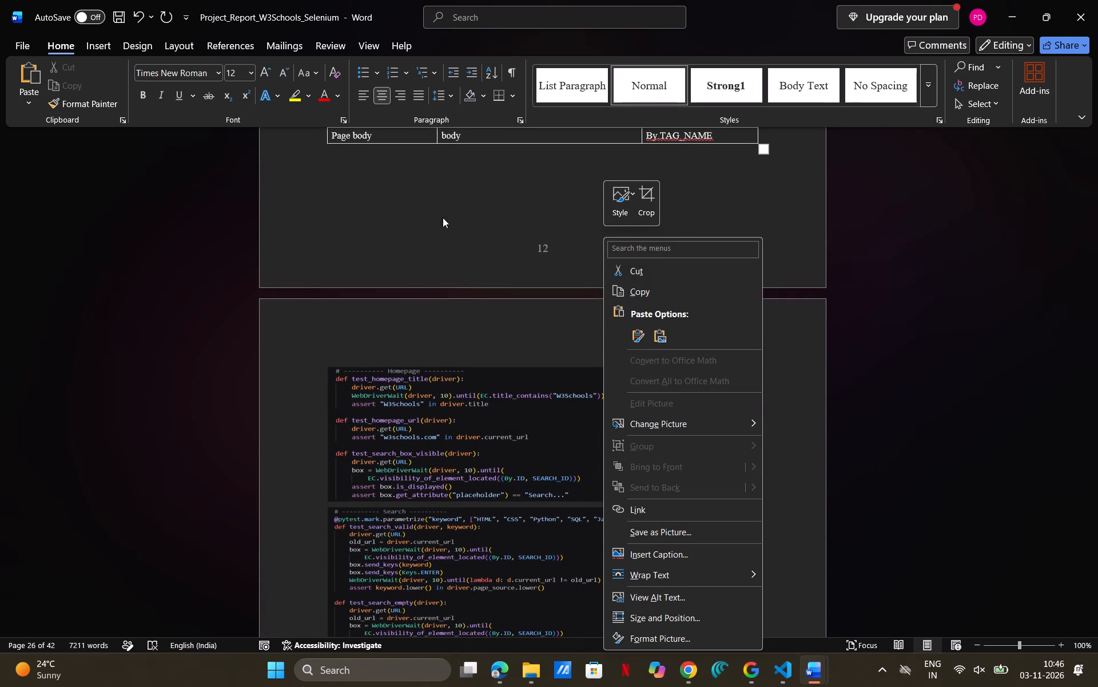
{"action": "left_click", "coordinate": [435, 199]}
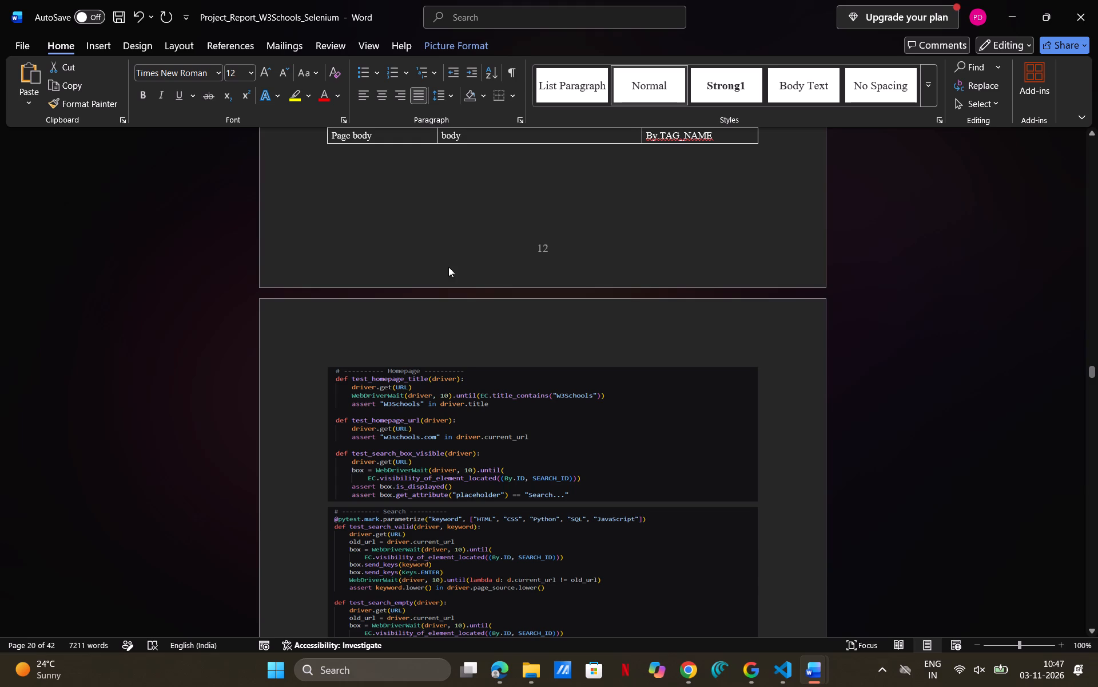
{"action": "scroll", "coordinate": [448, 267], "scroll_direction": "down", "scroll_amount": 3}
{"action": "scroll", "coordinate": [657, 382], "scroll_direction": "down", "scroll_amount": 4}
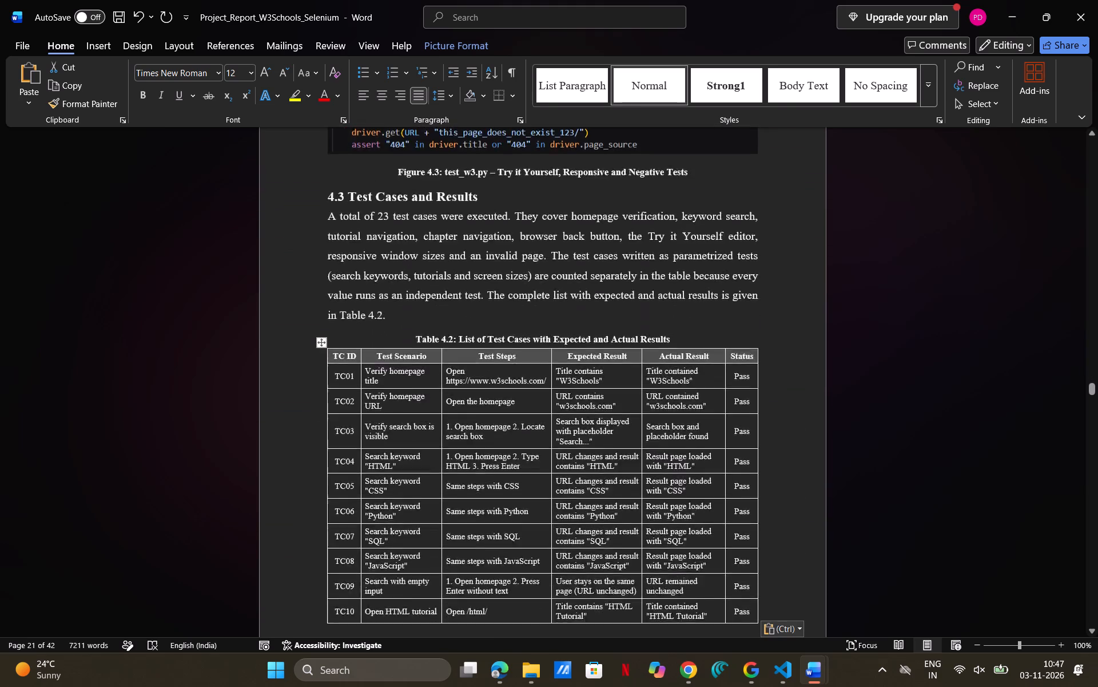
{"action": "scroll", "coordinate": [657, 382], "scroll_direction": "down", "scroll_amount": 7}
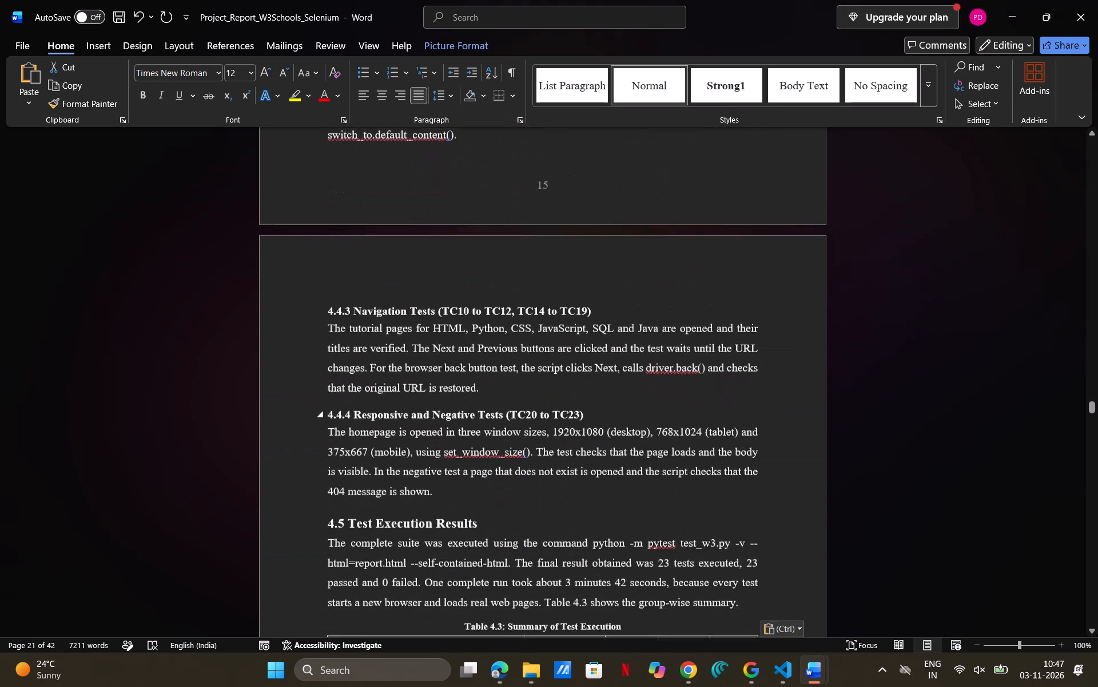
{"action": "scroll", "coordinate": [657, 382], "scroll_direction": "down", "scroll_amount": 5}
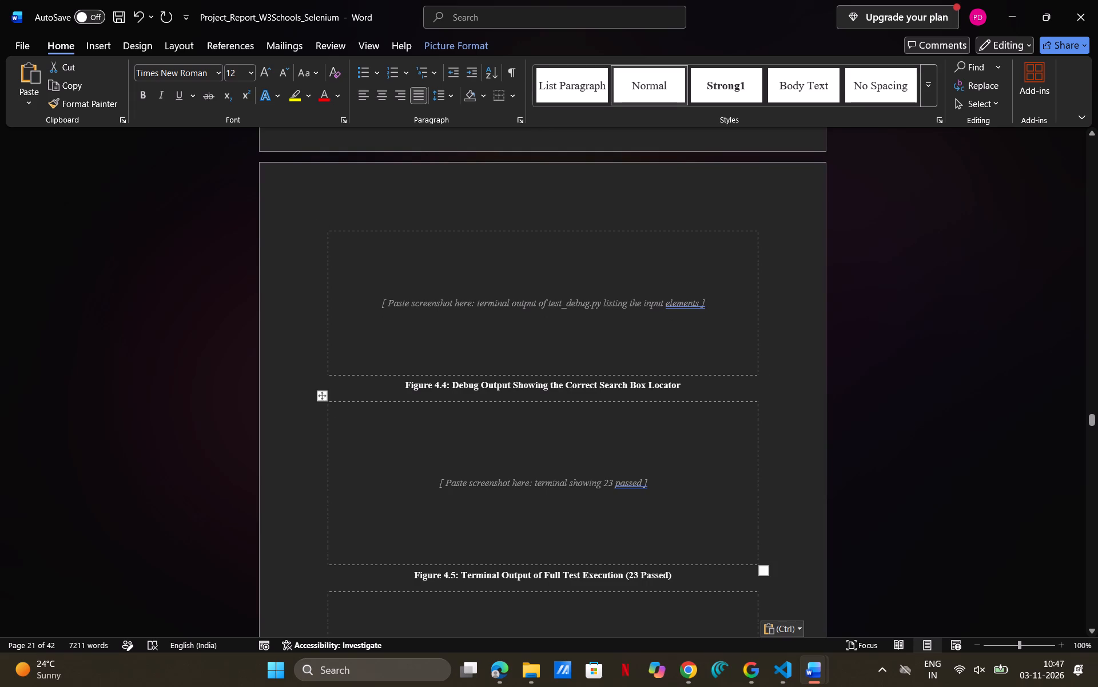
Switch to Visual Studio Code and open a new terminal in the Selenium_Project workspace.
{"action": "left_click", "coordinate": [686, 669]}
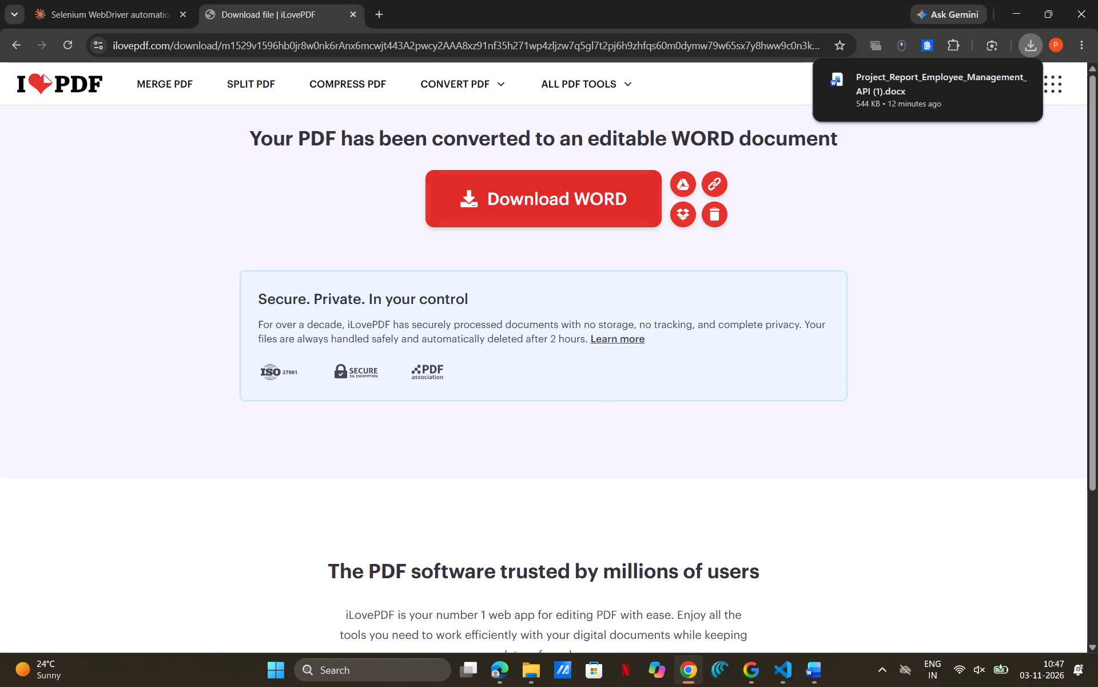
{"action": "left_click", "coordinate": [784, 681]}
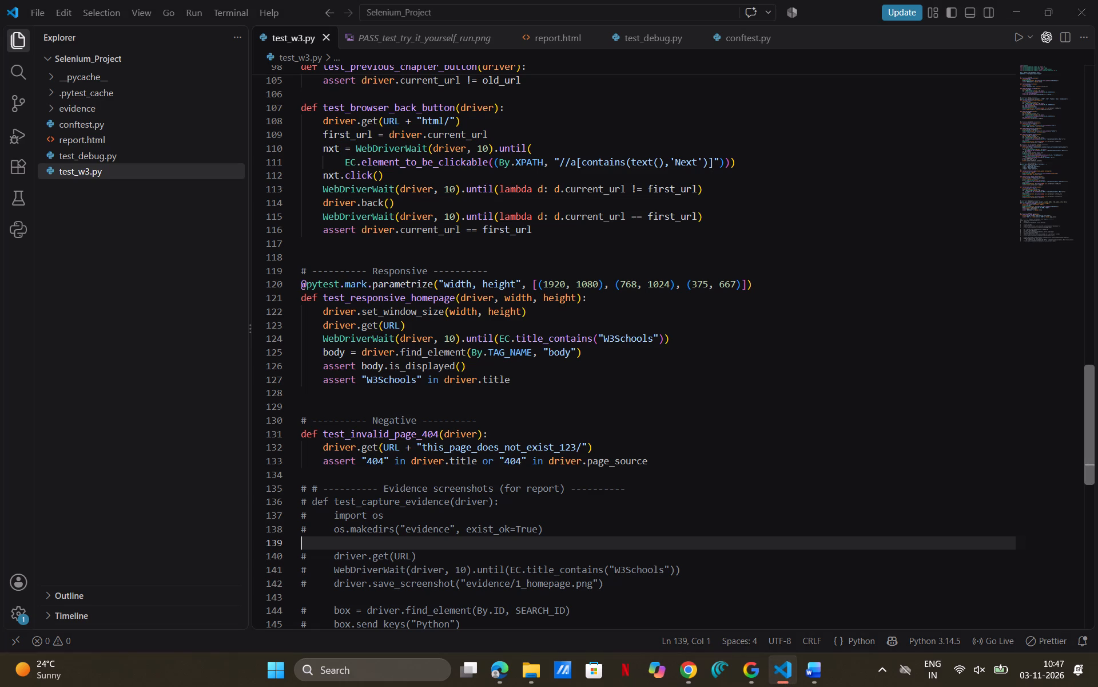
{"action": "scroll", "coordinate": [500, 422], "scroll_direction": "down", "scroll_amount": 8}
{"action": "scroll", "coordinate": [500, 422], "scroll_direction": "up", "scroll_amount": 3}
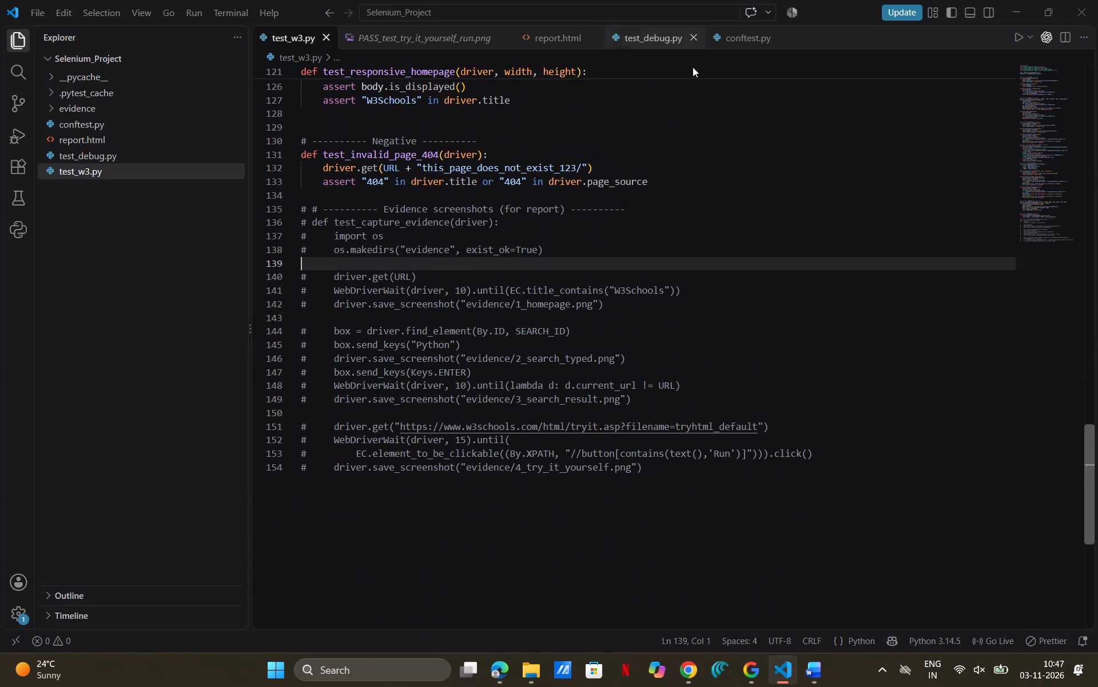
{"action": "left_click", "coordinate": [225, 3]}
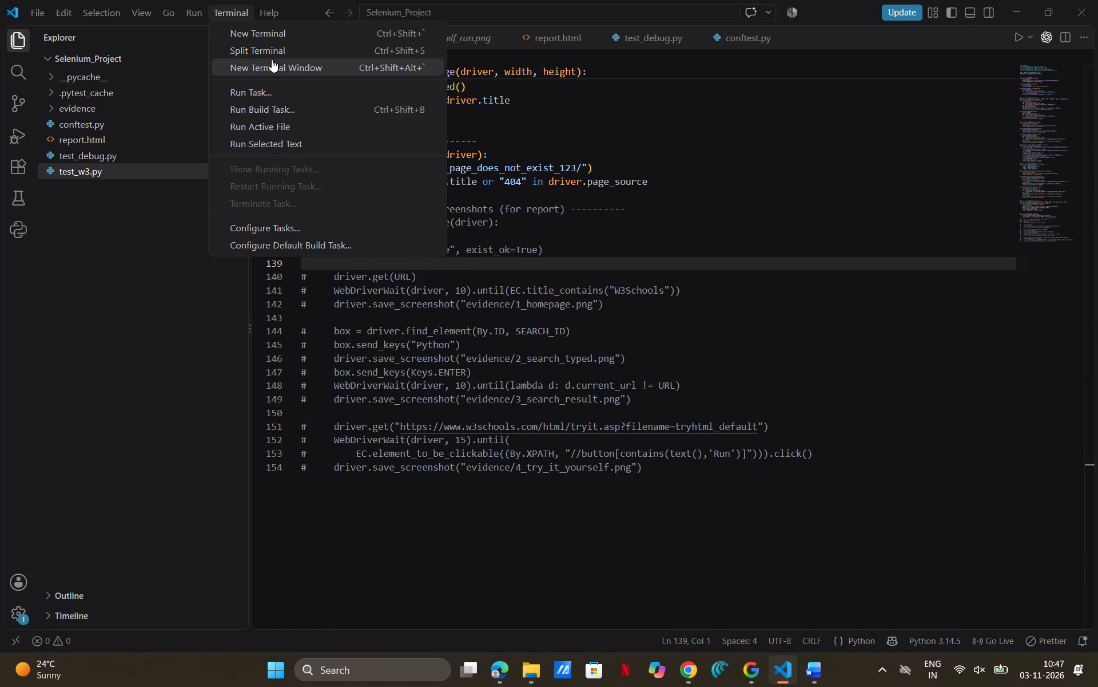
{"action": "left_click", "coordinate": [263, 36]}
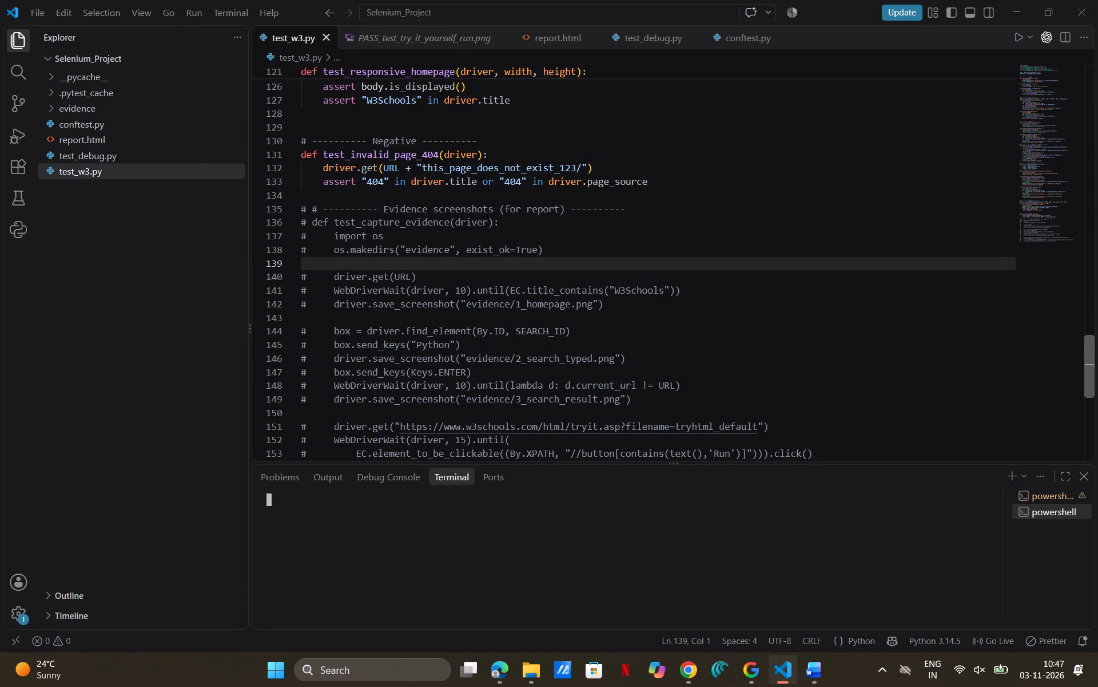
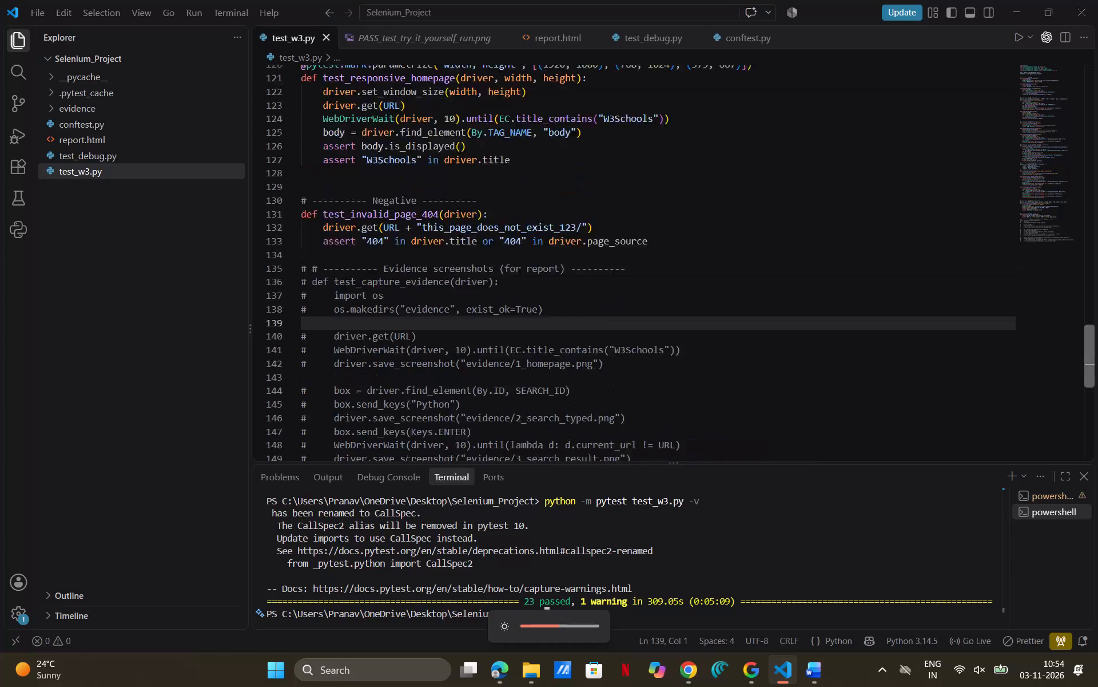
Switch to the W3Schools report in Word and check the terminal output placeholders for Figures 4.4 and 4.5 below Table 4.3.
{"action": "scroll", "coordinate": [616, 366], "scroll_direction": "up", "scroll_amount": 20}
{"action": "scroll", "coordinate": [616, 366], "scroll_direction": "up", "scroll_amount": 9}
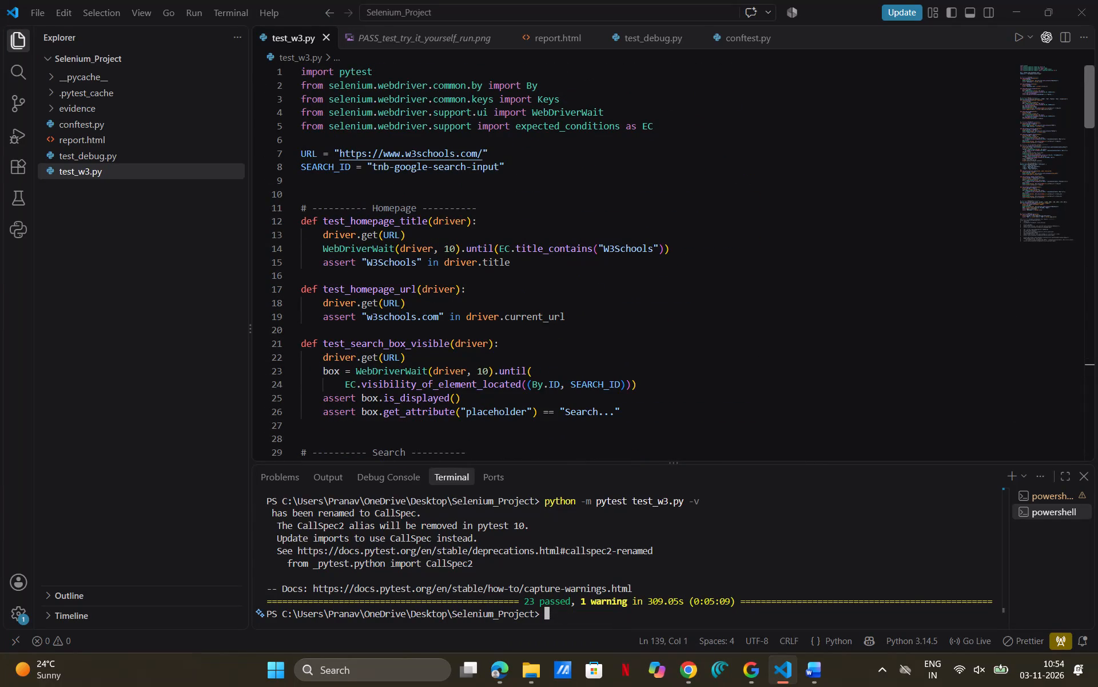
{"action": "scroll", "coordinate": [585, 236], "scroll_direction": "down", "scroll_amount": 2}
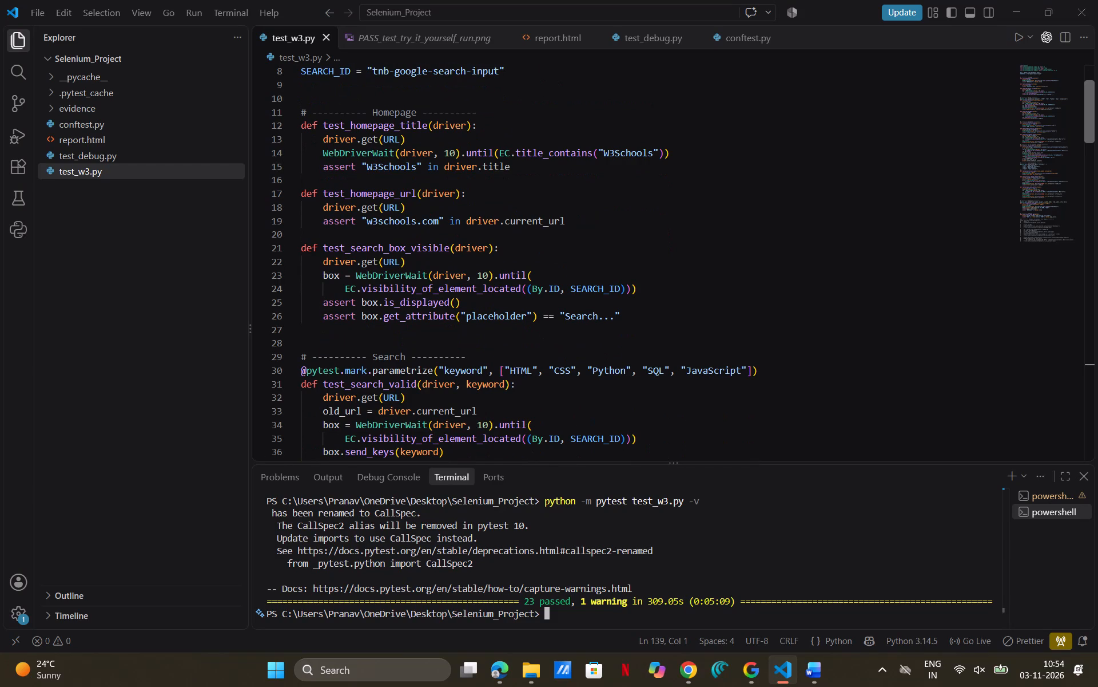
{"action": "left_click", "coordinate": [821, 673]}
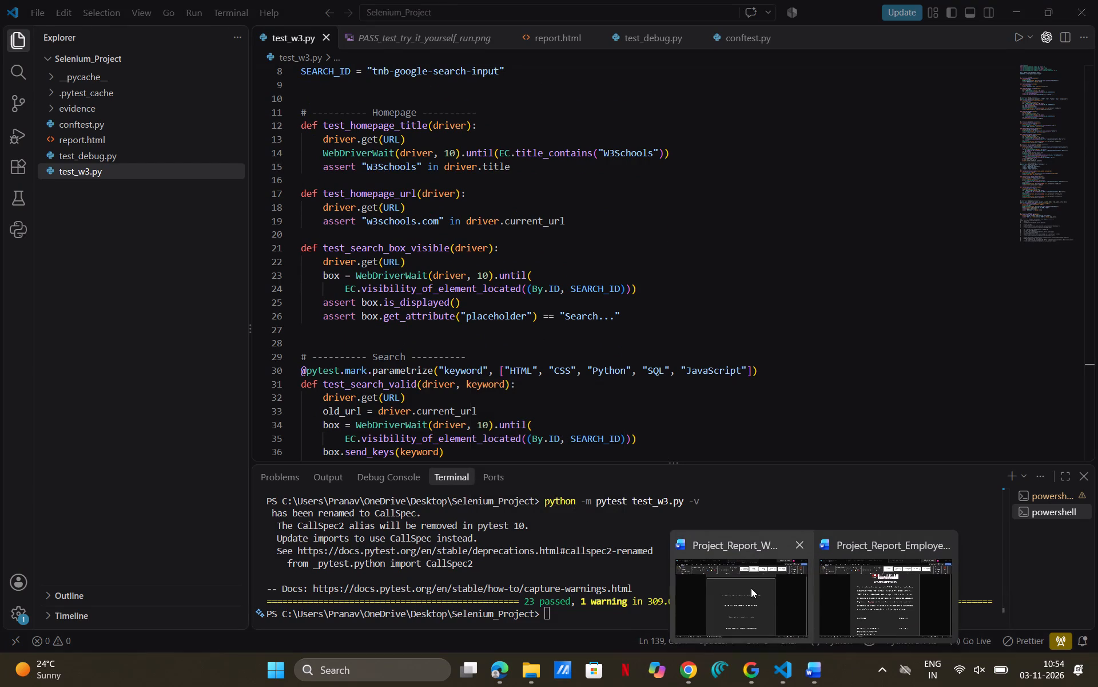
{"action": "left_click", "coordinate": [750, 588]}
{"action": "scroll", "coordinate": [694, 441], "scroll_direction": "up", "scroll_amount": 3}
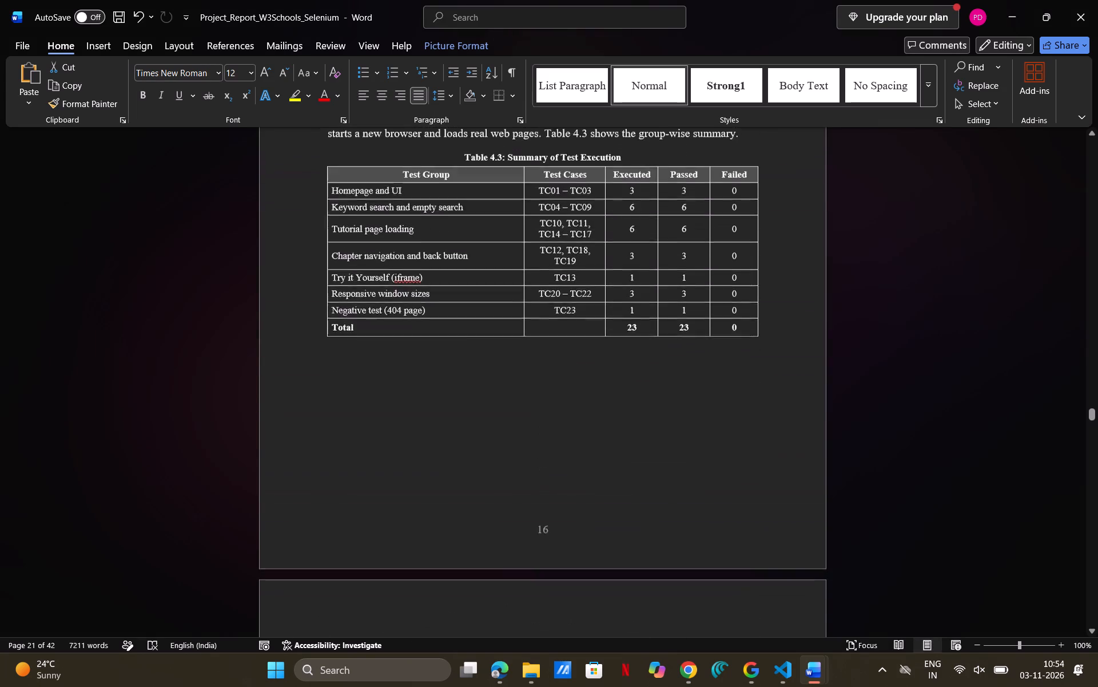
{"action": "scroll", "coordinate": [694, 441], "scroll_direction": "up", "scroll_amount": 2}
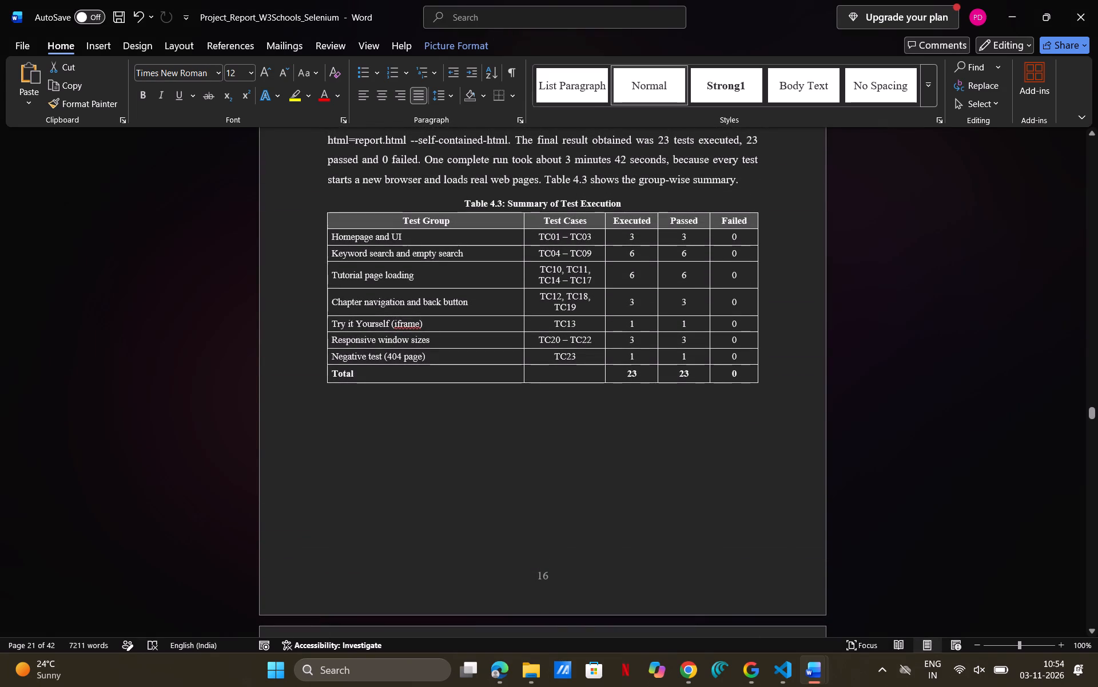
{"action": "scroll", "coordinate": [694, 441], "scroll_direction": "down", "scroll_amount": 1}
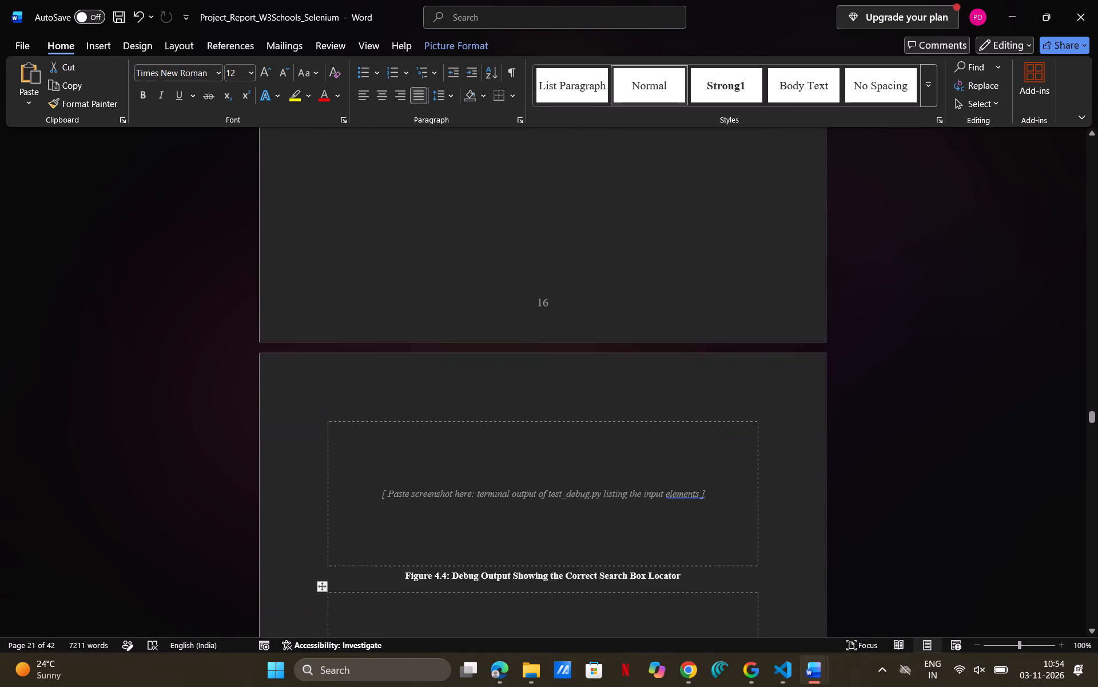
{"action": "scroll", "coordinate": [694, 441], "scroll_direction": "down", "scroll_amount": 1}
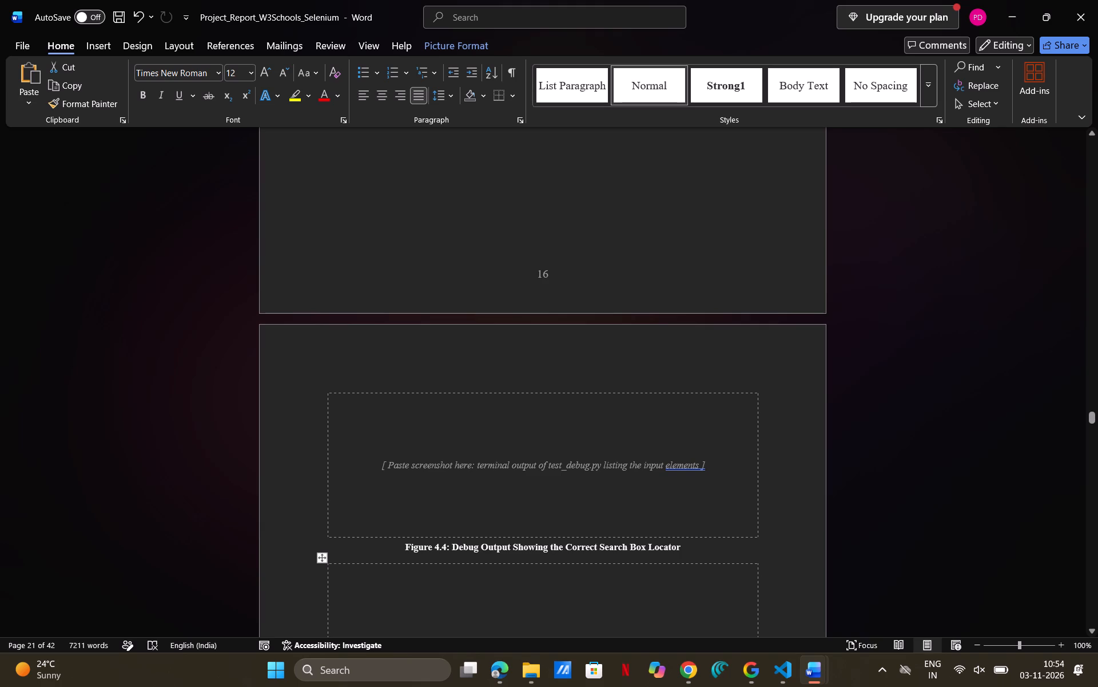
{"action": "scroll", "coordinate": [658, 485], "scroll_direction": "down", "scroll_amount": 1}
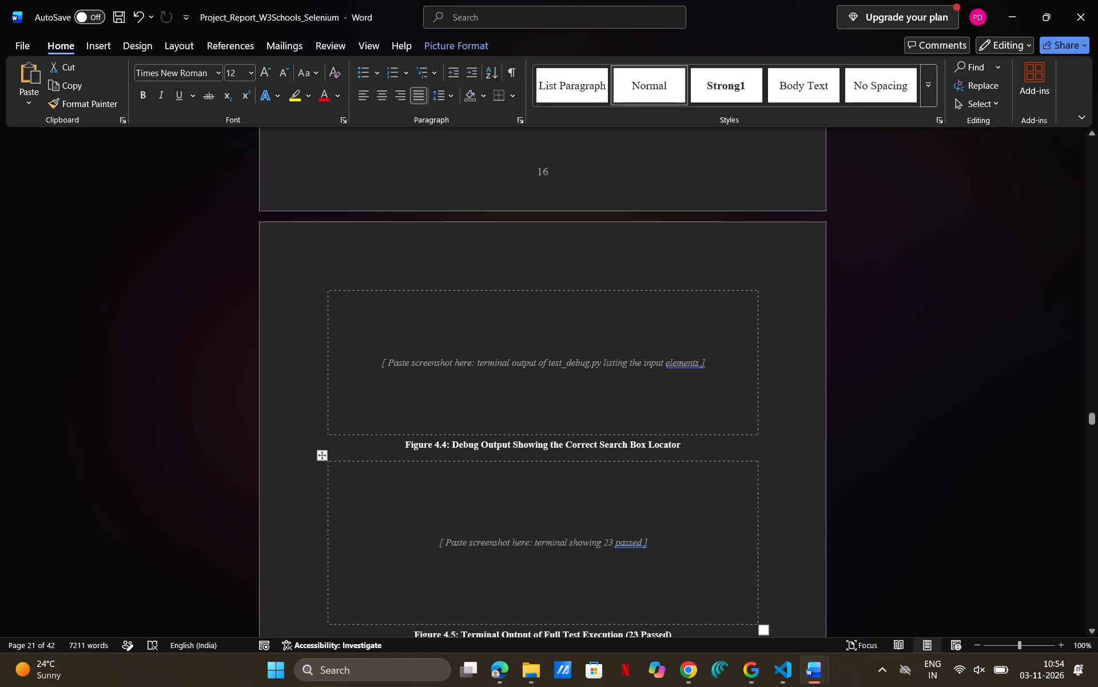
Return to Visual Studio Code and examine the full pytest terminal output in an enlarged panel, comparing it with the report's Figure 4.5 placeholder.
{"action": "left_click", "coordinate": [775, 616]}
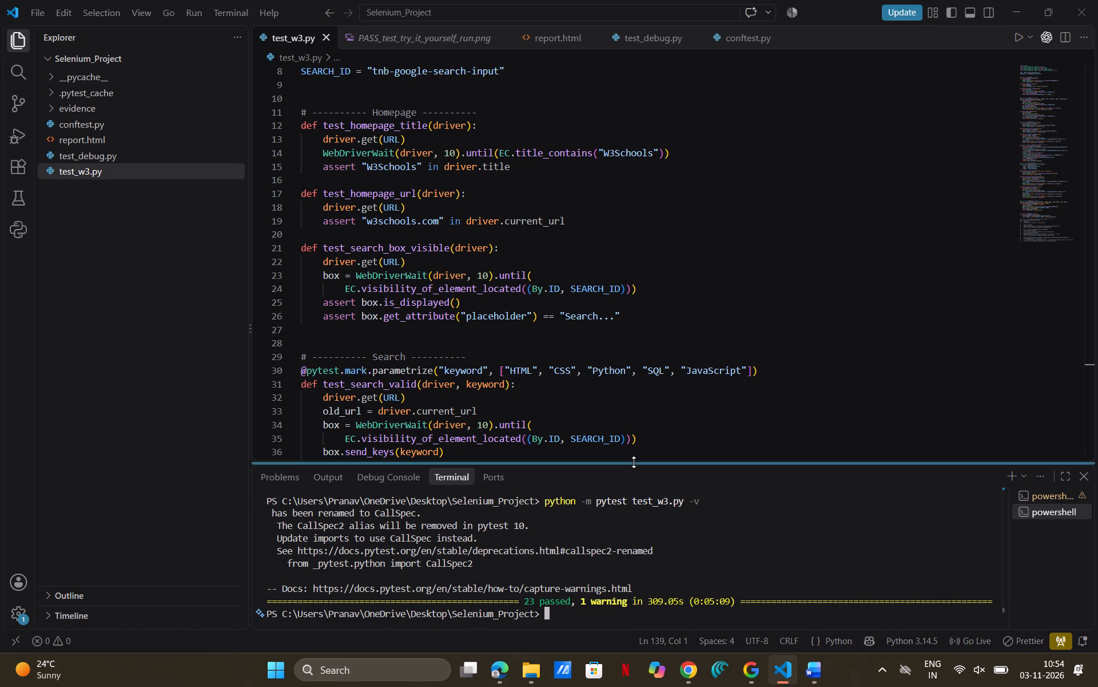
{"action": "left_click_drag", "start_coordinate": [634, 462], "coordinate": [650, 254]}
{"action": "scroll", "coordinate": [619, 385], "scroll_direction": "up", "scroll_amount": 2}
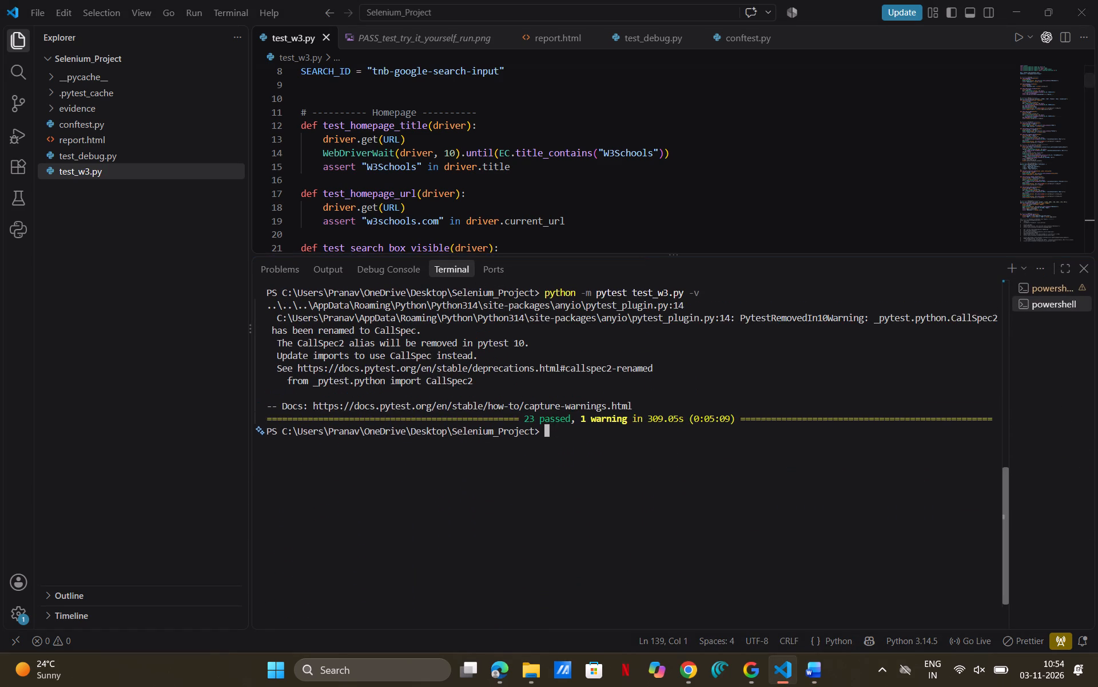
{"action": "scroll", "coordinate": [619, 385], "scroll_direction": "up", "scroll_amount": 3}
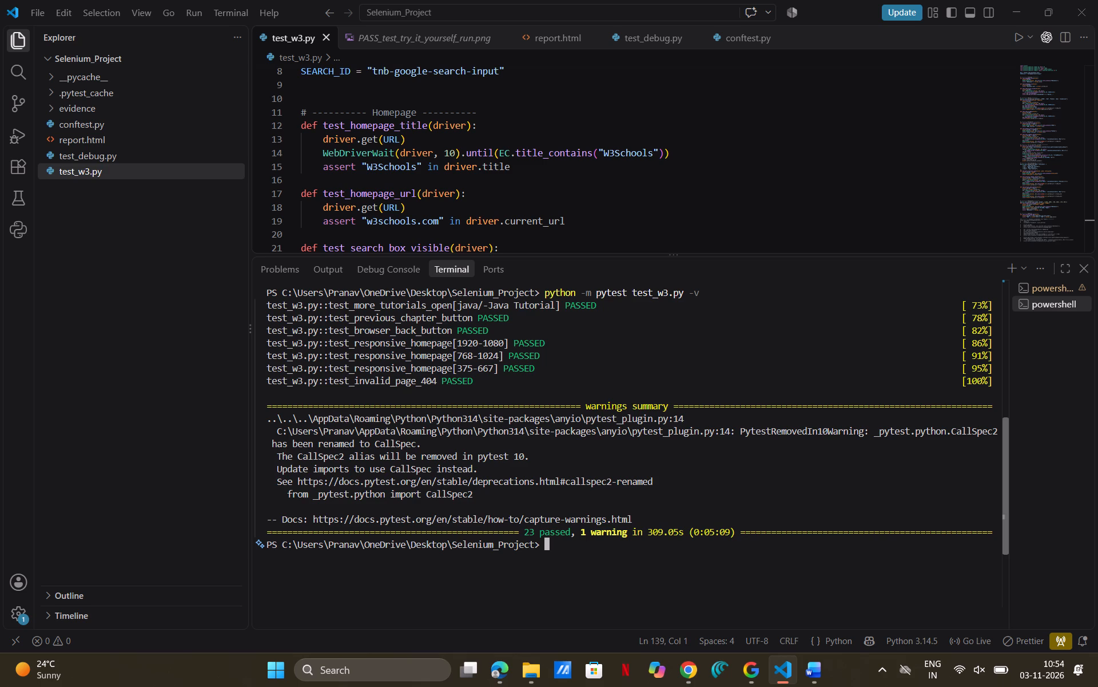
{"action": "scroll", "coordinate": [536, 467], "scroll_direction": "up", "scroll_amount": 4}
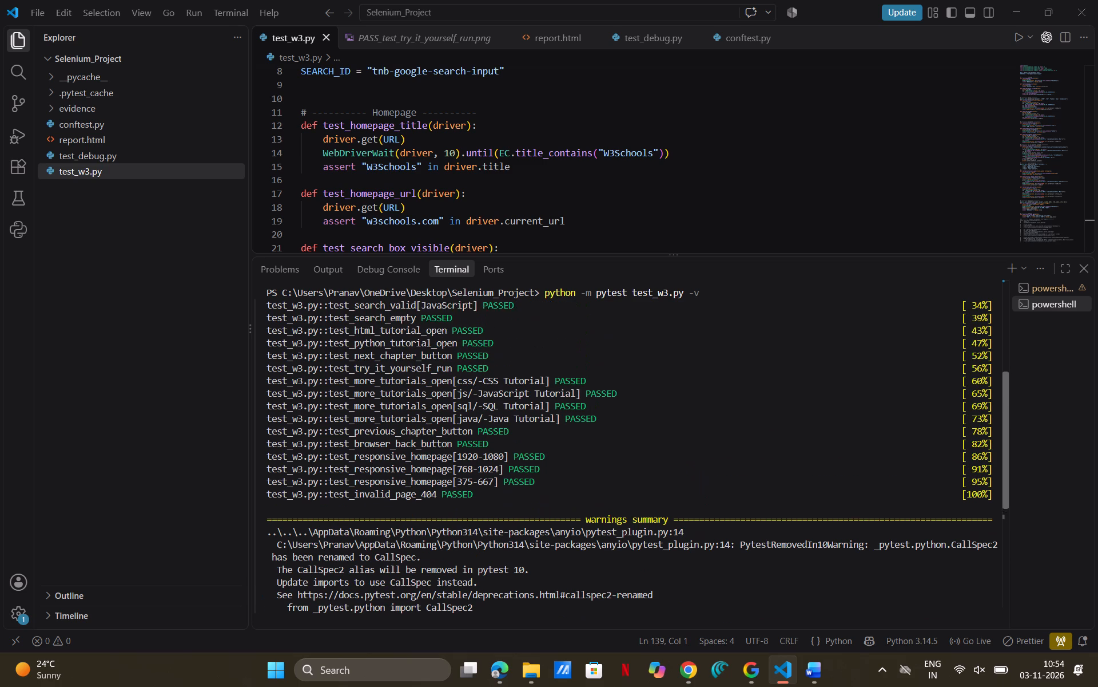
{"action": "scroll", "coordinate": [536, 467], "scroll_direction": "up", "scroll_amount": 6}
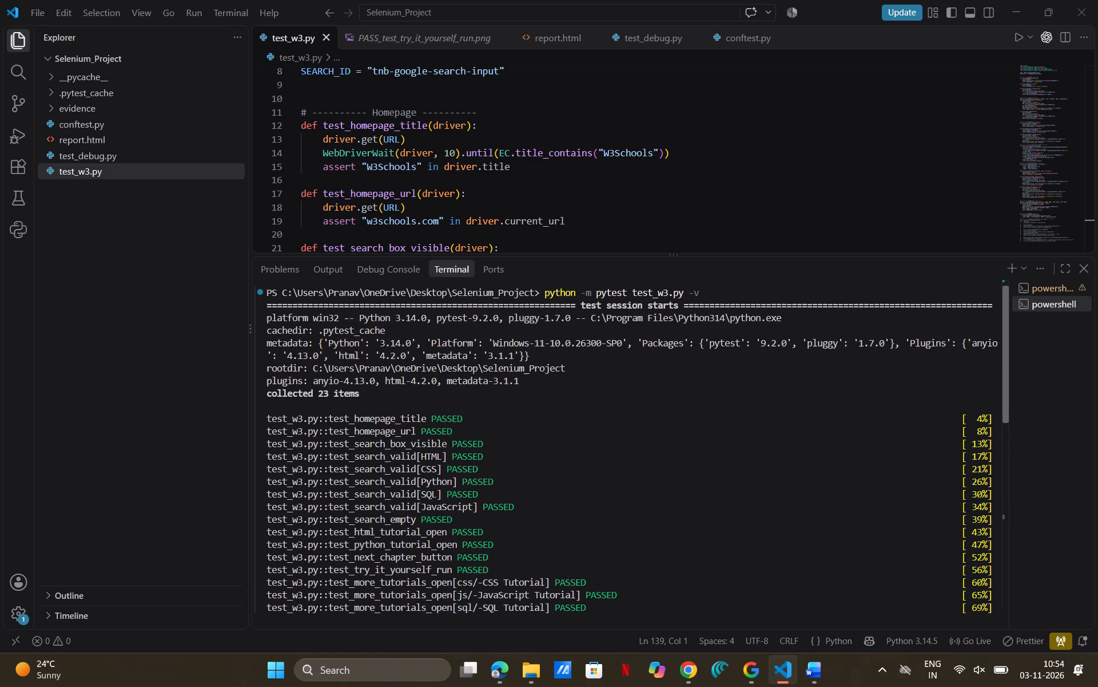
{"action": "scroll", "coordinate": [567, 424], "scroll_direction": "down", "scroll_amount": 2}
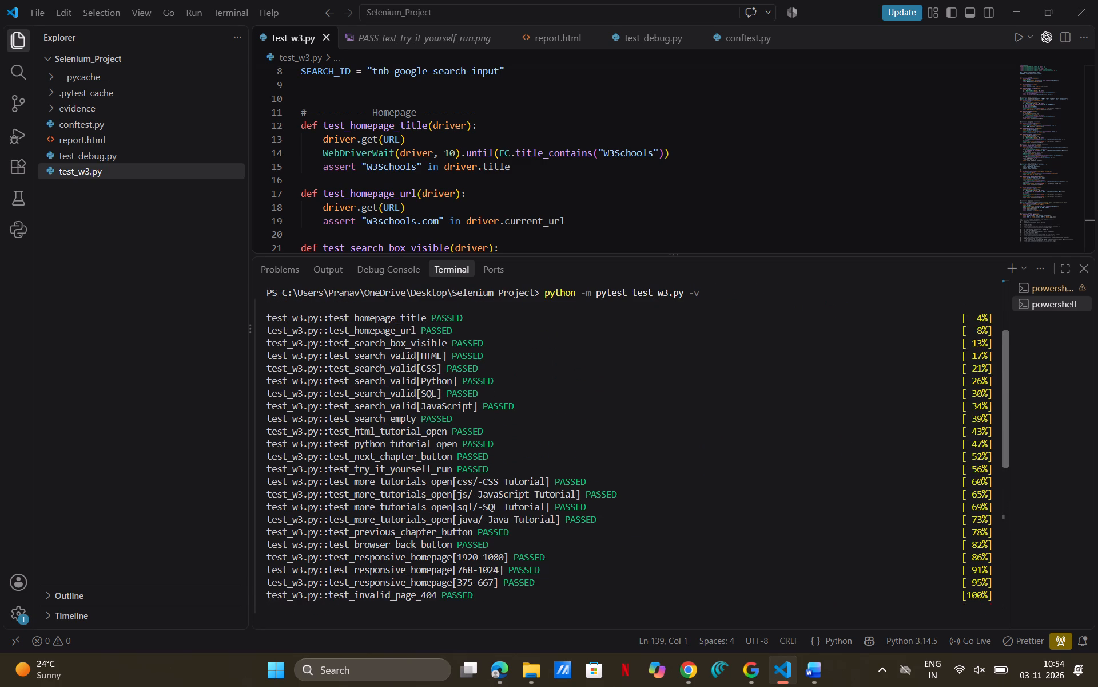
{"action": "scroll", "coordinate": [567, 424], "scroll_direction": "down", "scroll_amount": 1}
{"action": "scroll", "coordinate": [567, 424], "scroll_direction": "up", "scroll_amount": 1}
{"action": "left_click", "coordinate": [699, 676]}
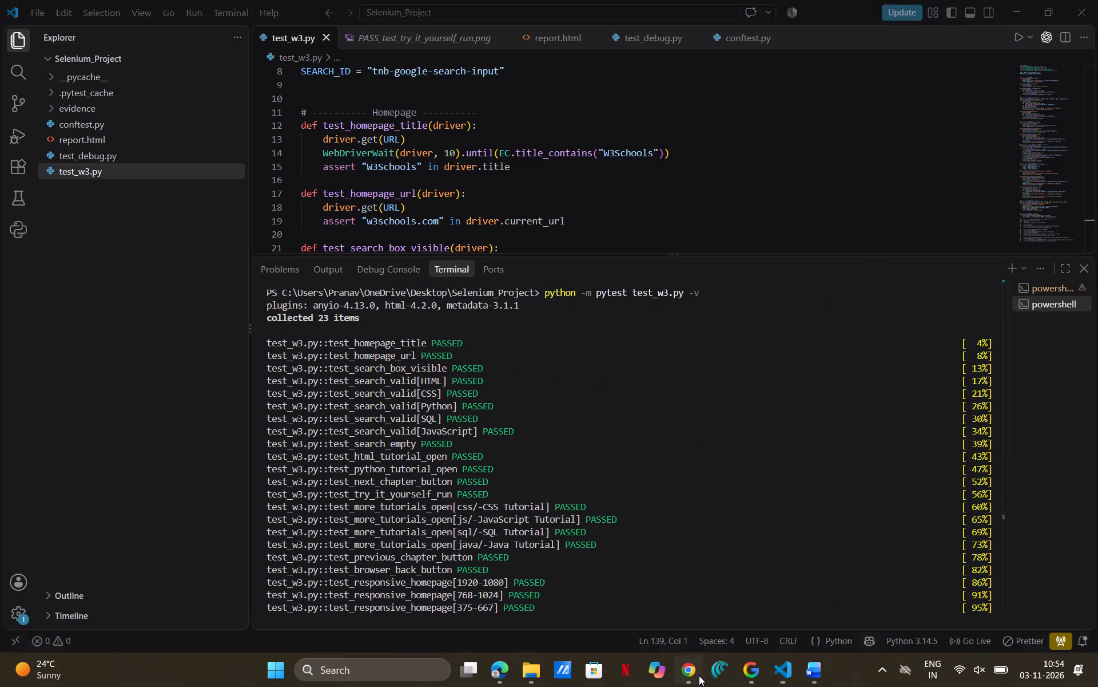
{"action": "left_click", "coordinate": [766, 615]}
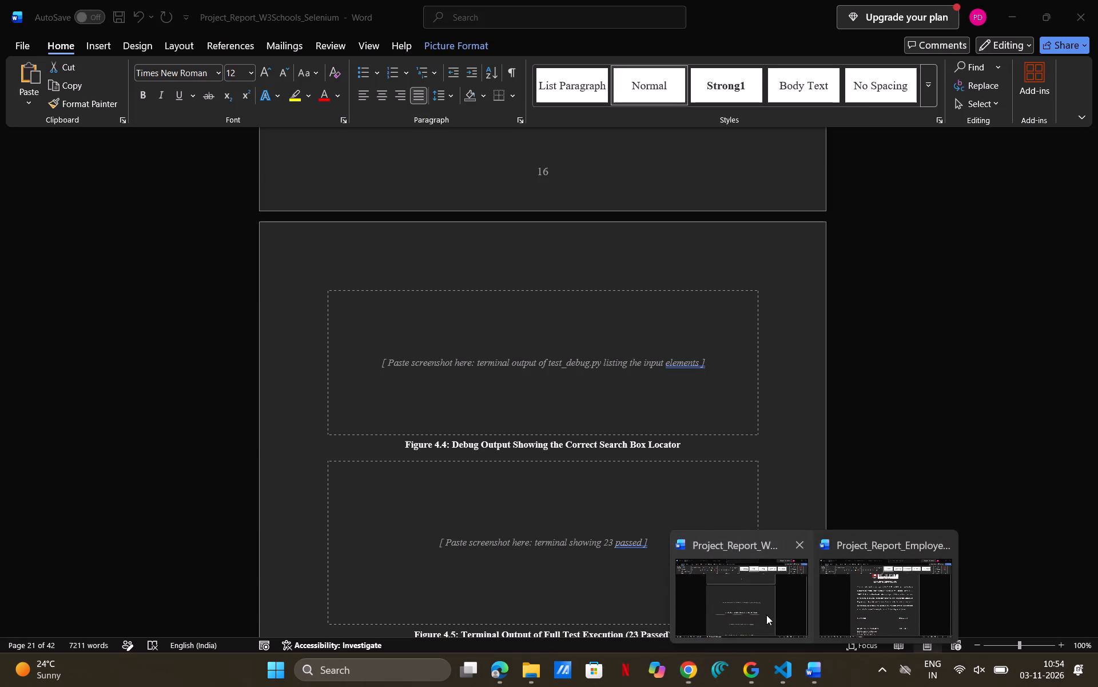
{"action": "scroll", "coordinate": [622, 510], "scroll_direction": "down", "scroll_amount": 1}
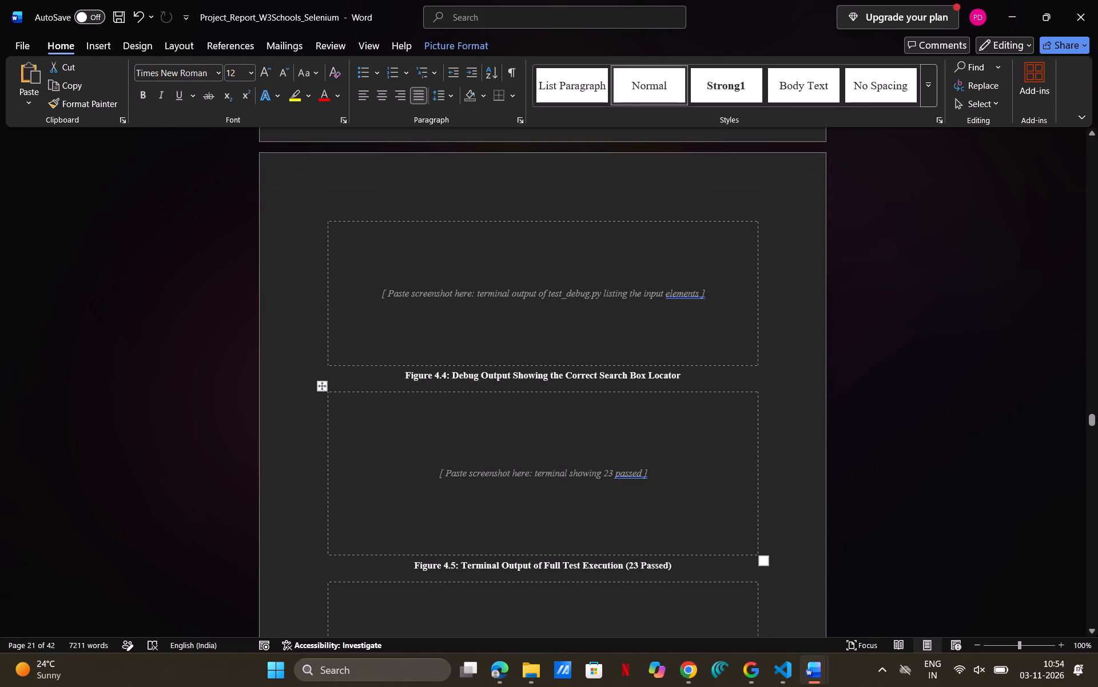
{"action": "left_click", "coordinate": [787, 684]}
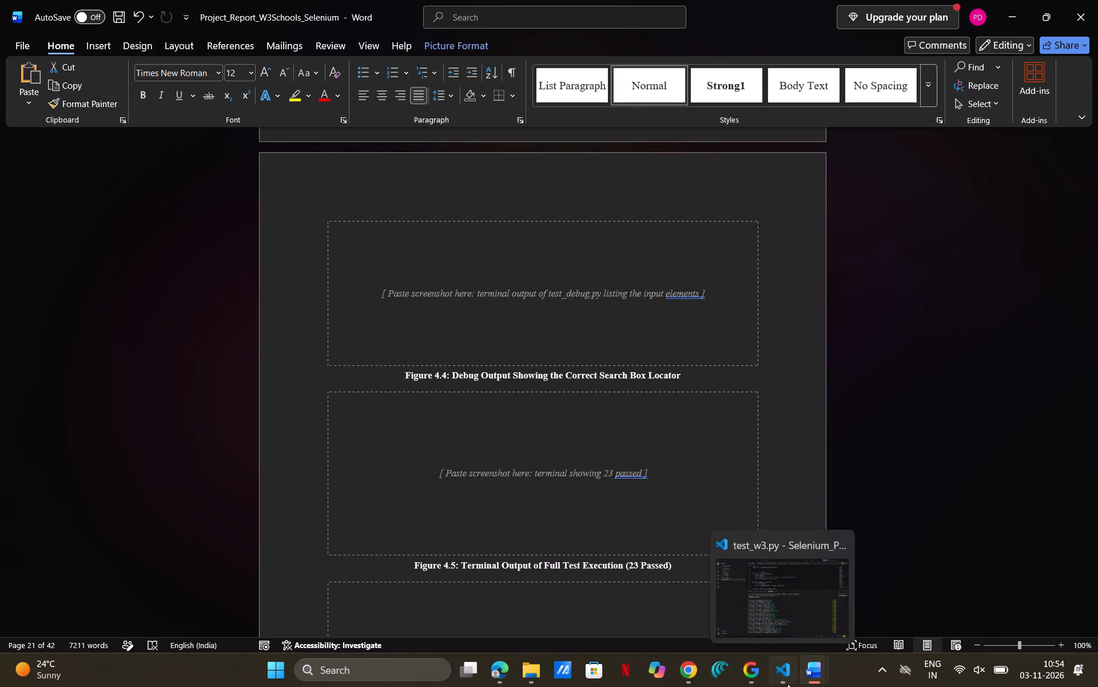
Enlarge the terminal panel further so the whole list of test_w3.py test results fits in view.
{"action": "scroll", "coordinate": [646, 409], "scroll_direction": "down", "scroll_amount": 1}
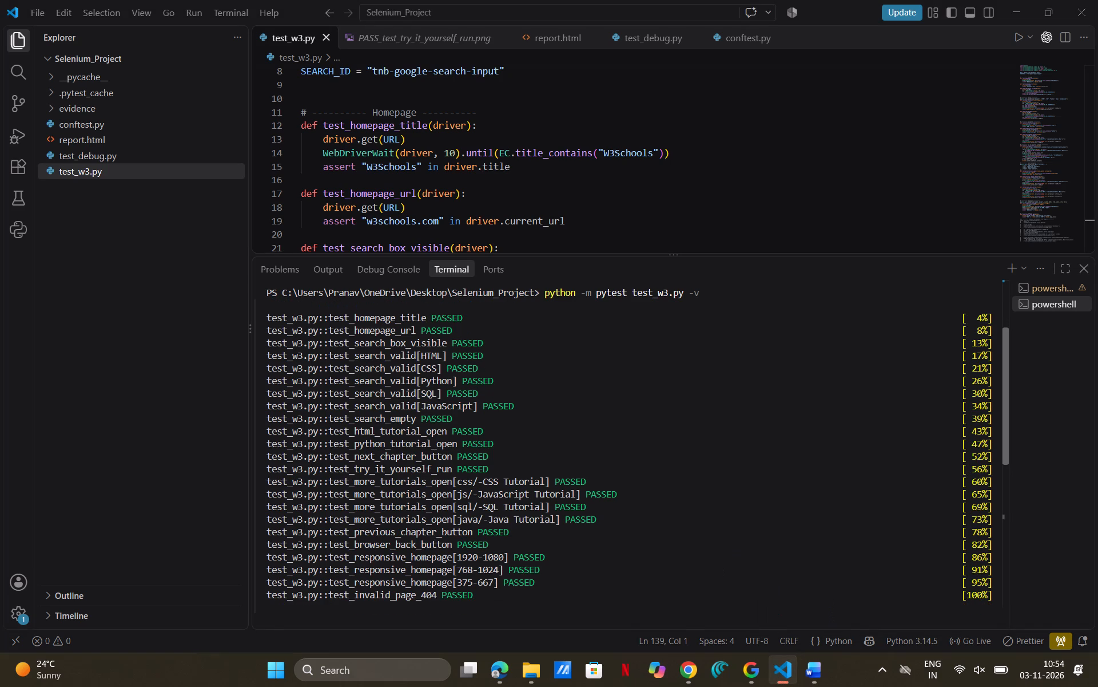
{"action": "scroll", "coordinate": [646, 409], "scroll_direction": "down", "scroll_amount": 2}
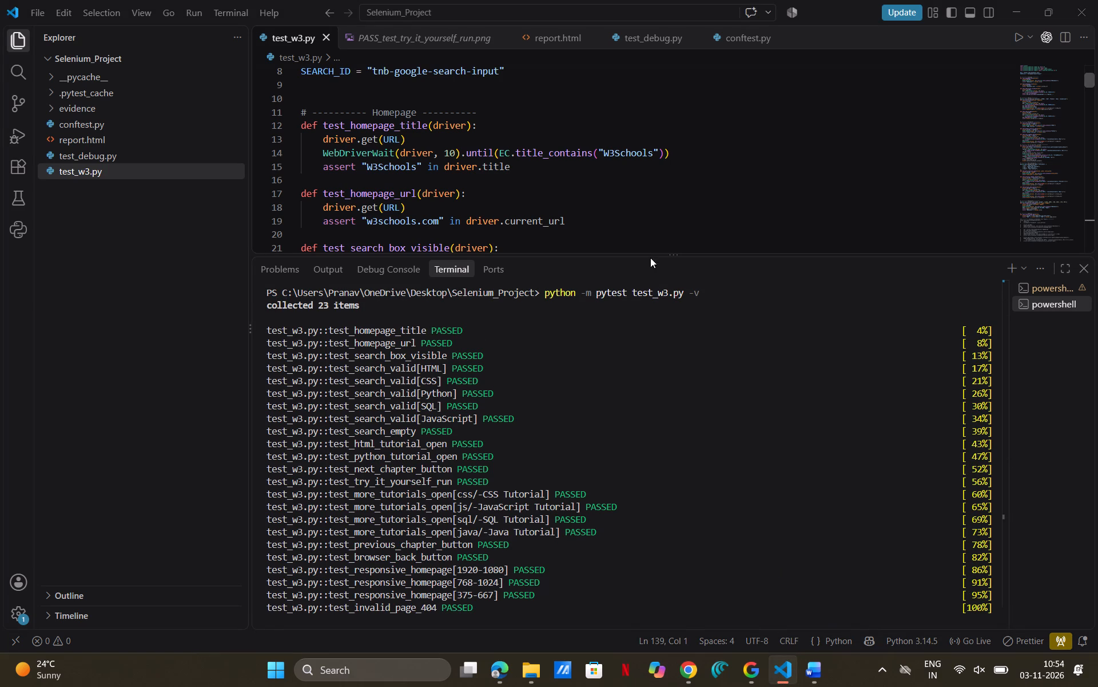
{"action": "left_click_drag", "start_coordinate": [652, 254], "coordinate": [649, 113]}
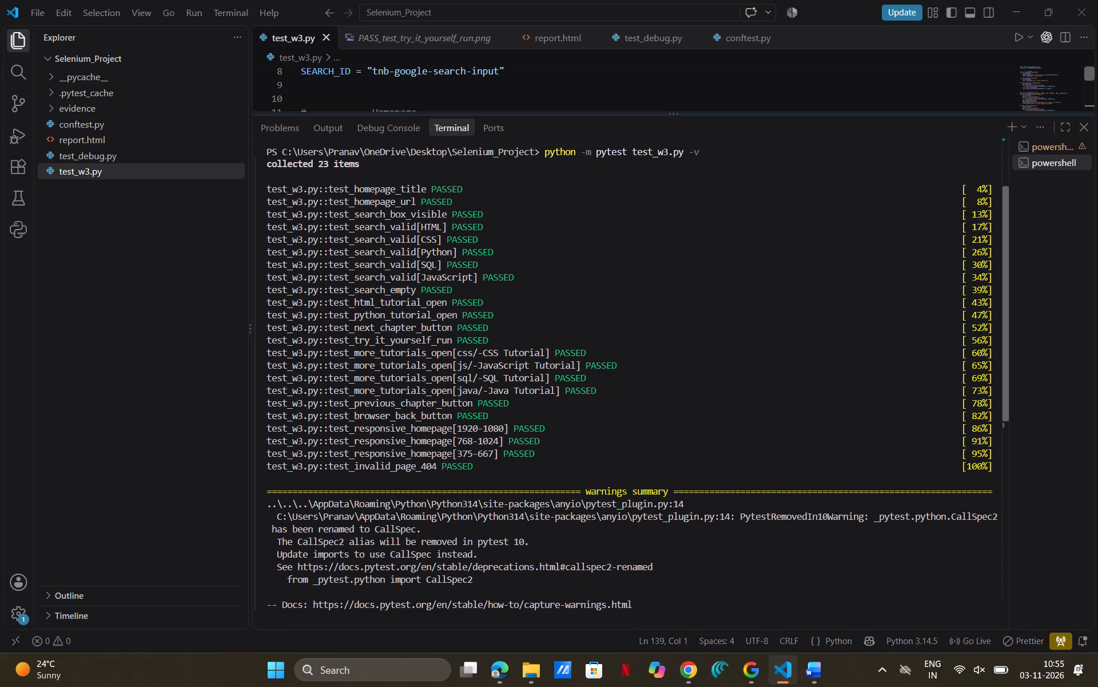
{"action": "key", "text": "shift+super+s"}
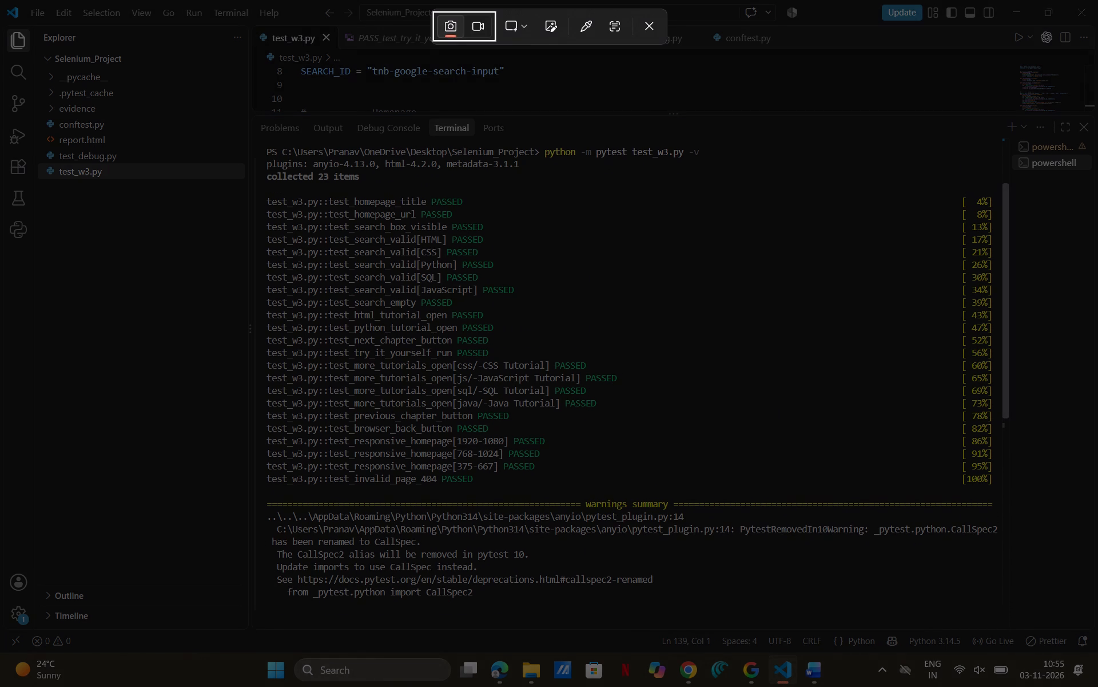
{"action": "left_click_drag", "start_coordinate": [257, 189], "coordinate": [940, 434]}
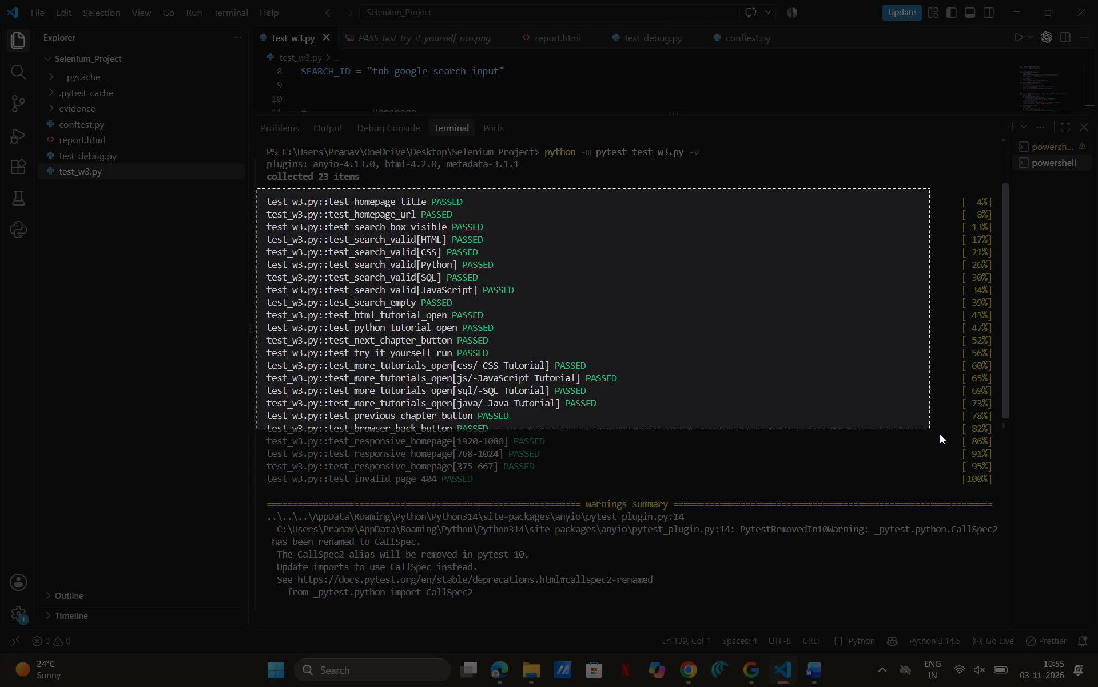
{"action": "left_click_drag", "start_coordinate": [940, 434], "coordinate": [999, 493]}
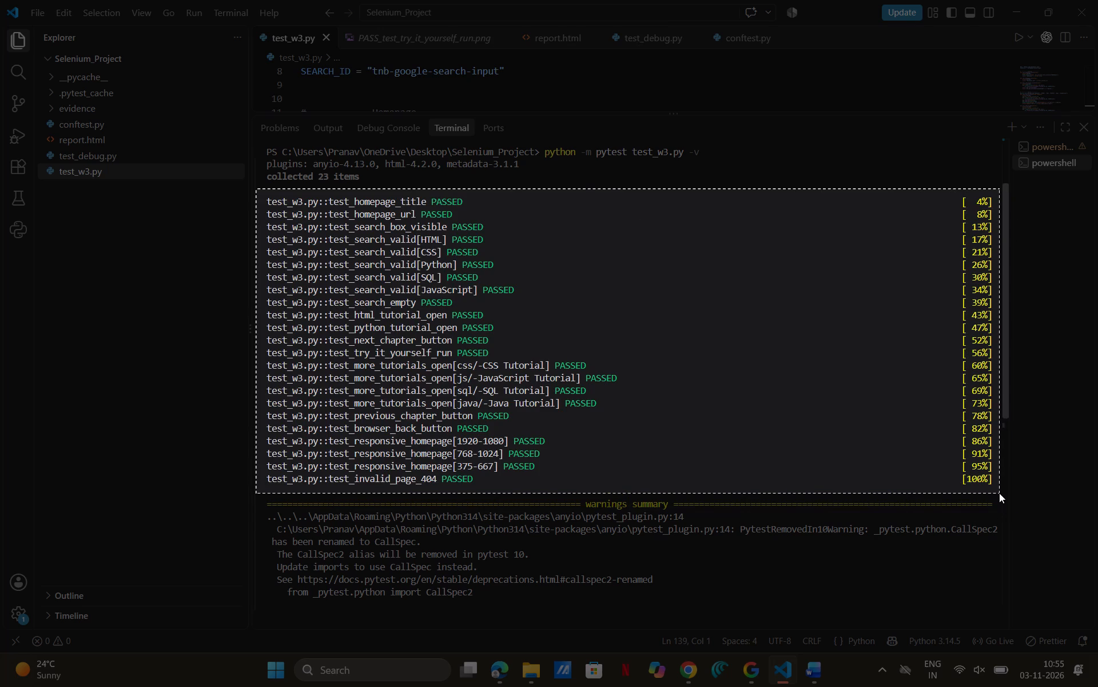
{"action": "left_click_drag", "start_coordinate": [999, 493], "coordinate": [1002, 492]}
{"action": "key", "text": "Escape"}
Capture a screen snip of the terminal output from "collected 23 items" through the test_invalid_page_404 result.
{"action": "key", "text": "shift+super+s"}
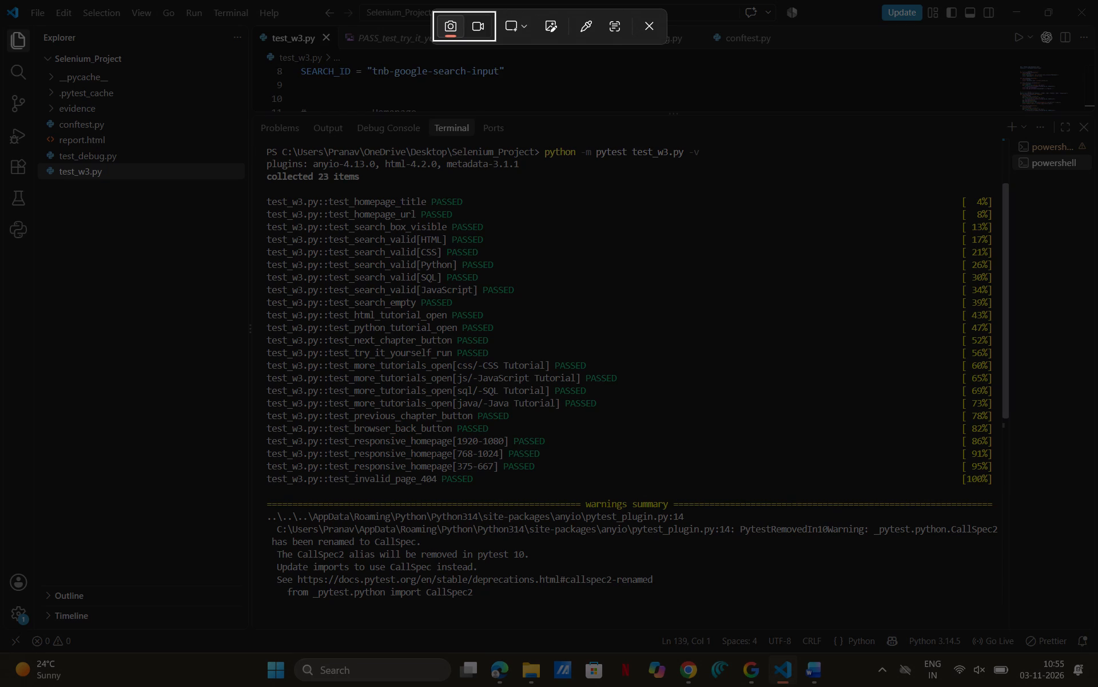
{"action": "left_click_drag", "start_coordinate": [261, 171], "coordinate": [721, 294]}
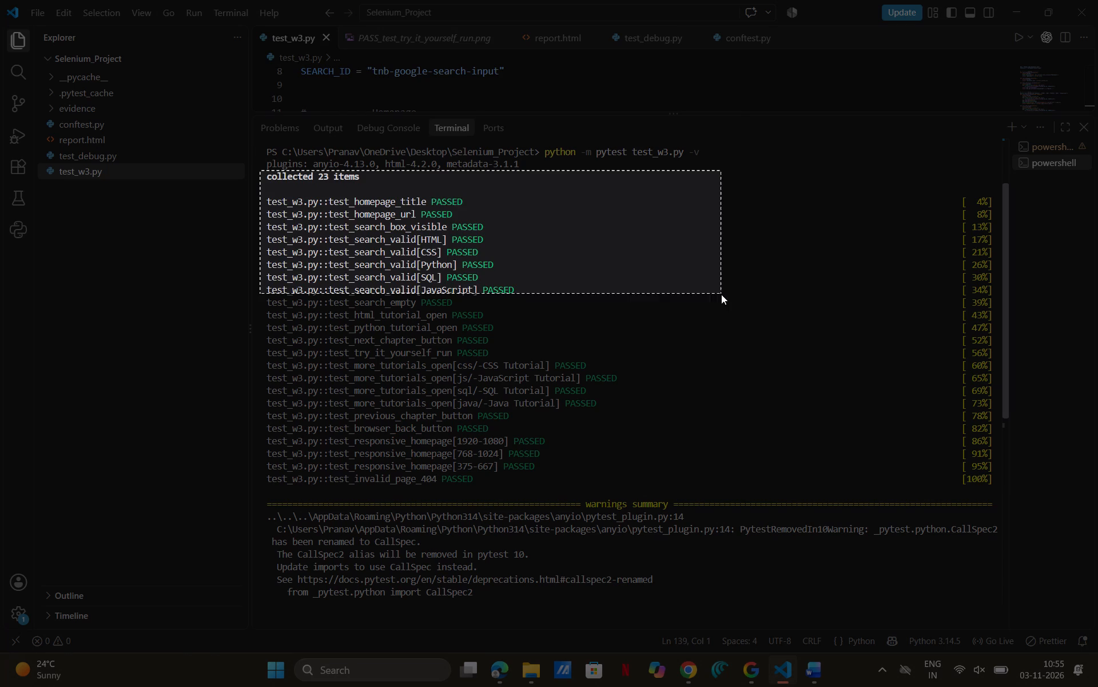
{"action": "left_click_drag", "start_coordinate": [721, 294], "coordinate": [998, 492]}
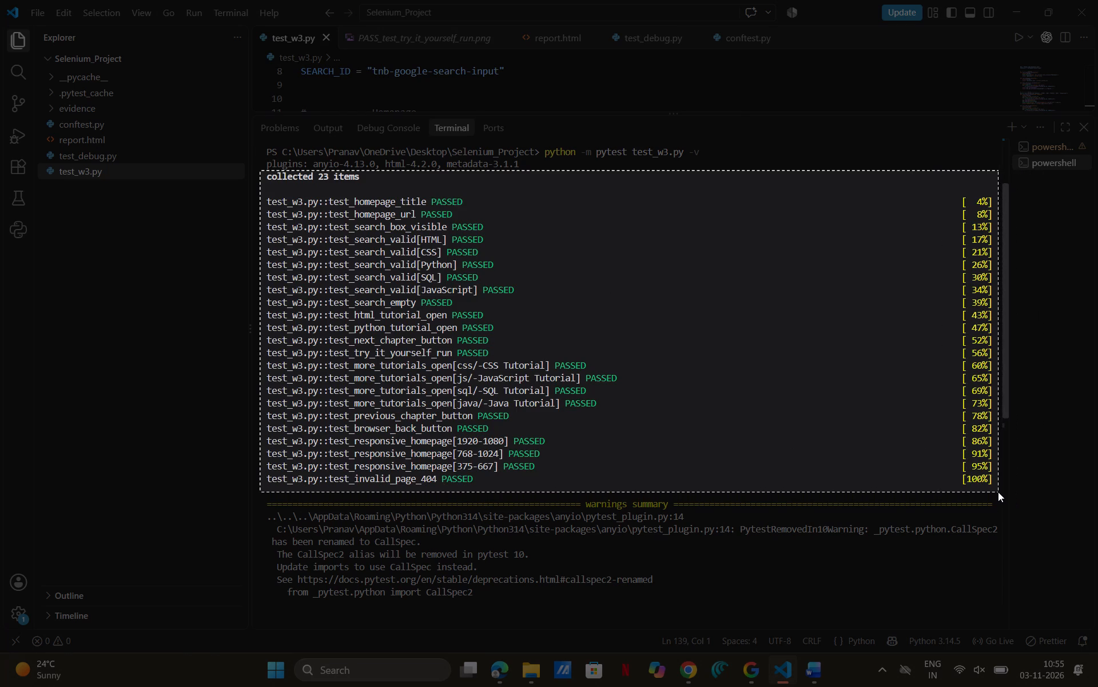
{"action": "left_click_drag", "start_coordinate": [998, 492], "coordinate": [998, 492]}
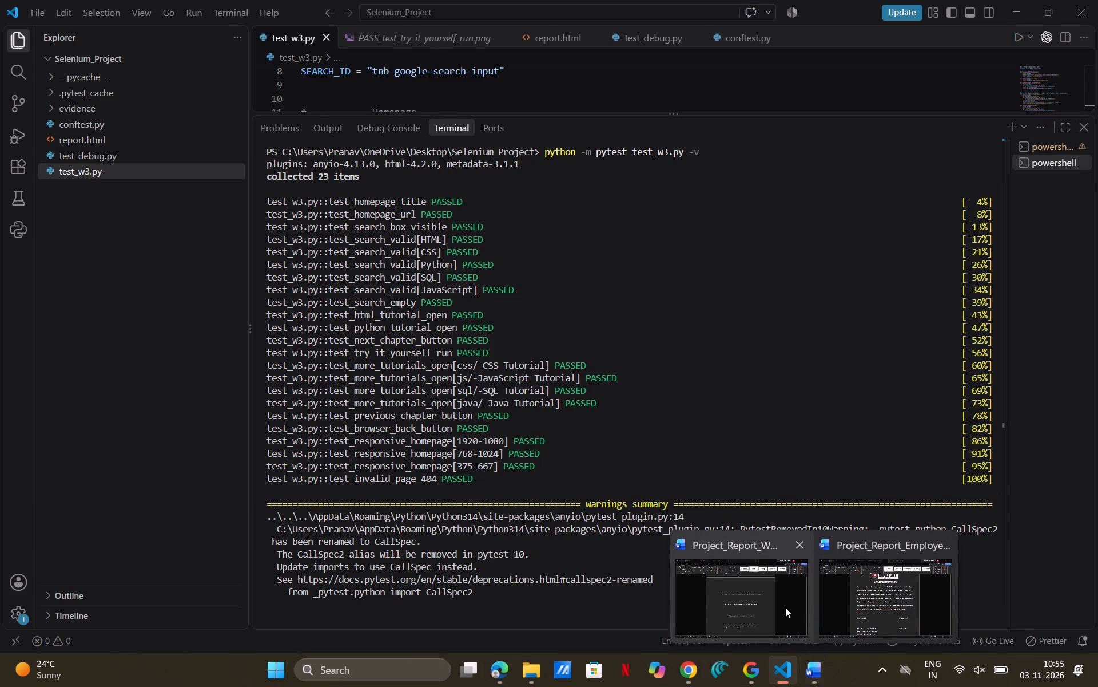
Switch to the W3Schools report in Word and replace the Figure 4.5 placeholder box with the captured terminal screenshot above its caption.
{"action": "left_click", "coordinate": [785, 607]}
{"action": "scroll", "coordinate": [747, 448], "scroll_direction": "down", "scroll_amount": 1}
{"action": "left_click_drag", "start_coordinate": [777, 459], "coordinate": [736, 443]}
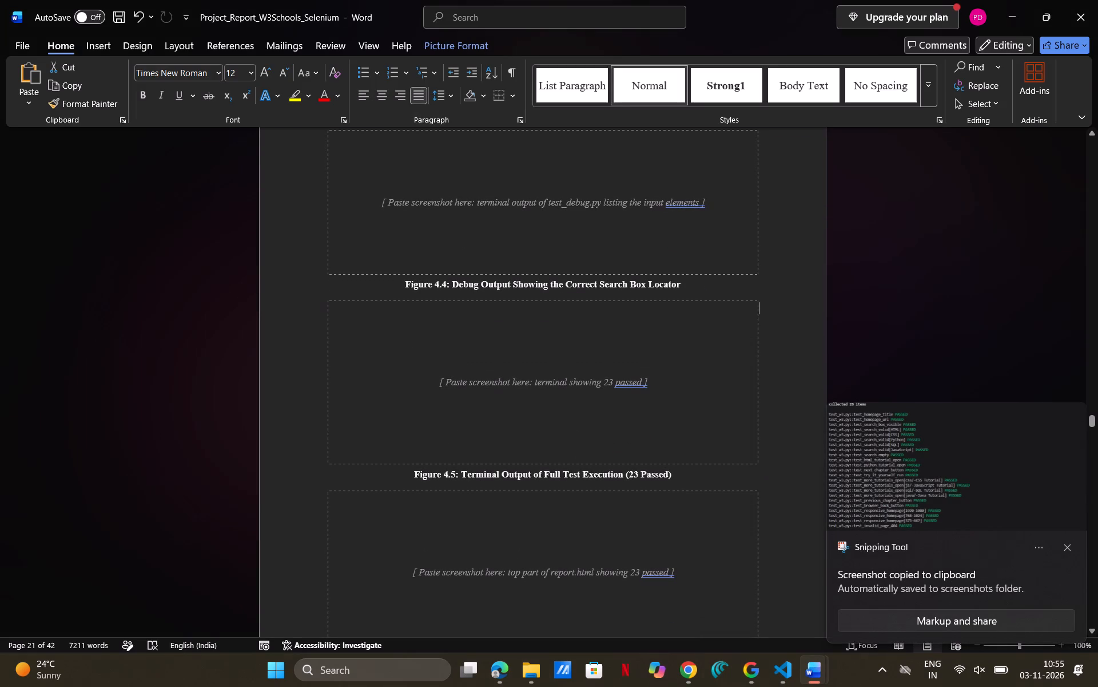
{"action": "left_click_drag", "start_coordinate": [736, 443], "coordinate": [384, 325]}
{"action": "key", "text": "BackSpace"}
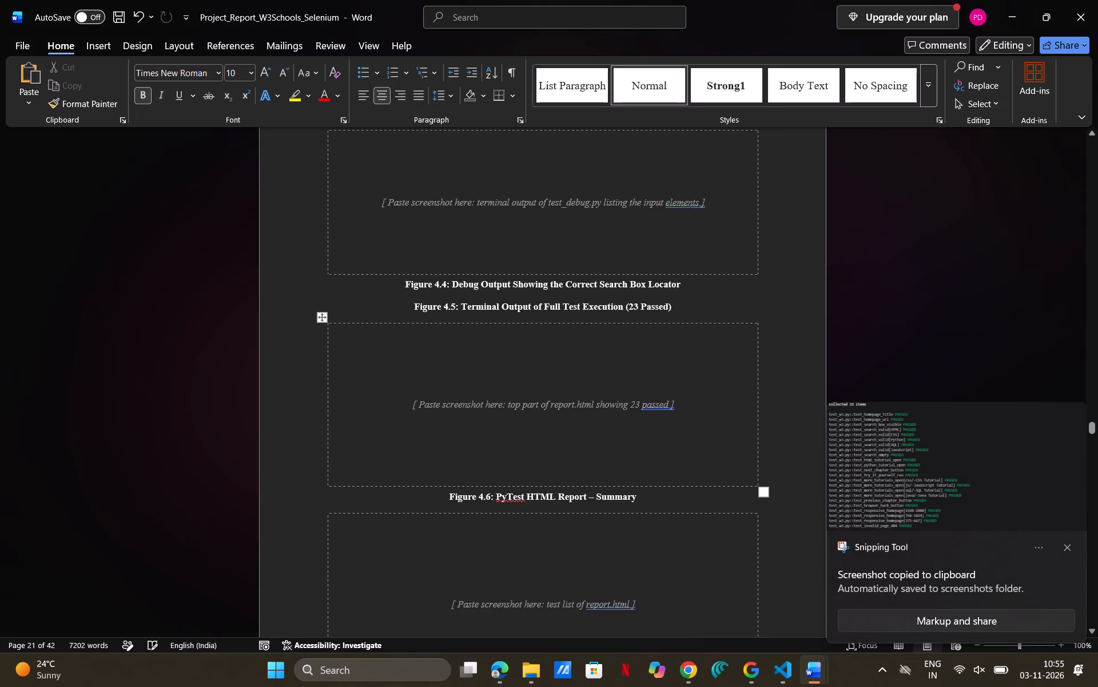
{"action": "left_click", "coordinate": [690, 290]}
{"action": "key", "text": "Return"}
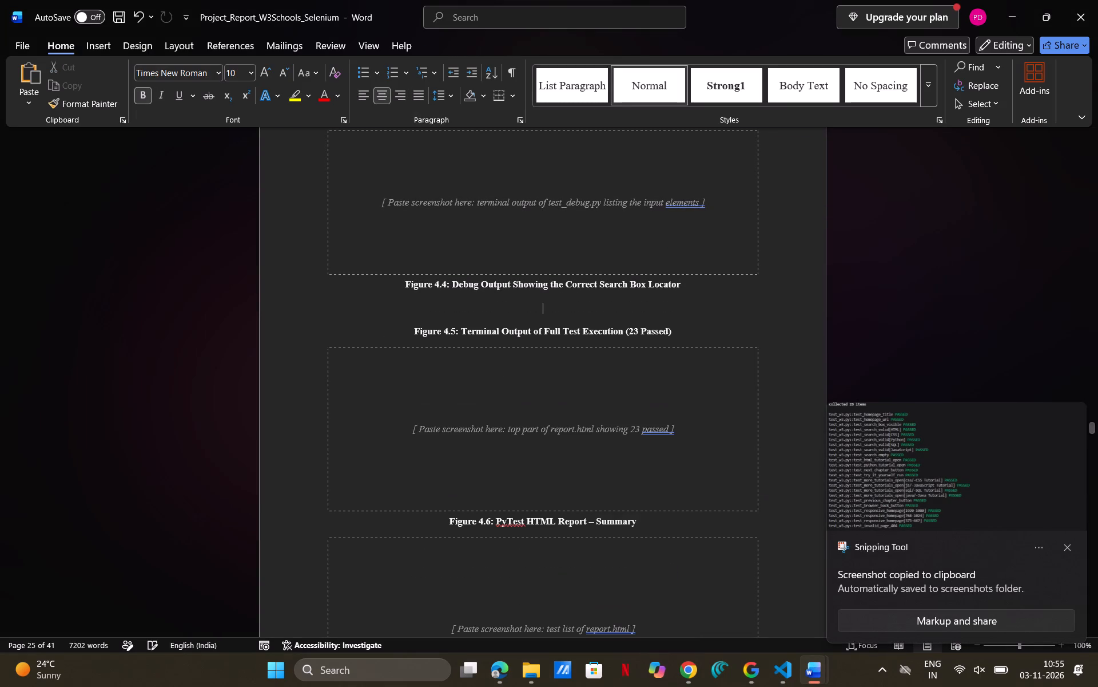
{"action": "key", "text": "ctrl+v"}
Stretch the Figure 4.5 terminal screenshot slightly taller while keeping its width, and check its placement between the neighbouring figures.
{"action": "left_click", "coordinate": [669, 425]}
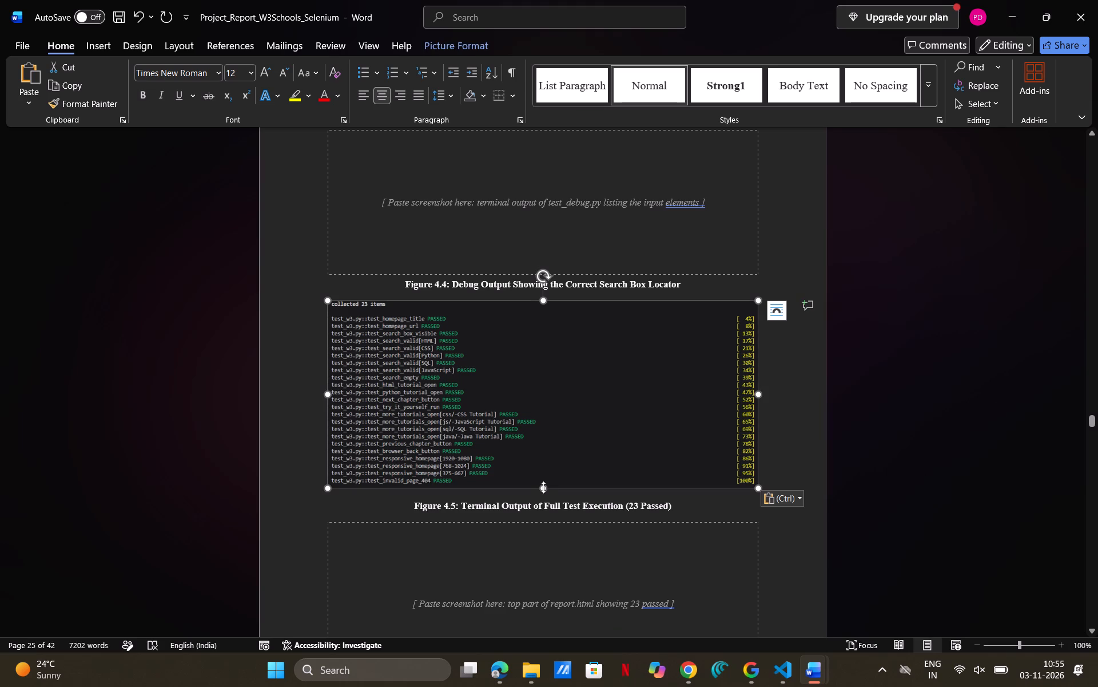
{"action": "left_click_drag", "start_coordinate": [543, 487], "coordinate": [546, 505]}
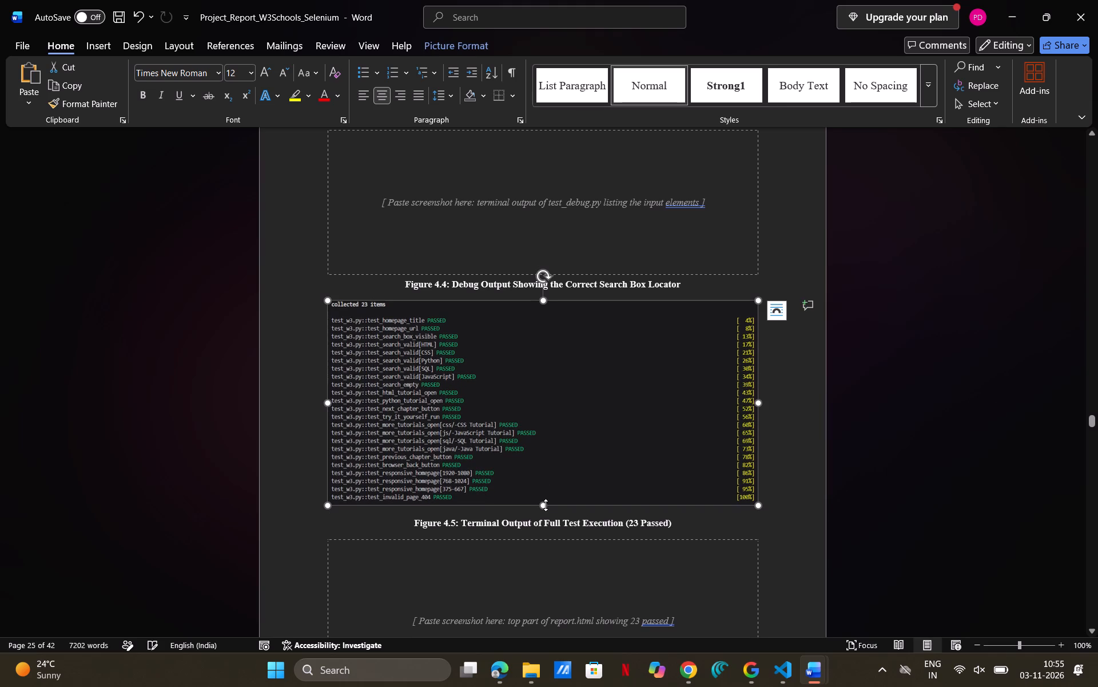
{"action": "left_click", "coordinate": [794, 435]}
{"action": "scroll", "coordinate": [659, 425], "scroll_direction": "down", "scroll_amount": 1}
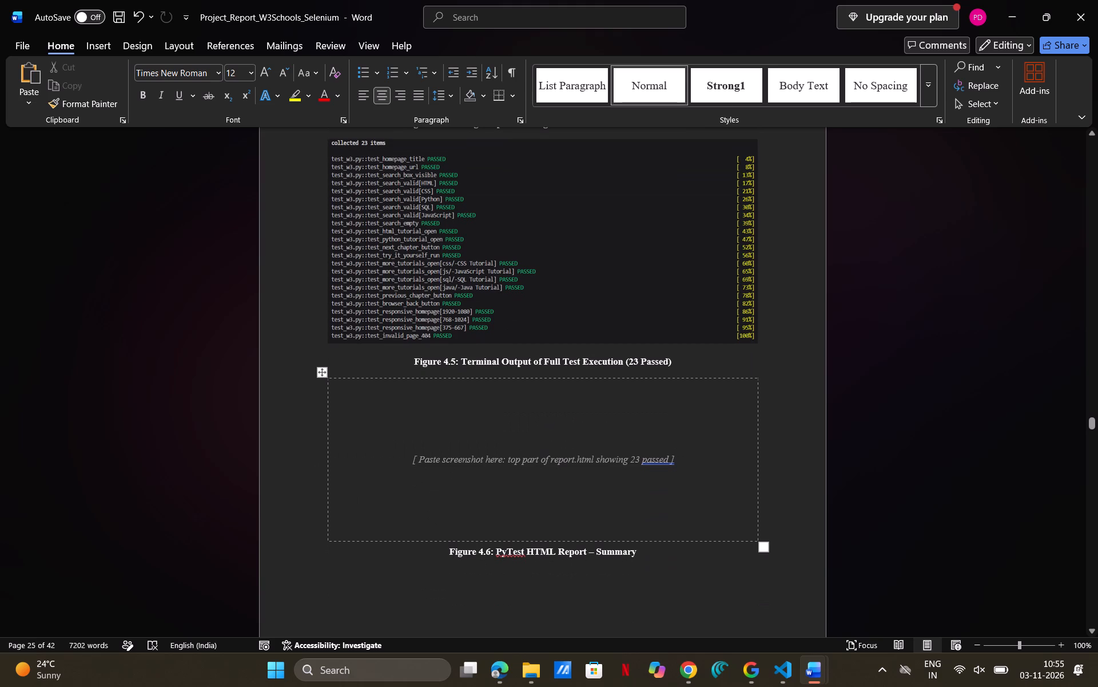
{"action": "scroll", "coordinate": [659, 425], "scroll_direction": "up", "scroll_amount": 2}
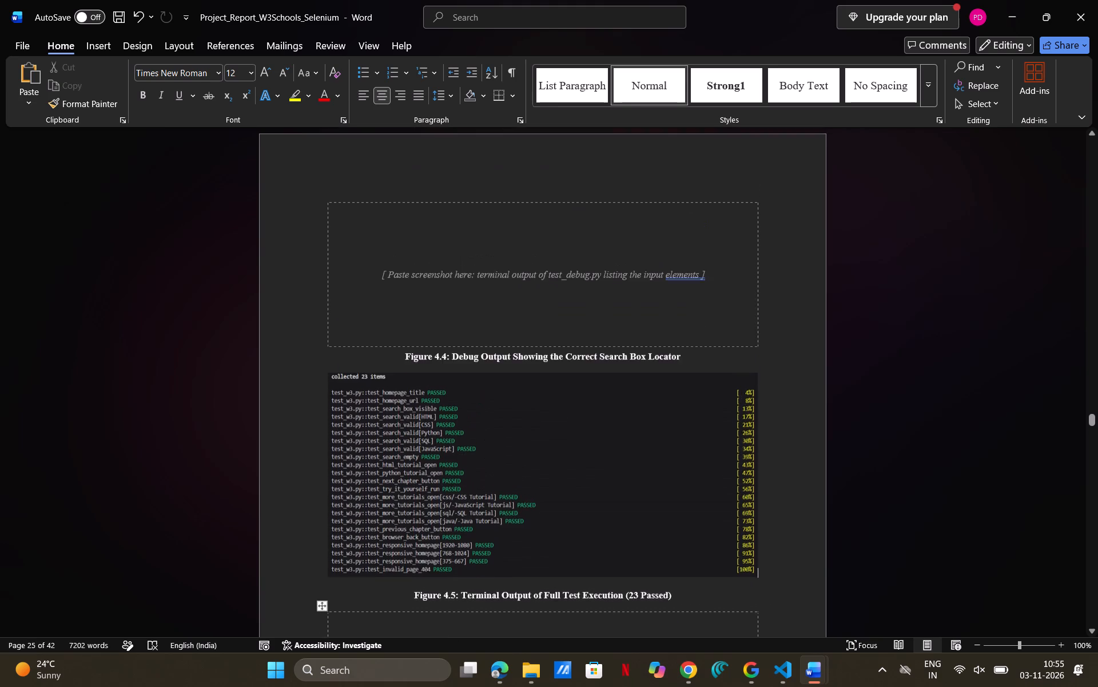
{"action": "left_click_drag", "start_coordinate": [714, 277], "coordinate": [372, 279]}
{"action": "key", "text": "ctrl+c"}
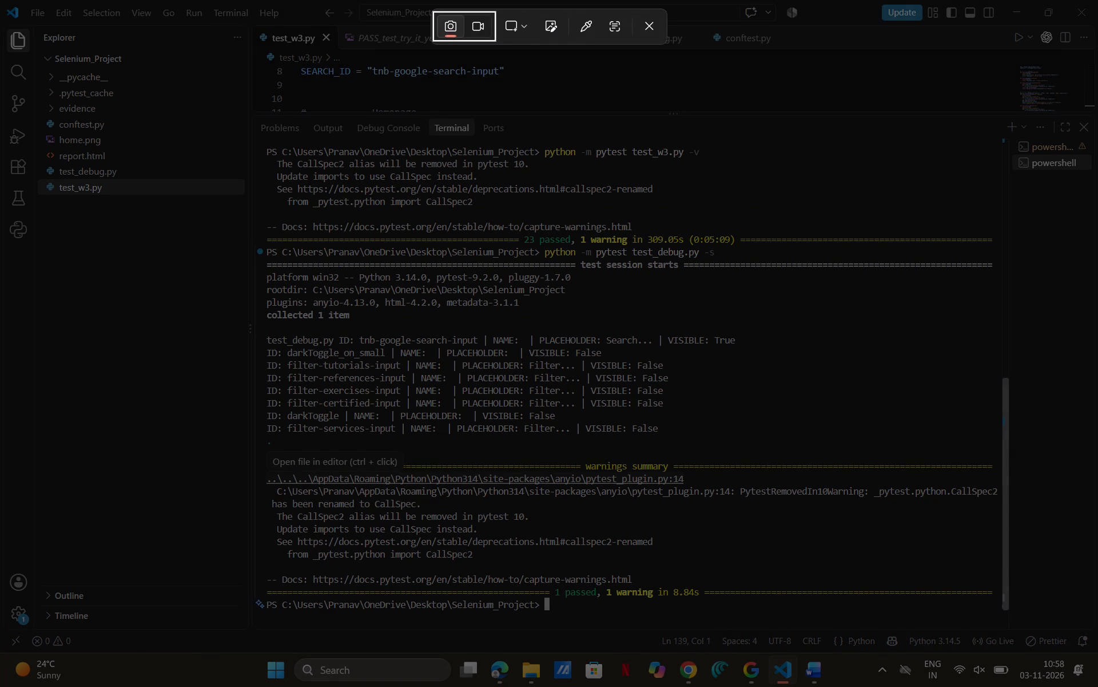
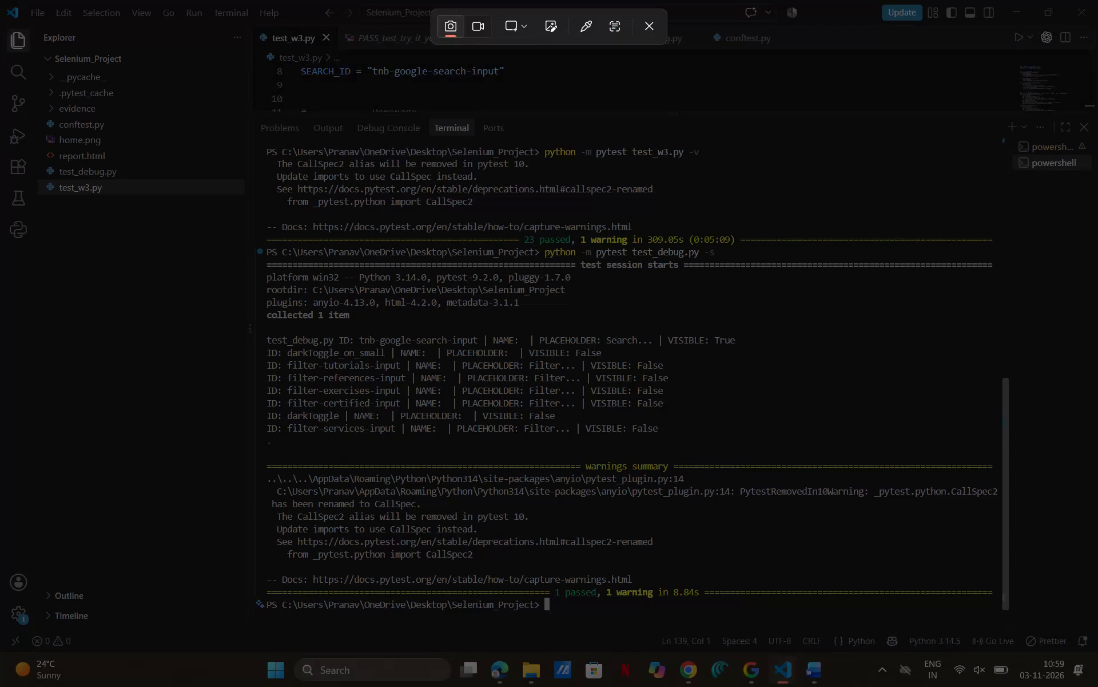
Capture the terminal area from the "python -m pytest test_debug.py -s" command through the complete list of input element IDs.
{"action": "left_click_drag", "start_coordinate": [259, 247], "coordinate": [803, 391]}
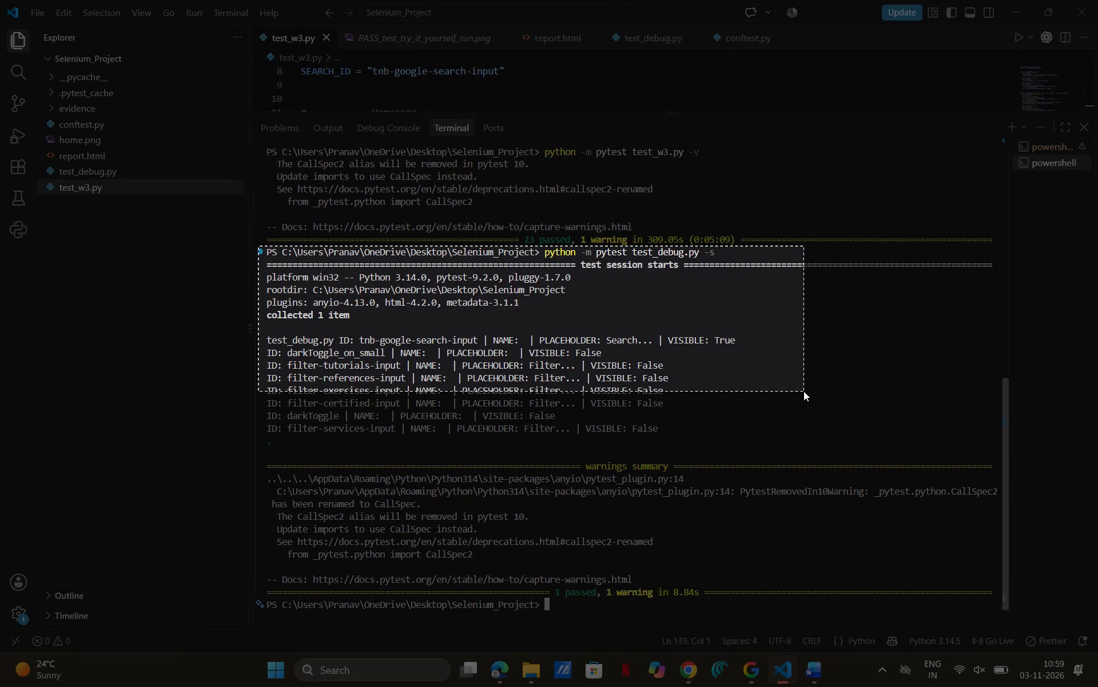
{"action": "left_click_drag", "start_coordinate": [803, 391], "coordinate": [992, 447]}
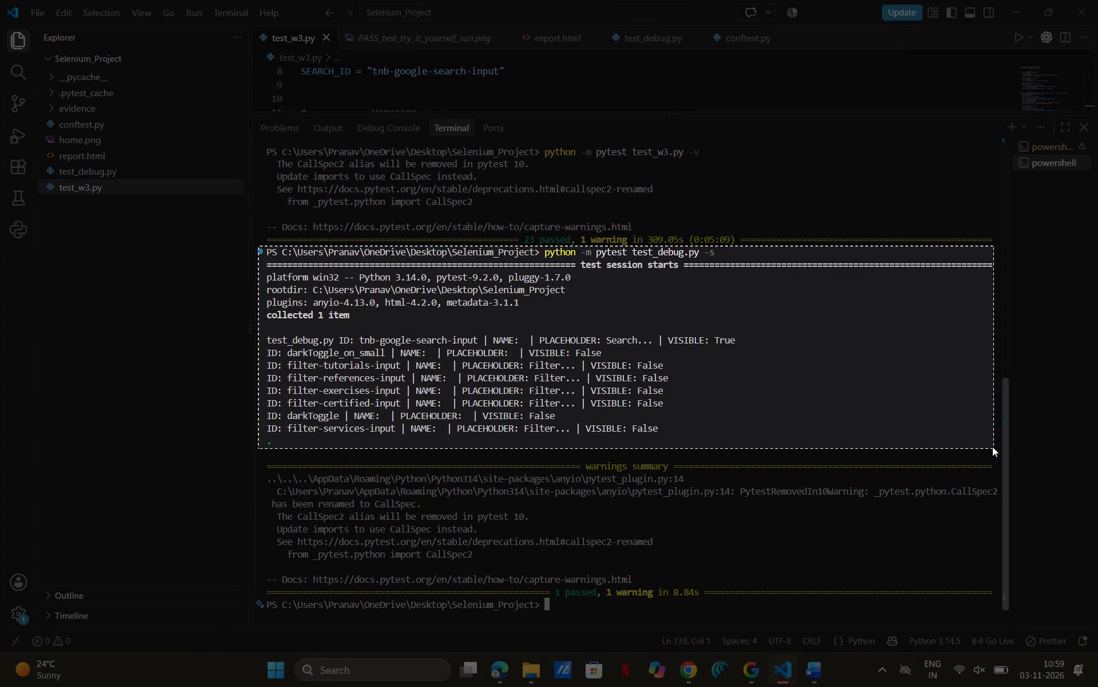
{"action": "left_click_drag", "start_coordinate": [992, 447], "coordinate": [998, 440]}
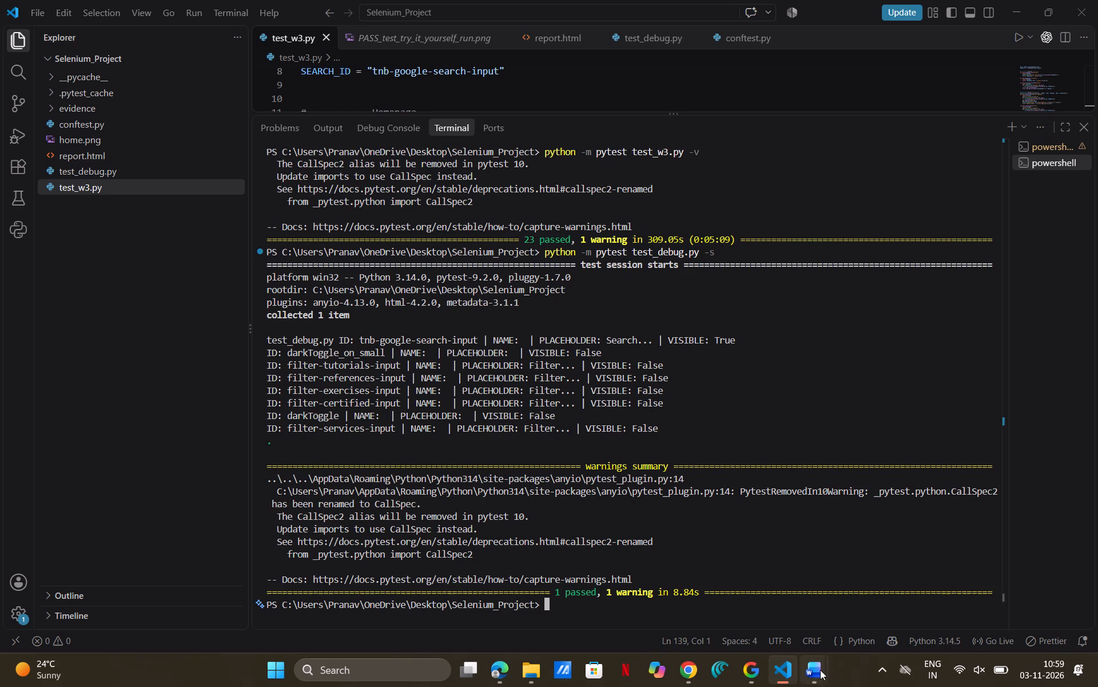
Switch to Word and delete the screenshot placeholder box above the Figure 4.4 caption.
{"action": "left_click", "coordinate": [749, 593]}
{"action": "left_click", "coordinate": [773, 341]}
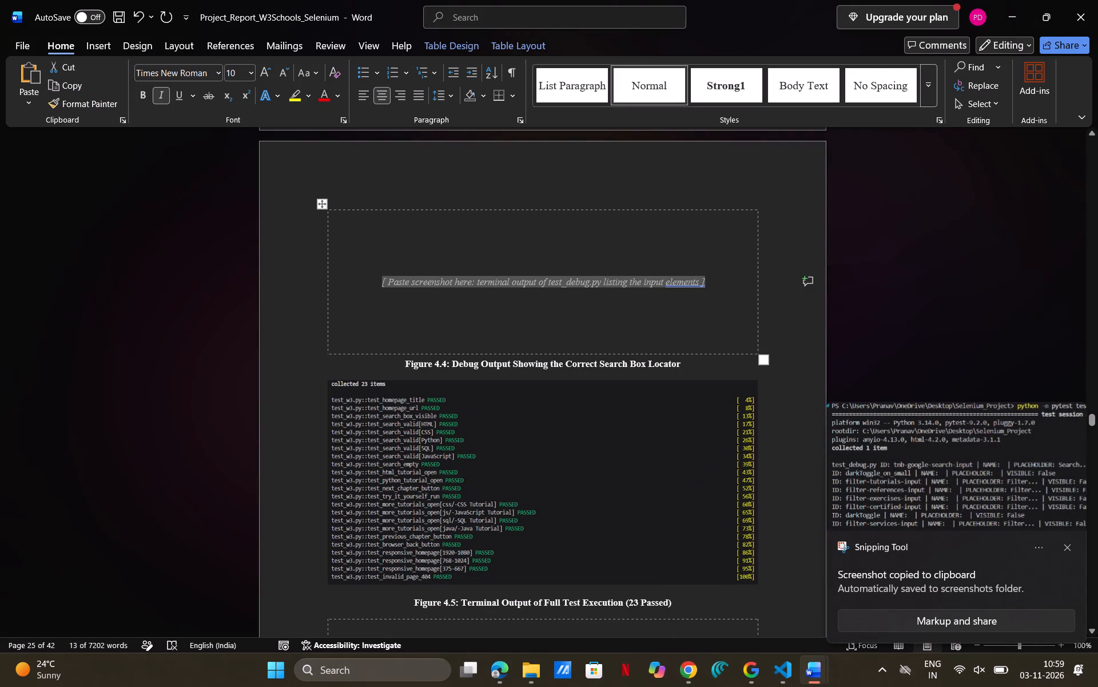
{"action": "left_click_drag", "start_coordinate": [773, 341], "coordinate": [376, 247]}
{"action": "key", "text": "BackSpace"}
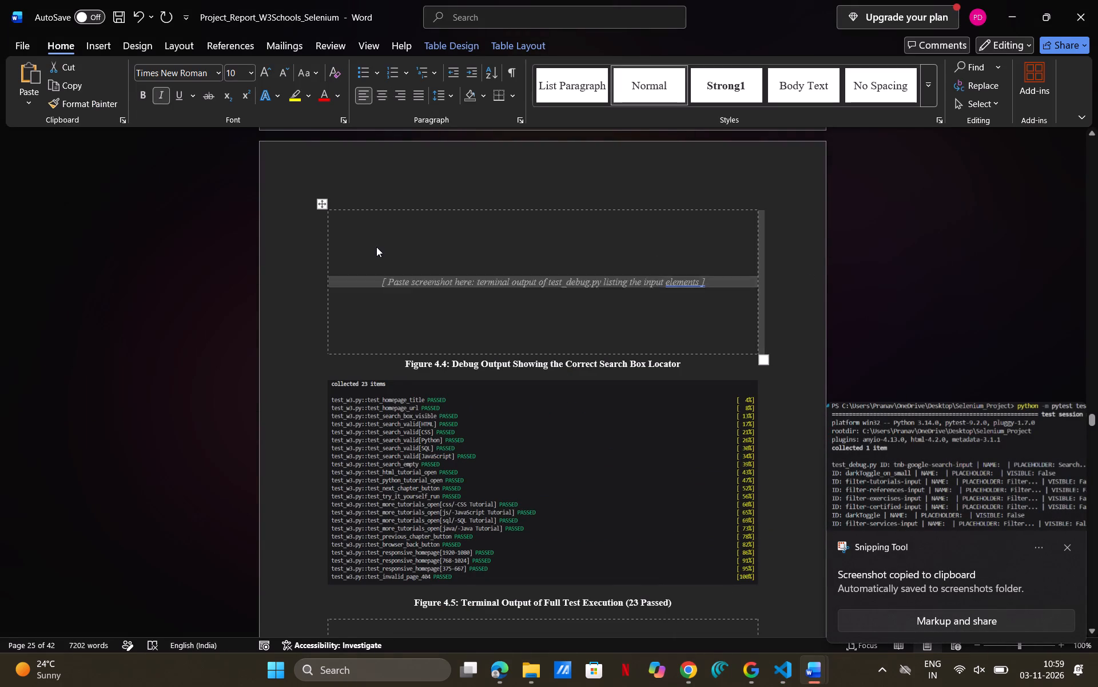
Paste the test_debug.py screenshot on its own line above the Figure 4.4 caption and stretch it taller.
{"action": "scroll", "coordinate": [501, 243], "scroll_direction": "up", "scroll_amount": 2}
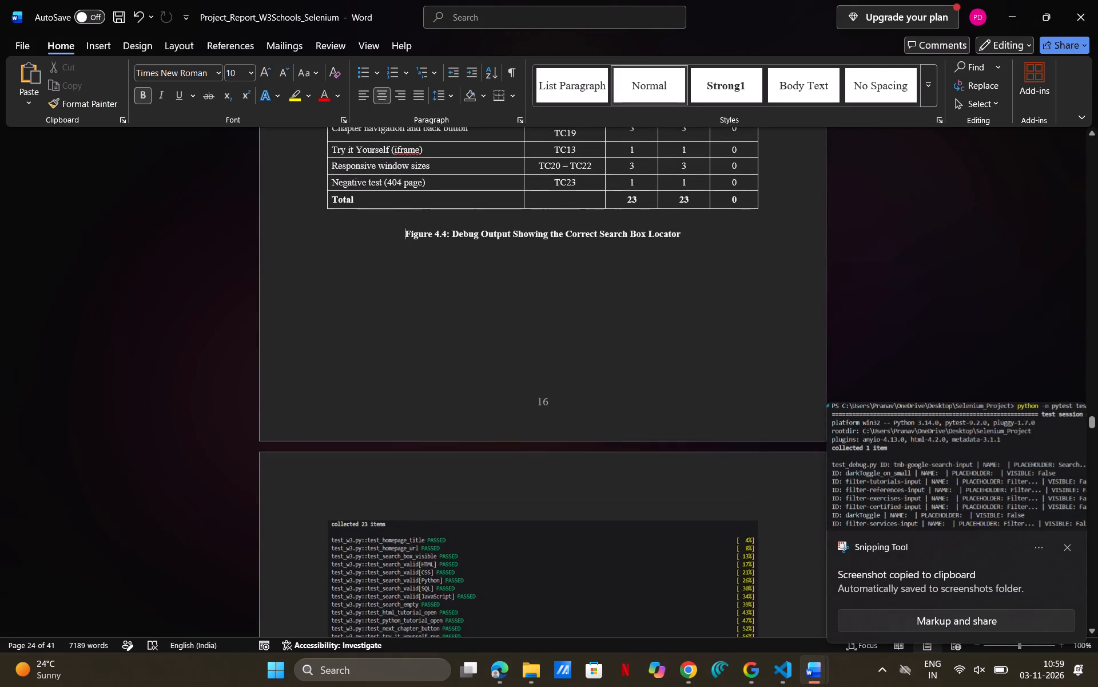
{"action": "left_click", "coordinate": [413, 219]}
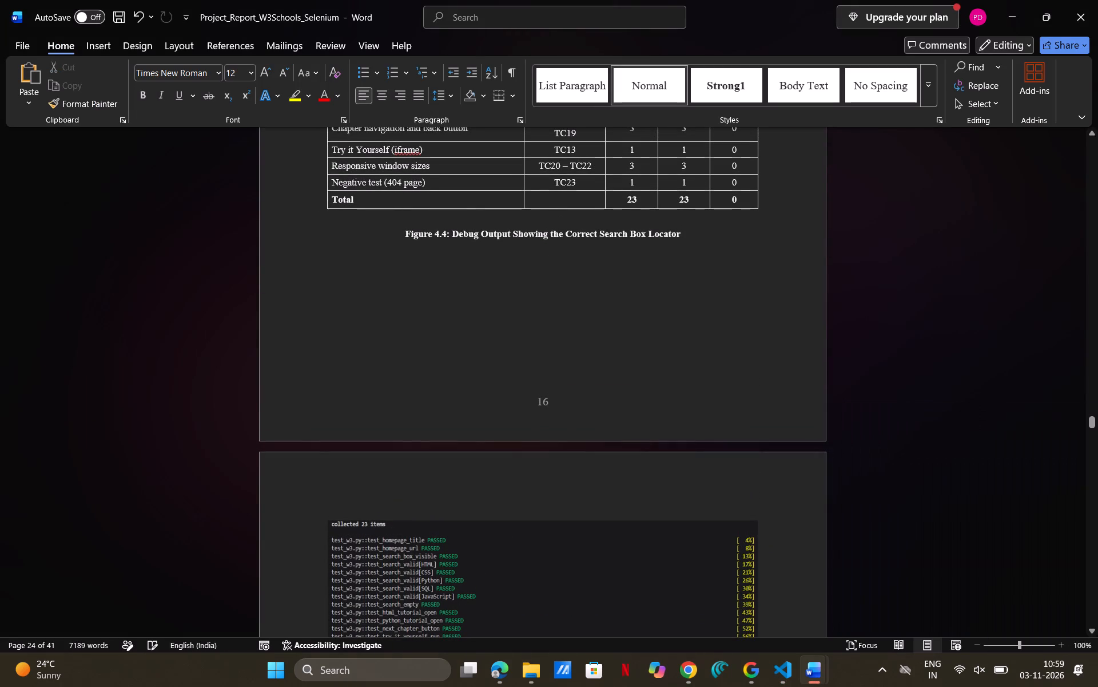
{"action": "key", "text": "Return"}
{"action": "key", "text": "ctrl+v"}
{"action": "left_click", "coordinate": [547, 288]}
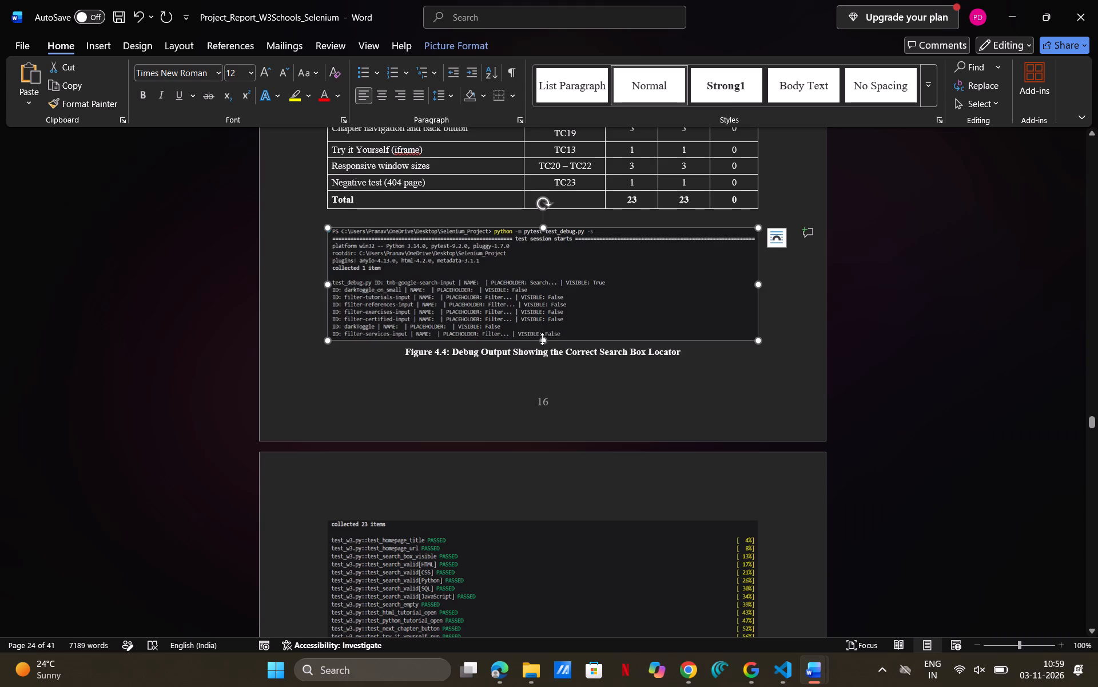
{"action": "left_click_drag", "start_coordinate": [542, 339], "coordinate": [549, 400]}
{"action": "scroll", "coordinate": [563, 394], "scroll_direction": "up", "scroll_amount": 1}
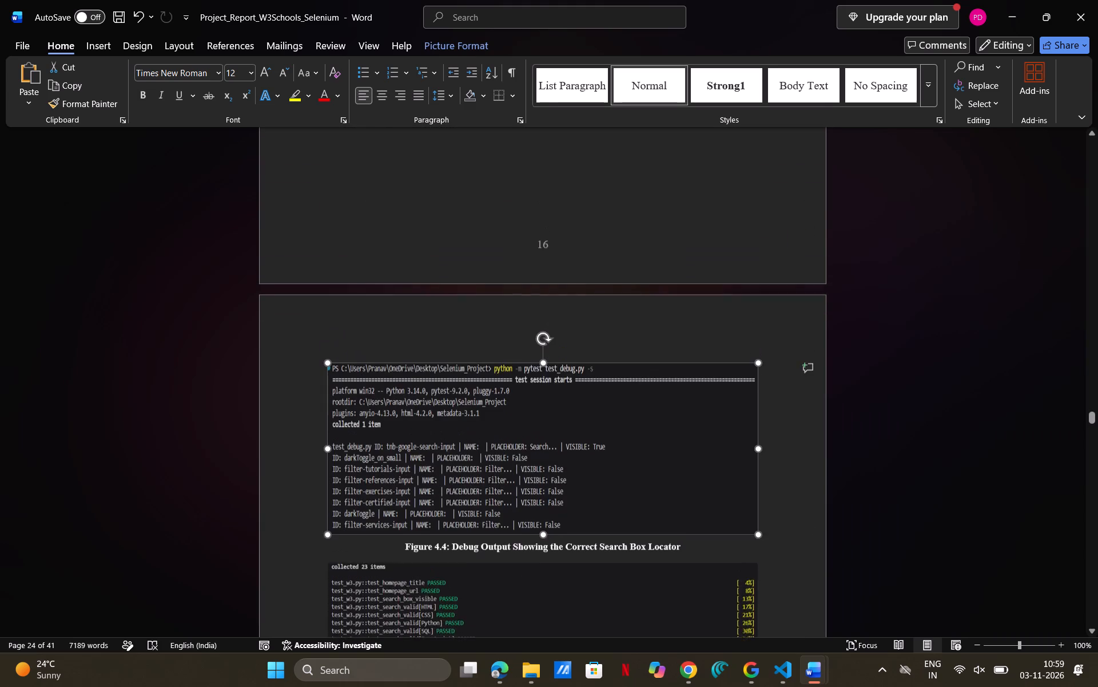
{"action": "scroll", "coordinate": [563, 394], "scroll_direction": "up", "scroll_amount": 1}
{"action": "scroll", "coordinate": [659, 447], "scroll_direction": "down", "scroll_amount": 2}
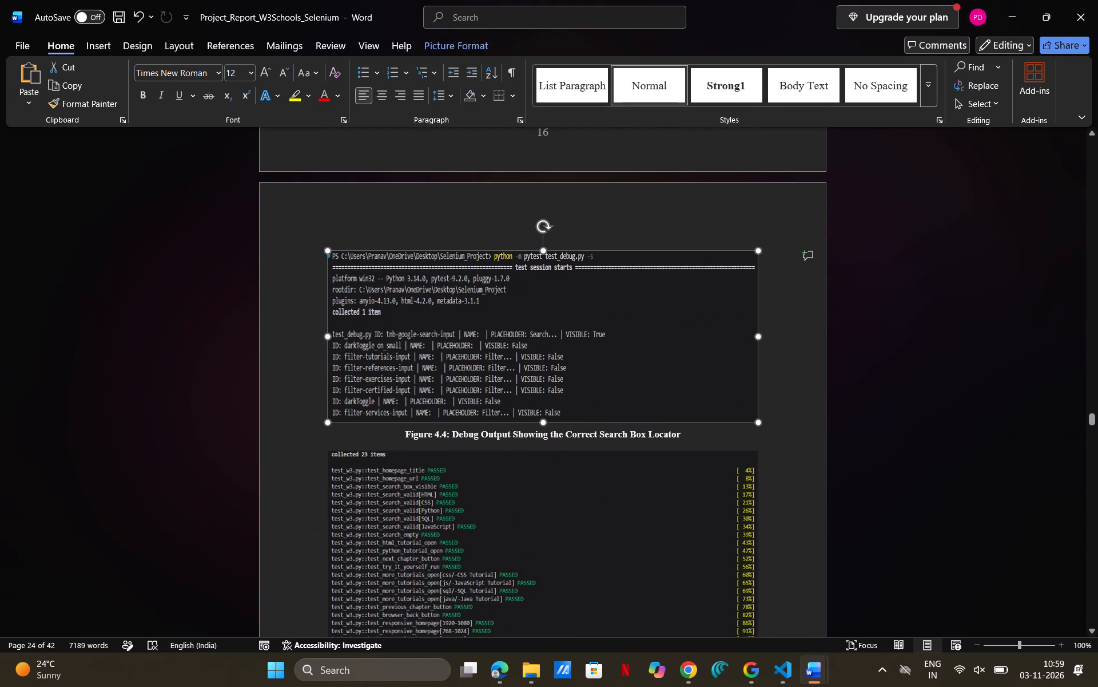
{"action": "left_click", "coordinate": [811, 392]}
From Visual Studio Code, locate report.html in its project folder, open it in Edge and review its summary and test list.
{"action": "scroll", "coordinate": [711, 412], "scroll_direction": "down", "scroll_amount": 2}
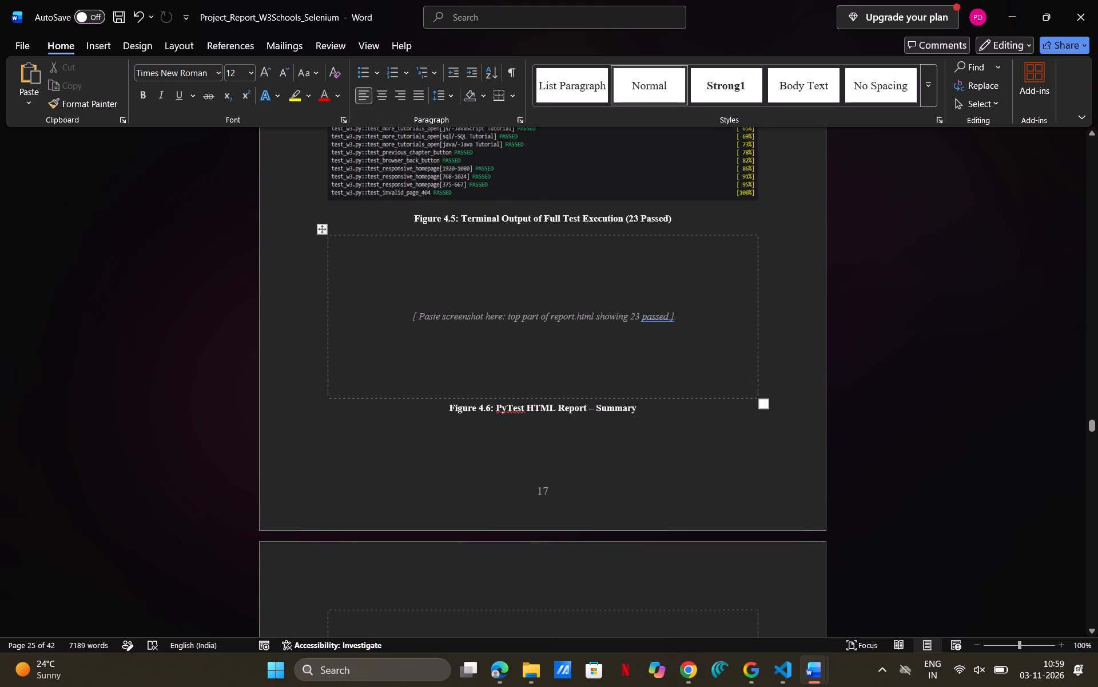
{"action": "scroll", "coordinate": [515, 459], "scroll_direction": "down", "scroll_amount": 1}
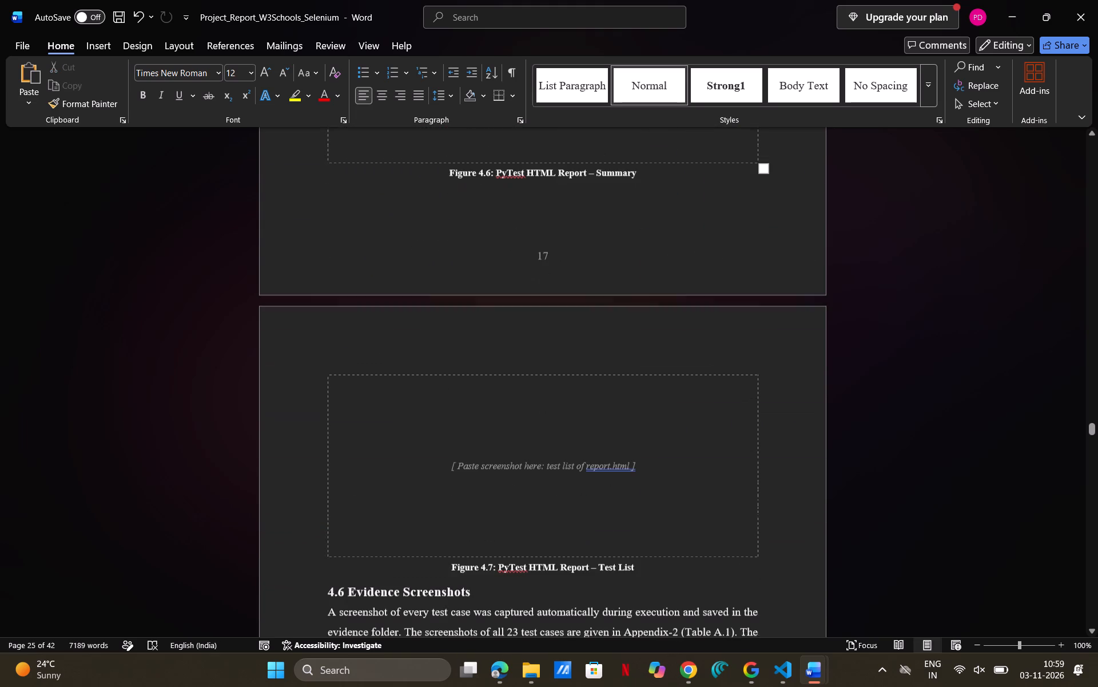
{"action": "scroll", "coordinate": [594, 508], "scroll_direction": "up", "scroll_amount": 1}
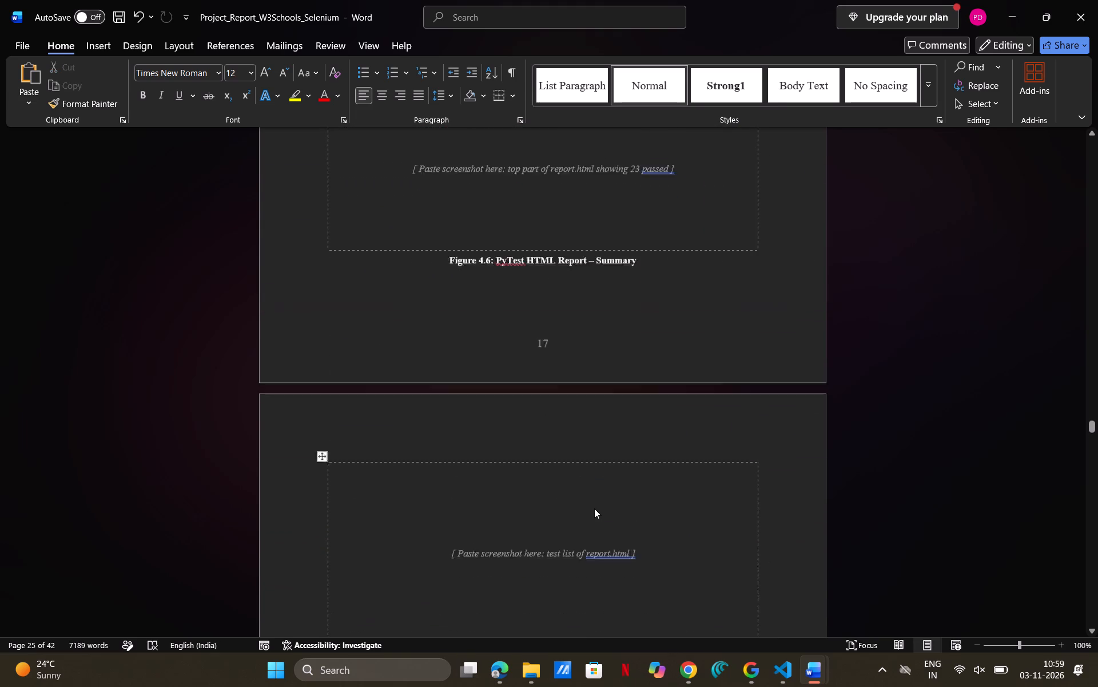
{"action": "scroll", "coordinate": [594, 508], "scroll_direction": "up", "scroll_amount": 1}
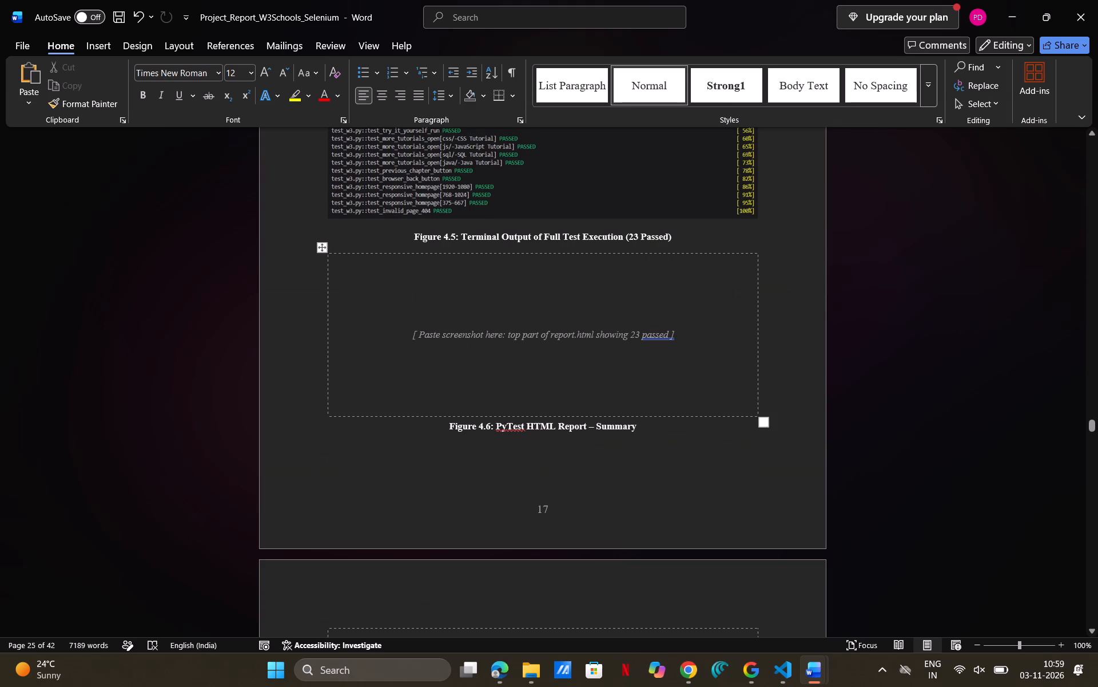
{"action": "left_click", "coordinate": [742, 630]}
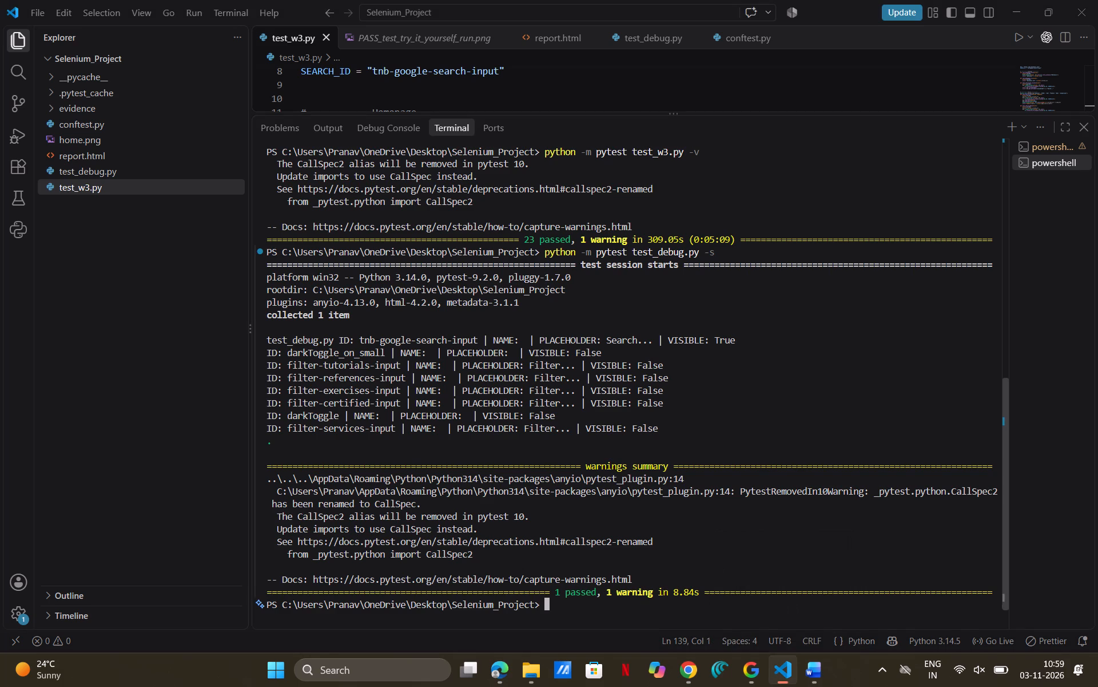
{"action": "right_click", "coordinate": [110, 150]}
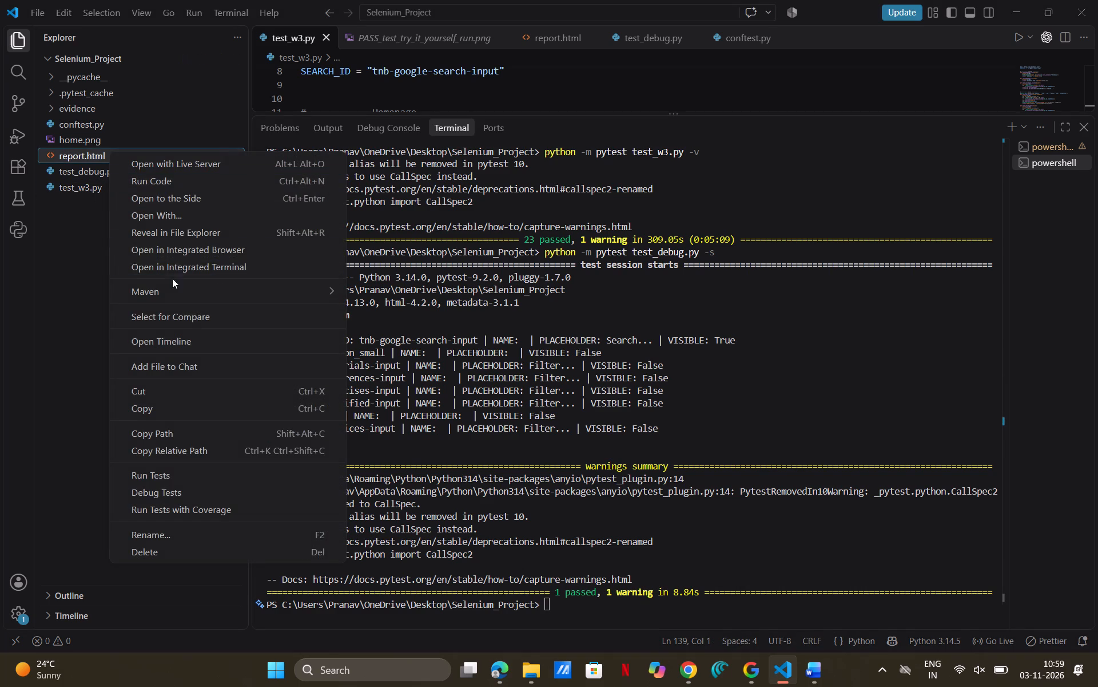
{"action": "left_click", "coordinate": [218, 232]}
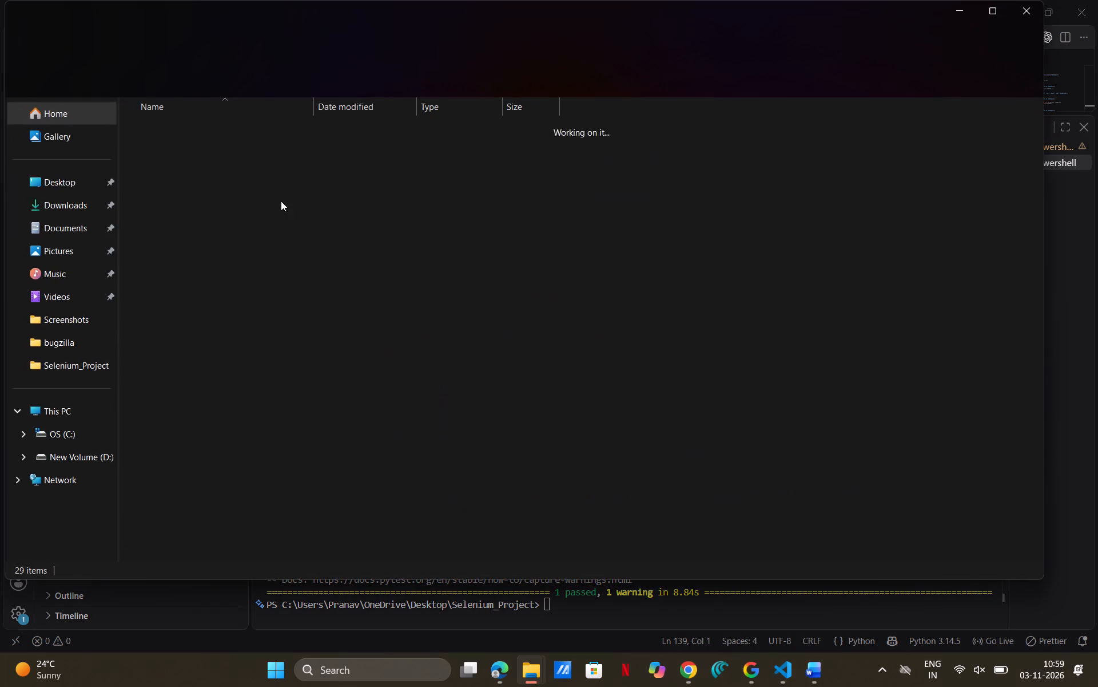
{"action": "double_click", "coordinate": [230, 236]}
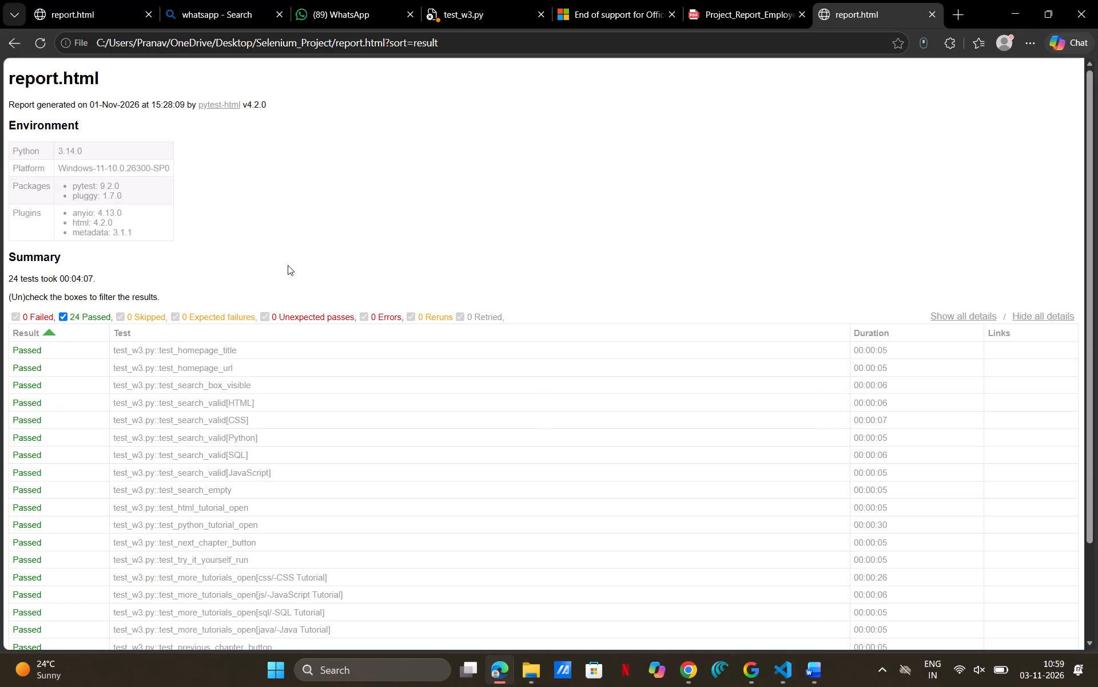
{"action": "scroll", "coordinate": [298, 294], "scroll_direction": "up", "scroll_amount": 2}
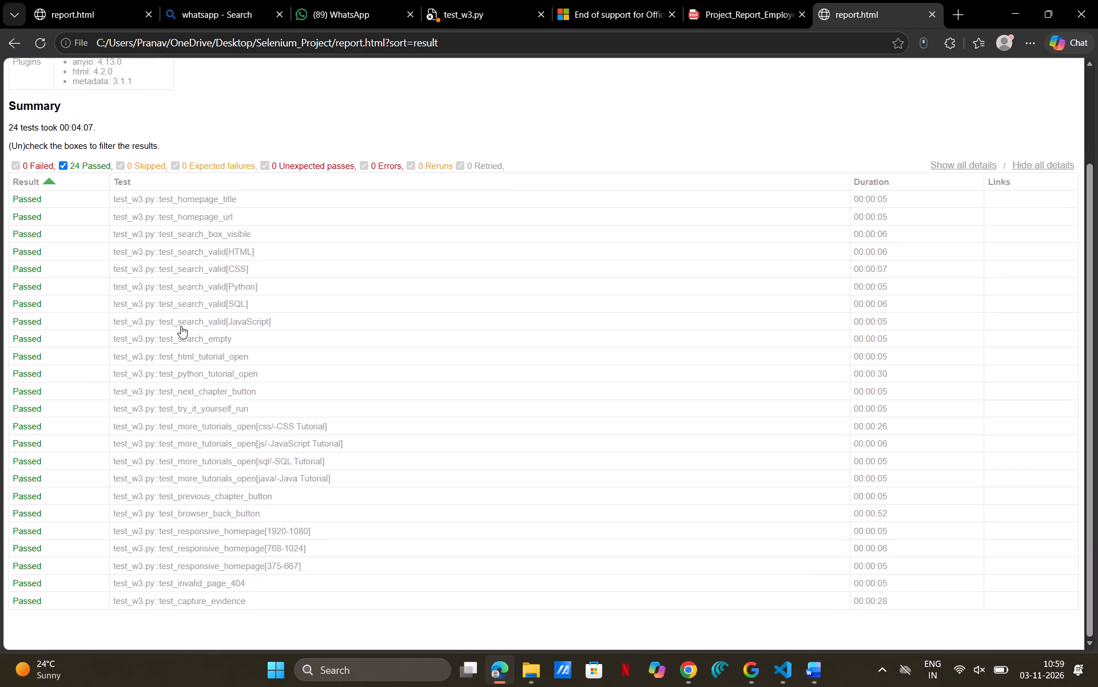
{"action": "scroll", "coordinate": [181, 326], "scroll_direction": "down", "scroll_amount": 1}
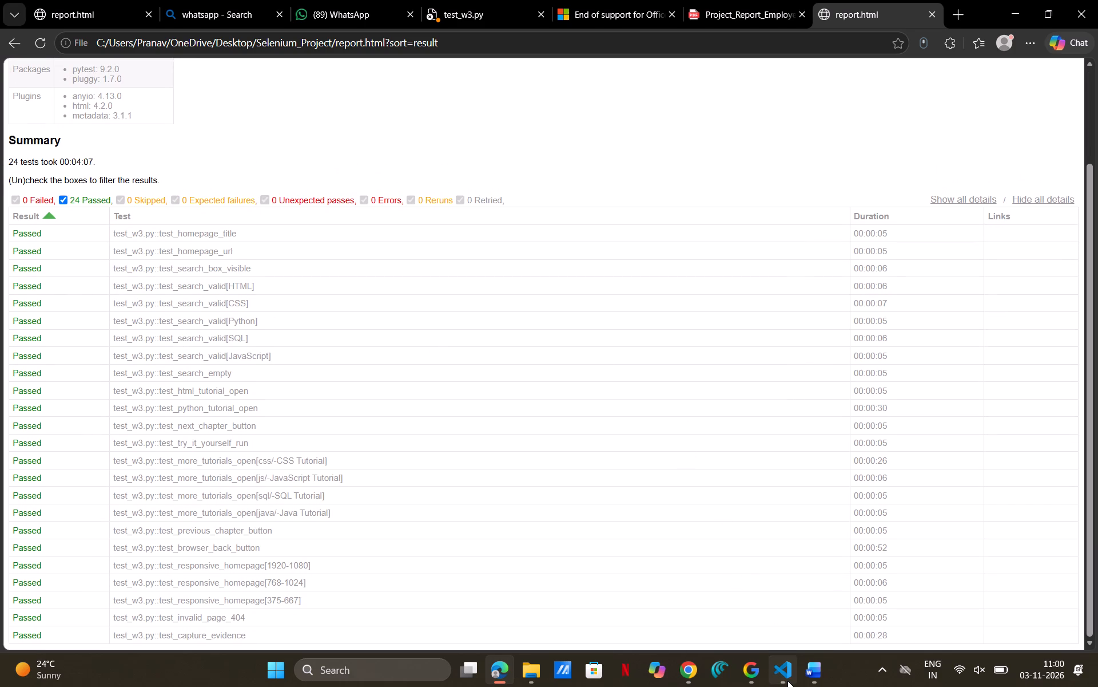
Return to Word and delete the Figure 4.6 placeholder box together with its caption.
{"action": "left_click", "coordinate": [770, 626]}
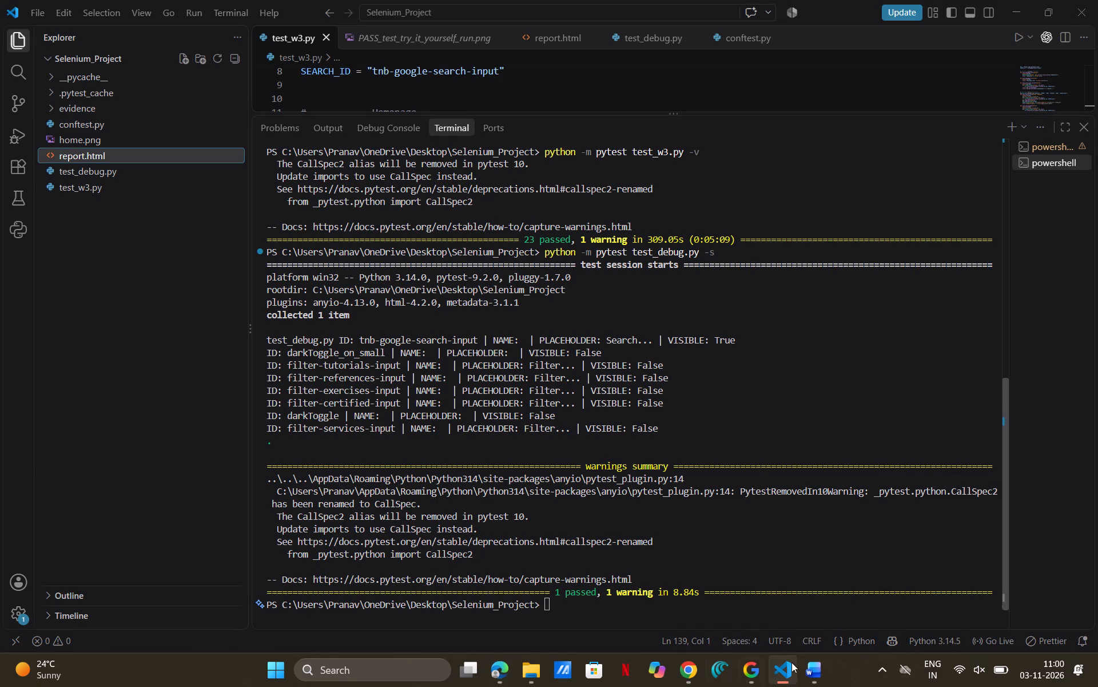
{"action": "left_click", "coordinate": [737, 567]}
{"action": "scroll", "coordinate": [627, 487], "scroll_direction": "down", "scroll_amount": 1}
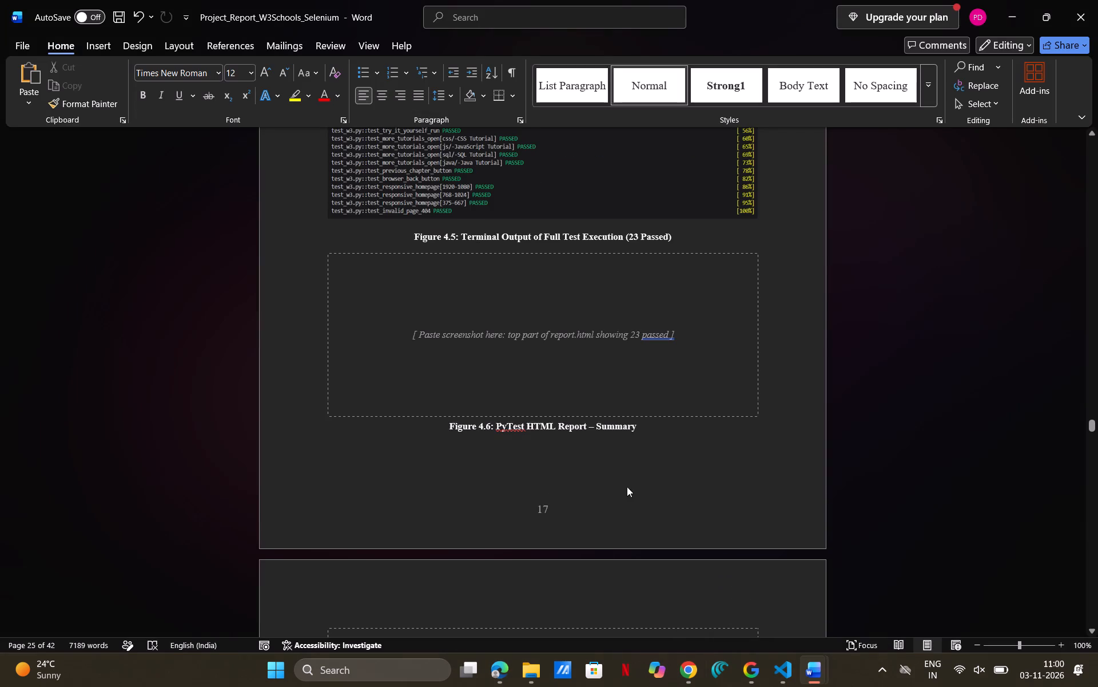
{"action": "scroll", "coordinate": [627, 487], "scroll_direction": "down", "scroll_amount": 1}
{"action": "scroll", "coordinate": [641, 398], "scroll_direction": "up", "scroll_amount": 2}
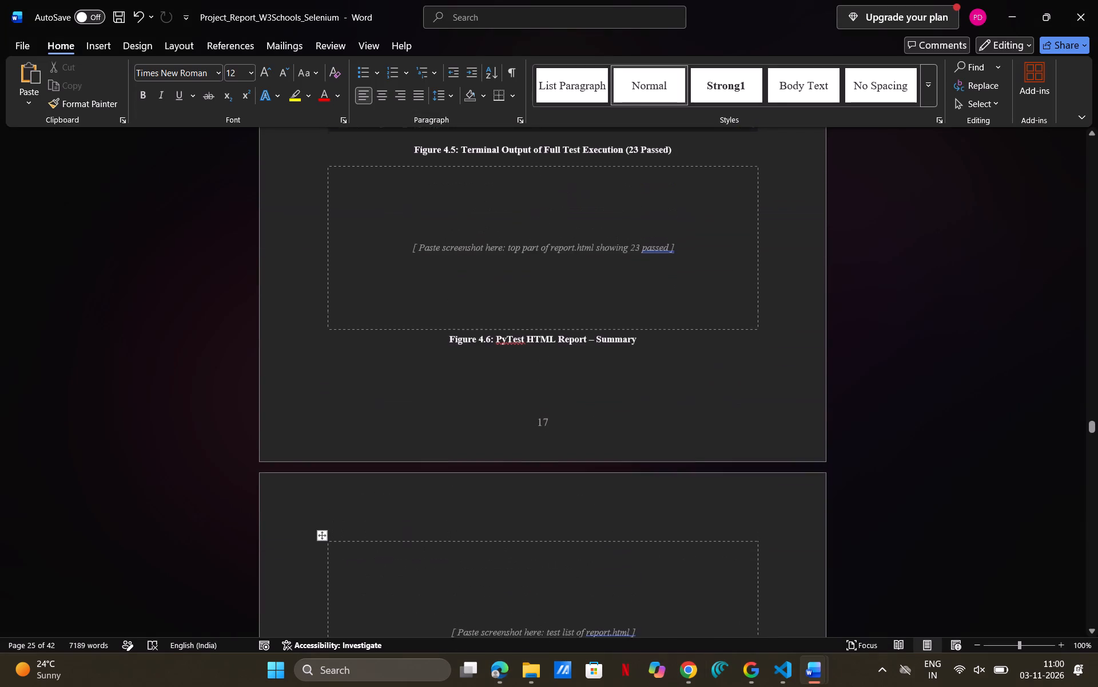
{"action": "left_click_drag", "start_coordinate": [731, 344], "coordinate": [353, 181]}
{"action": "key", "text": "BackSpace"}
Delete the "test list of report.html" placeholder box above the Figure 4.7 caption.
{"action": "scroll", "coordinate": [519, 263], "scroll_direction": "up", "scroll_amount": 1}
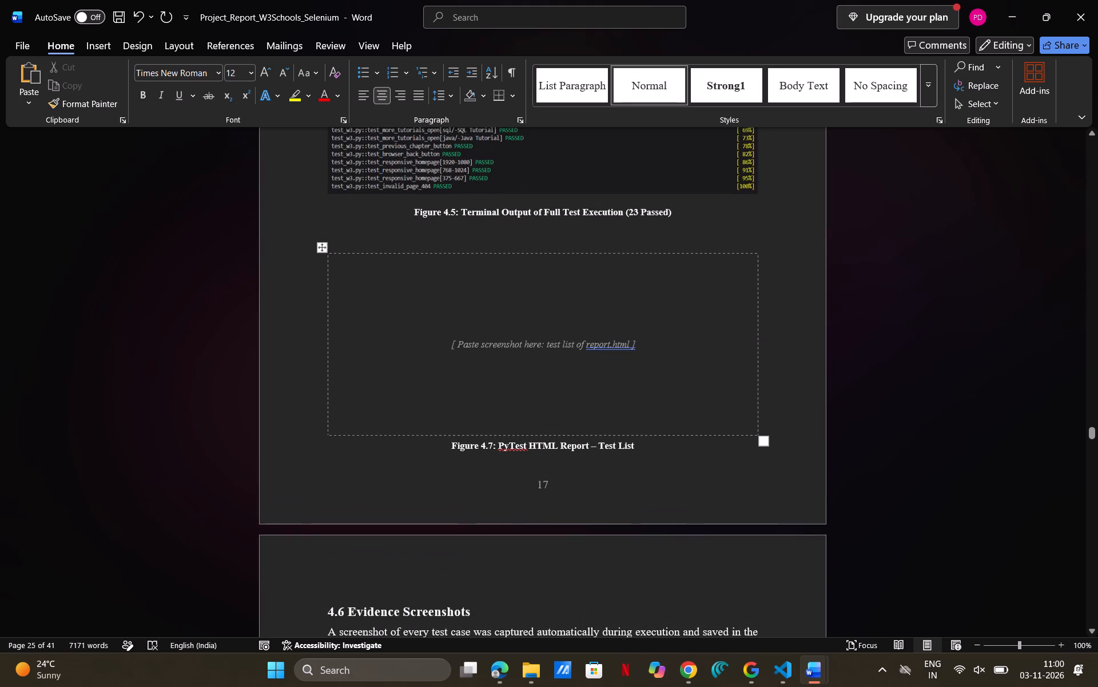
{"action": "scroll", "coordinate": [659, 392], "scroll_direction": "down", "scroll_amount": 2}
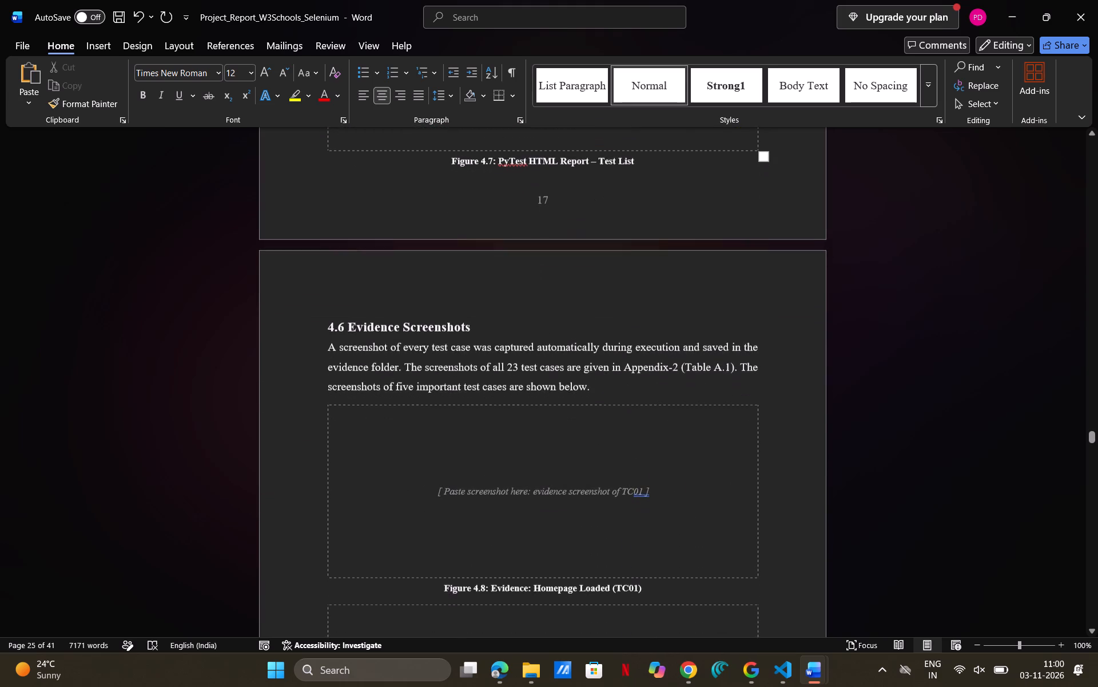
{"action": "scroll", "coordinate": [659, 392], "scroll_direction": "down", "scroll_amount": 1}
{"action": "scroll", "coordinate": [659, 392], "scroll_direction": "up", "scroll_amount": 6}
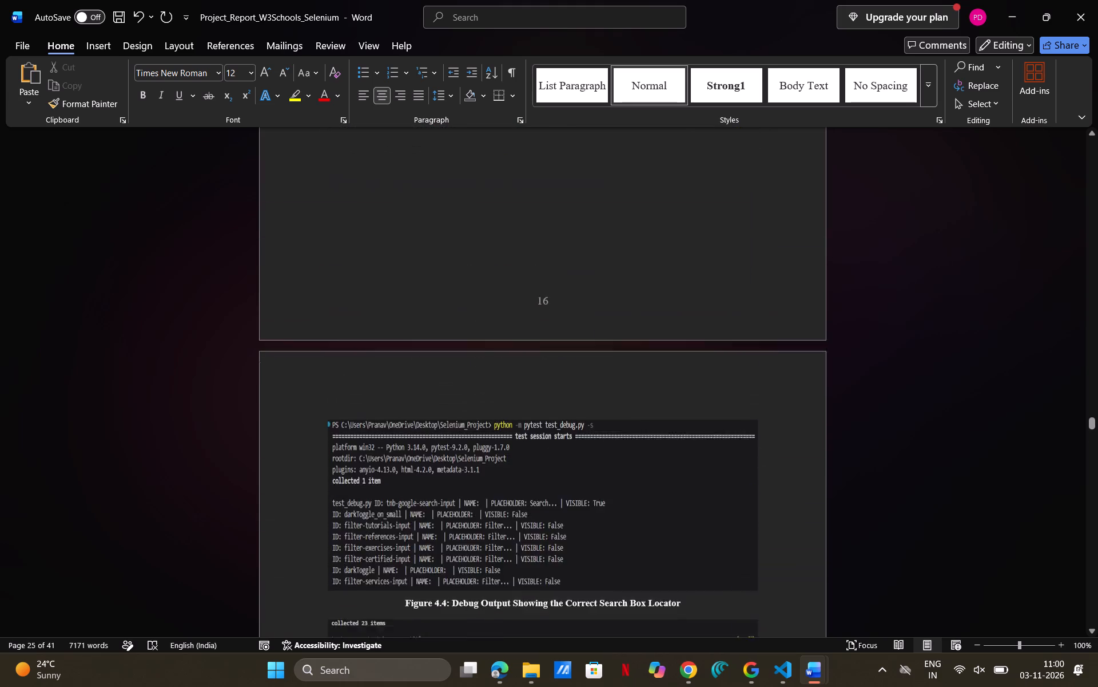
{"action": "scroll", "coordinate": [659, 392], "scroll_direction": "up", "scroll_amount": 8}
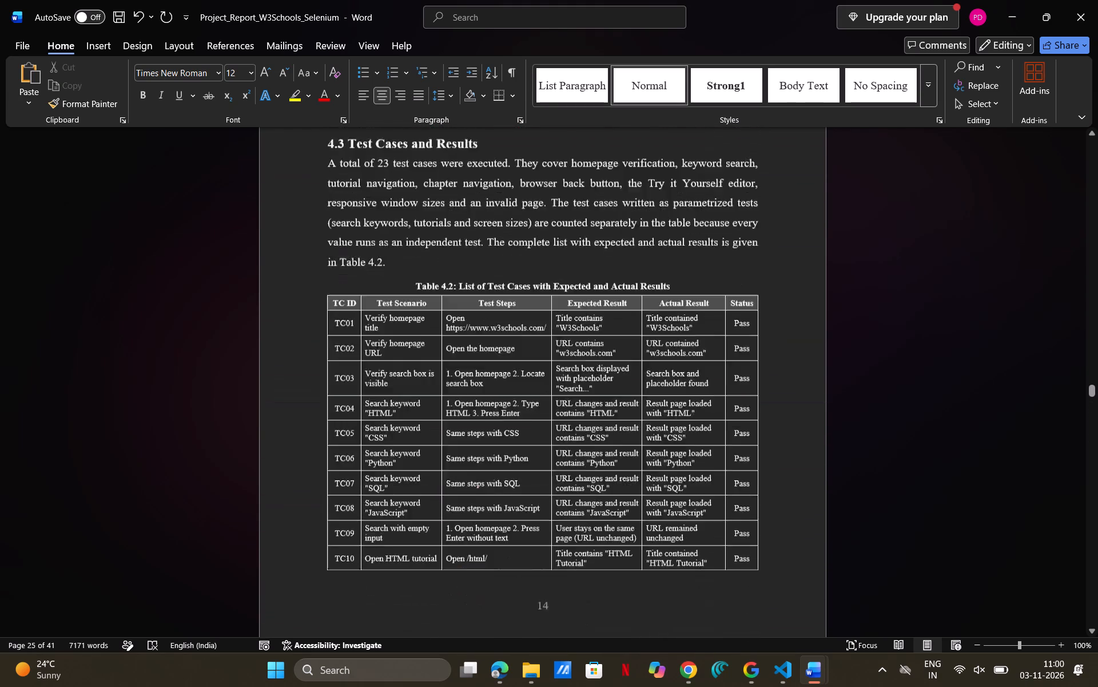
{"action": "scroll", "coordinate": [659, 392], "scroll_direction": "up", "scroll_amount": 1}
{"action": "scroll", "coordinate": [659, 392], "scroll_direction": "down", "scroll_amount": 12}
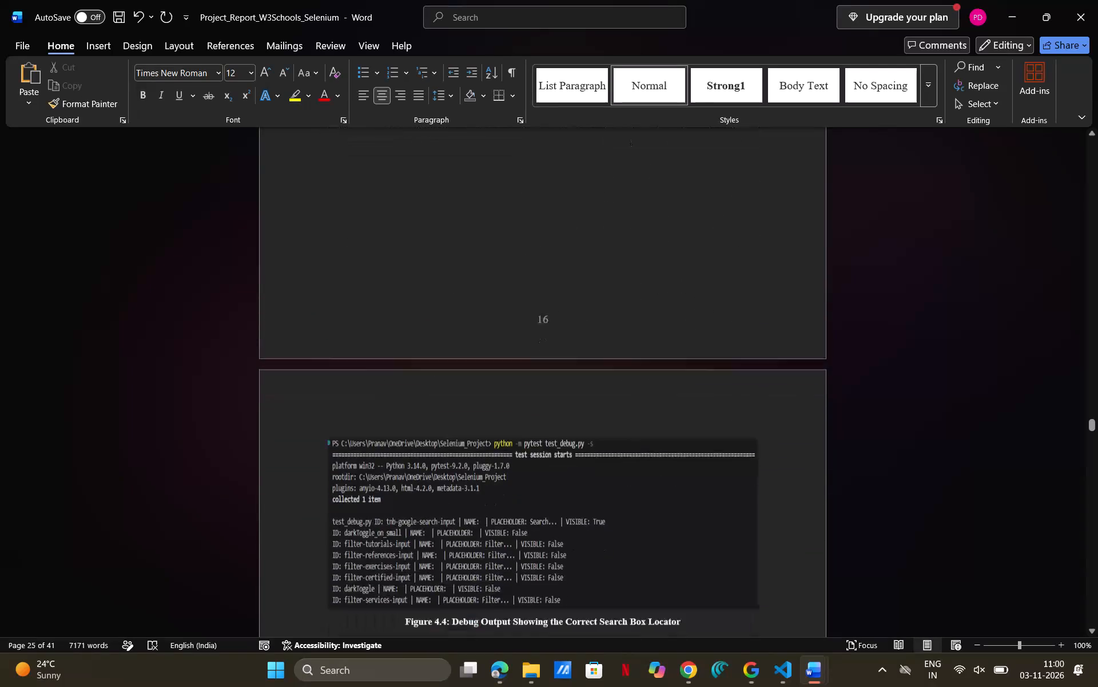
{"action": "scroll", "coordinate": [659, 392], "scroll_direction": "down", "scroll_amount": 7}
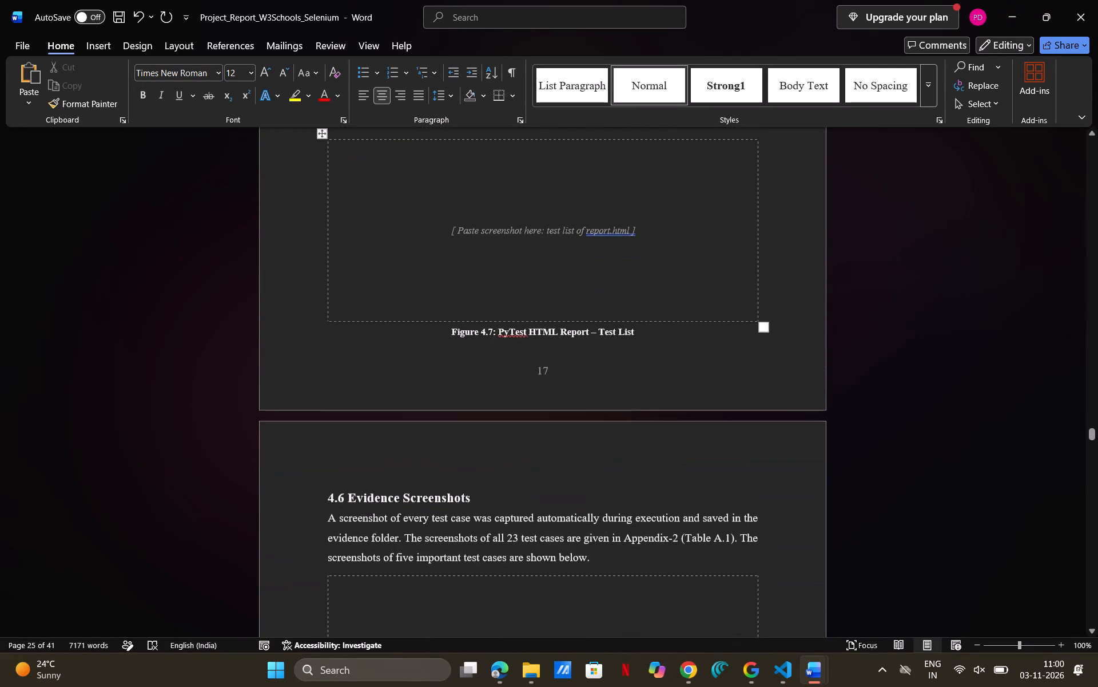
{"action": "left_click_drag", "start_coordinate": [792, 318], "coordinate": [349, 145]}
{"action": "key", "text": "BackSpace"}
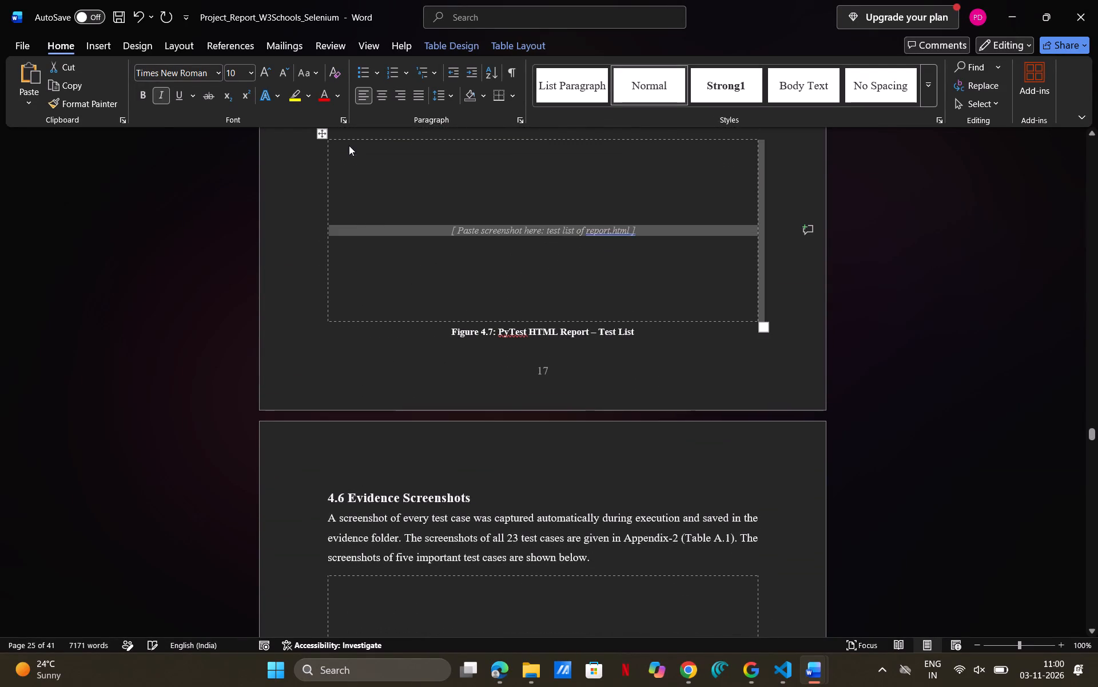
Add an empty line below the Figure 4.5 caption.
{"action": "scroll", "coordinate": [502, 218], "scroll_direction": "up", "scroll_amount": 1}
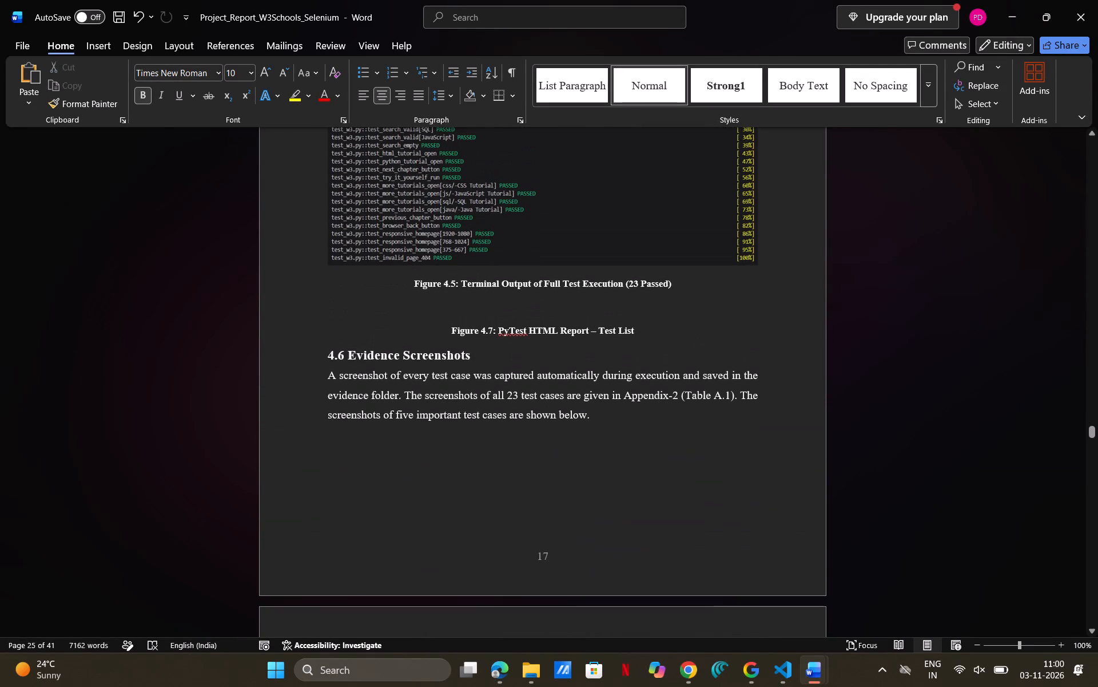
{"action": "left_click", "coordinate": [687, 281]}
{"action": "key", "text": "Return"}
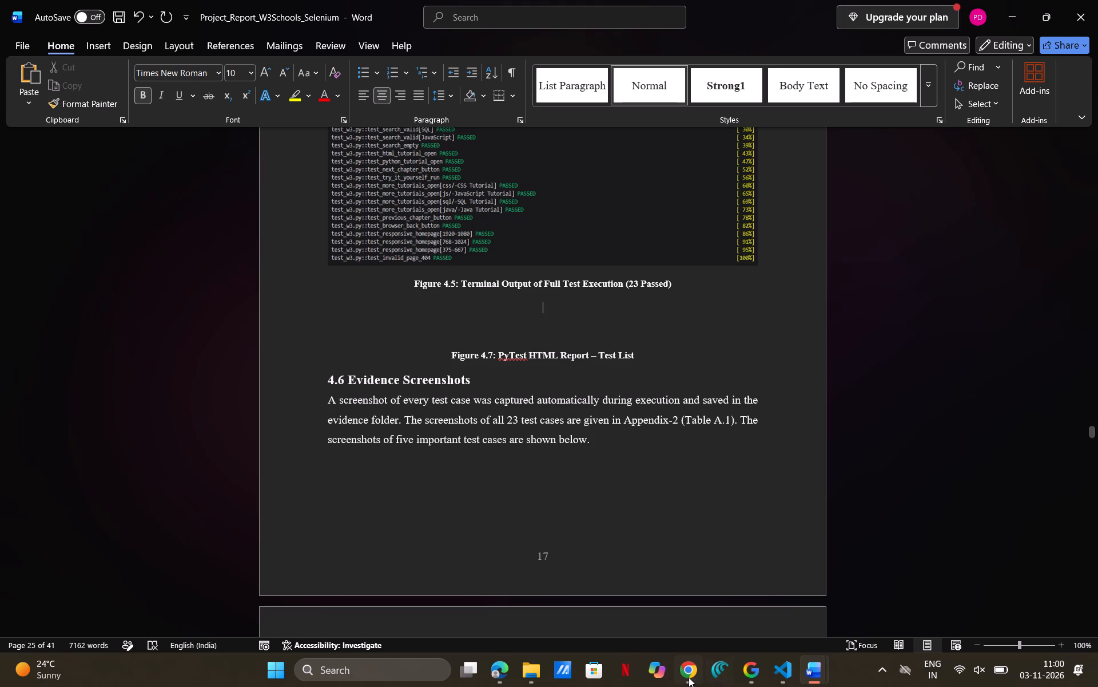
Switch to report.html in Edge, reduce its zoom to 67%, and capture a screenshot from the title through the last test and Duration column.
{"action": "left_click", "coordinate": [687, 678]}
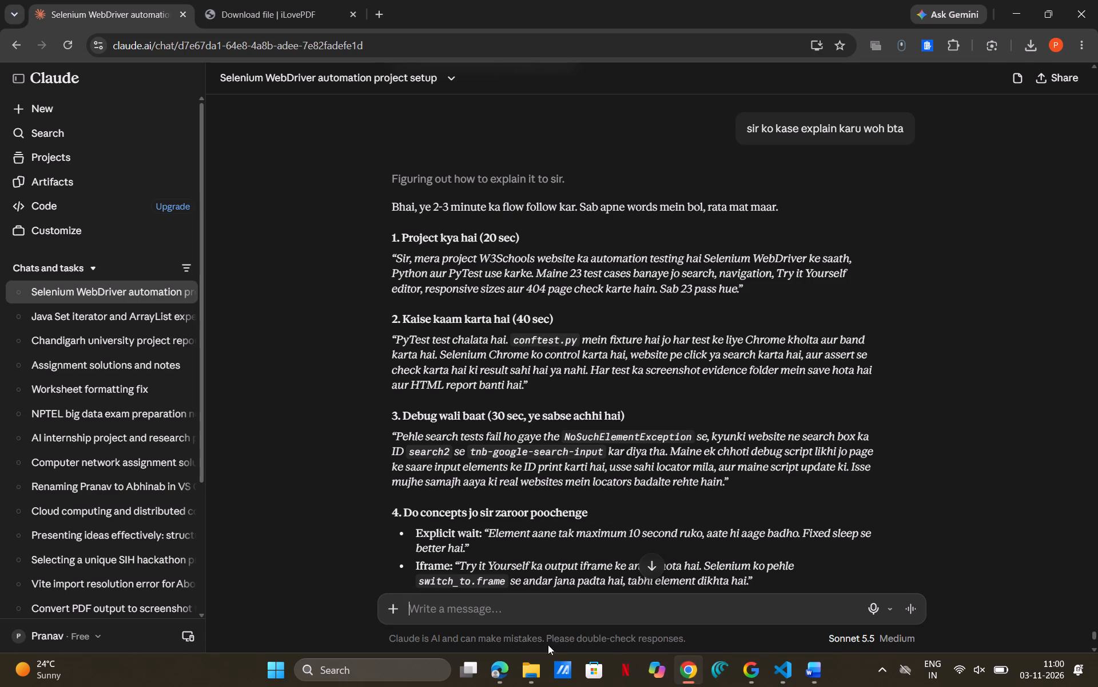
{"action": "left_click", "coordinate": [504, 667]}
{"action": "scroll", "coordinate": [479, 529], "scroll_direction": "up", "scroll_amount": 1}
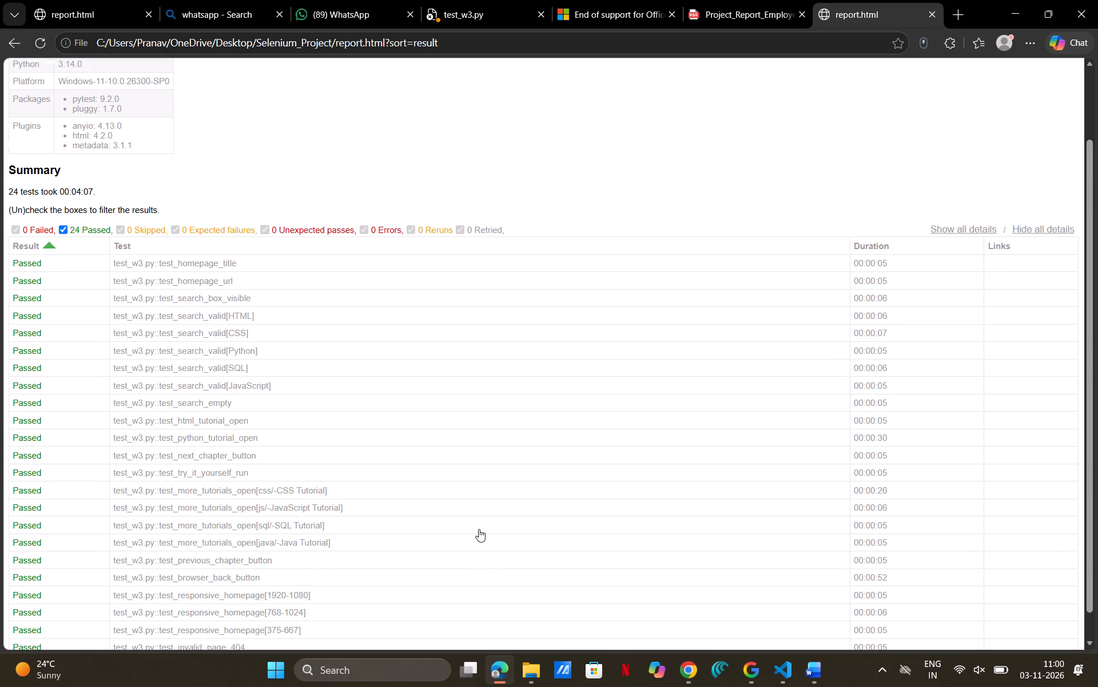
{"action": "scroll", "coordinate": [479, 529], "scroll_direction": "up", "scroll_amount": 1}
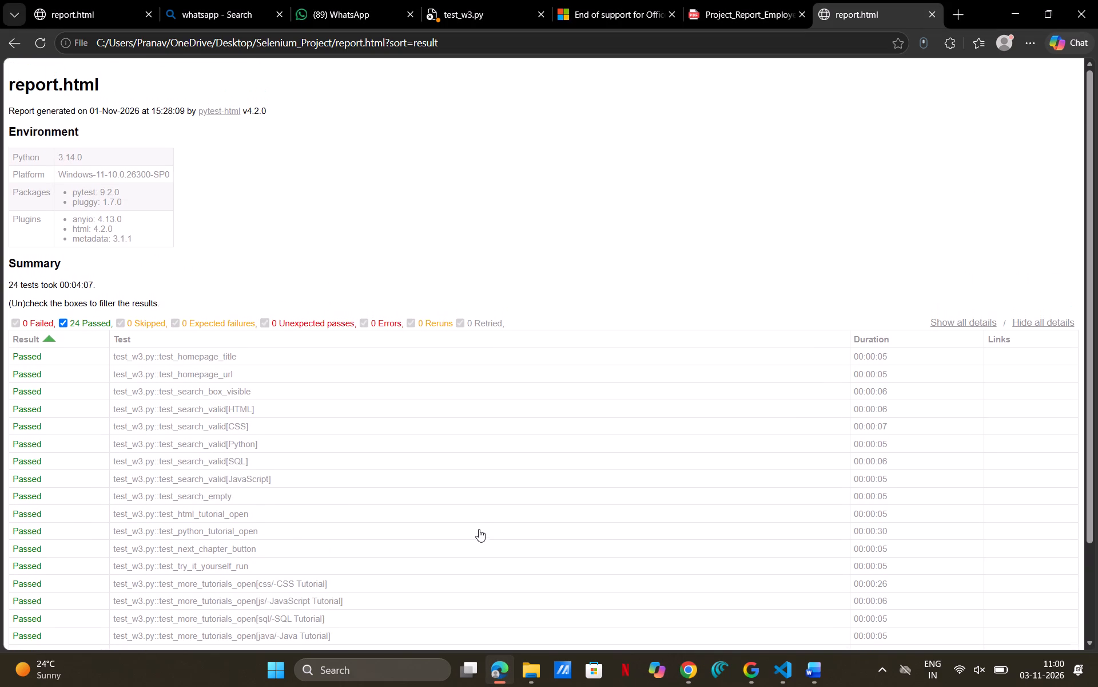
{"action": "scroll", "coordinate": [479, 529], "scroll_direction": "up", "scroll_amount": 1}
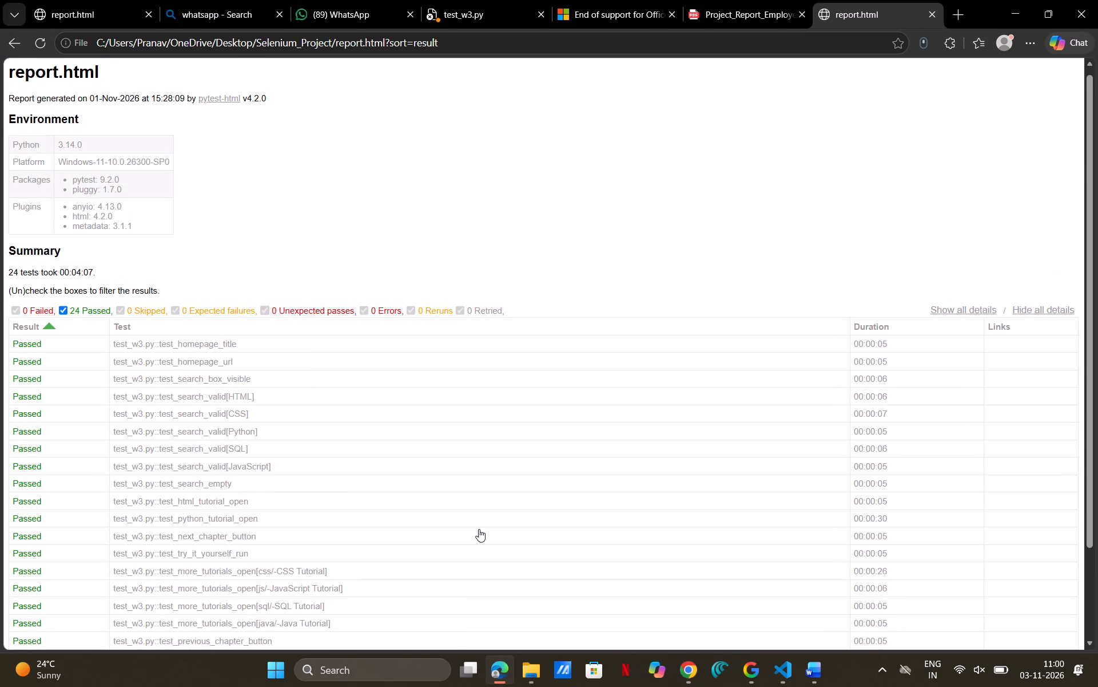
{"action": "key", "text": "ctrl+shift+minus"}
{"action": "key", "text": "ctrl+shift+minus"}
{"action": "key", "text": "ctrl+shift+minus"}
{"action": "key", "text": "ctrl+shift+minus"}
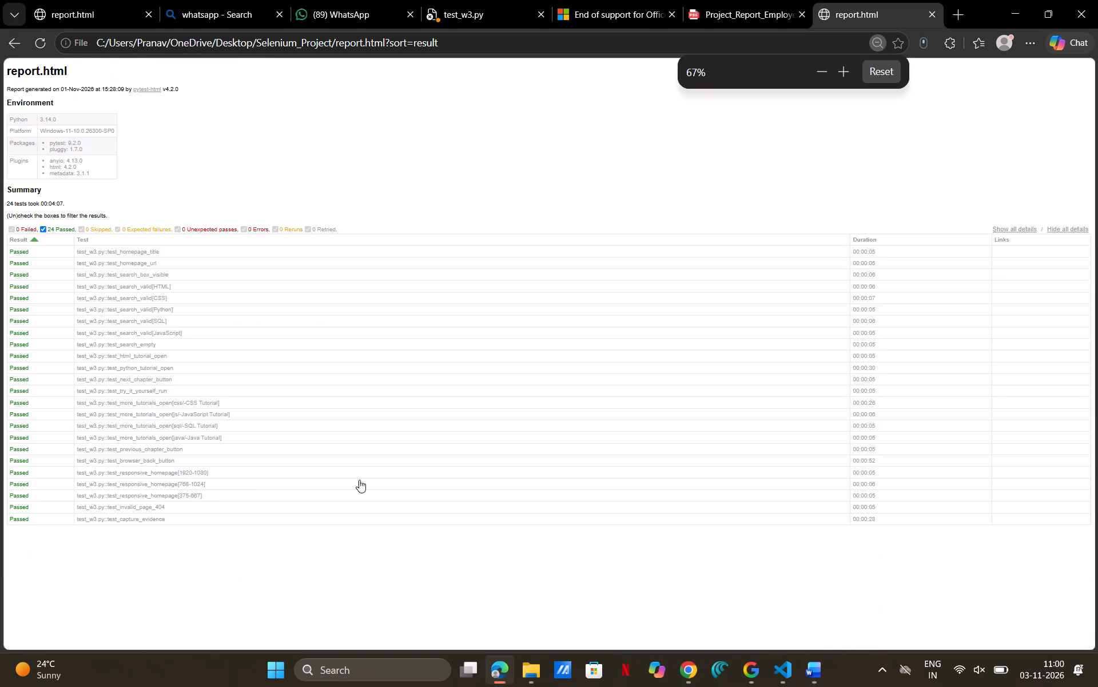
{"action": "key", "text": "shift+super+s"}
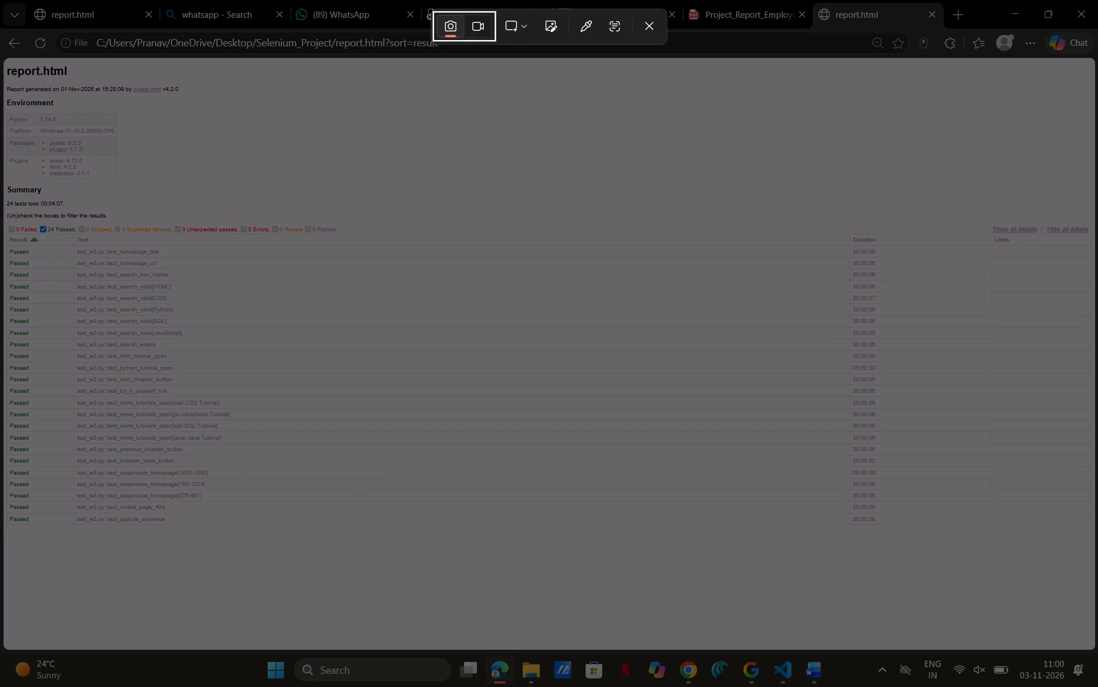
{"action": "left_click_drag", "start_coordinate": [4, 62], "coordinate": [383, 526]}
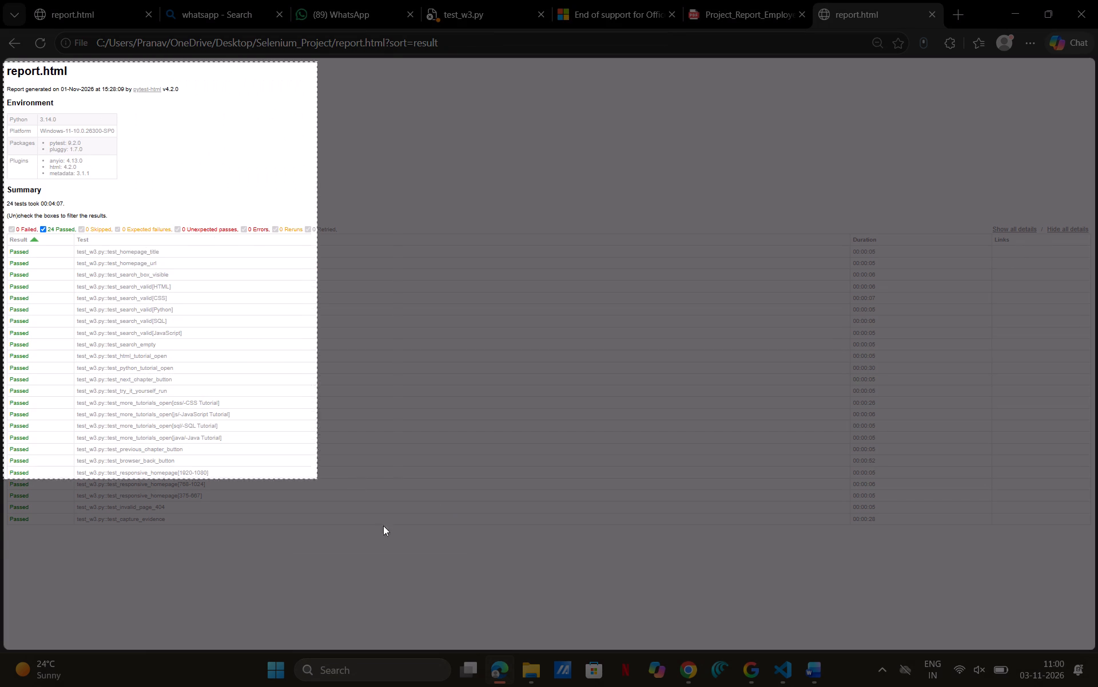
{"action": "left_click_drag", "start_coordinate": [383, 526], "coordinate": [970, 537]}
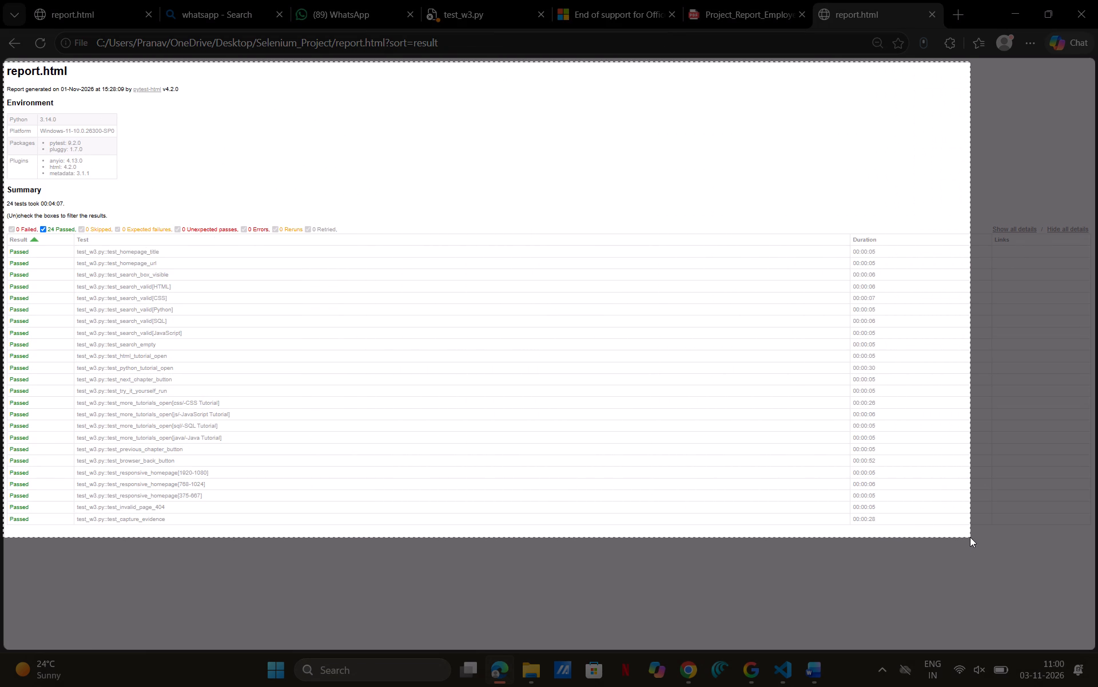
{"action": "left_click_drag", "start_coordinate": [970, 537], "coordinate": [970, 536]}
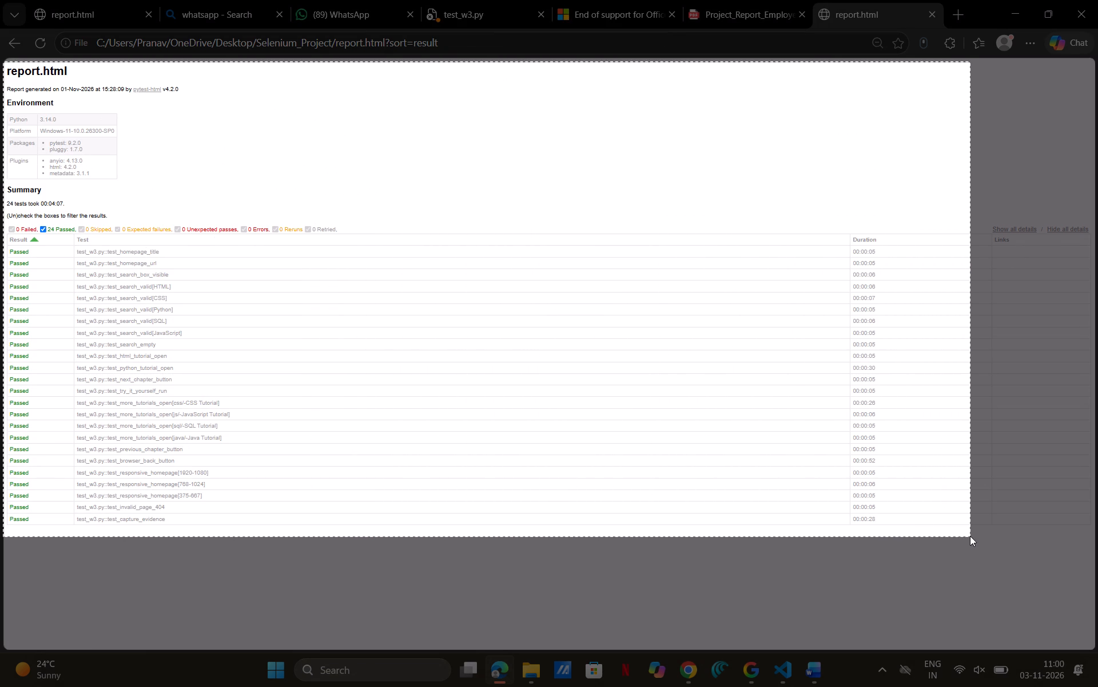
{"action": "left_click_drag", "start_coordinate": [970, 536], "coordinate": [969, 532]}
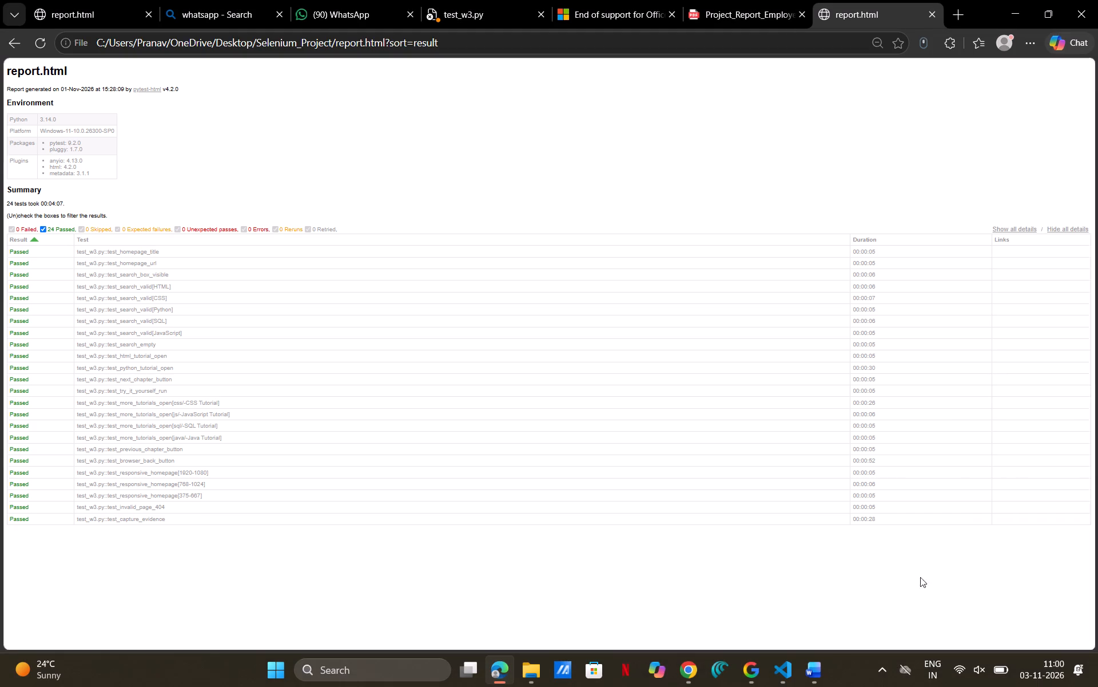
Paste the report.html screenshot on the empty line below the Figure 4.5 caption in Word and widen it slightly.
{"action": "left_click", "coordinate": [773, 612]}
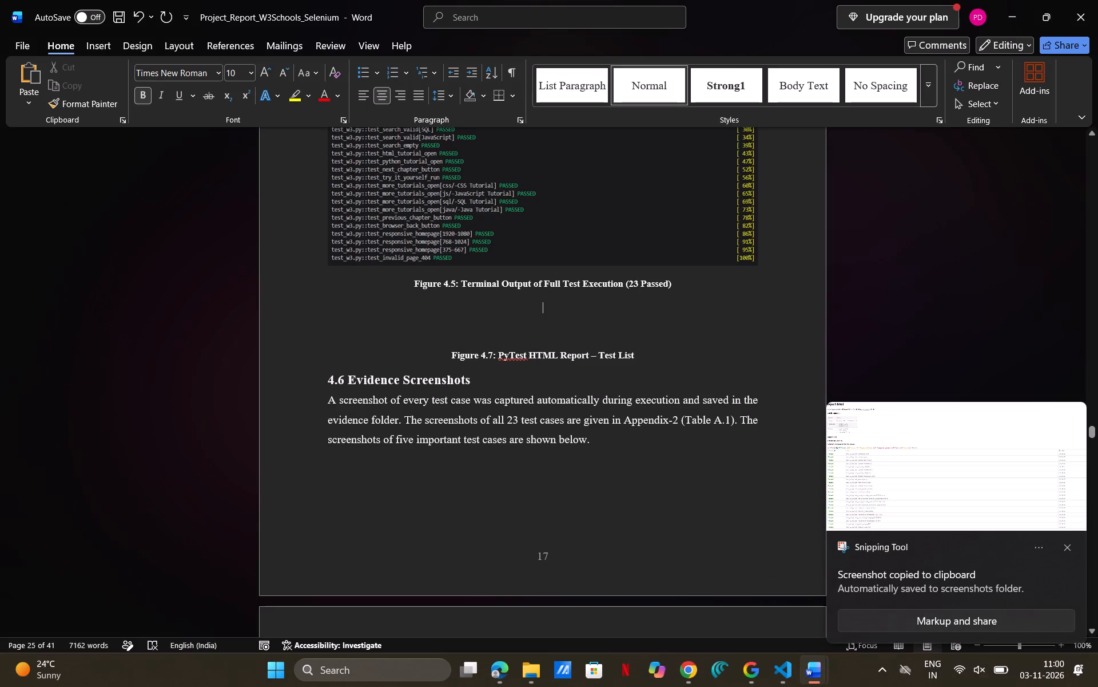
{"action": "key", "text": "ctrl+v"}
{"action": "left_click", "coordinate": [636, 420]}
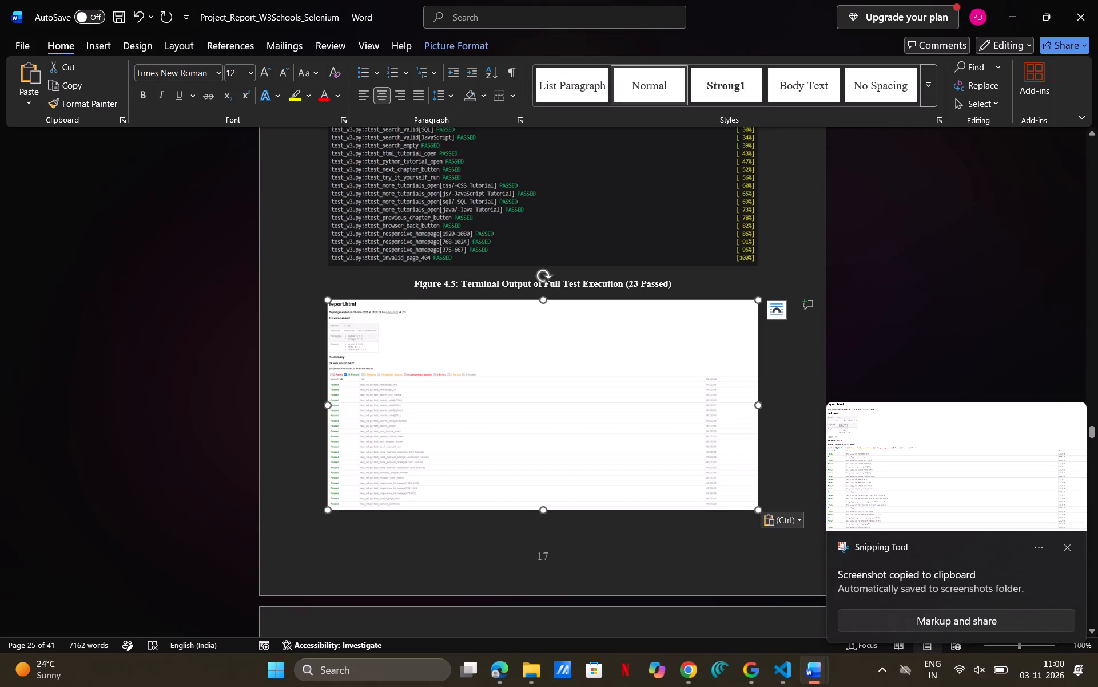
{"action": "left_click_drag", "start_coordinate": [754, 401], "coordinate": [761, 400]}
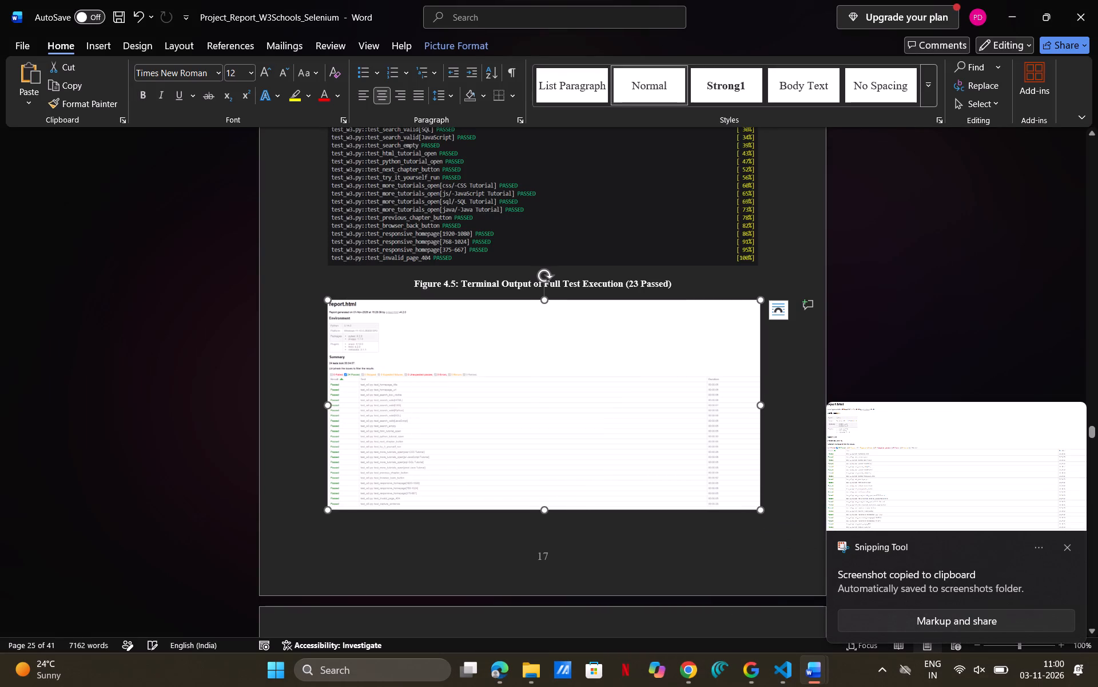
{"action": "left_click", "coordinate": [698, 547]}
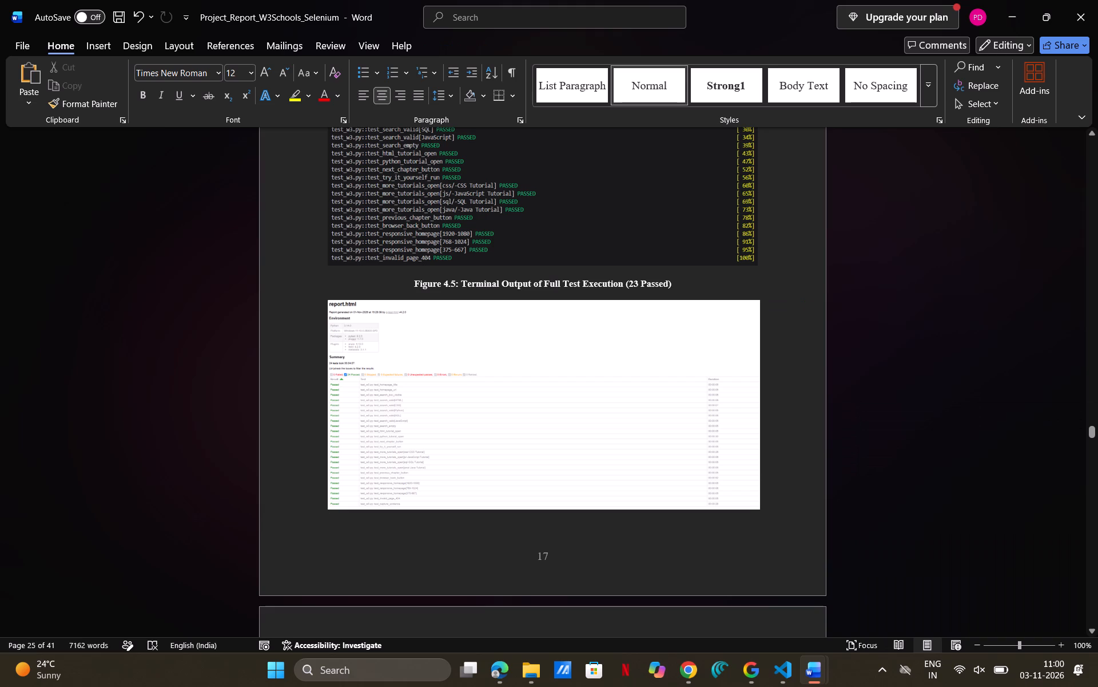
Reduce the height of the report.html screenshot to make room for the Figure 4.7 caption on the same page.
{"action": "scroll", "coordinate": [546, 312], "scroll_direction": "down", "scroll_amount": 2}
{"action": "scroll", "coordinate": [546, 312], "scroll_direction": "up", "scroll_amount": 1}
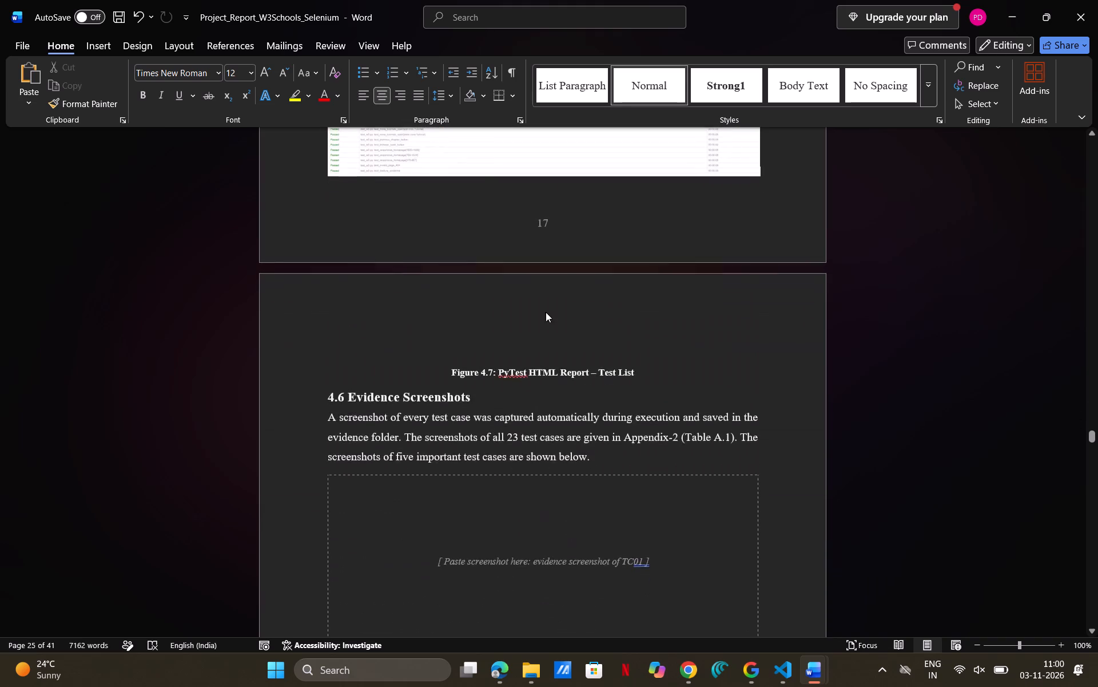
{"action": "scroll", "coordinate": [546, 312], "scroll_direction": "up", "scroll_amount": 1}
{"action": "left_click", "coordinate": [547, 370]}
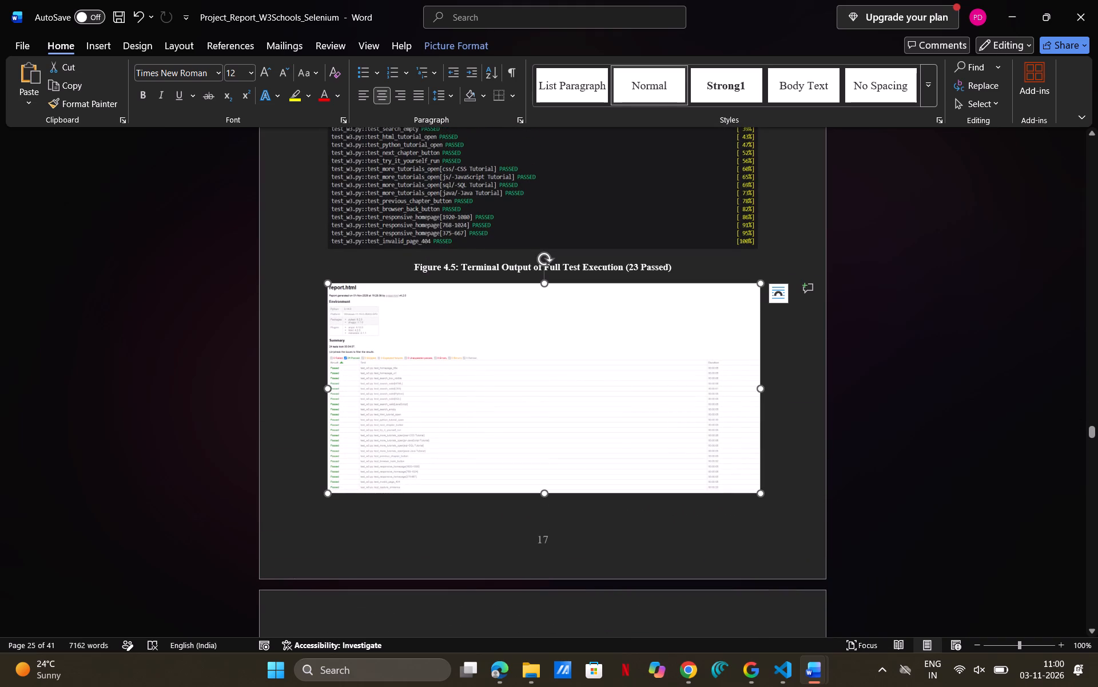
{"action": "left_click_drag", "start_coordinate": [543, 490], "coordinate": [544, 469]}
{"action": "scroll", "coordinate": [596, 449], "scroll_direction": "up", "scroll_amount": 1}
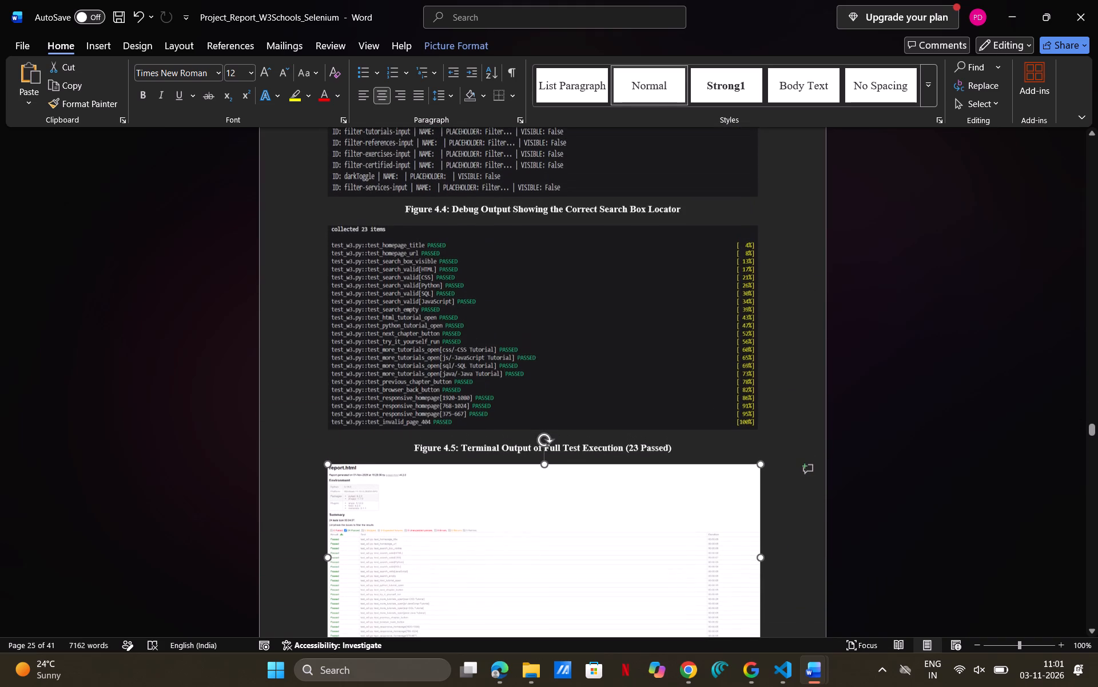
Reduce the height of the Figure 4.4 debug output screenshot while keeping it on the same page as its caption.
{"action": "left_click", "coordinate": [538, 399]}
{"action": "scroll", "coordinate": [554, 297], "scroll_direction": "up", "scroll_amount": 1}
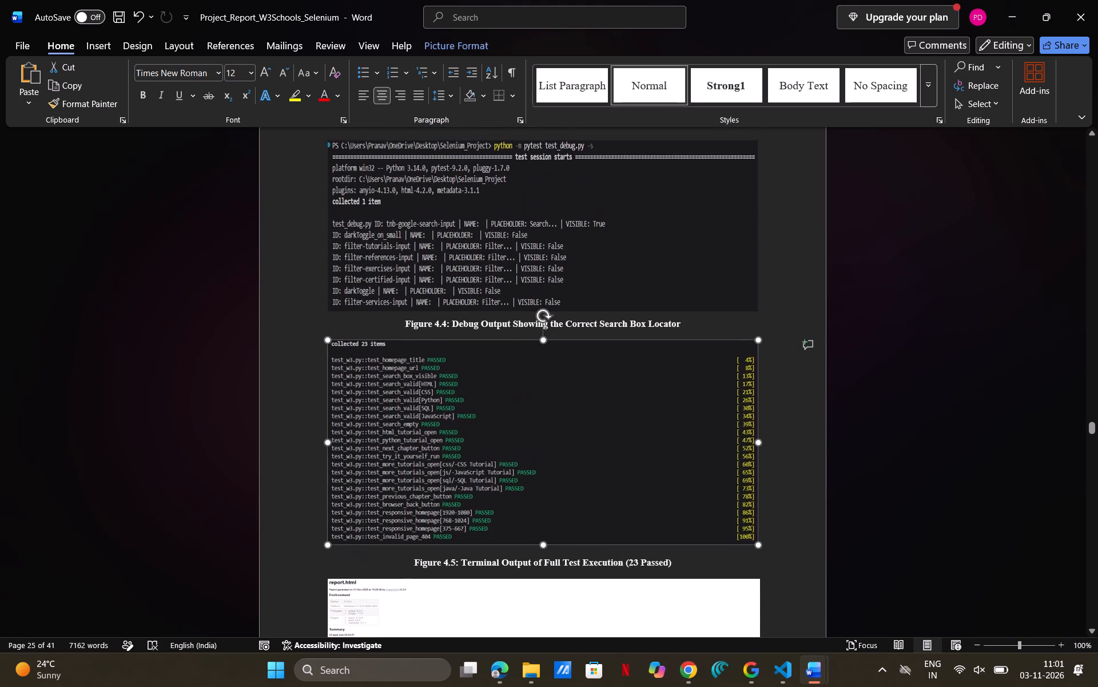
{"action": "left_click", "coordinate": [543, 250]}
{"action": "left_click_drag", "start_coordinate": [542, 315], "coordinate": [545, 307]}
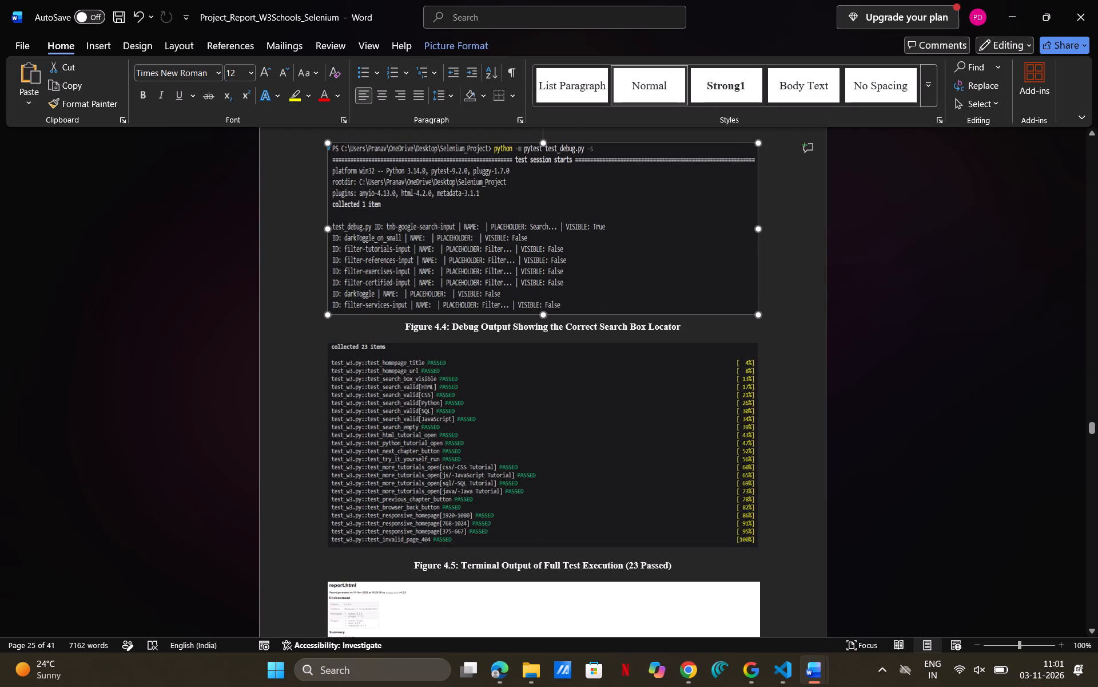
{"action": "left_click_drag", "start_coordinate": [545, 307], "coordinate": [547, 282]}
{"action": "scroll", "coordinate": [563, 401], "scroll_direction": "down", "scroll_amount": 1}
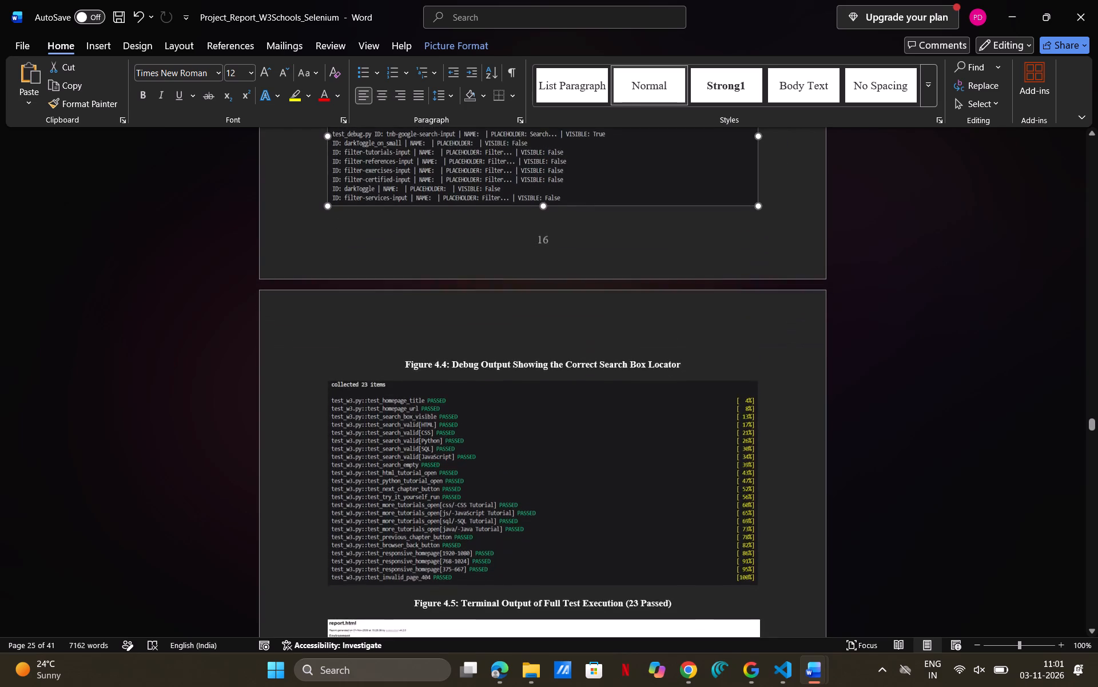
{"action": "scroll", "coordinate": [563, 401], "scroll_direction": "down", "scroll_amount": 1}
{"action": "scroll", "coordinate": [563, 401], "scroll_direction": "up", "scroll_amount": 1}
{"action": "left_click_drag", "start_coordinate": [543, 359], "coordinate": [546, 375]}
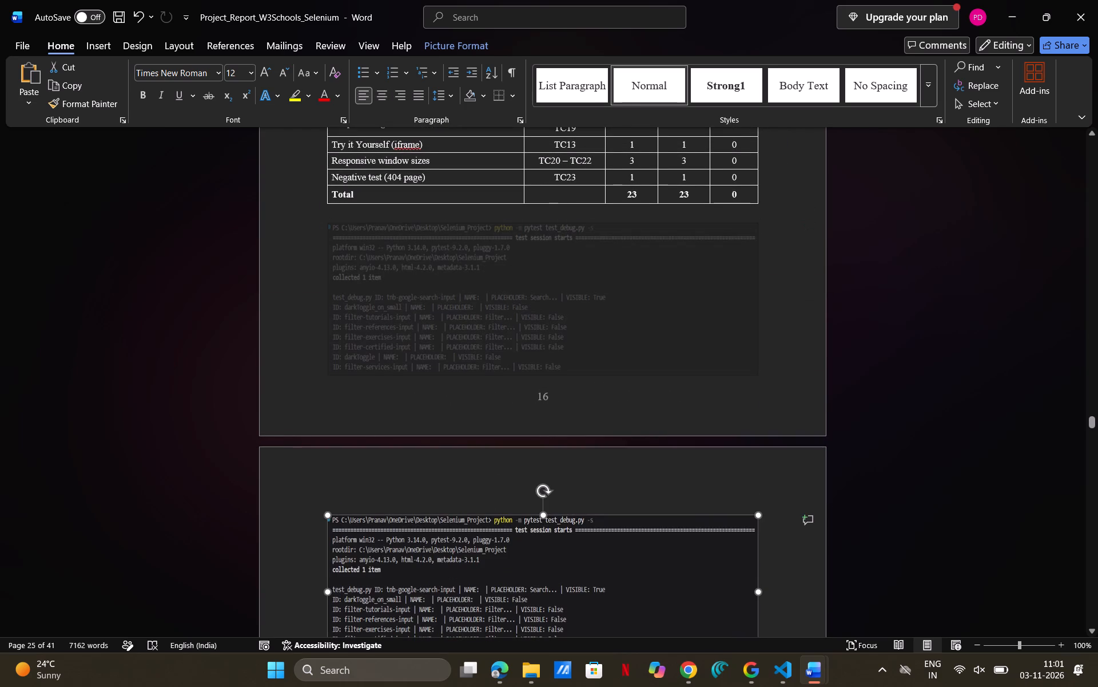
{"action": "left_click_drag", "start_coordinate": [546, 375], "coordinate": [546, 374]}
{"action": "scroll", "coordinate": [602, 440], "scroll_direction": "down", "scroll_amount": 1}
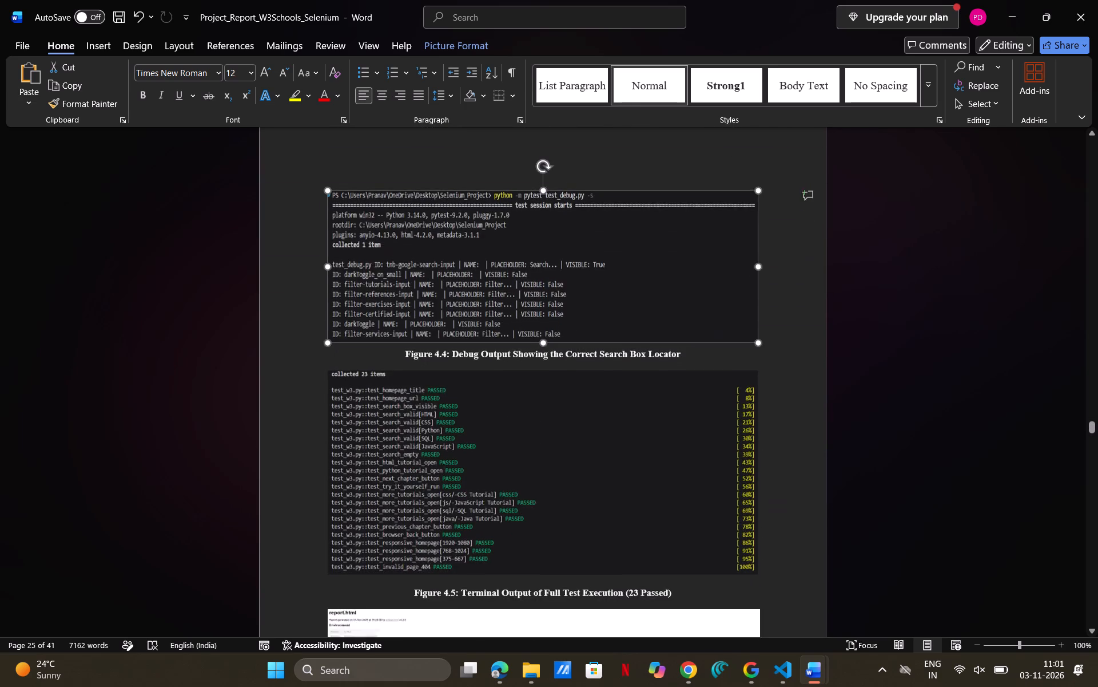
Remove the empty space between the report.html screenshot and the Figure 4.7 caption.
{"action": "scroll", "coordinate": [602, 440], "scroll_direction": "down", "scroll_amount": 2}
{"action": "left_click", "coordinate": [546, 504]}
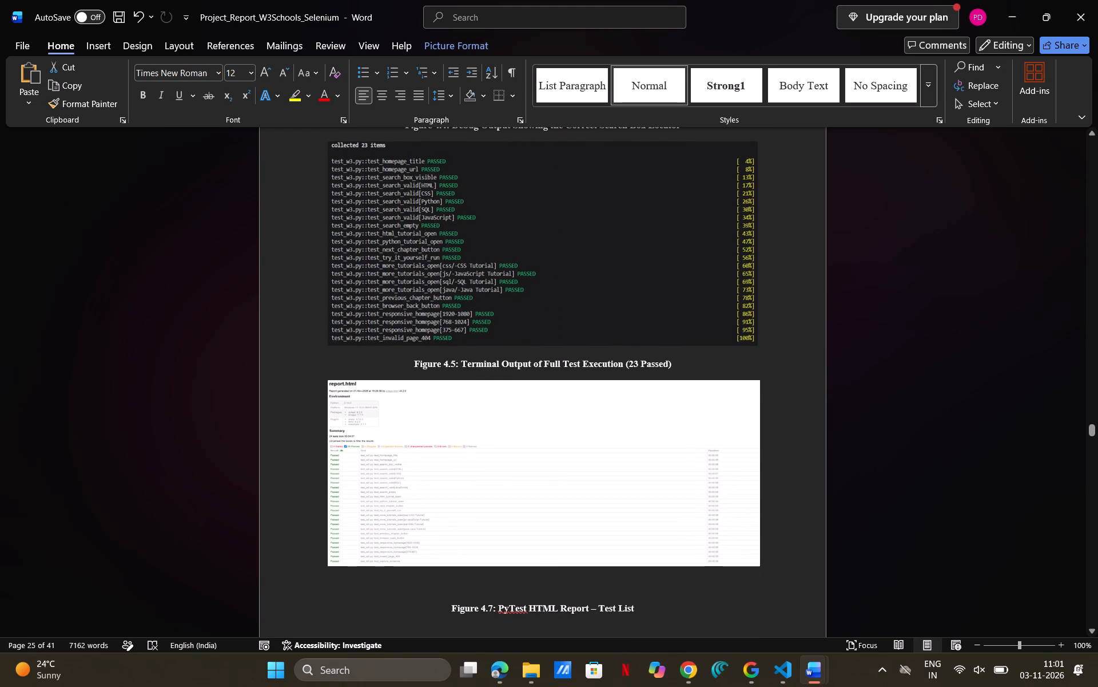
{"action": "left_click", "coordinate": [546, 564]}
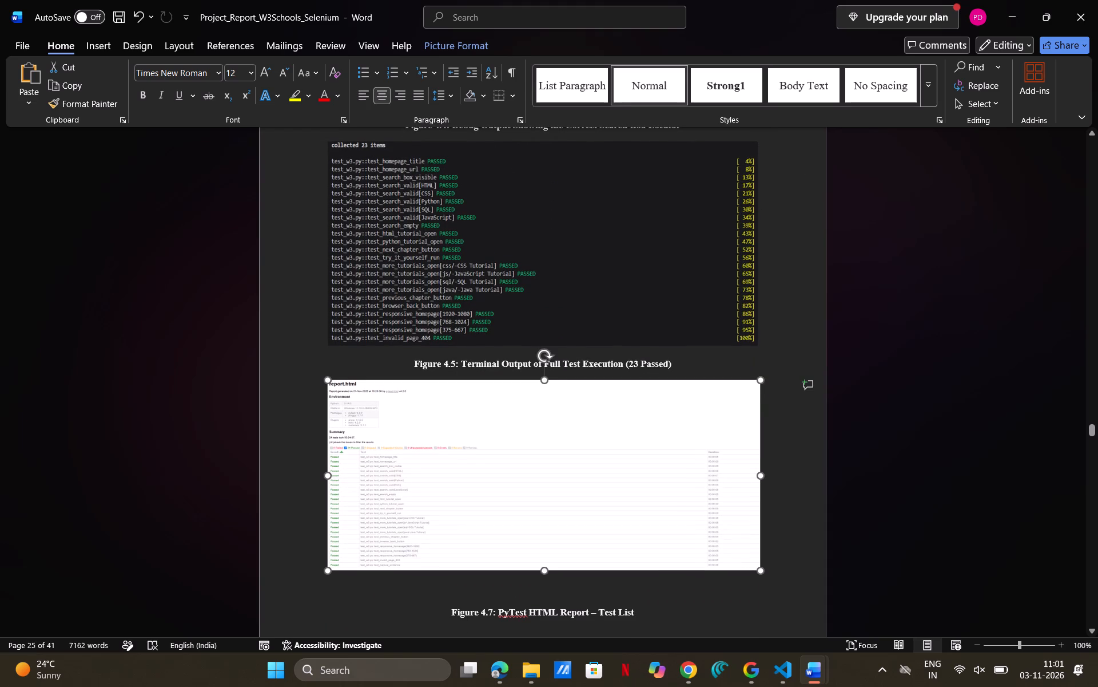
{"action": "left_click", "coordinate": [464, 593]}
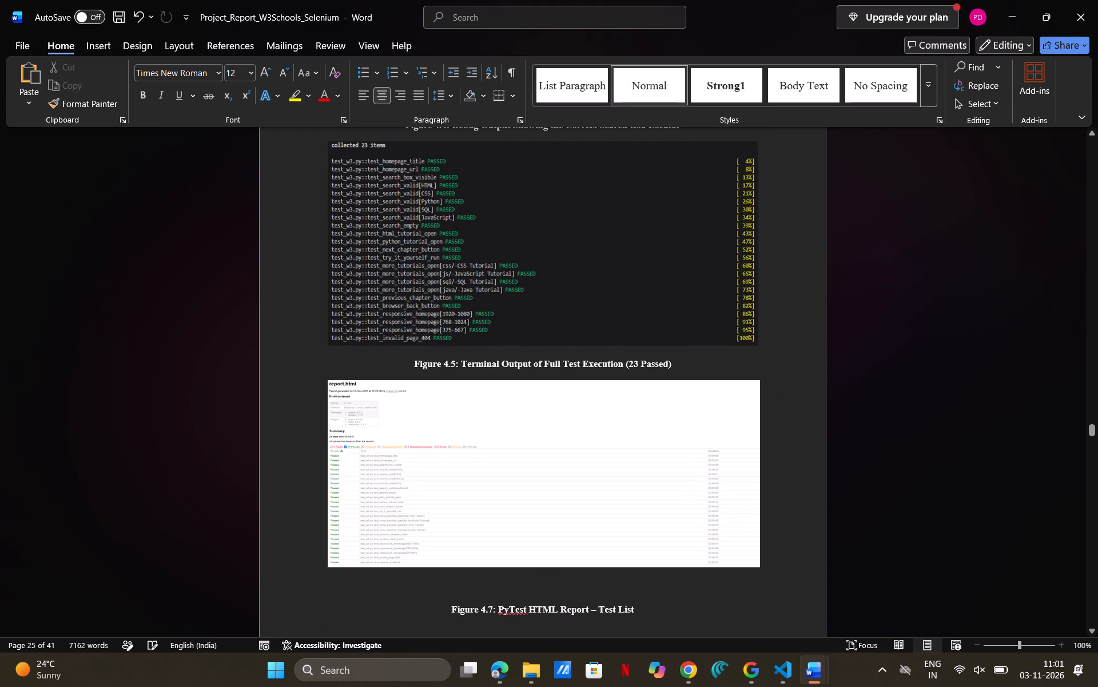
{"action": "key", "text": "BackSpace"}
{"action": "key", "text": "BackSpace"}
{"action": "key", "text": "BackSpace"}
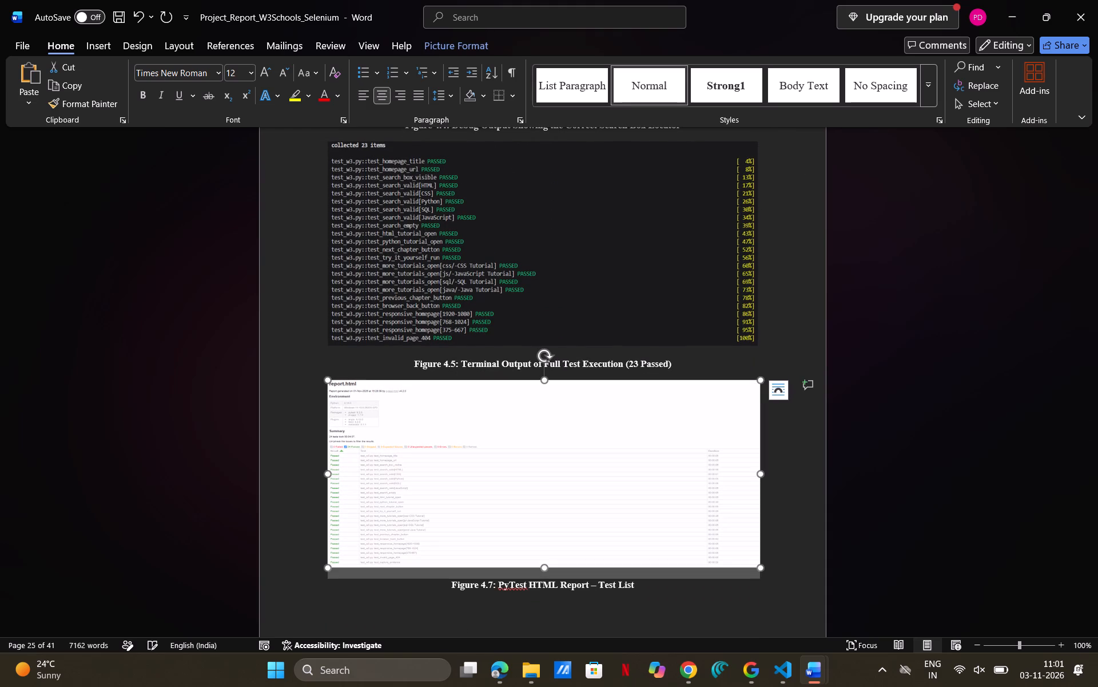
{"action": "left_click", "coordinate": [663, 595]}
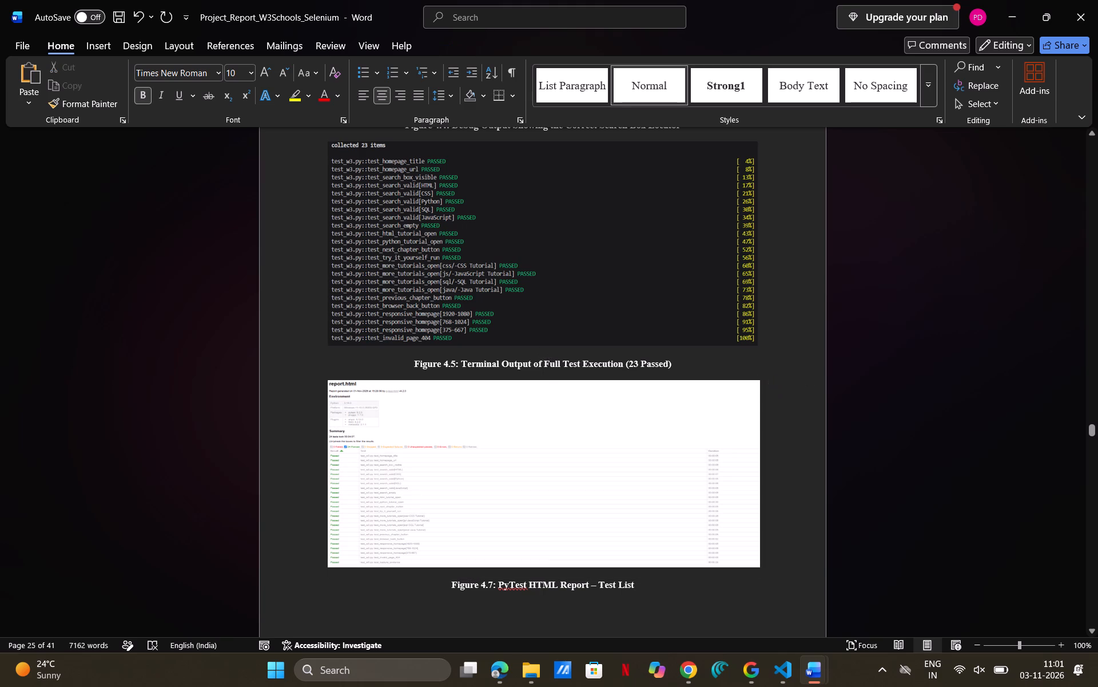
Increase the height of the report.html screenshot to fill page 17 while leaving room for the Figure 4.7 caption.
{"action": "left_click", "coordinate": [568, 540]}
{"action": "left_click_drag", "start_coordinate": [546, 566], "coordinate": [545, 595]}
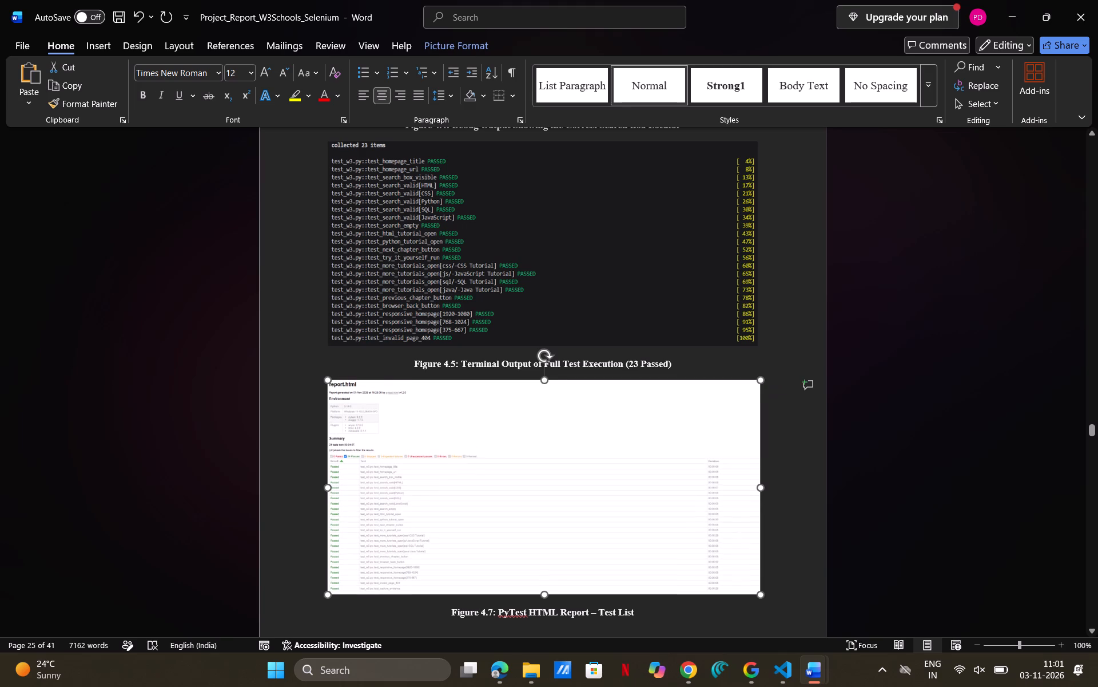
{"action": "left_click_drag", "start_coordinate": [545, 595], "coordinate": [544, 606]}
{"action": "scroll", "coordinate": [596, 552], "scroll_direction": "down", "scroll_amount": 1}
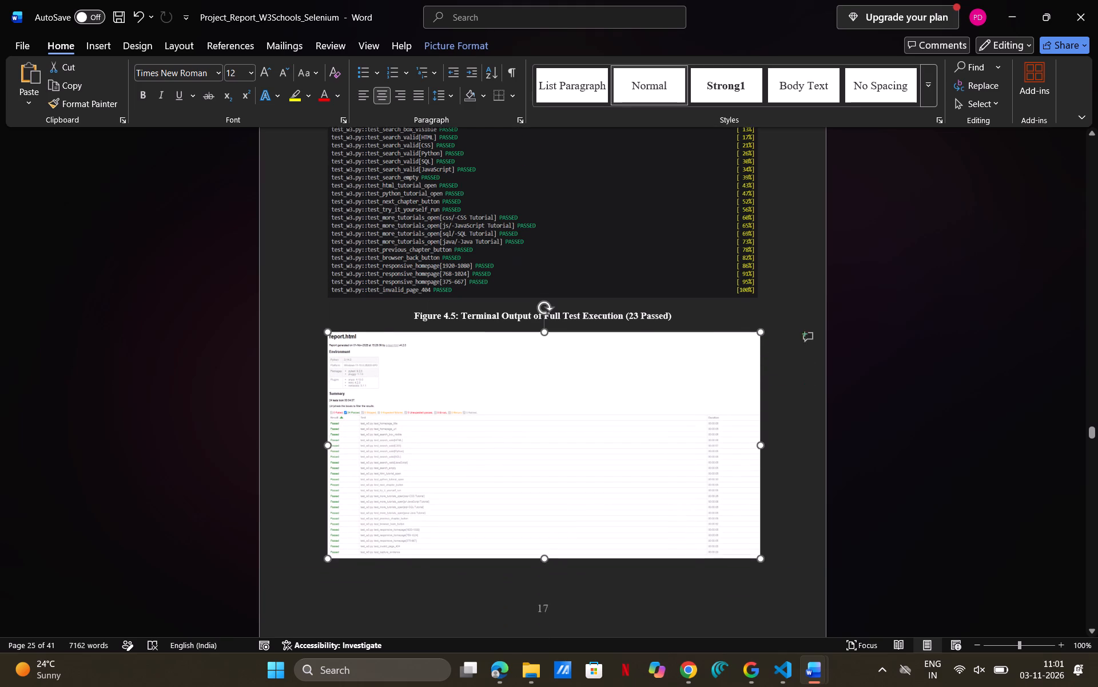
{"action": "scroll", "coordinate": [596, 552], "scroll_direction": "down", "scroll_amount": 1}
{"action": "left_click_drag", "start_coordinate": [546, 399], "coordinate": [544, 390]}
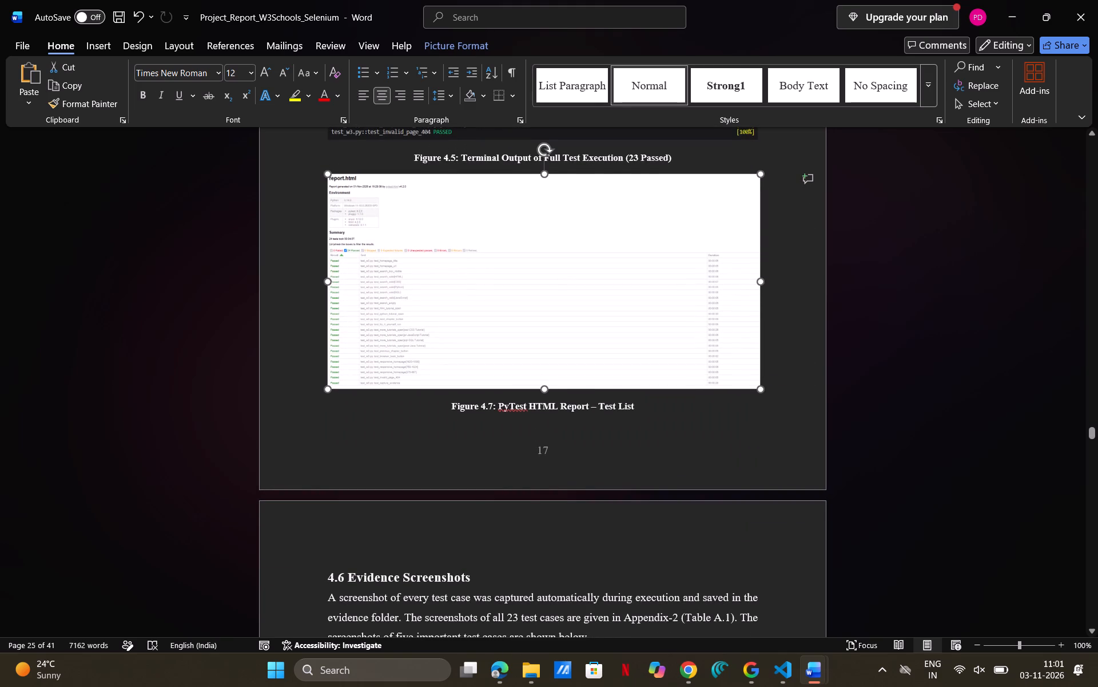
{"action": "left_click_drag", "start_coordinate": [544, 390], "coordinate": [544, 391]}
{"action": "left_click", "coordinate": [683, 421]}
Widen the Figure 4.4 debug output screenshot slightly to match the text width.
{"action": "scroll", "coordinate": [683, 421], "scroll_direction": "up", "scroll_amount": 1}
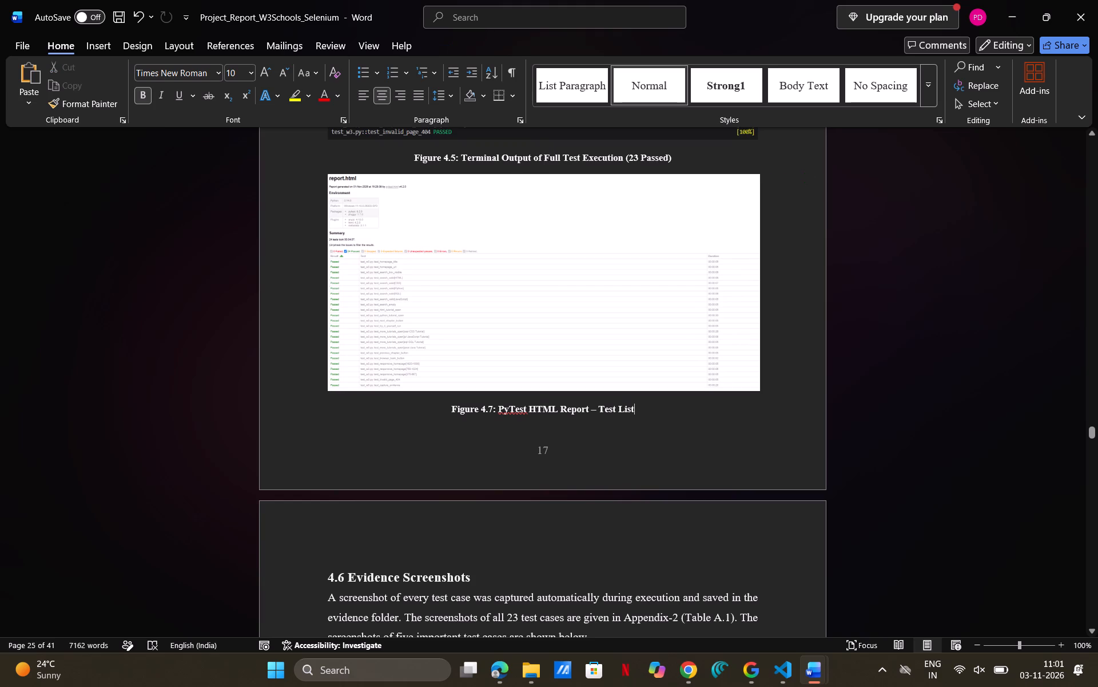
{"action": "scroll", "coordinate": [683, 421], "scroll_direction": "up", "scroll_amount": 1}
{"action": "scroll", "coordinate": [683, 421], "scroll_direction": "down", "scroll_amount": 1}
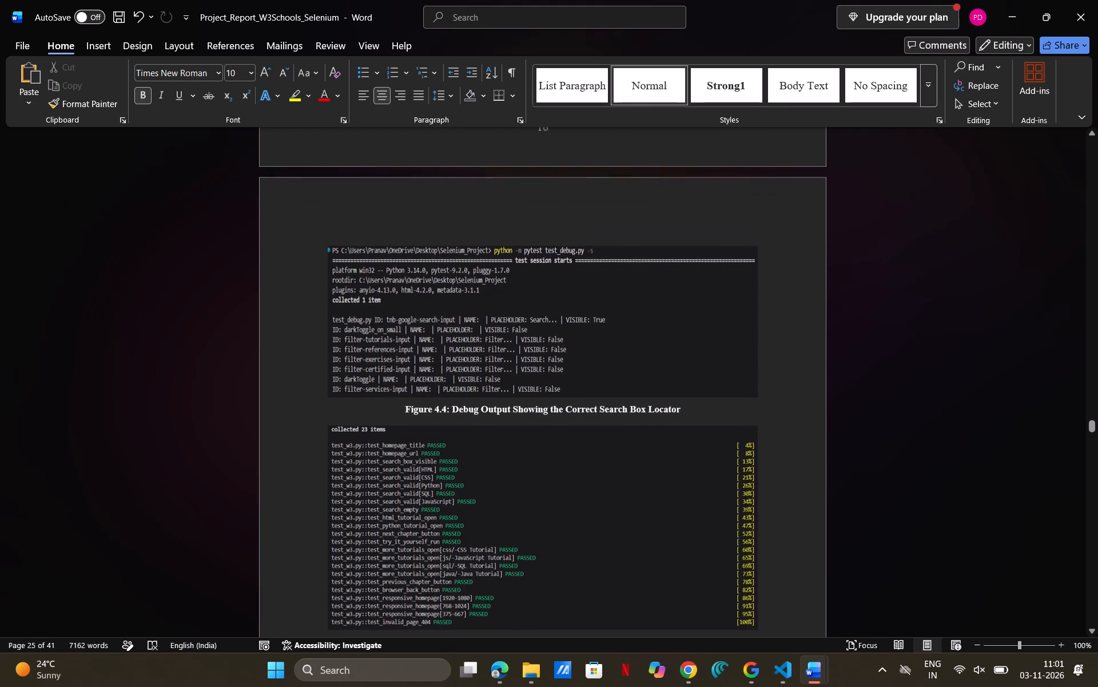
{"action": "left_click", "coordinate": [666, 366]}
{"action": "left_click", "coordinate": [759, 321]}
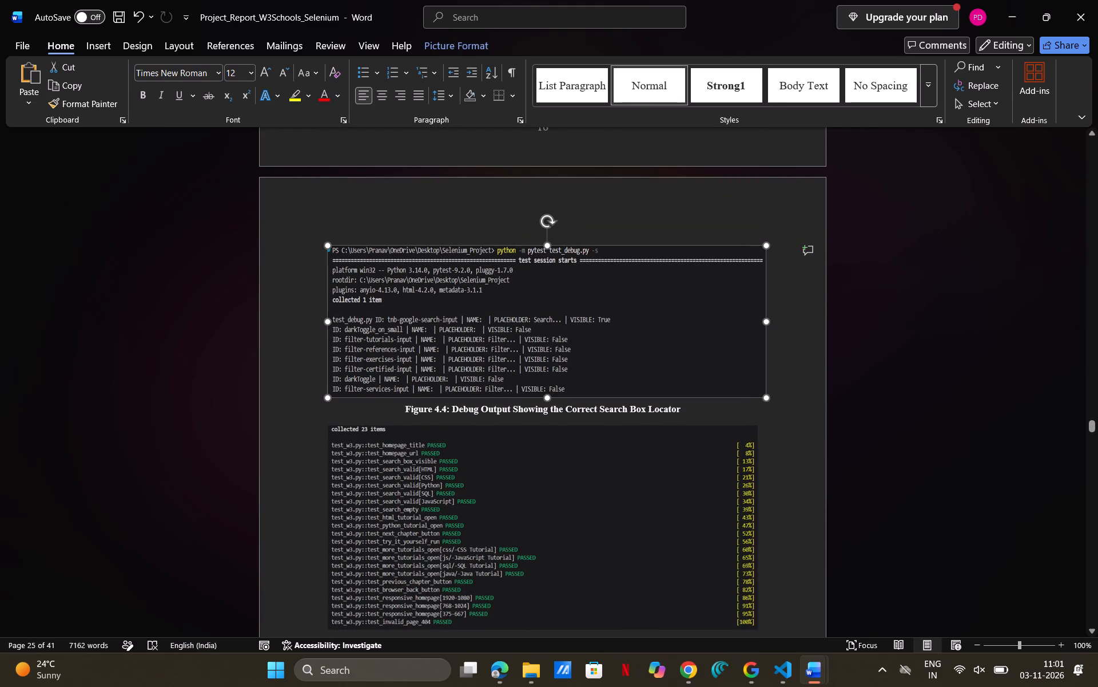
{"action": "left_click", "coordinate": [802, 393]}
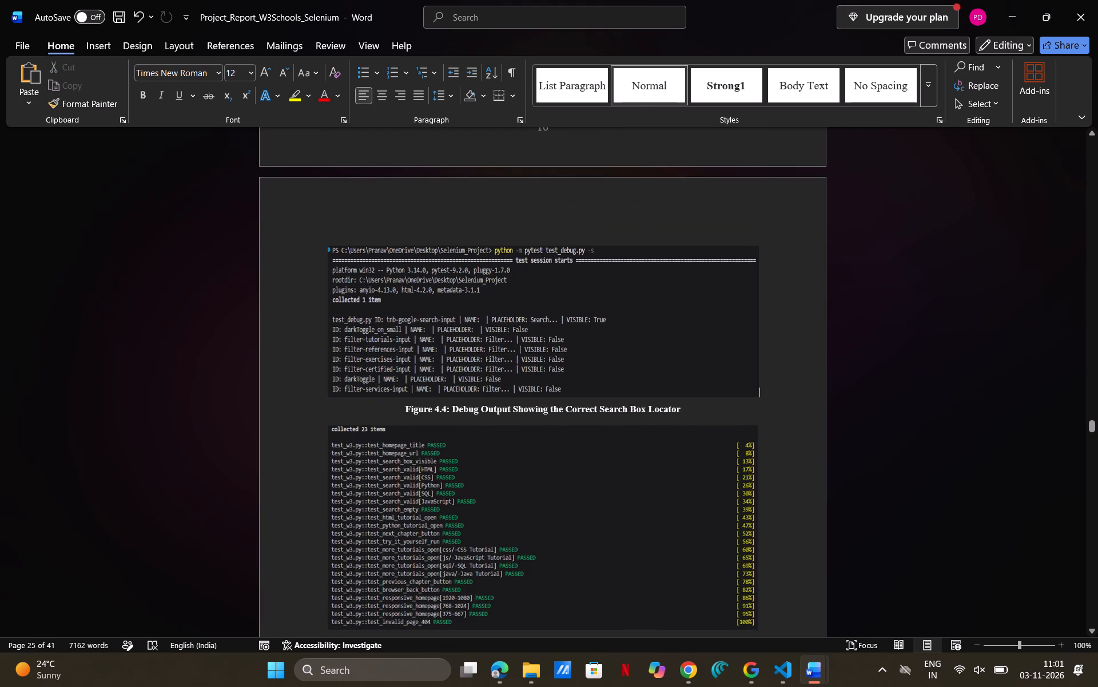
Look back through the report from the Evidence Screenshots section to the start of Chapter 3.
{"action": "scroll", "coordinate": [681, 398], "scroll_direction": "up", "scroll_amount": 1}
{"action": "scroll", "coordinate": [681, 398], "scroll_direction": "down", "scroll_amount": 4}
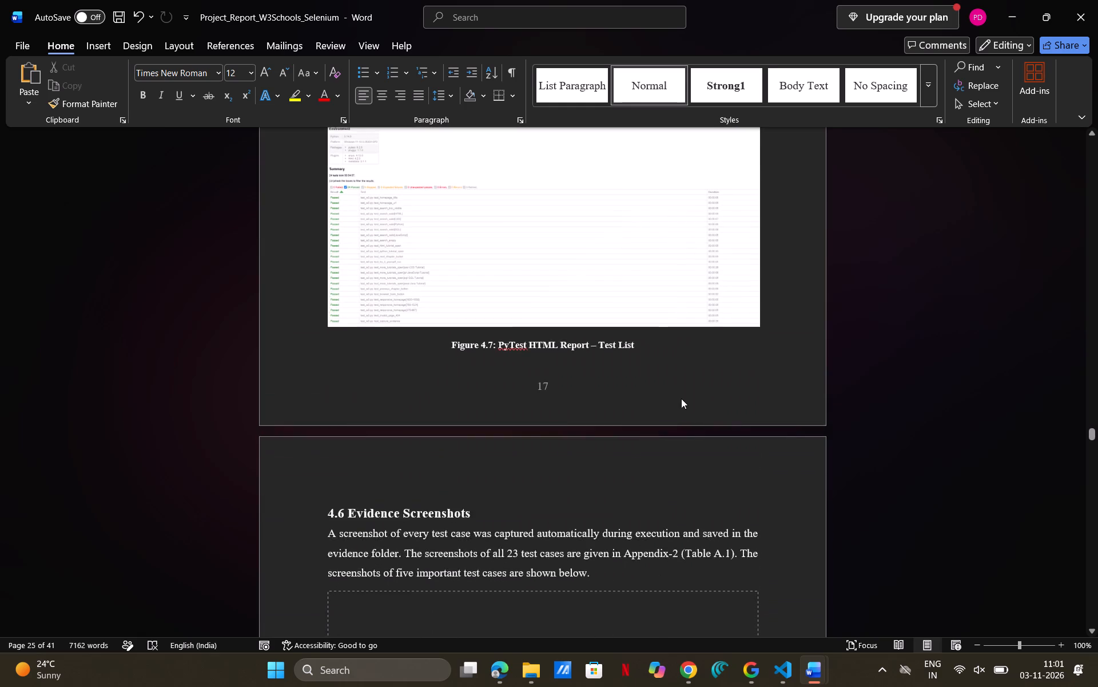
{"action": "scroll", "coordinate": [681, 398], "scroll_direction": "down", "scroll_amount": 1}
{"action": "scroll", "coordinate": [681, 398], "scroll_direction": "up", "scroll_amount": 8}
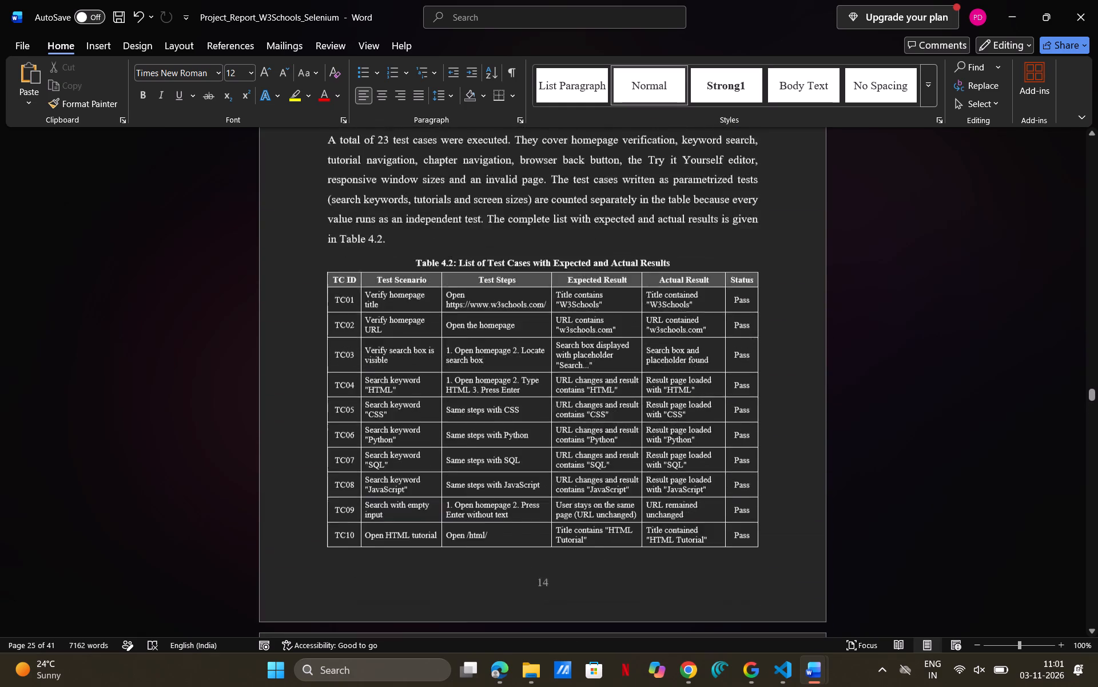
{"action": "scroll", "coordinate": [681, 398], "scroll_direction": "up", "scroll_amount": 11}
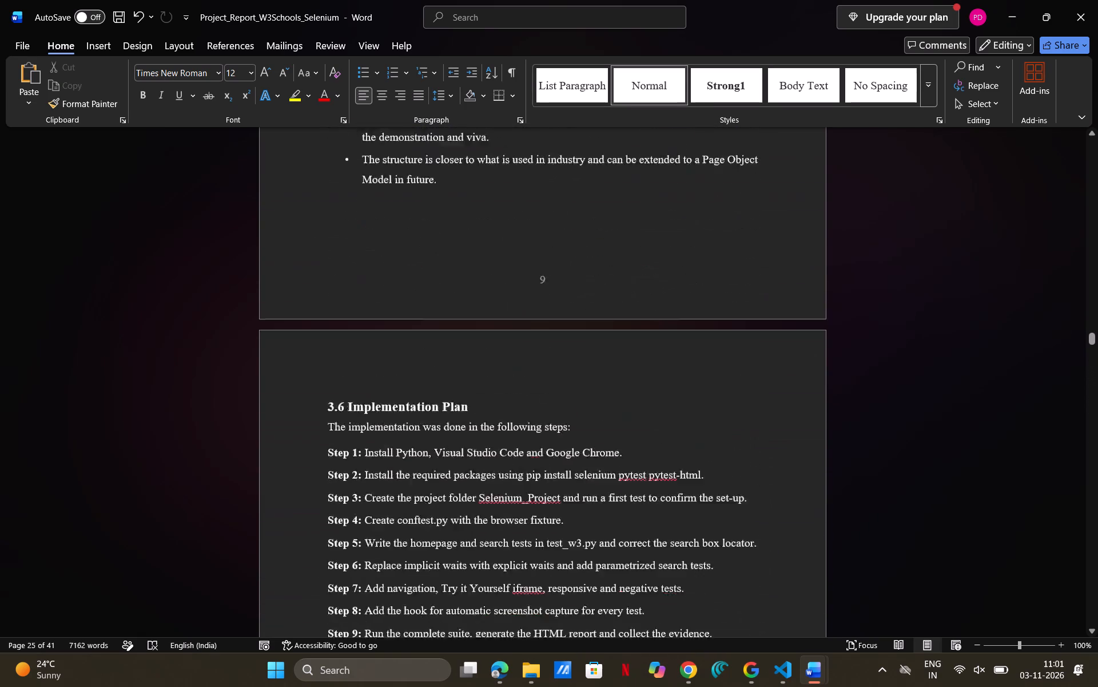
{"action": "scroll", "coordinate": [681, 398], "scroll_direction": "up", "scroll_amount": 2}
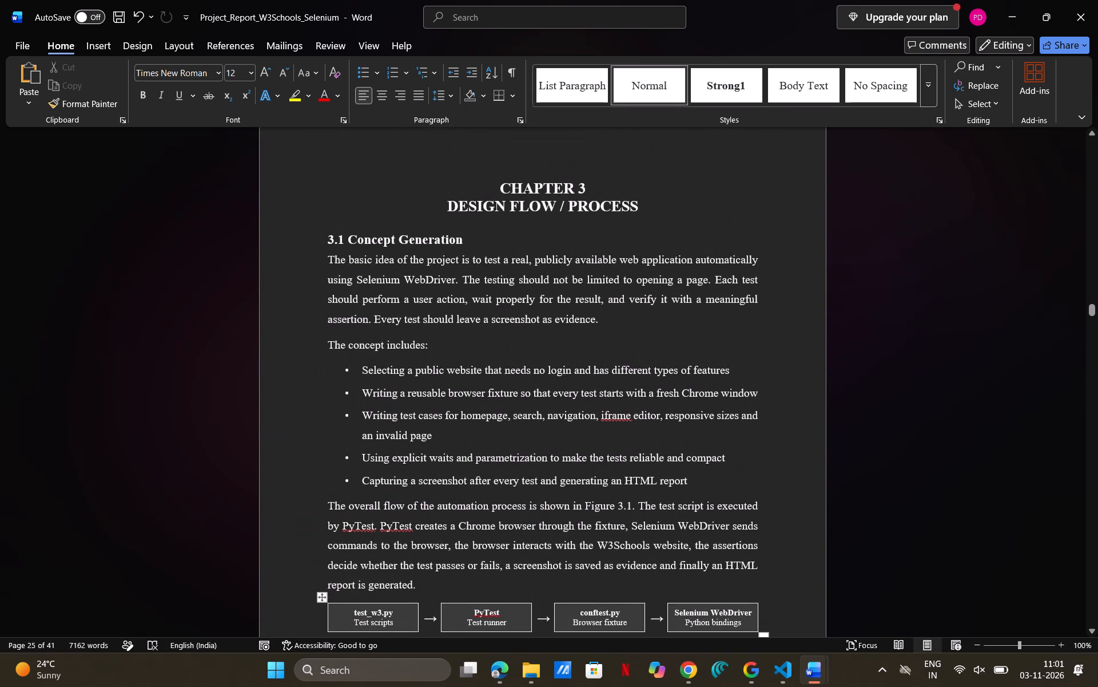
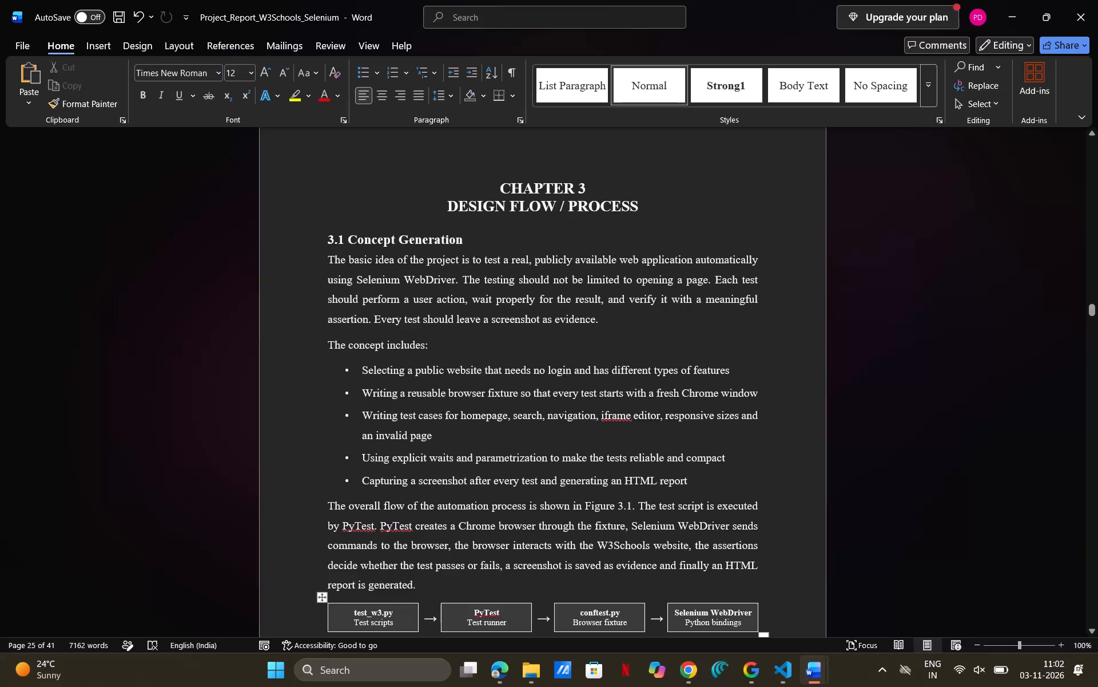
Look through the report from Chapter 3 to section 4.6 Evidence Screenshots for the remaining screenshot placeholders.
{"action": "scroll", "coordinate": [662, 346], "scroll_direction": "down", "scroll_amount": 7}
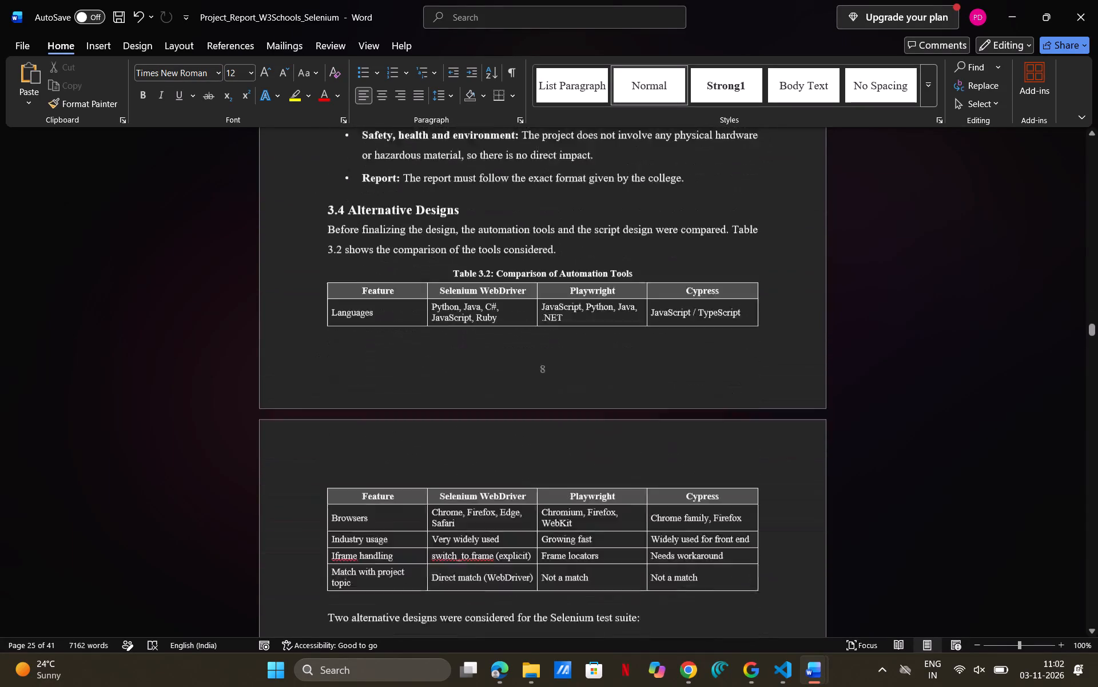
{"action": "scroll", "coordinate": [662, 346], "scroll_direction": "down", "scroll_amount": 9}
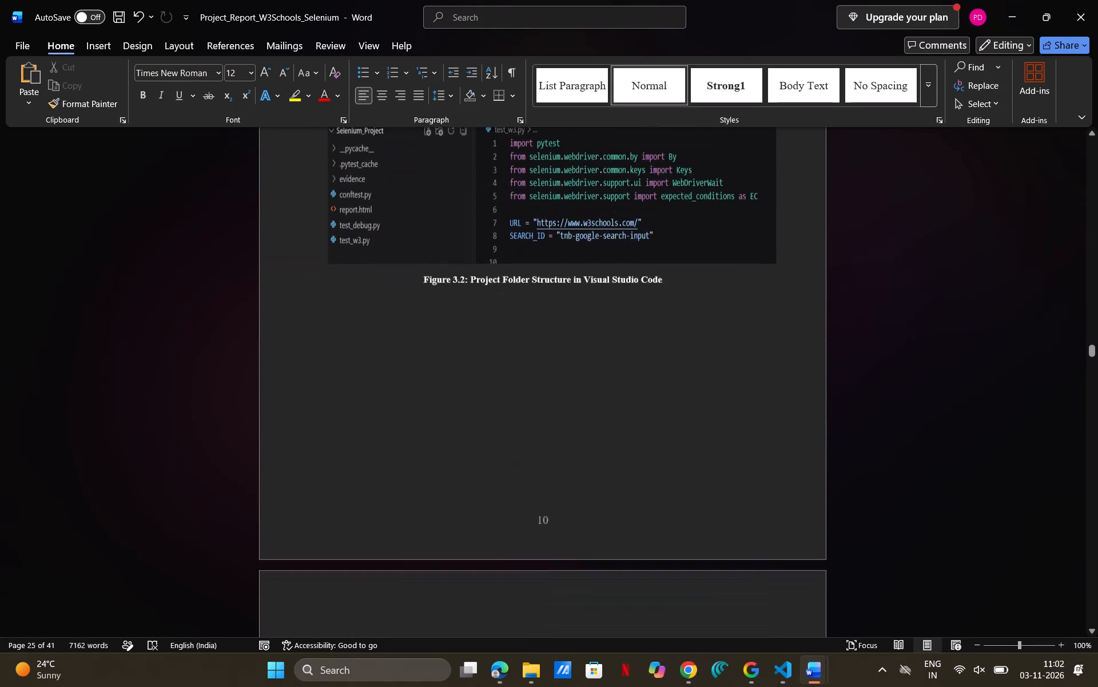
{"action": "scroll", "coordinate": [662, 346], "scroll_direction": "down", "scroll_amount": 5}
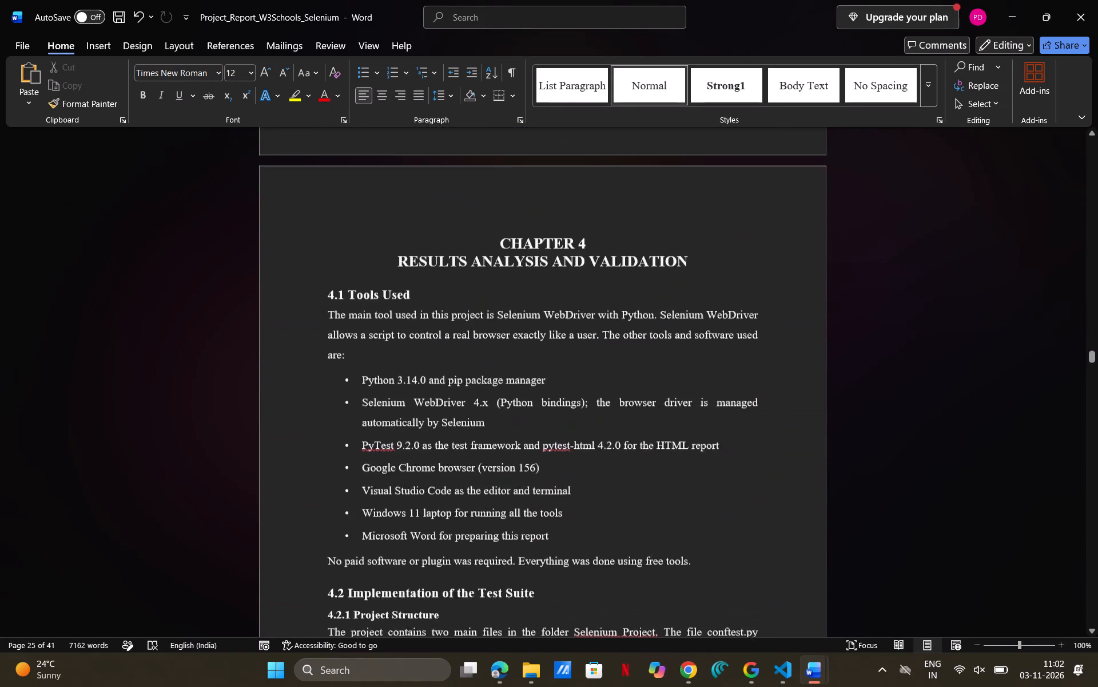
{"action": "scroll", "coordinate": [662, 346], "scroll_direction": "down", "scroll_amount": 7}
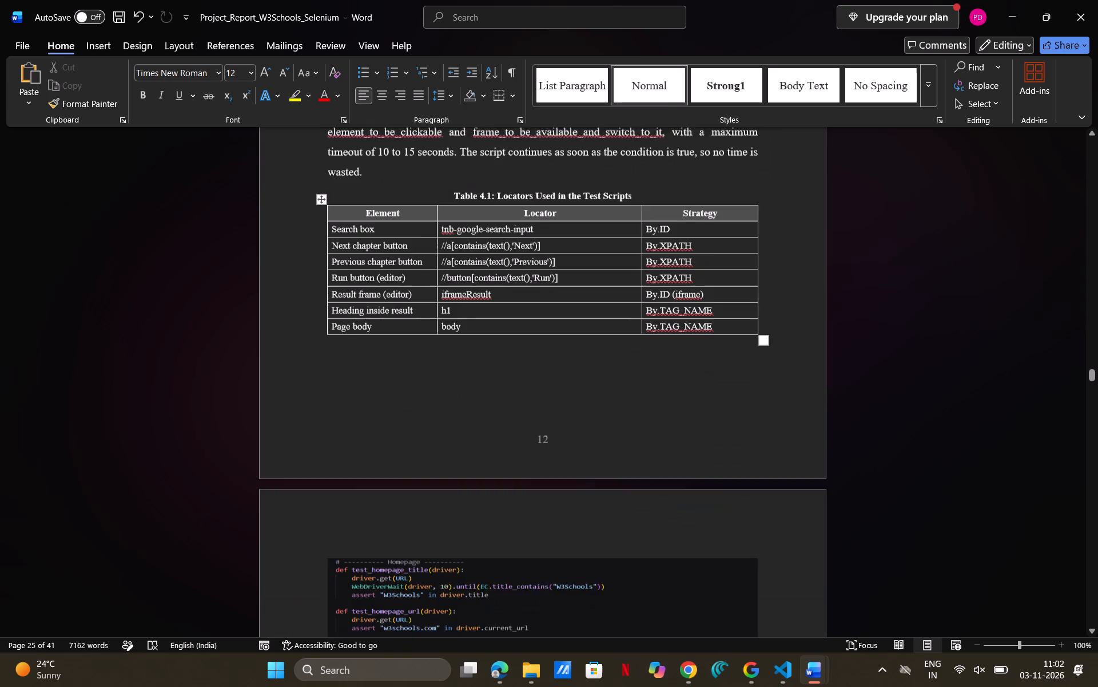
{"action": "scroll", "coordinate": [662, 346], "scroll_direction": "down", "scroll_amount": 7}
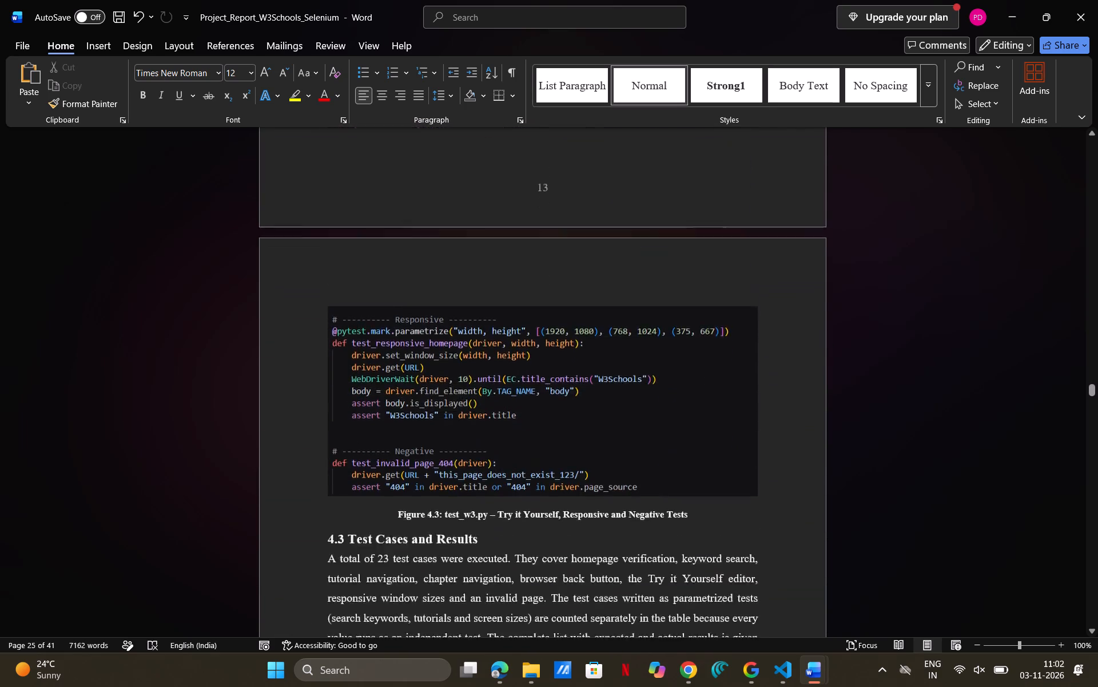
{"action": "scroll", "coordinate": [662, 346], "scroll_direction": "down", "scroll_amount": 6}
{"action": "scroll", "coordinate": [662, 346], "scroll_direction": "up", "scroll_amount": 1}
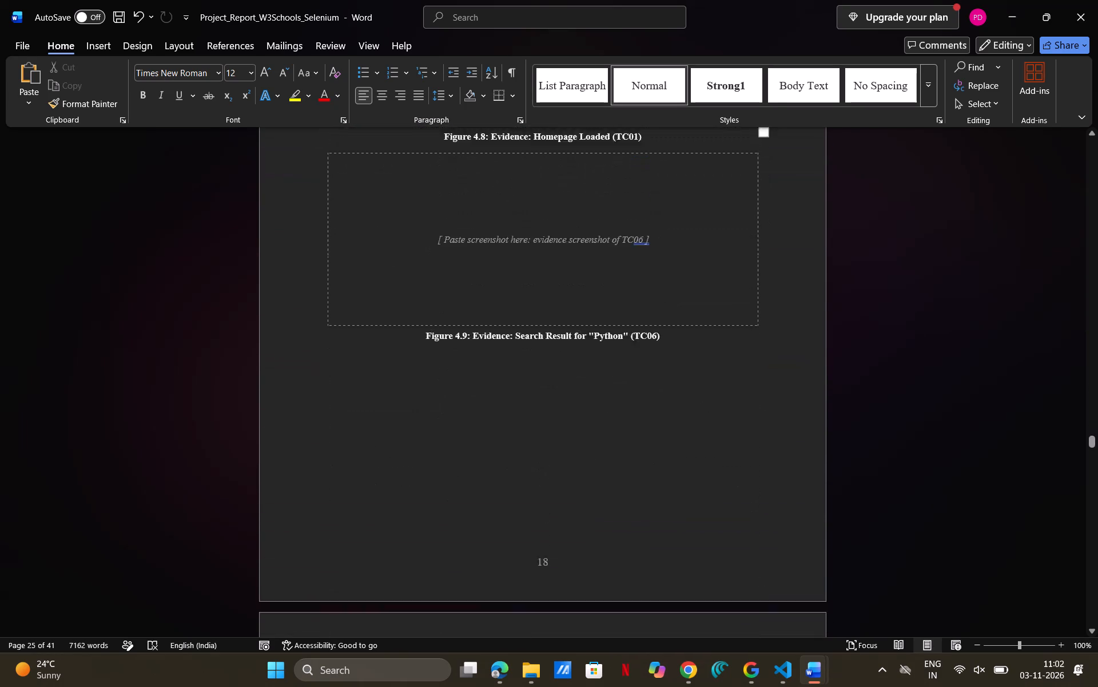
{"action": "scroll", "coordinate": [662, 346], "scroll_direction": "up", "scroll_amount": 4}
{"action": "scroll", "coordinate": [662, 346], "scroll_direction": "down", "scroll_amount": 1}
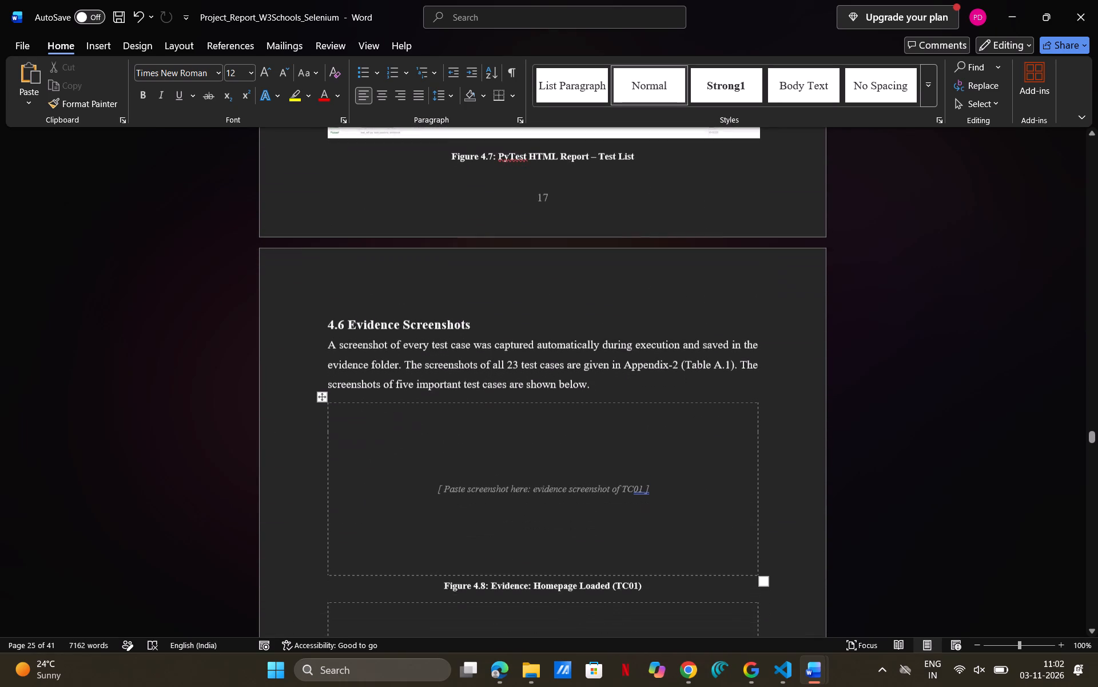
{"action": "scroll", "coordinate": [662, 346], "scroll_direction": "down", "scroll_amount": 2}
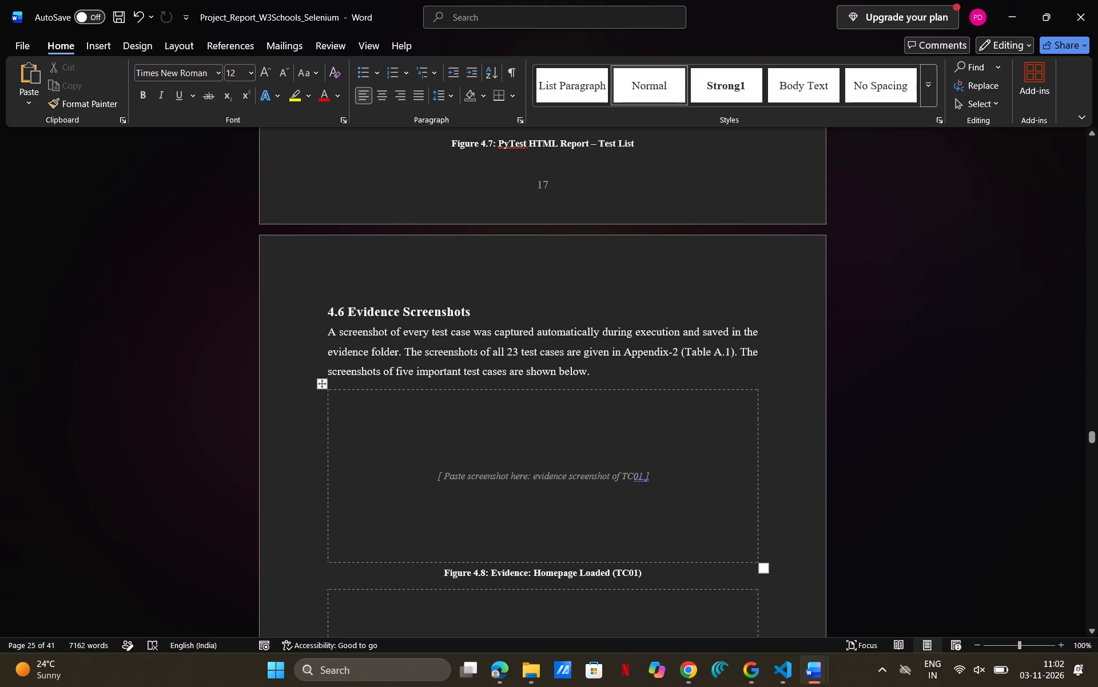
Switch to Visual Studio Code, open 1_homepage.png from the evidence folder, enlarge its preview area and copy the image.
{"action": "left_click", "coordinate": [775, 671]}
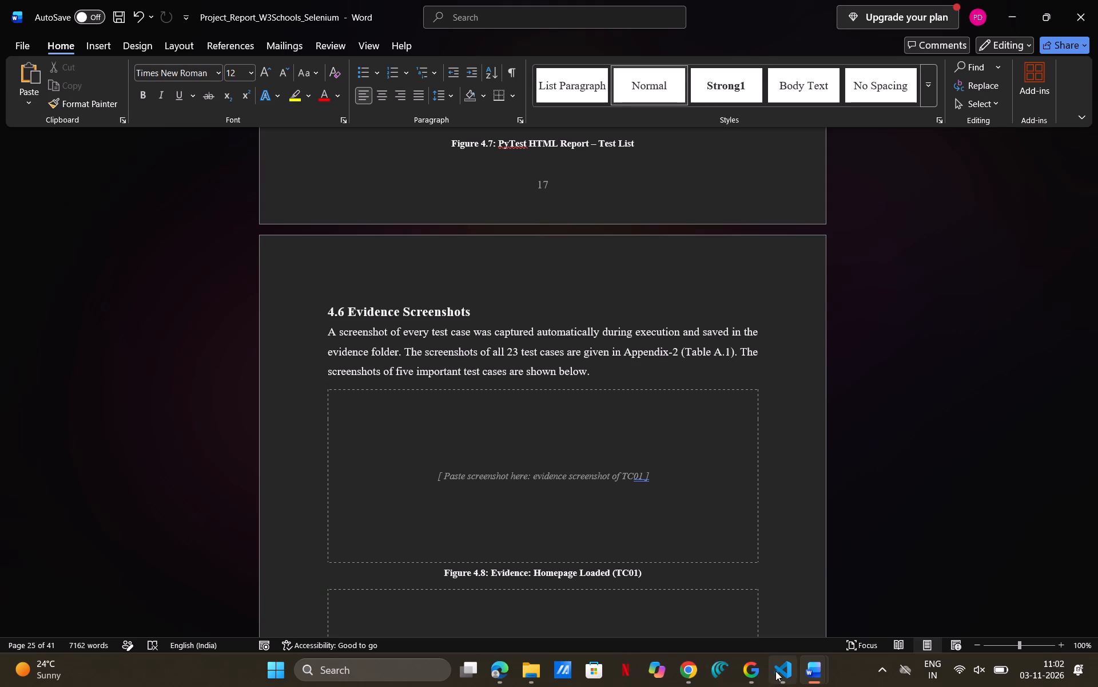
{"action": "left_click", "coordinate": [116, 113]}
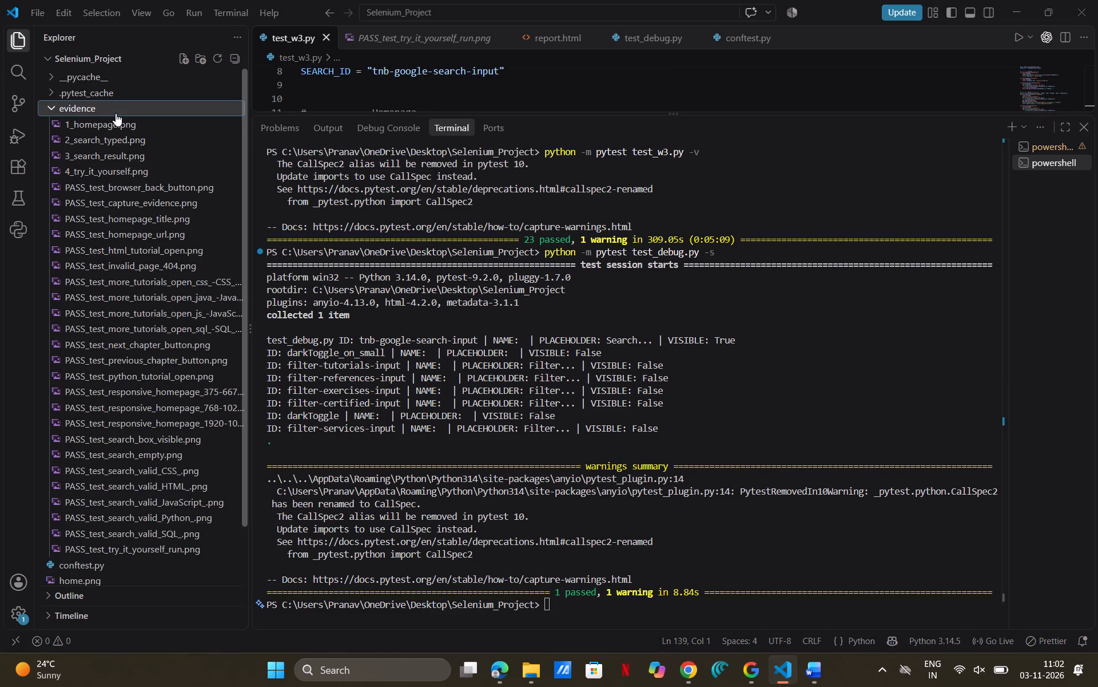
{"action": "left_click", "coordinate": [122, 128]}
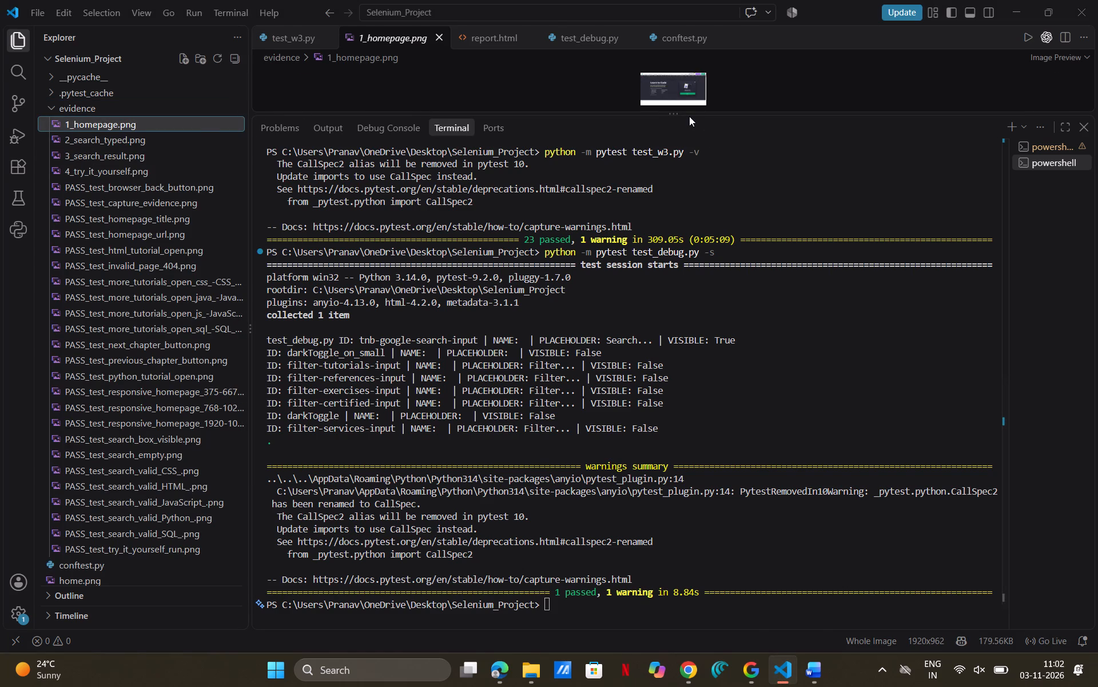
{"action": "left_click_drag", "start_coordinate": [689, 114], "coordinate": [727, 454]}
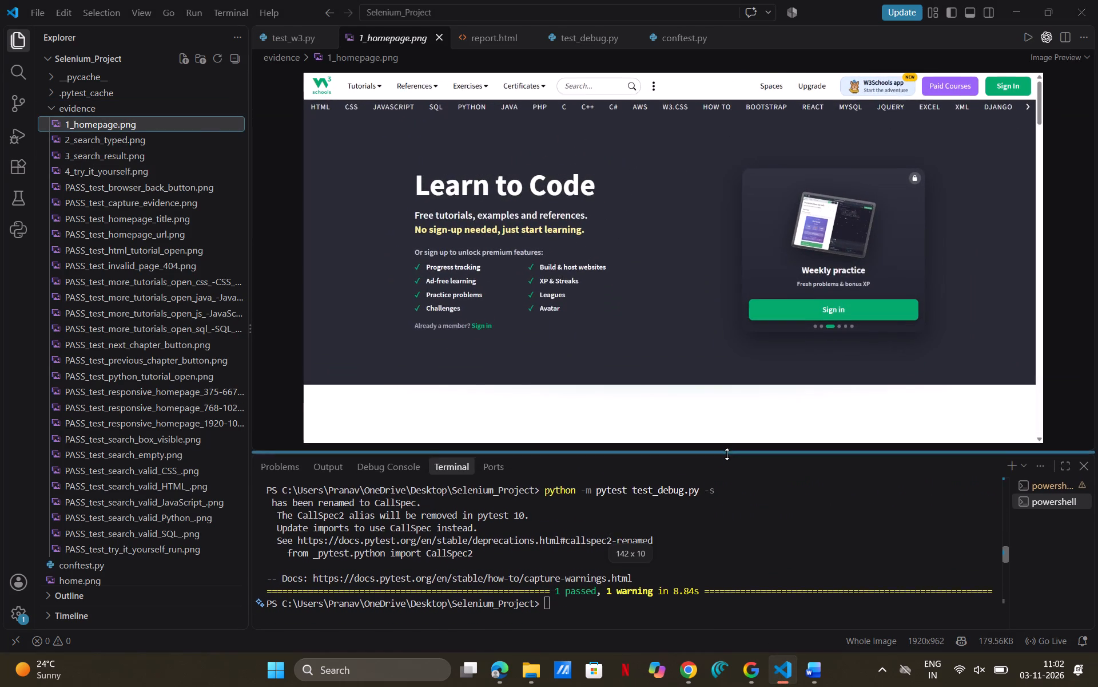
{"action": "left_click_drag", "start_coordinate": [727, 454], "coordinate": [729, 460]}
{"action": "right_click", "coordinate": [683, 275]}
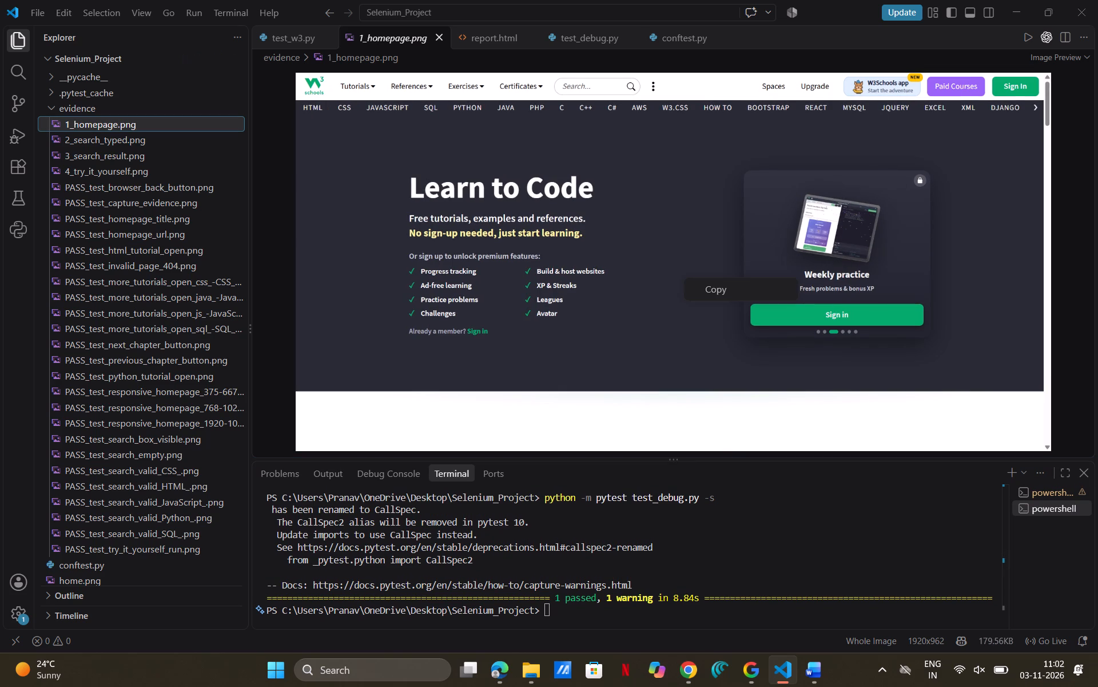
{"action": "left_click", "coordinate": [705, 285]}
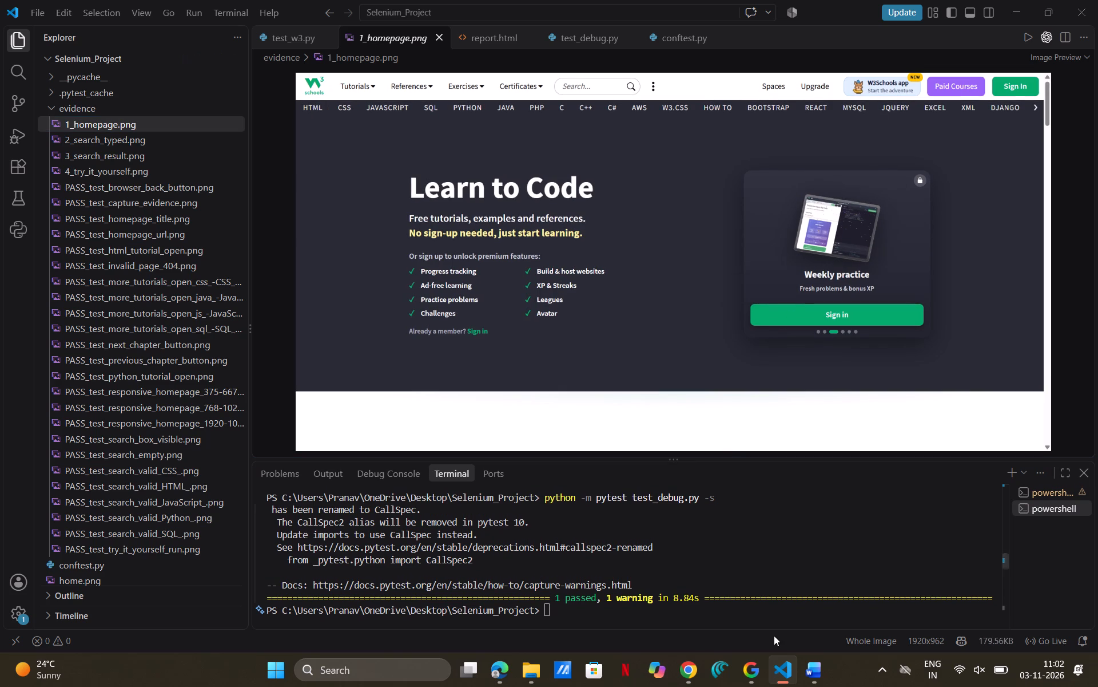
Back in Word, replace the TC01 placeholder table above the Figure 4.8 caption with the copied homepage screenshot.
{"action": "left_click", "coordinate": [809, 674]}
{"action": "left_click", "coordinate": [771, 604]}
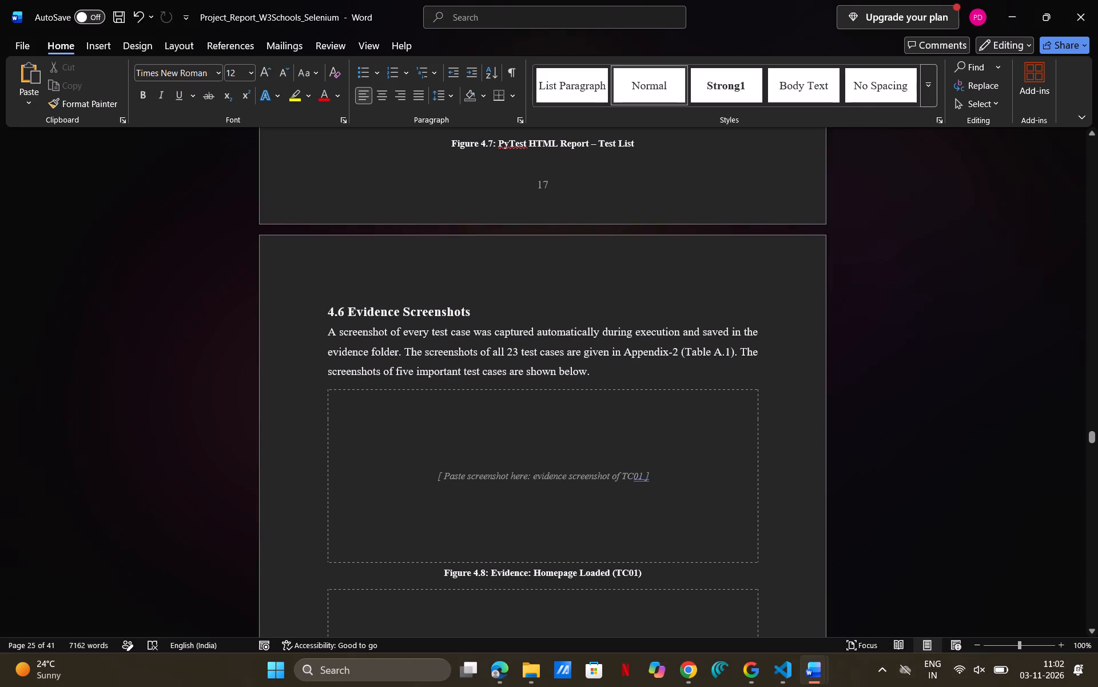
{"action": "scroll", "coordinate": [746, 485], "scroll_direction": "down", "scroll_amount": 1}
{"action": "left_click_drag", "start_coordinate": [773, 502], "coordinate": [579, 429]}
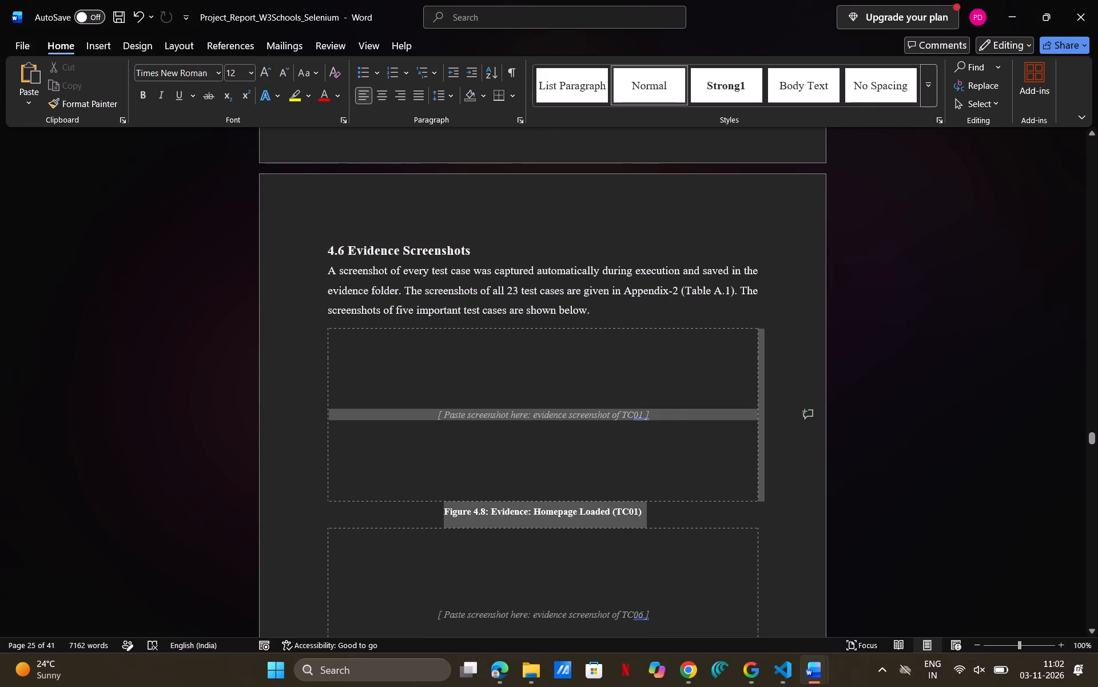
{"action": "left_click_drag", "start_coordinate": [579, 429], "coordinate": [589, 443]}
{"action": "left_click", "coordinate": [789, 481]}
{"action": "left_click_drag", "start_coordinate": [774, 485], "coordinate": [675, 431]}
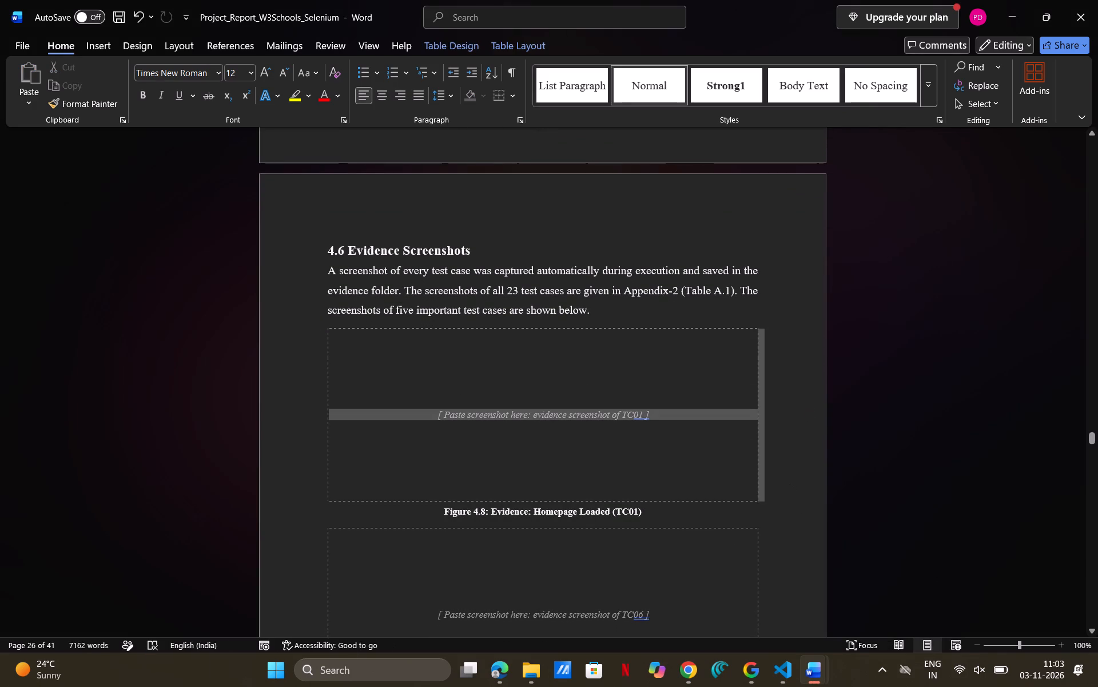
{"action": "left_click_drag", "start_coordinate": [675, 431], "coordinate": [431, 363]}
{"action": "key", "text": "BackSpace"}
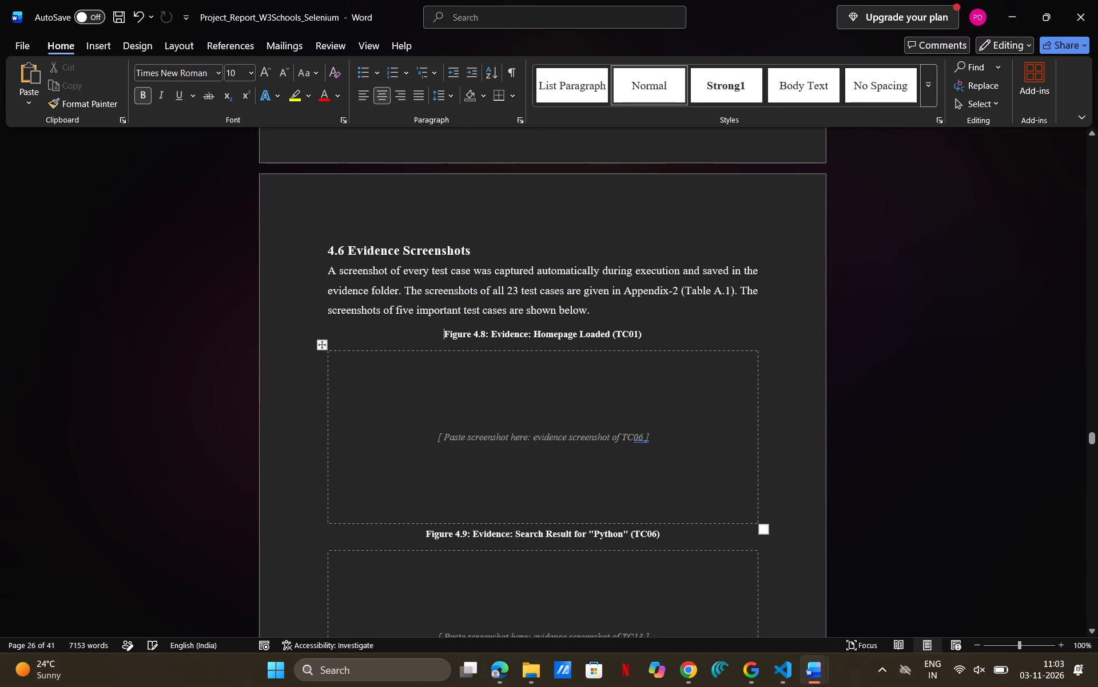
{"action": "left_click", "coordinate": [611, 310]}
{"action": "key", "text": "Return"}
{"action": "key", "text": "ctrl+v"}
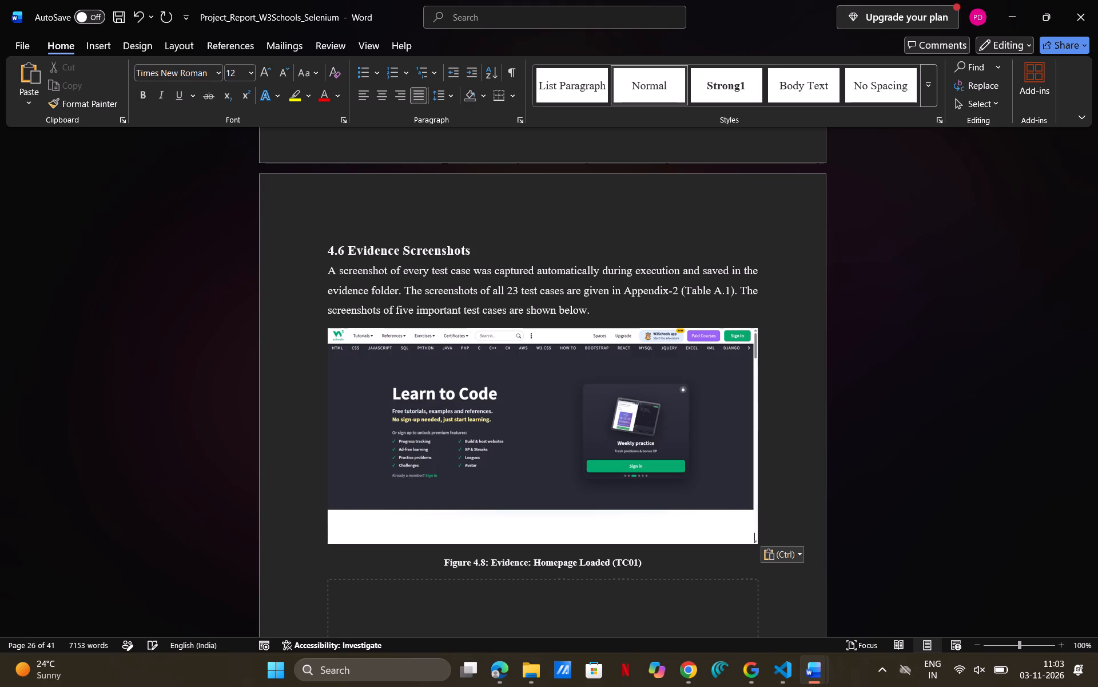
{"action": "left_click", "coordinate": [581, 435]}
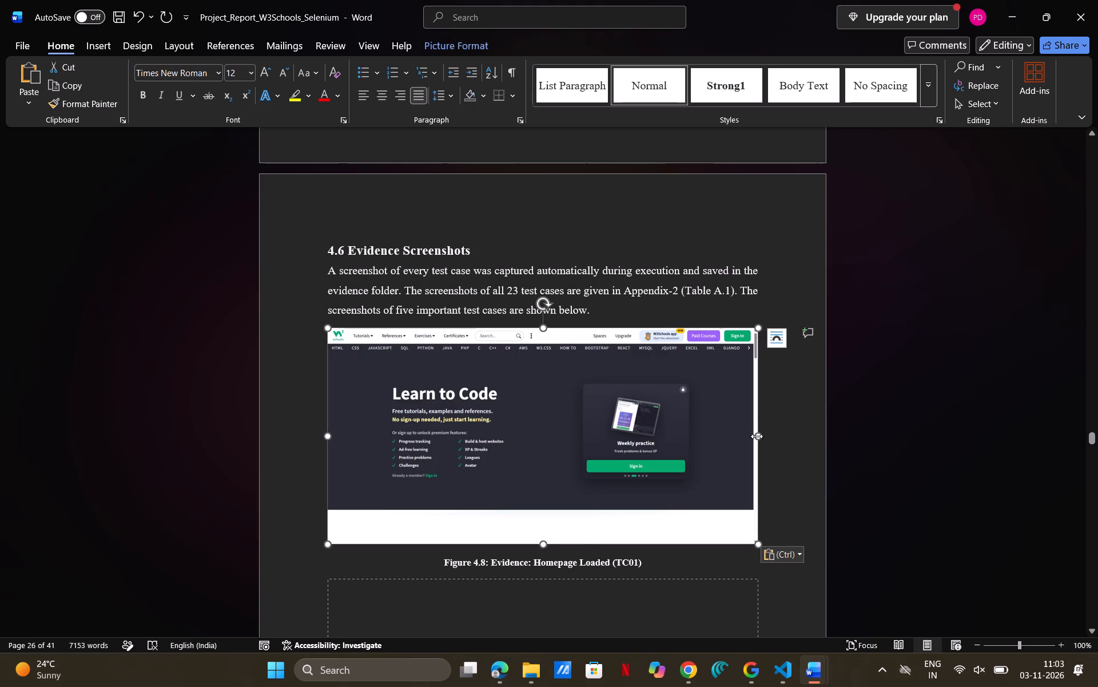
{"action": "scroll", "coordinate": [677, 480], "scroll_direction": "down", "scroll_amount": 1}
{"action": "left_click", "coordinate": [795, 455]}
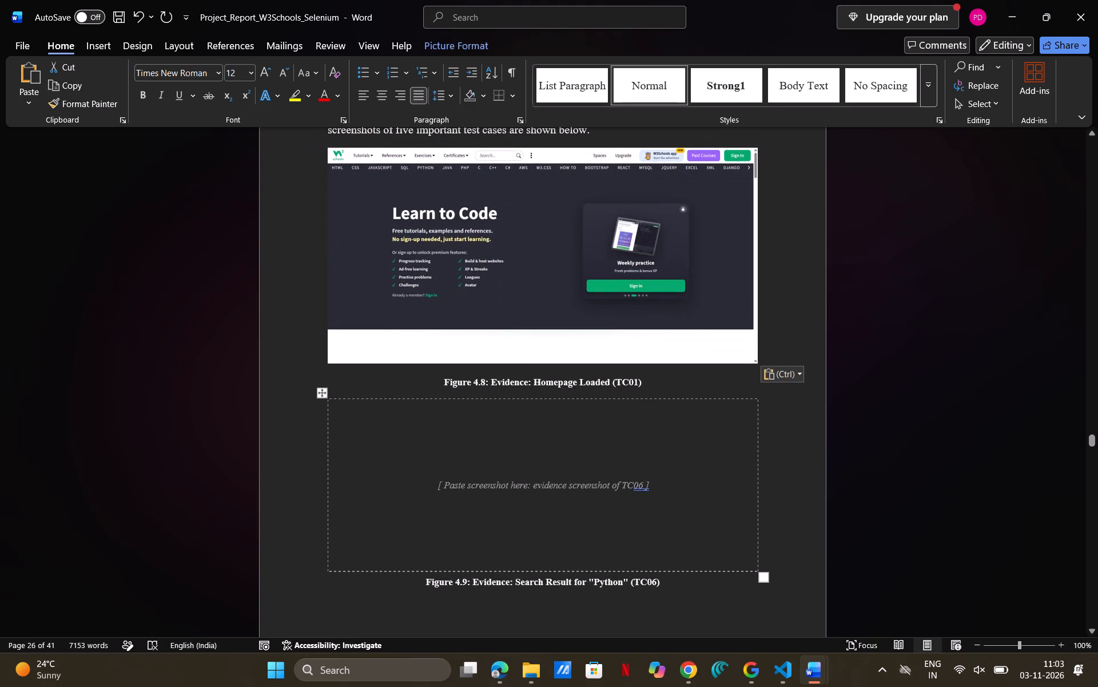
Switch to Visual Studio Code and copy the 3_search_result.png image from the evidence folder.
{"action": "scroll", "coordinate": [698, 456], "scroll_direction": "down", "scroll_amount": 1}
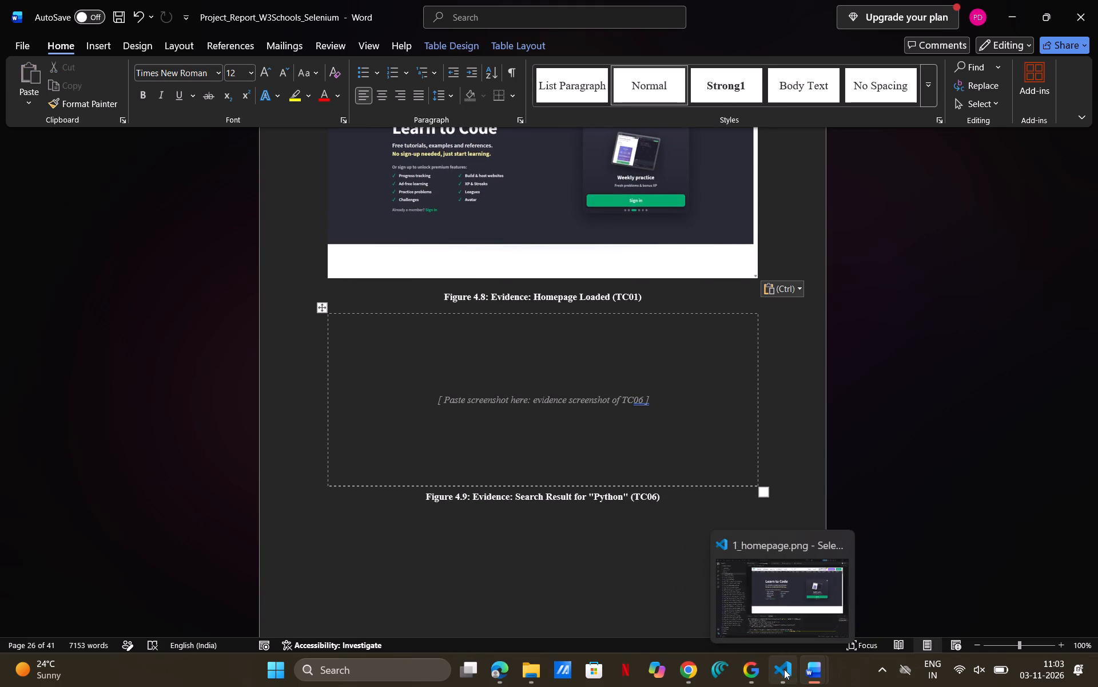
{"action": "left_click", "coordinate": [785, 597]}
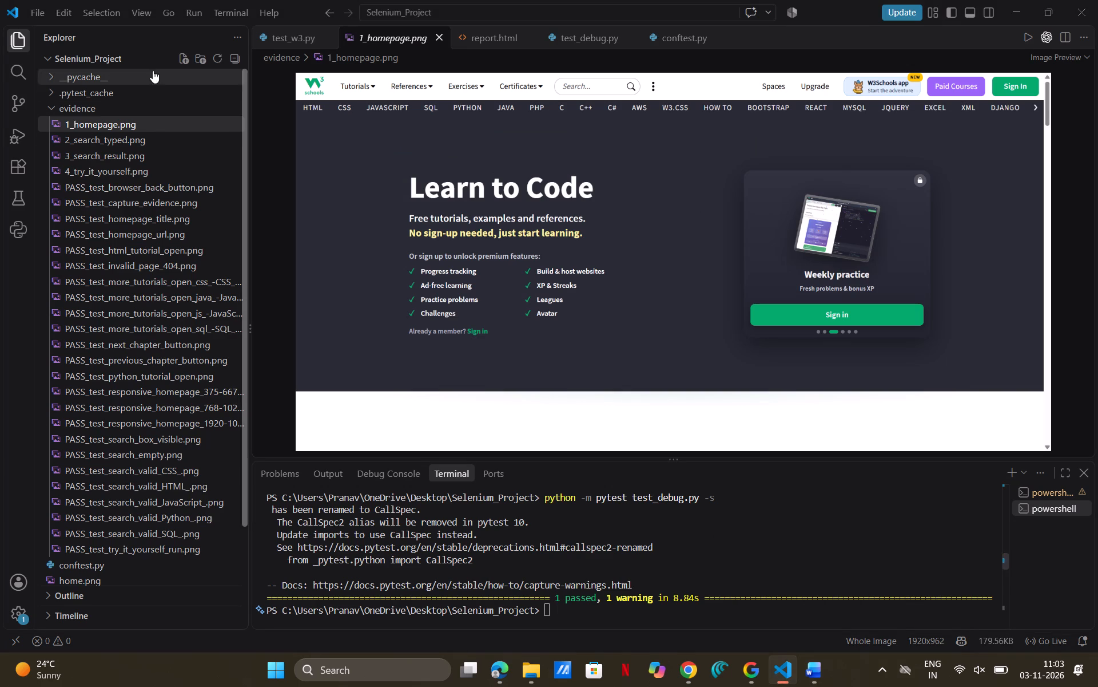
{"action": "left_click", "coordinate": [125, 157]}
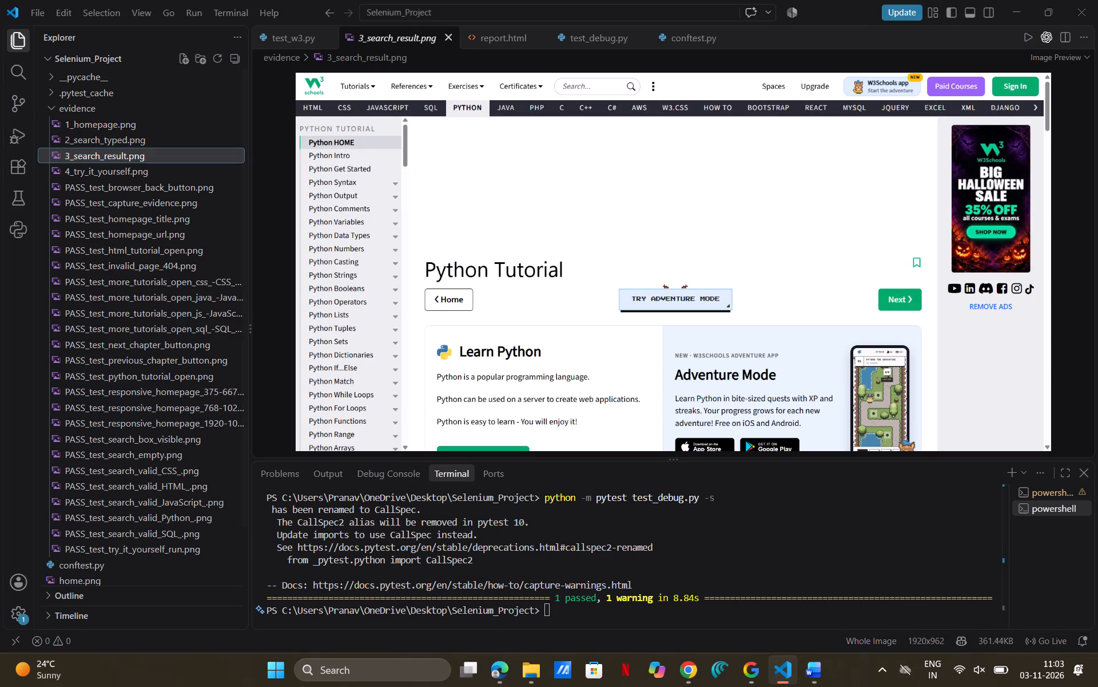
{"action": "left_click", "coordinate": [638, 162]}
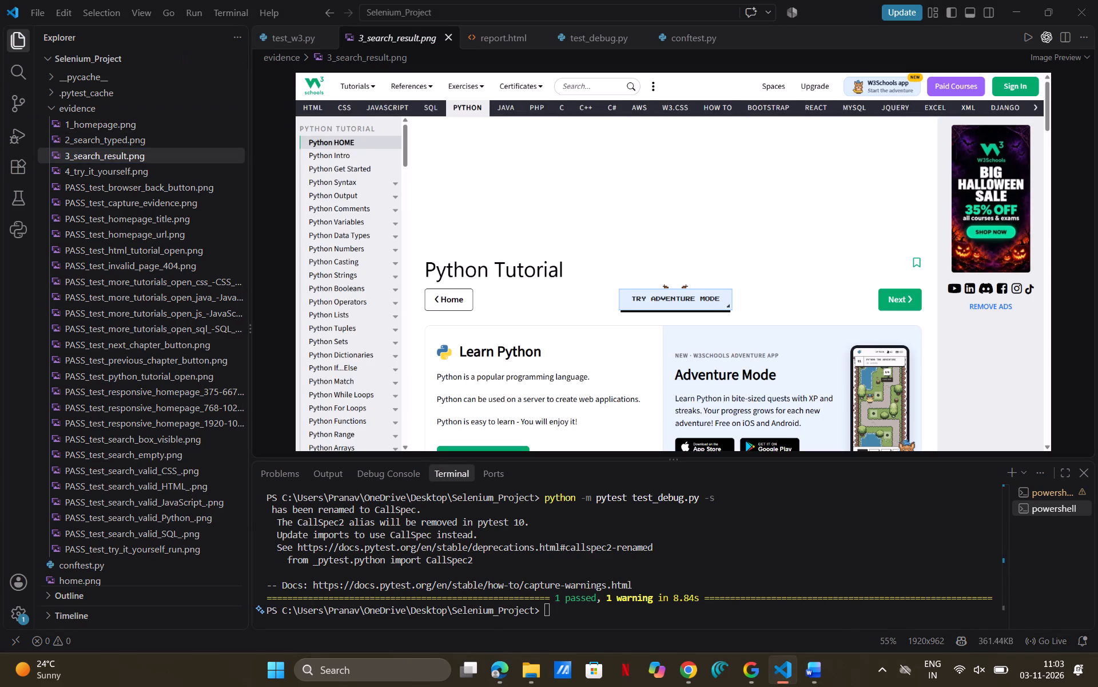
{"action": "left_click", "coordinate": [638, 162]}
{"action": "right_click", "coordinate": [638, 162]}
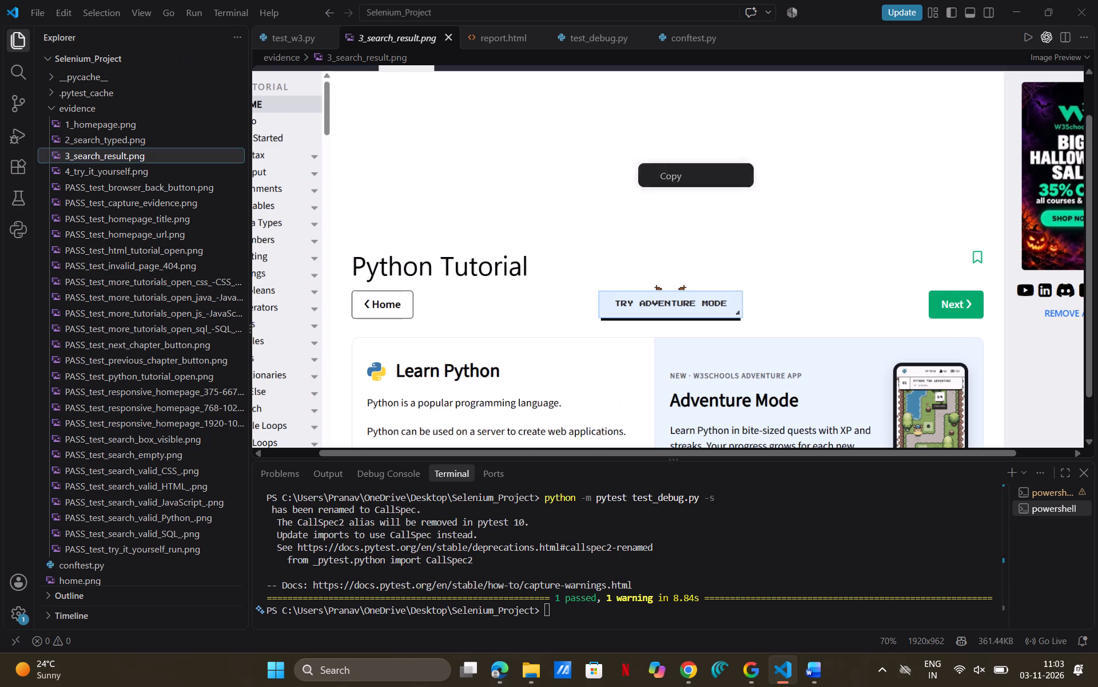
{"action": "left_click", "coordinate": [638, 162]}
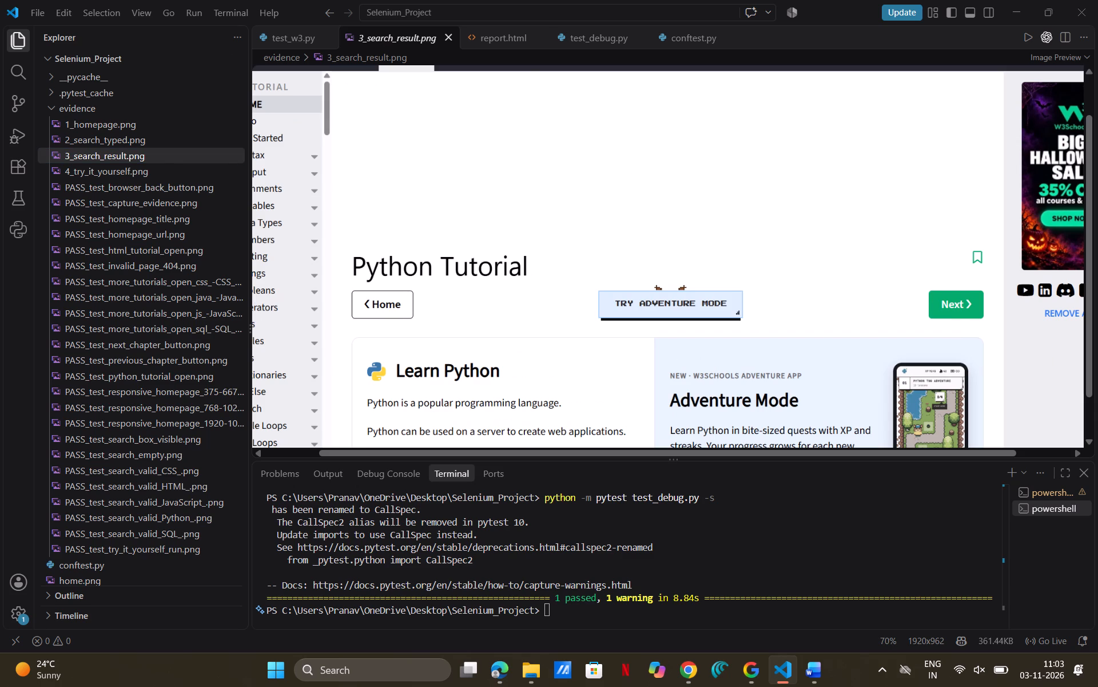
{"action": "key", "text": "ctrl+shift+minus"}
{"action": "key", "text": "ctrl+shift+minus"}
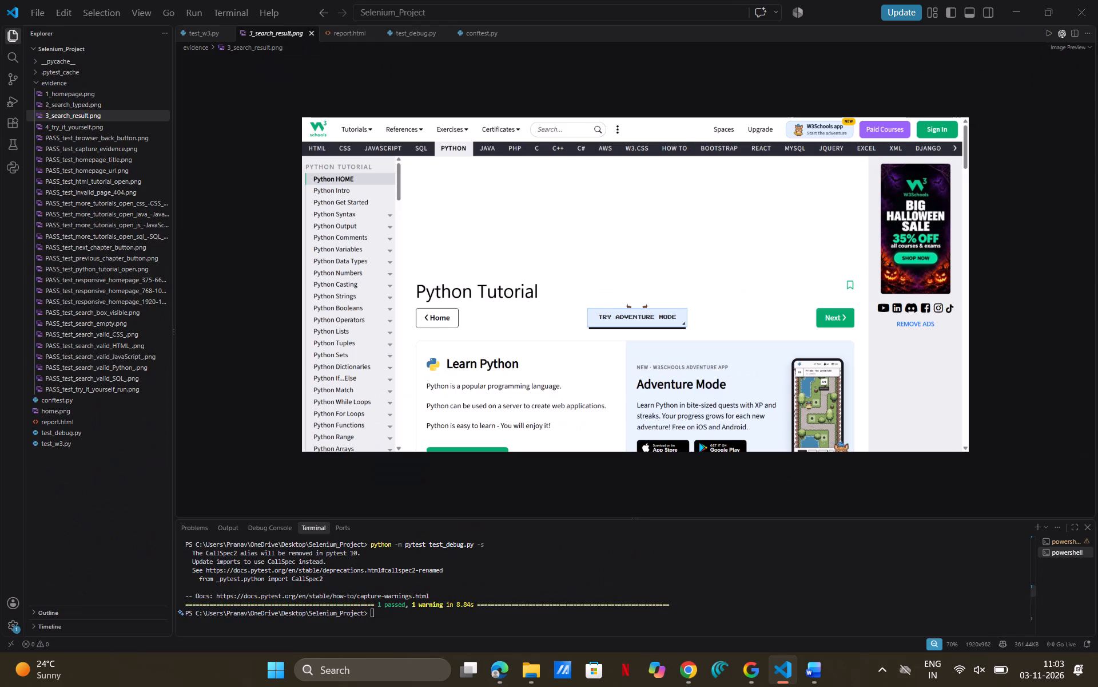
{"action": "right_click", "coordinate": [600, 238]}
{"action": "left_click", "coordinate": [631, 246]}
{"action": "key", "text": "ctrl+shift+equal"}
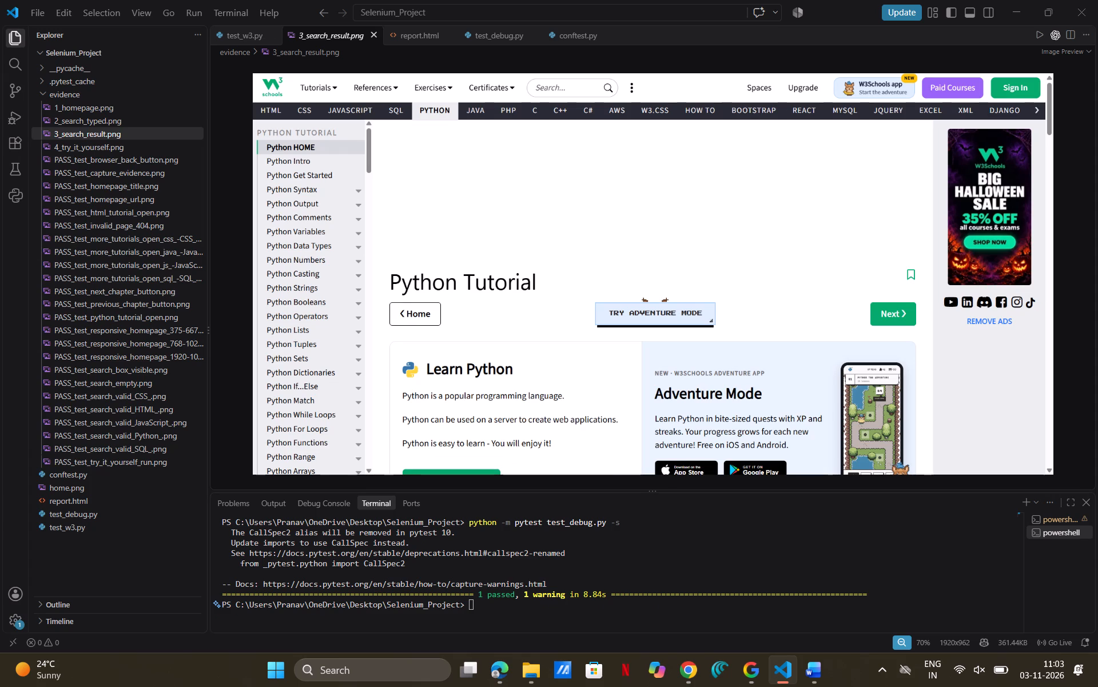
{"action": "key", "text": "ctrl+shift+equal"}
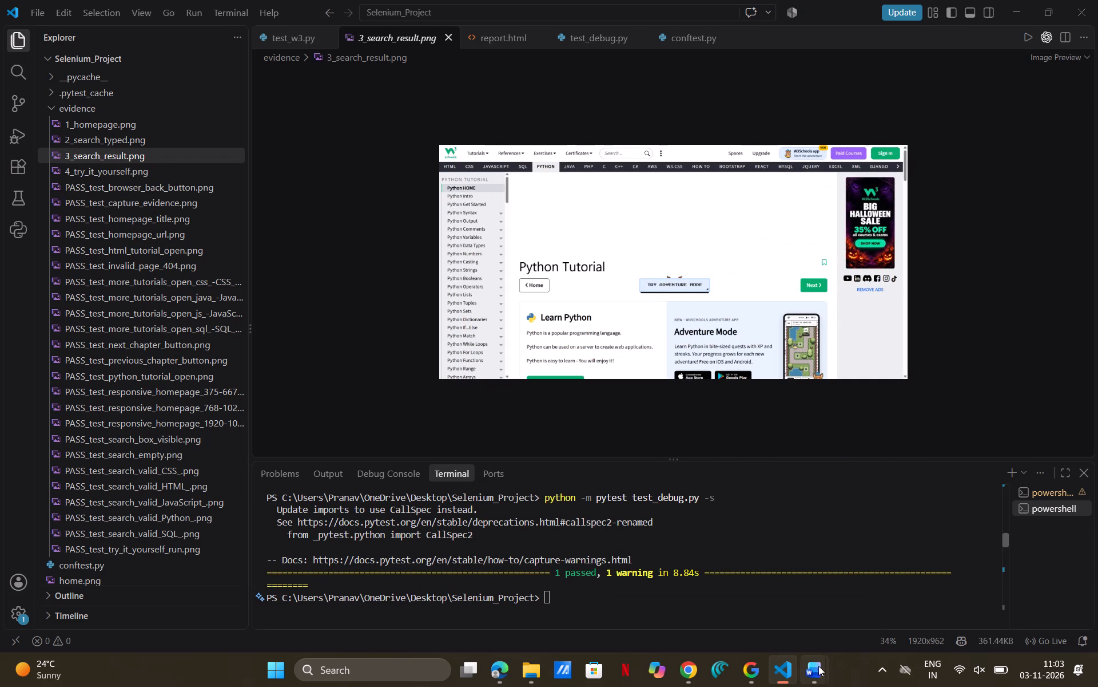
Back in Word, replace the TC06 placeholder table above the Figure 4.9 caption with the copied Python search result screenshot.
{"action": "left_click", "coordinate": [814, 671]}
{"action": "left_click", "coordinate": [769, 599]}
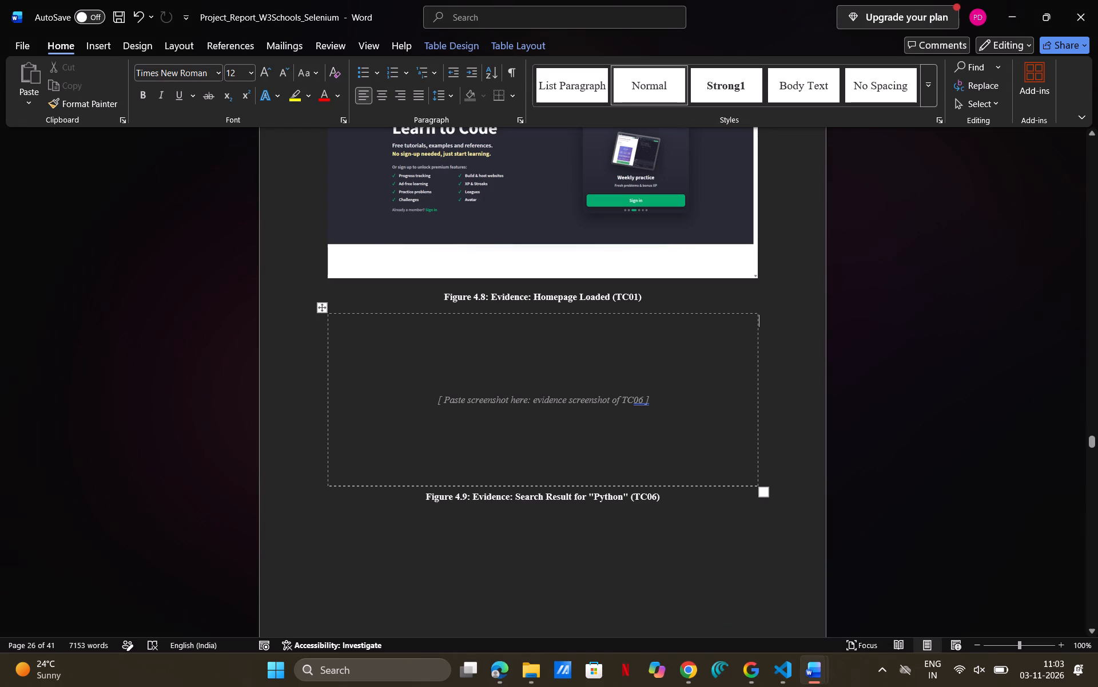
{"action": "left_click", "coordinate": [784, 477]}
{"action": "left_click_drag", "start_coordinate": [784, 477], "coordinate": [437, 338]}
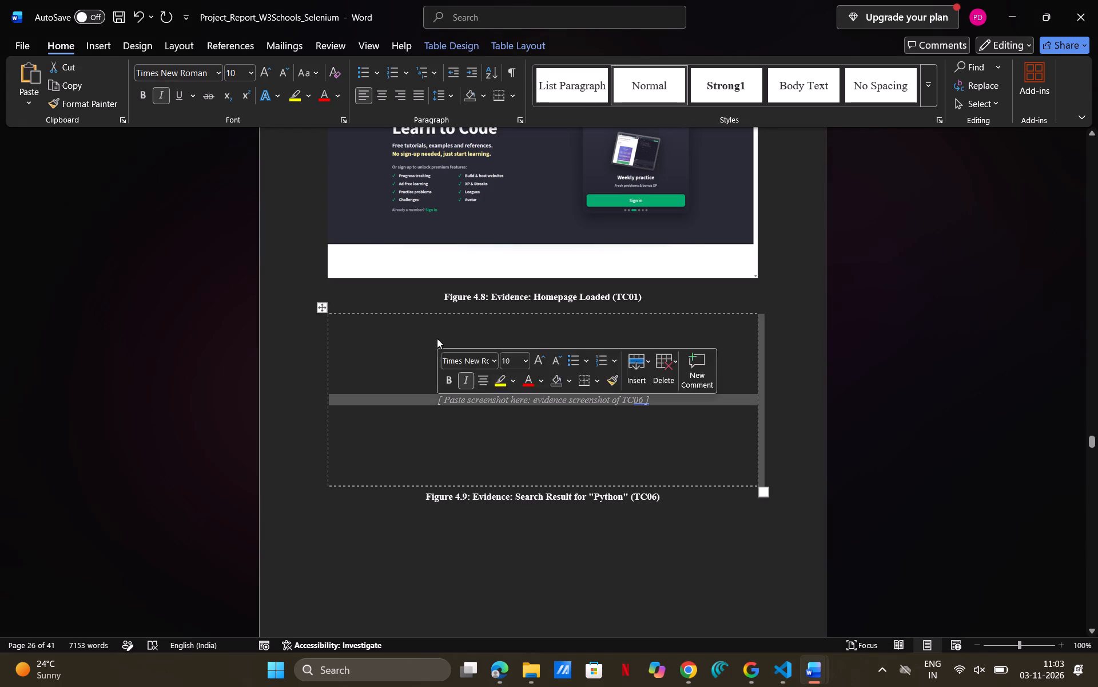
{"action": "key", "text": "BackSpace"}
{"action": "left_click", "coordinate": [652, 294]}
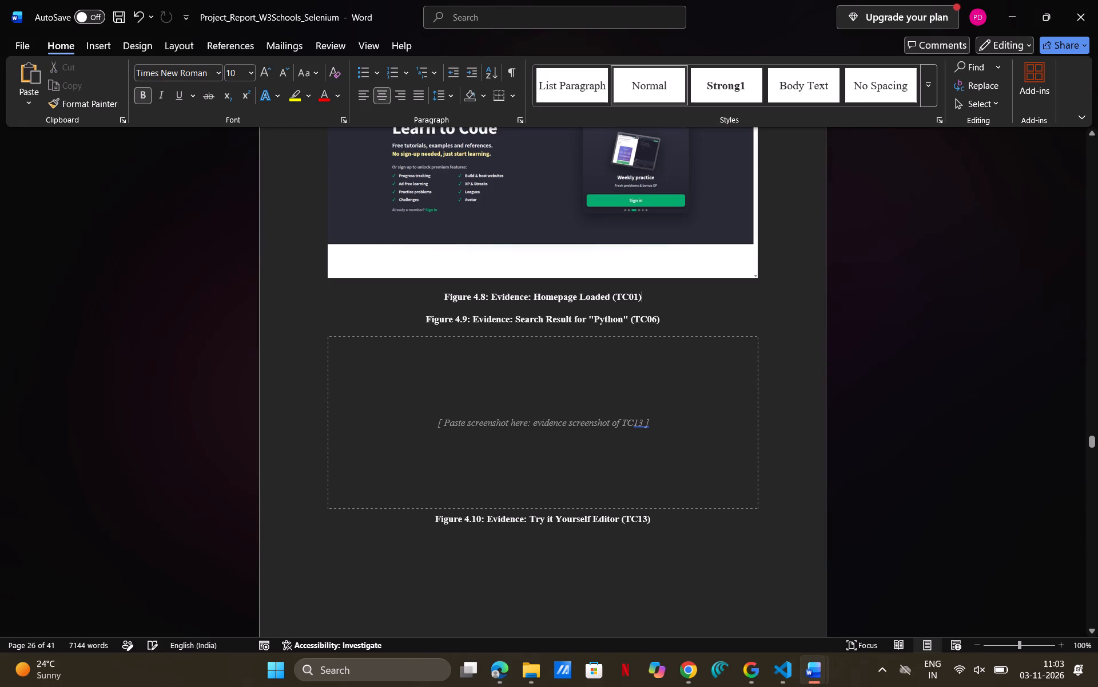
{"action": "key", "text": "Return"}
{"action": "key", "text": "ctrl+v"}
{"action": "left_click", "coordinate": [604, 458]}
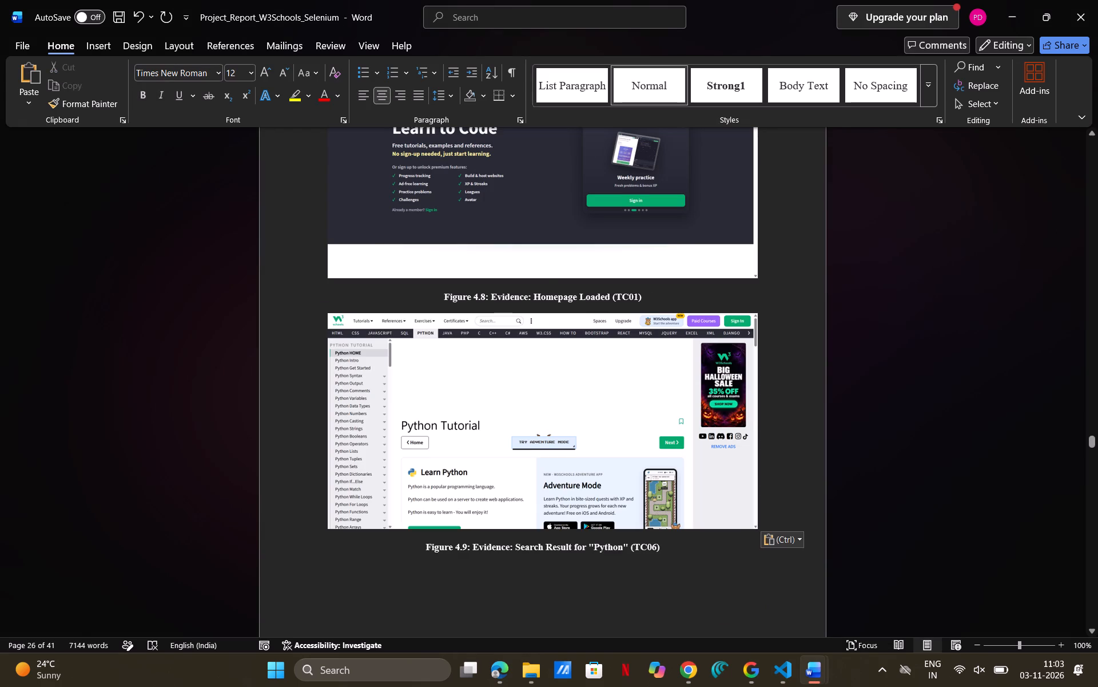
Insert a blank line between the section 4.6 introductory paragraph and the homepage screenshot of Figure 4.8.
{"action": "left_click", "coordinate": [789, 466]}
{"action": "scroll", "coordinate": [789, 466], "scroll_direction": "up", "scroll_amount": 1}
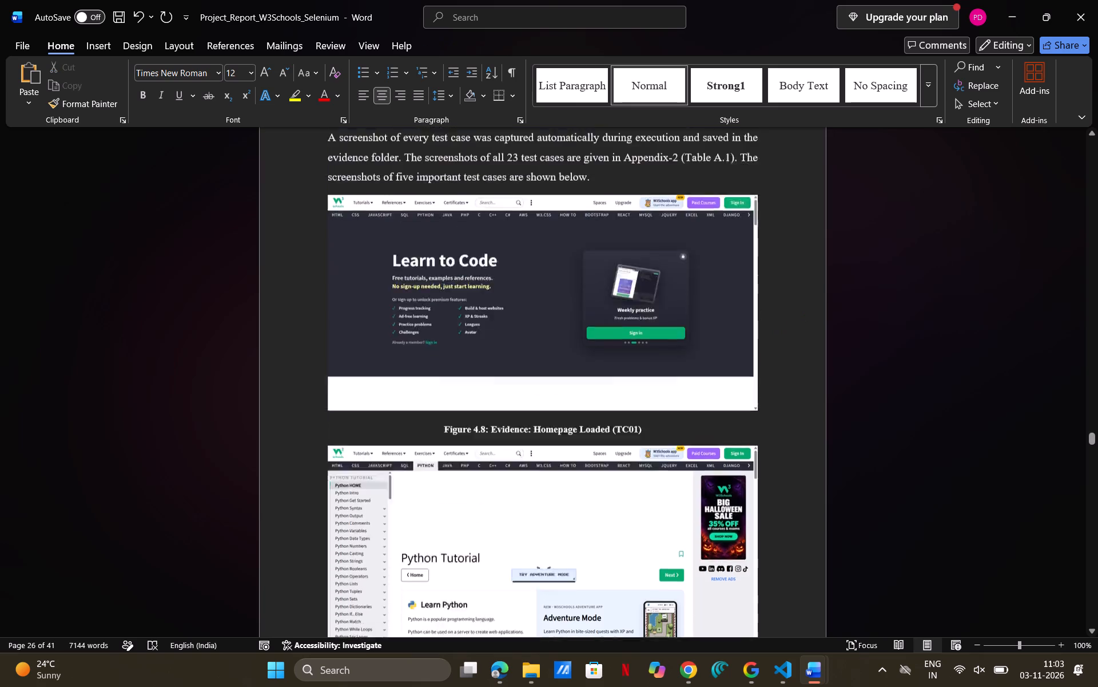
{"action": "scroll", "coordinate": [789, 466], "scroll_direction": "up", "scroll_amount": 1}
{"action": "scroll", "coordinate": [789, 466], "scroll_direction": "down", "scroll_amount": 4}
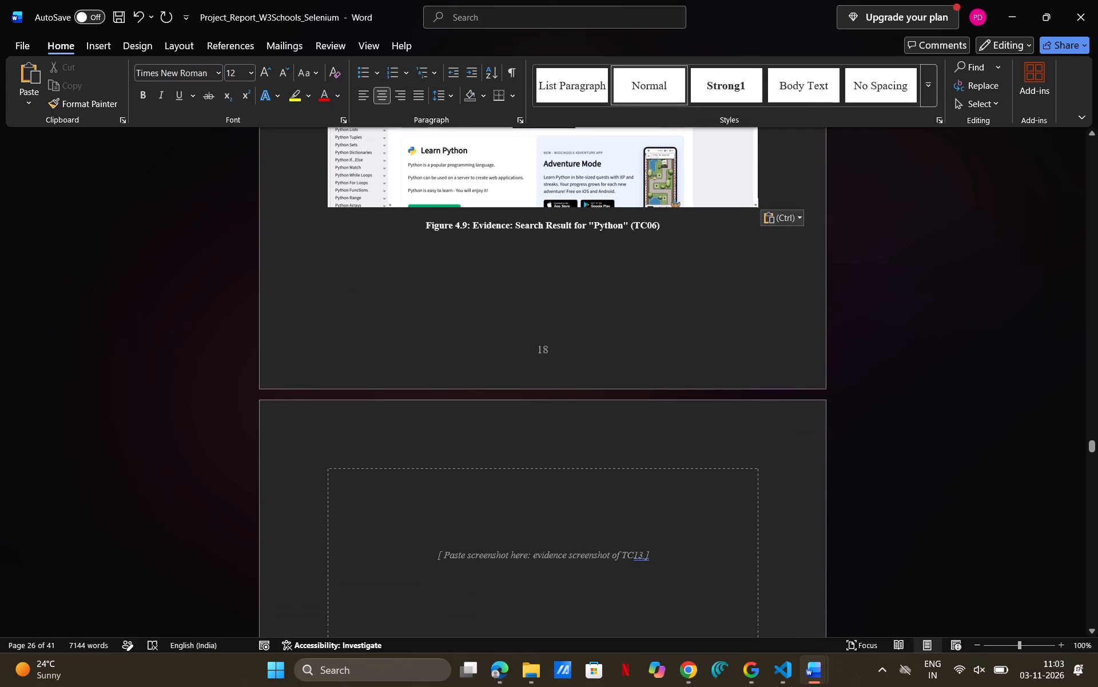
{"action": "scroll", "coordinate": [789, 466], "scroll_direction": "up", "scroll_amount": 4}
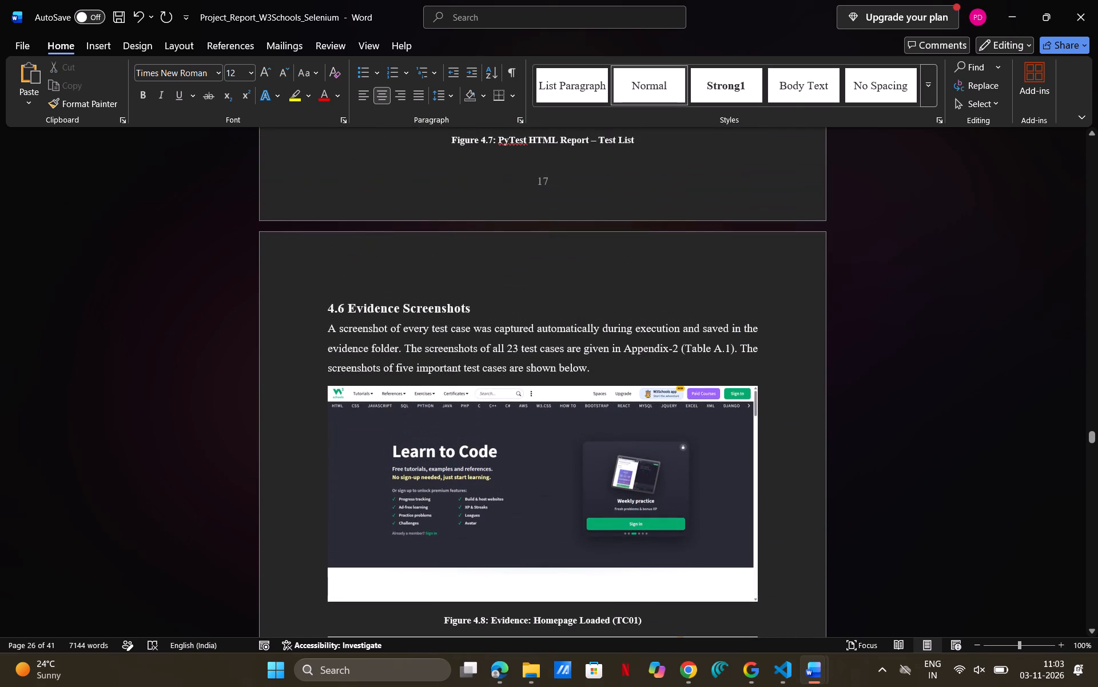
{"action": "left_click", "coordinate": [611, 373]}
{"action": "key", "text": "Return"}
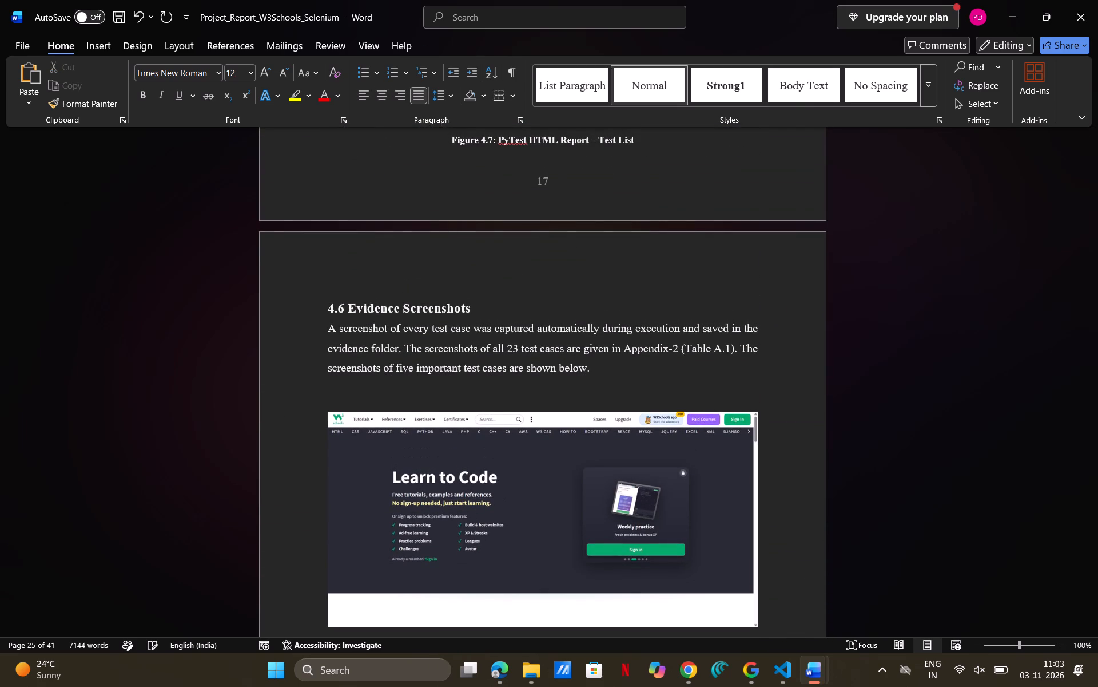
Delete the TC13 placeholder table and add a blank line above the Figure 4.10 caption.
{"action": "scroll", "coordinate": [578, 459], "scroll_direction": "down", "scroll_amount": 3}
{"action": "scroll", "coordinate": [578, 459], "scroll_direction": "up", "scroll_amount": 3}
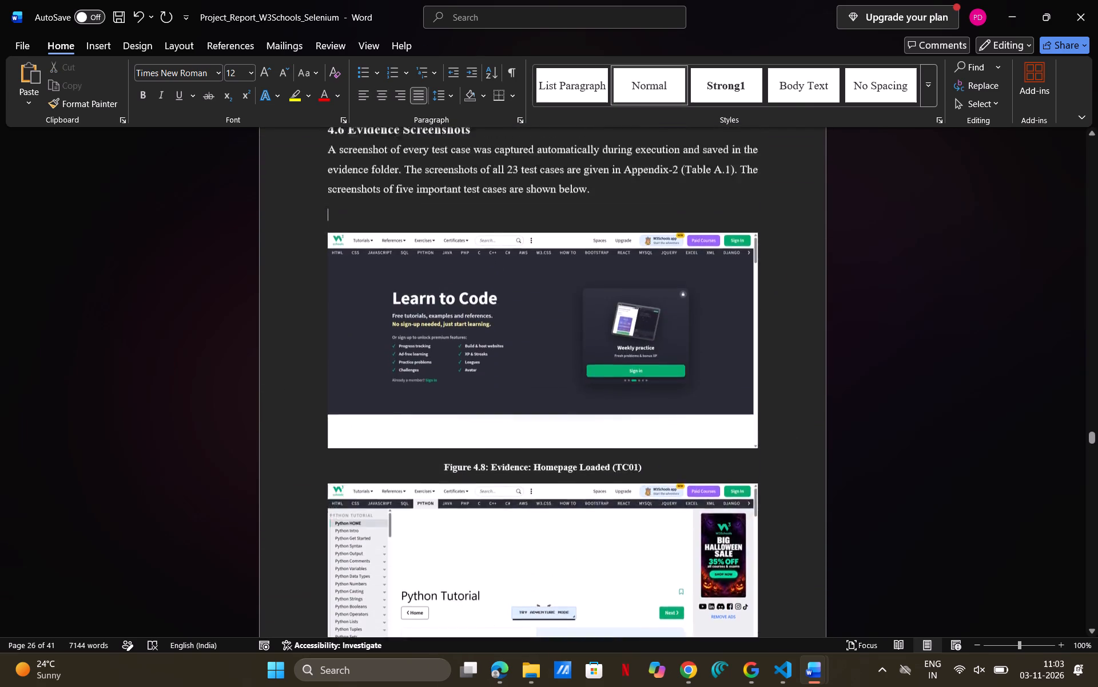
{"action": "scroll", "coordinate": [578, 459], "scroll_direction": "up", "scroll_amount": 4}
{"action": "scroll", "coordinate": [578, 459], "scroll_direction": "down", "scroll_amount": 7}
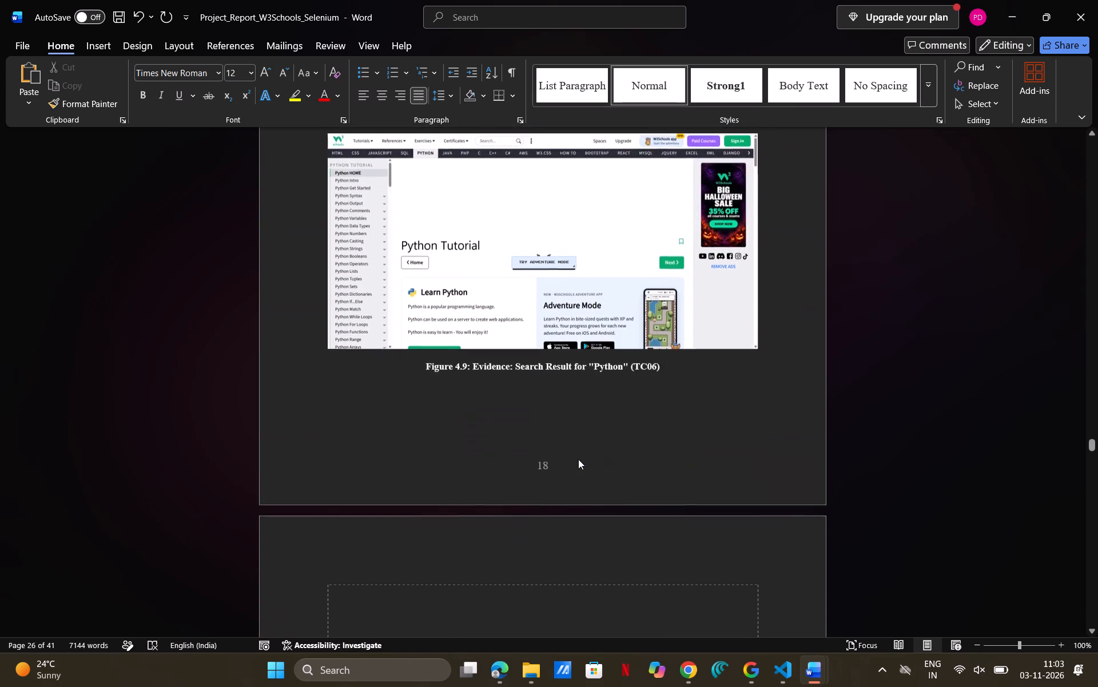
{"action": "scroll", "coordinate": [578, 459], "scroll_direction": "down", "scroll_amount": 2}
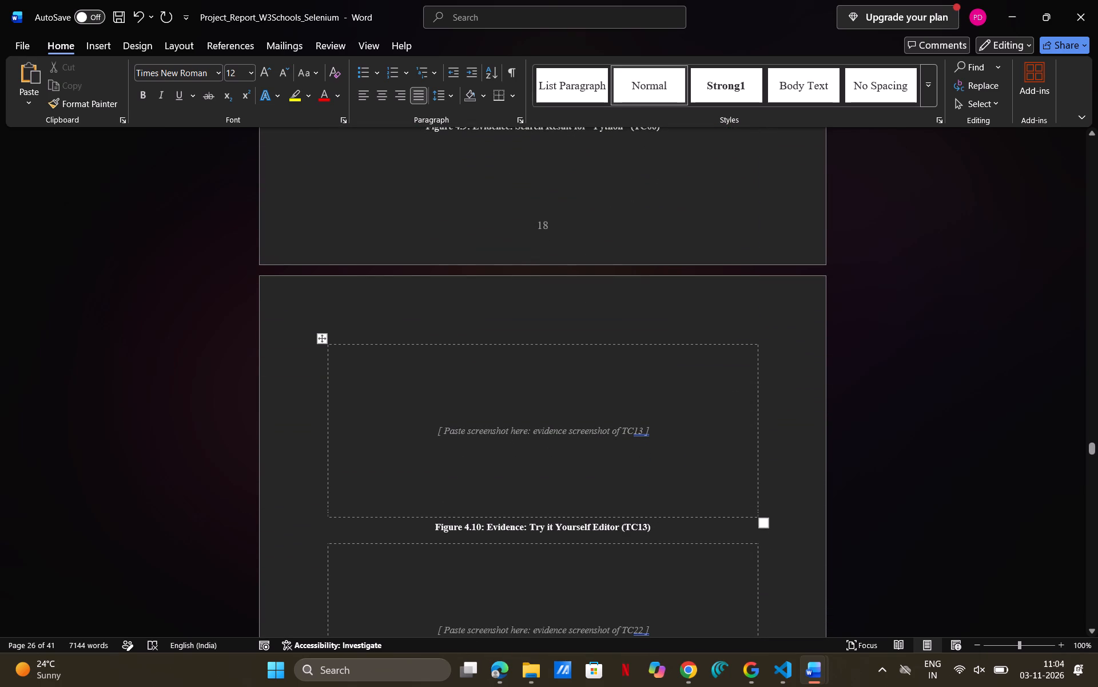
{"action": "left_click_drag", "start_coordinate": [767, 508], "coordinate": [580, 428]}
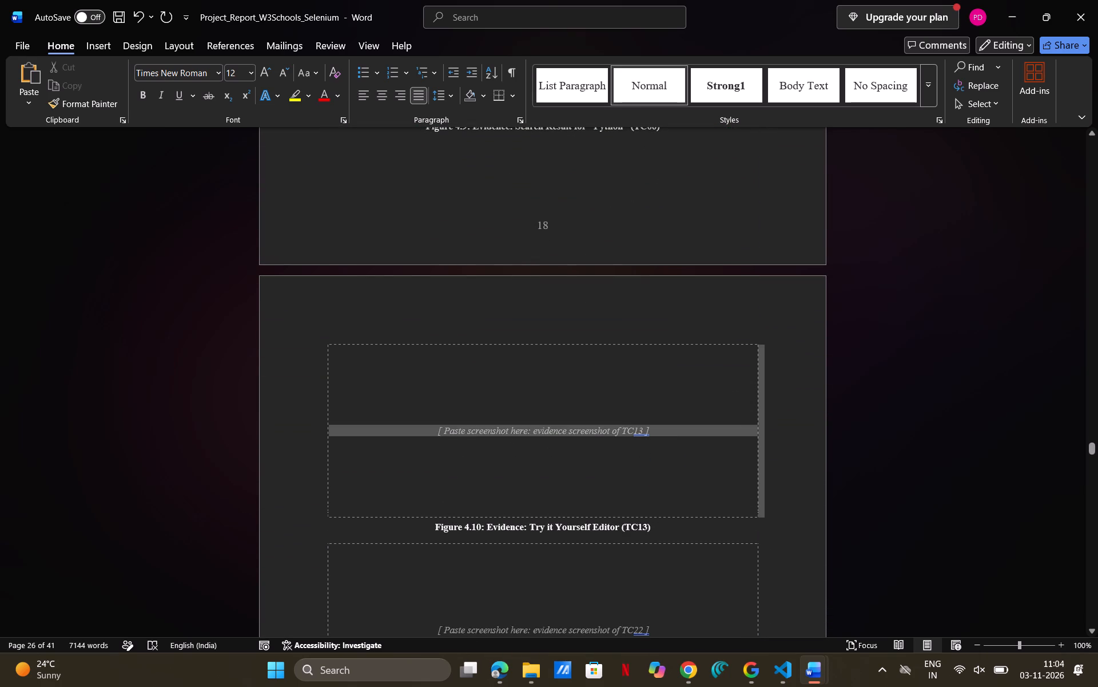
{"action": "left_click_drag", "start_coordinate": [580, 428], "coordinate": [463, 384]}
{"action": "key", "text": "BackSpace"}
{"action": "scroll", "coordinate": [566, 403], "scroll_direction": "up", "scroll_amount": 1}
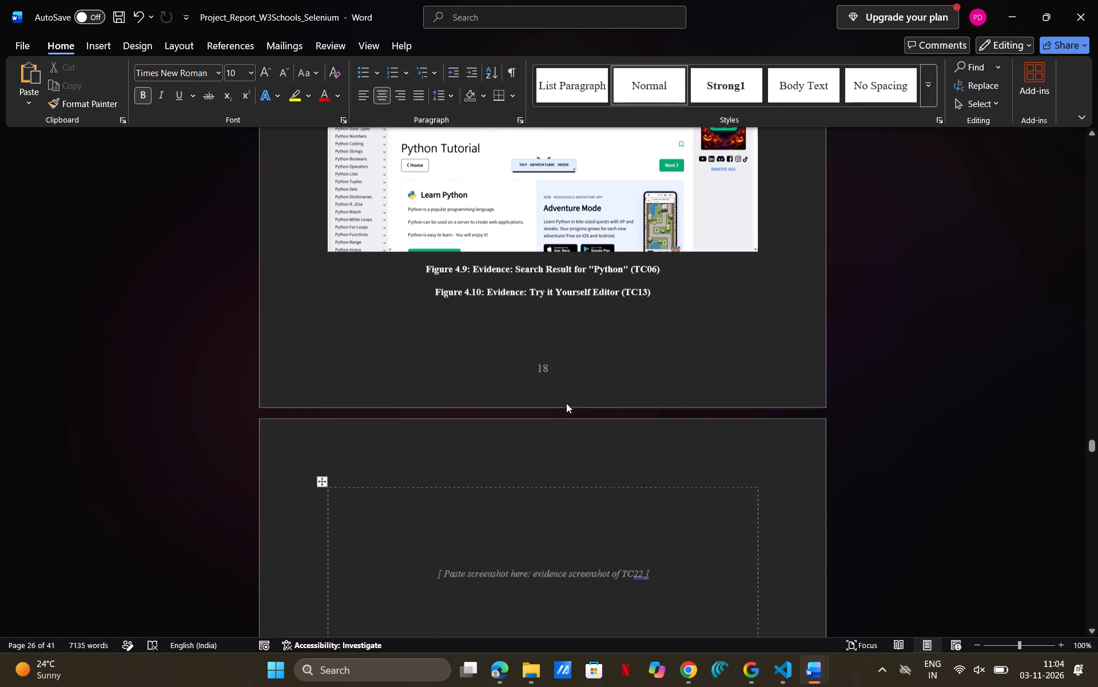
{"action": "left_click", "coordinate": [675, 290]}
{"action": "key", "text": "Return"}
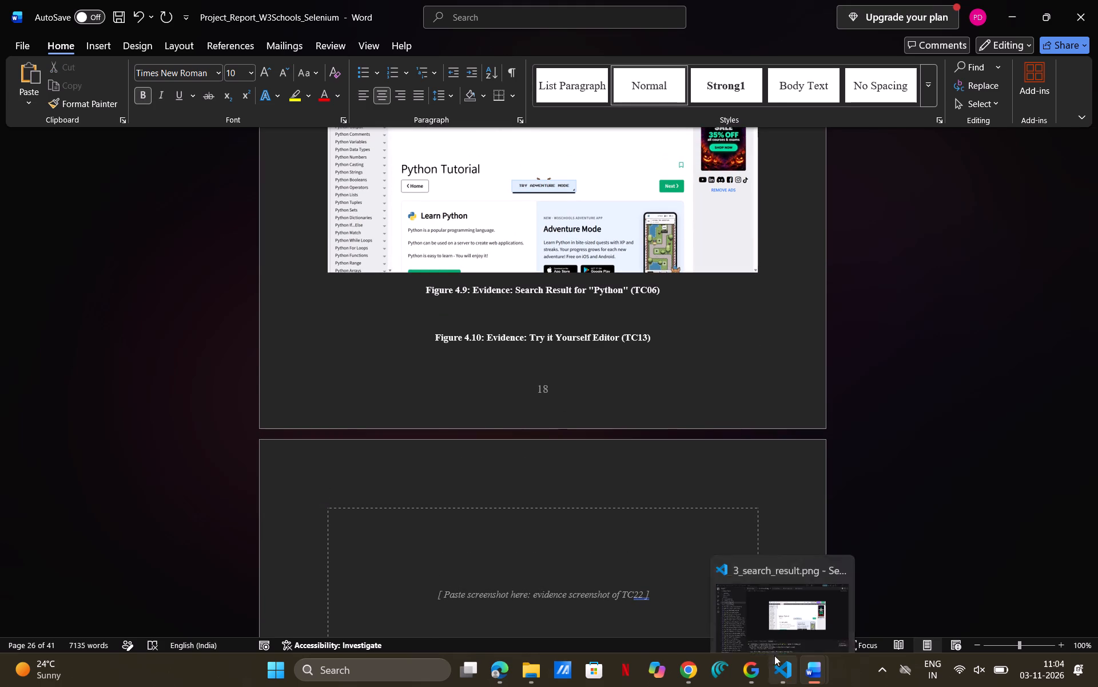
Switch to Visual Studio Code, open 4_try_it_yourself.png from the evidence folder and copy the image.
{"action": "left_click", "coordinate": [727, 612]}
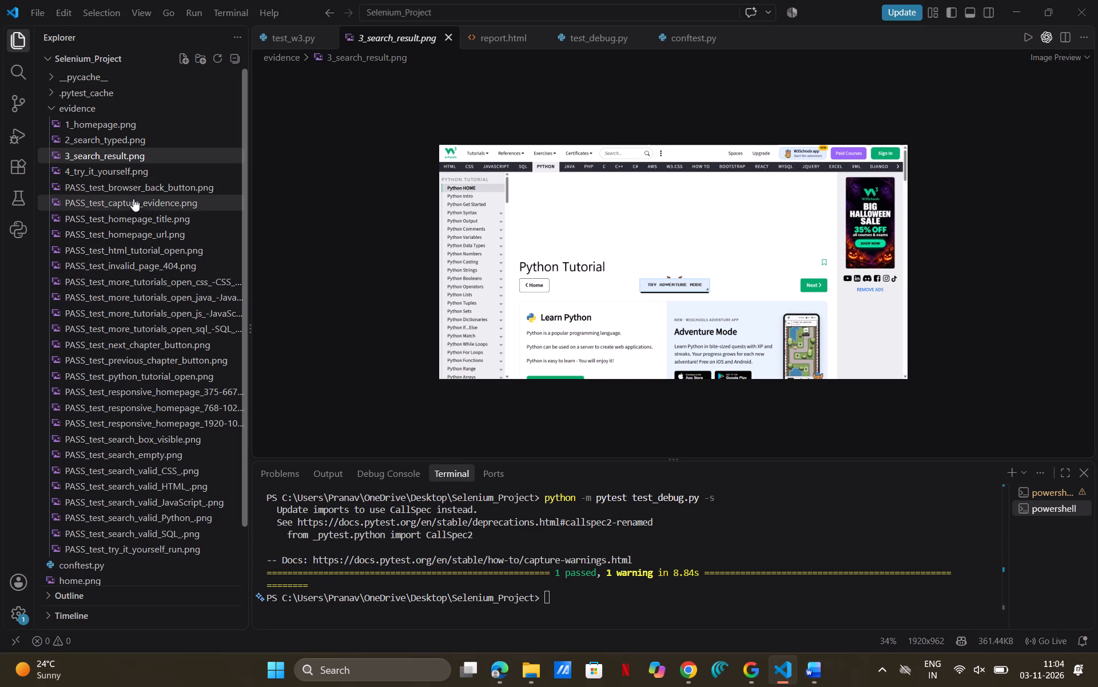
{"action": "left_click", "coordinate": [129, 172]}
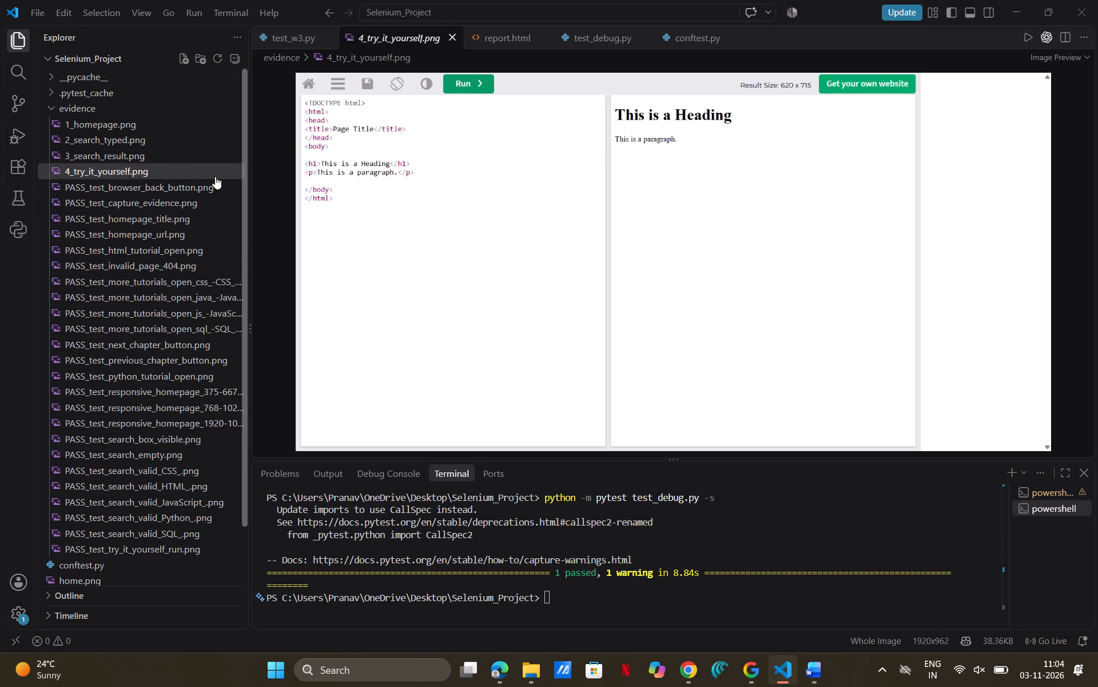
{"action": "right_click", "coordinate": [643, 222]}
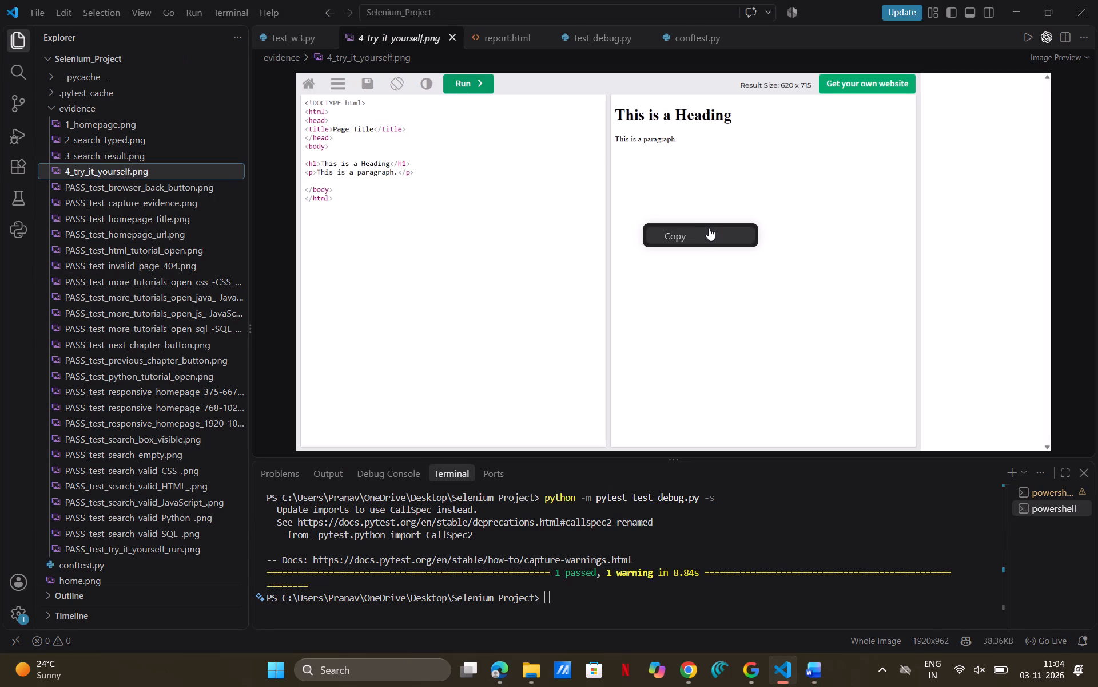
{"action": "left_click", "coordinate": [711, 235]}
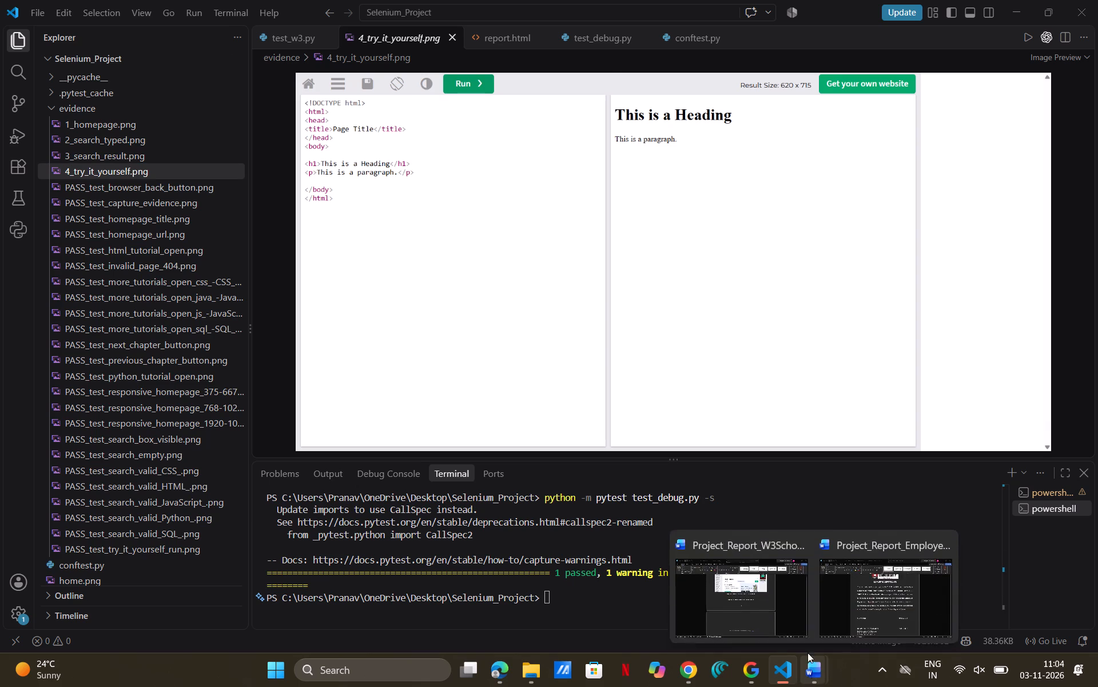
Back in Word, paste the copied Try it Yourself editor screenshot on the blank line above the Figure 4.10 caption.
{"action": "left_click", "coordinate": [763, 606]}
{"action": "key", "text": "ctrl+v"}
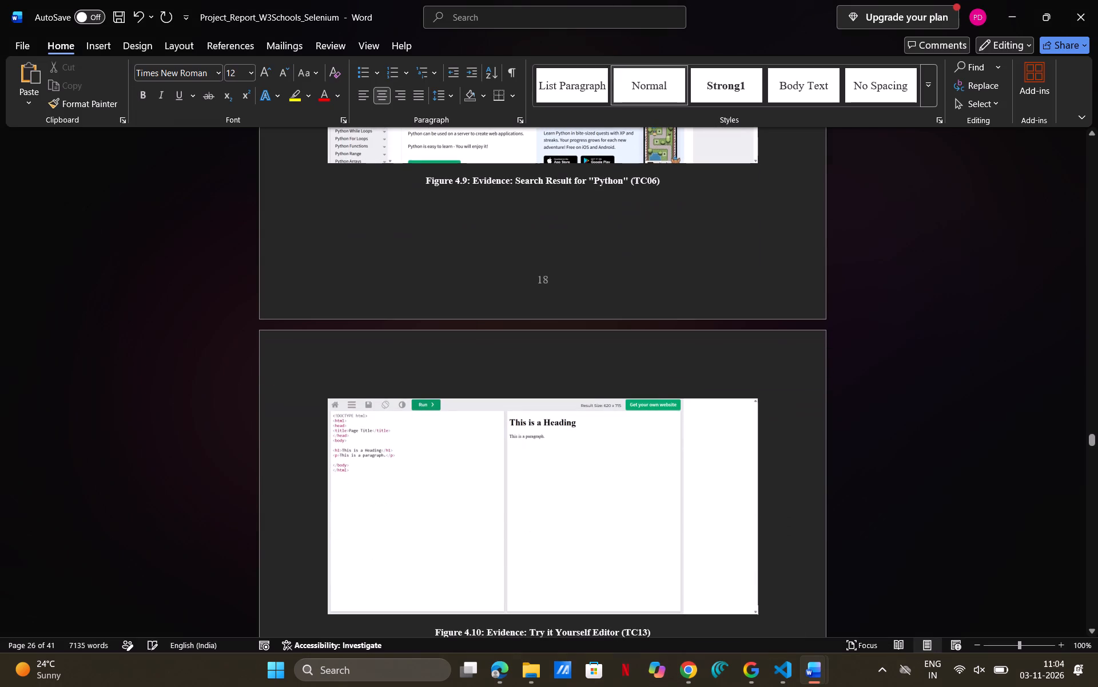
{"action": "scroll", "coordinate": [667, 471], "scroll_direction": "up", "scroll_amount": 1}
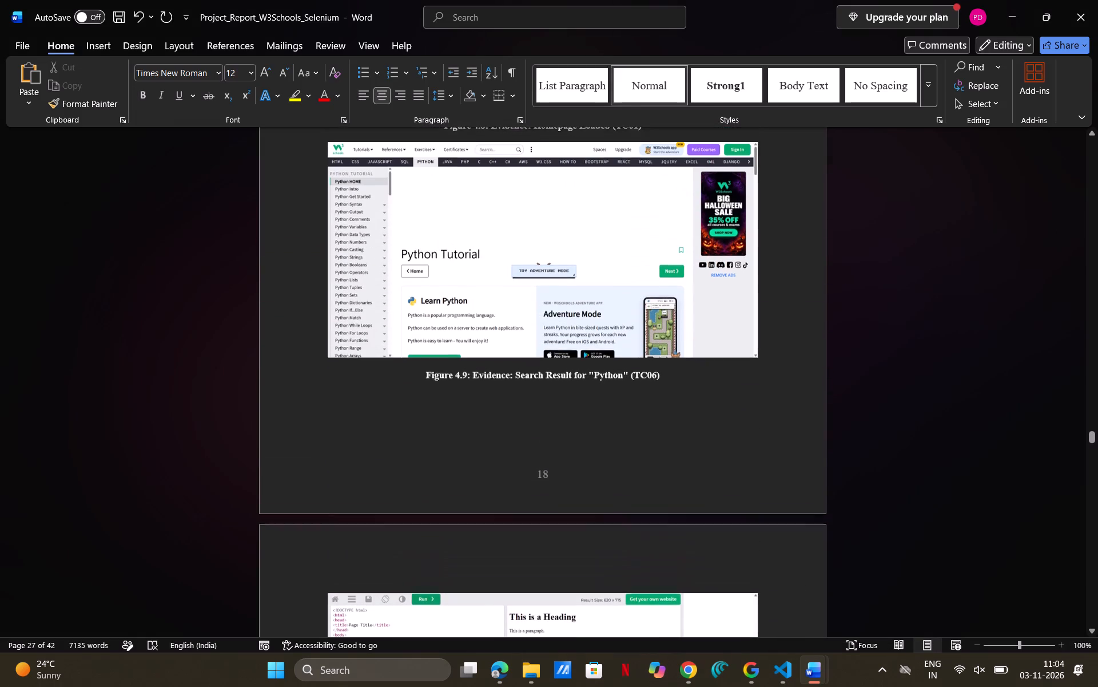
{"action": "scroll", "coordinate": [667, 471], "scroll_direction": "down", "scroll_amount": 5}
{"action": "scroll", "coordinate": [667, 471], "scroll_direction": "up", "scroll_amount": 7}
{"action": "scroll", "coordinate": [667, 471], "scroll_direction": "down", "scroll_amount": 1}
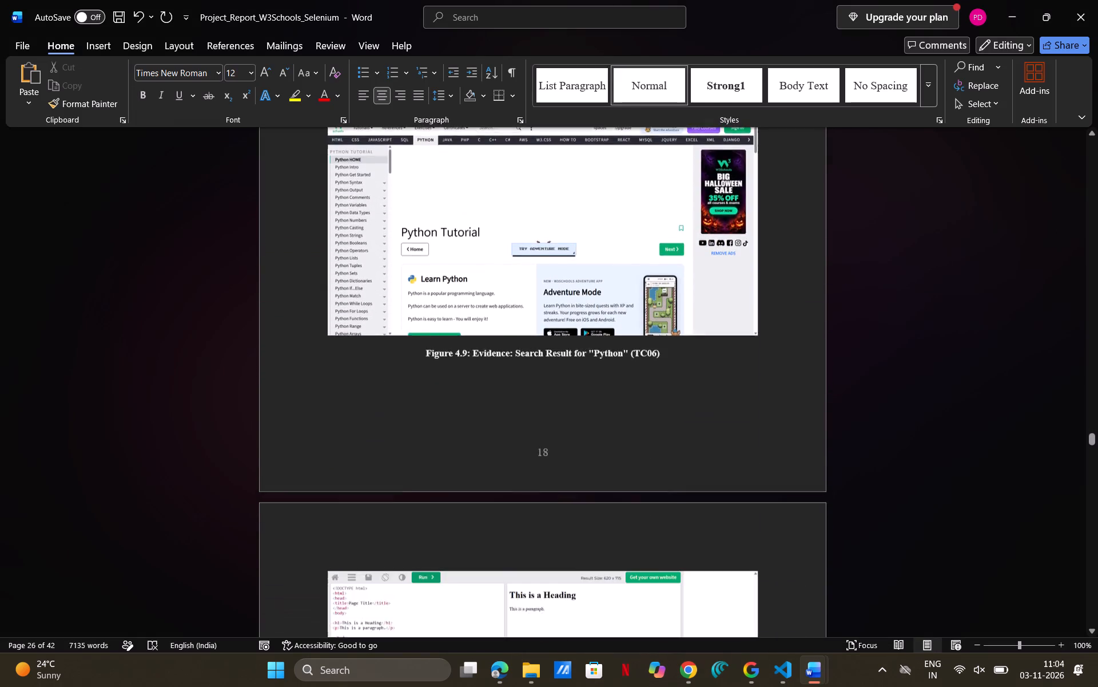
Switch to Visual Studio Code, open PASS_test_responsive_homepage_375-667_.png from the evidence folder and try to copy the image.
{"action": "scroll", "coordinate": [667, 471], "scroll_direction": "down", "scroll_amount": 1}
{"action": "scroll", "coordinate": [735, 364], "scroll_direction": "down", "scroll_amount": 1}
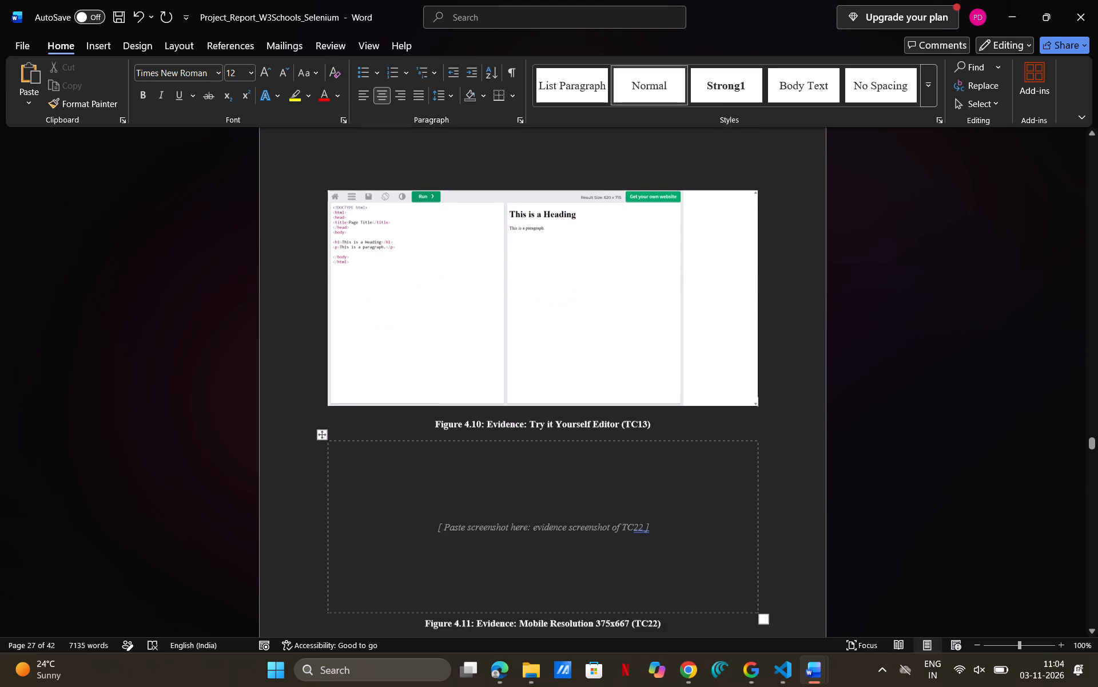
{"action": "scroll", "coordinate": [735, 364], "scroll_direction": "down", "scroll_amount": 1}
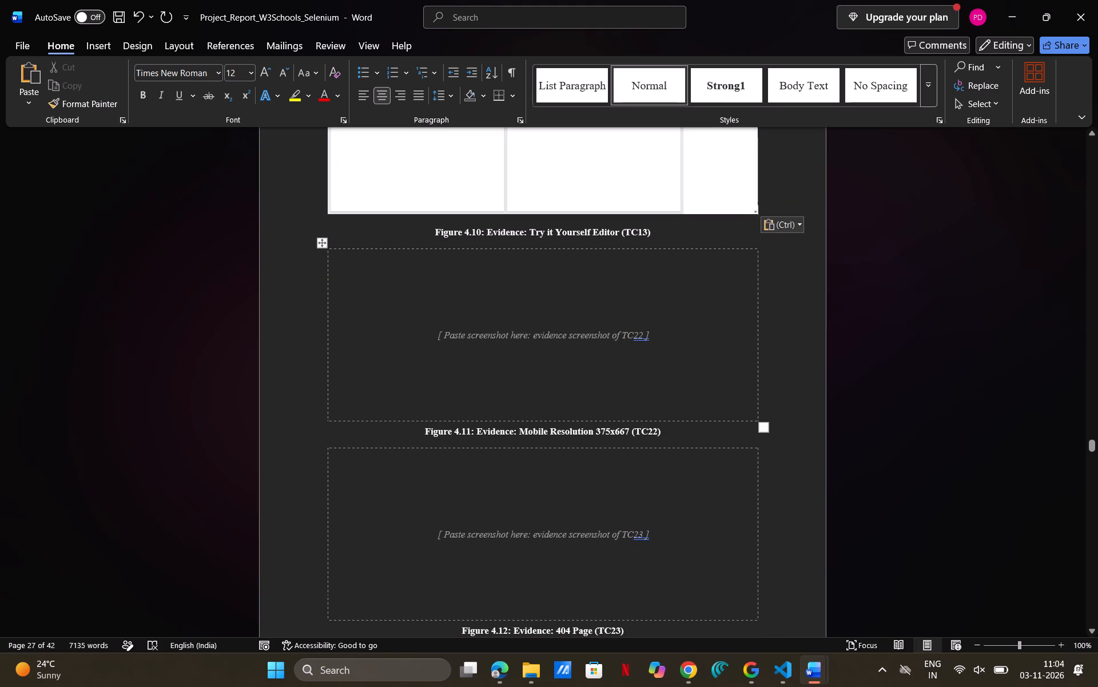
{"action": "left_click", "coordinate": [746, 603]}
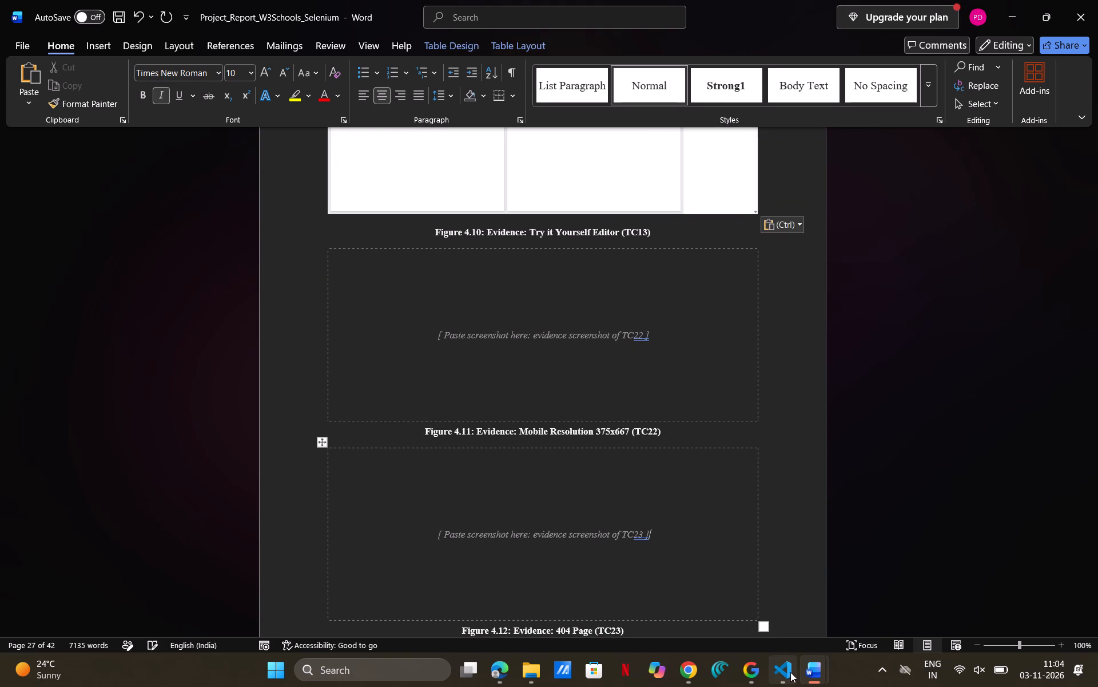
{"action": "left_click", "coordinate": [736, 596]}
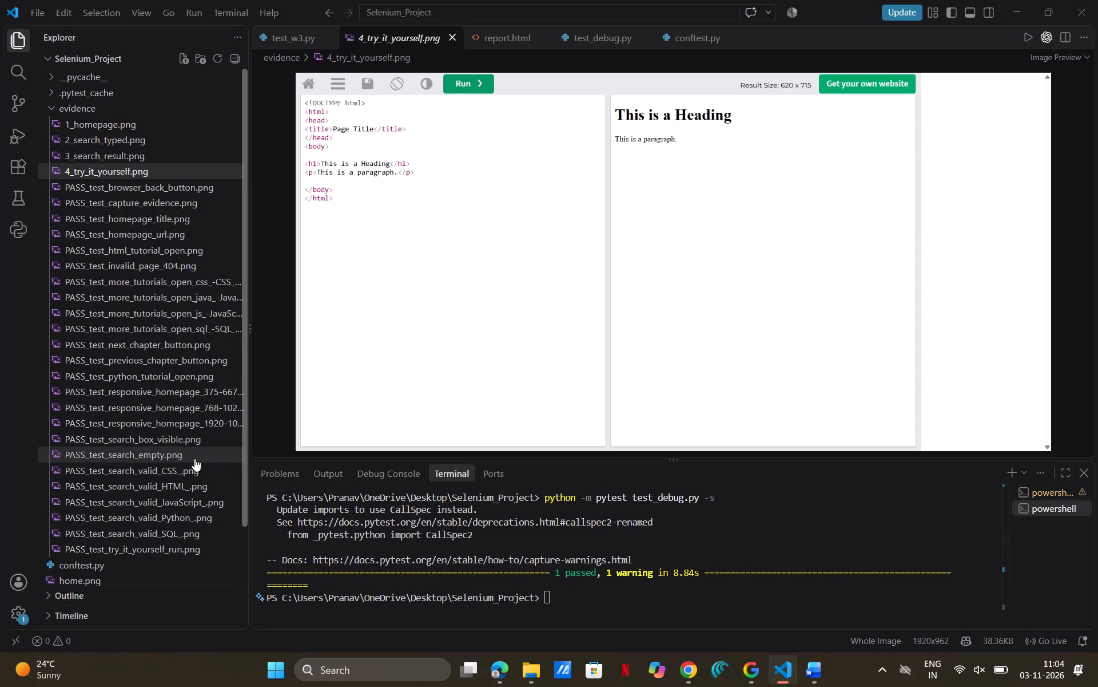
{"action": "left_click", "coordinate": [199, 394]}
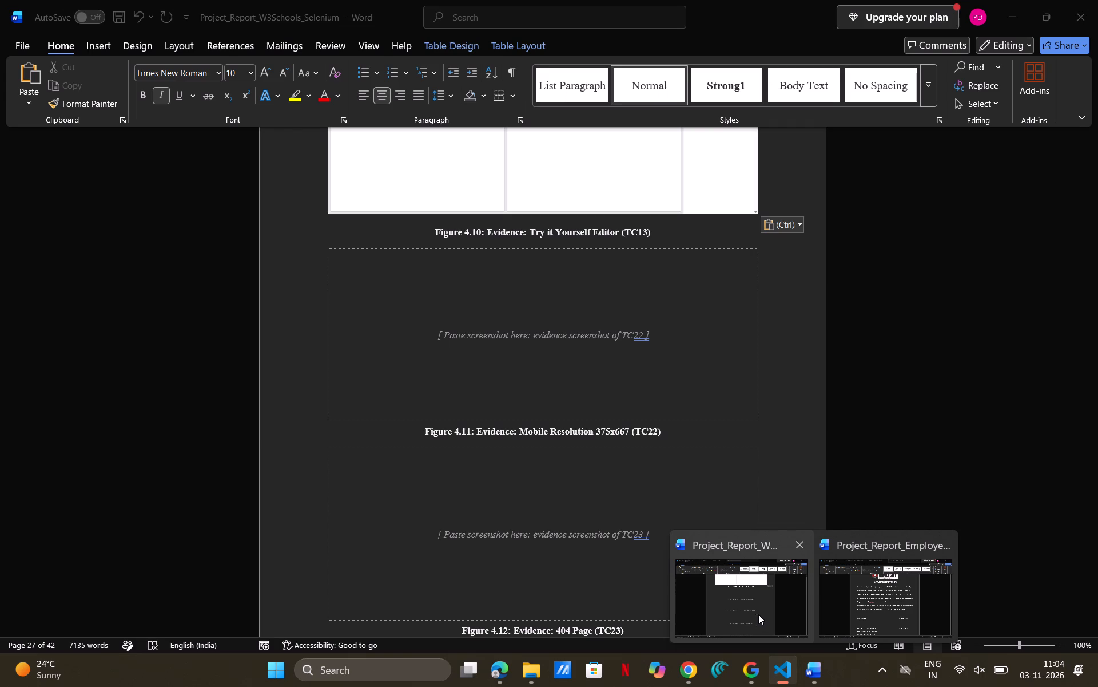
{"action": "right_click", "coordinate": [697, 319]}
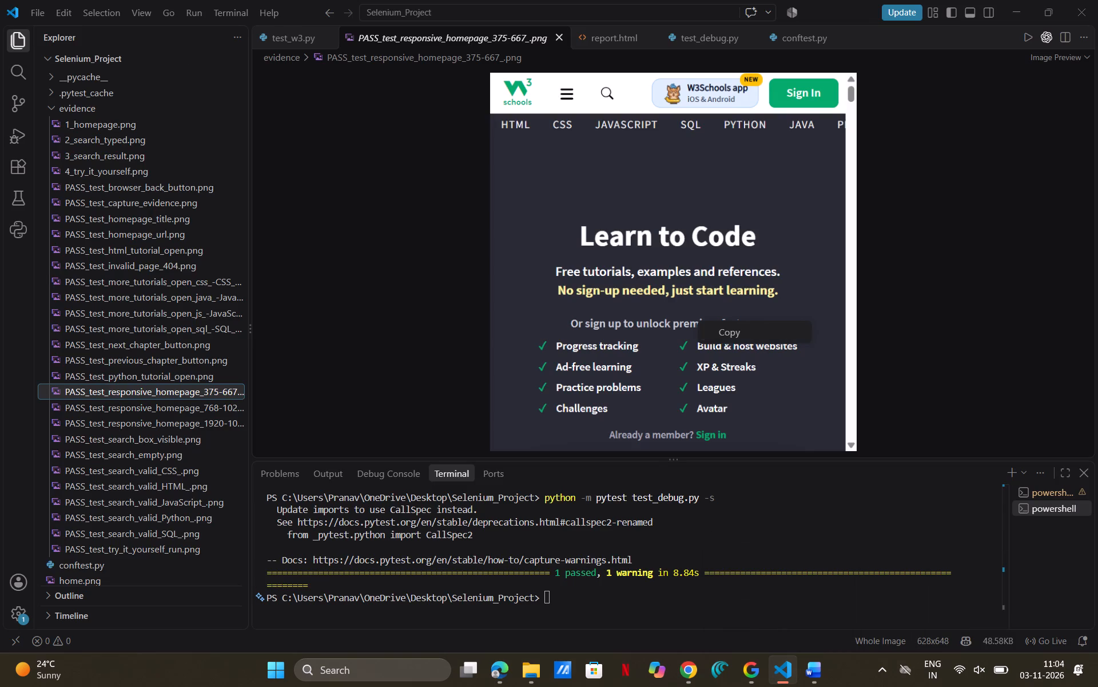
{"action": "left_click", "coordinate": [711, 341]}
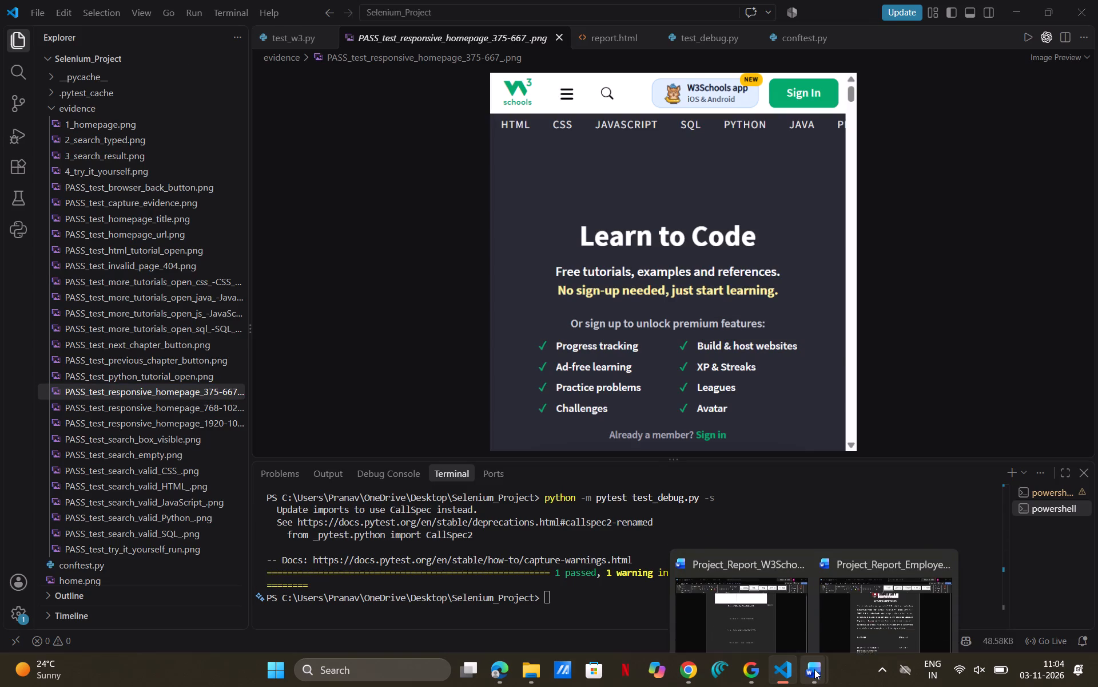
Back in Word, delete the TC22 placeholder table and add a blank line above the Figure 4.11 caption.
{"action": "left_click", "coordinate": [775, 606]}
{"action": "left_click_drag", "start_coordinate": [782, 417], "coordinate": [601, 358]}
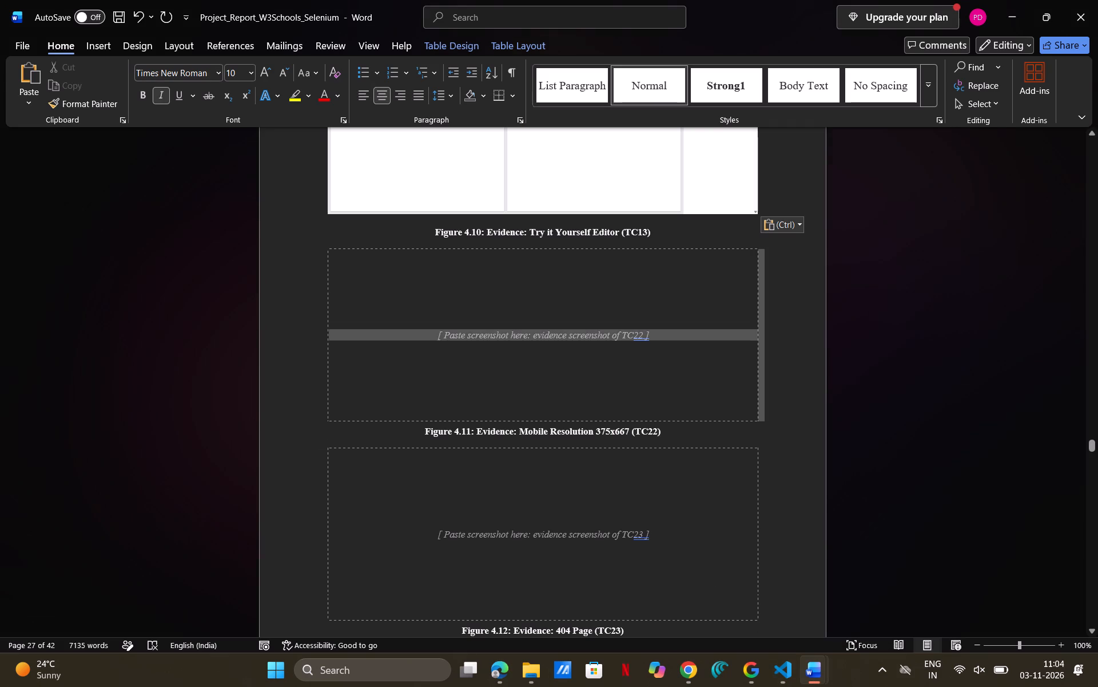
{"action": "left_click_drag", "start_coordinate": [601, 358], "coordinate": [425, 282]}
{"action": "key", "text": "BackSpace"}
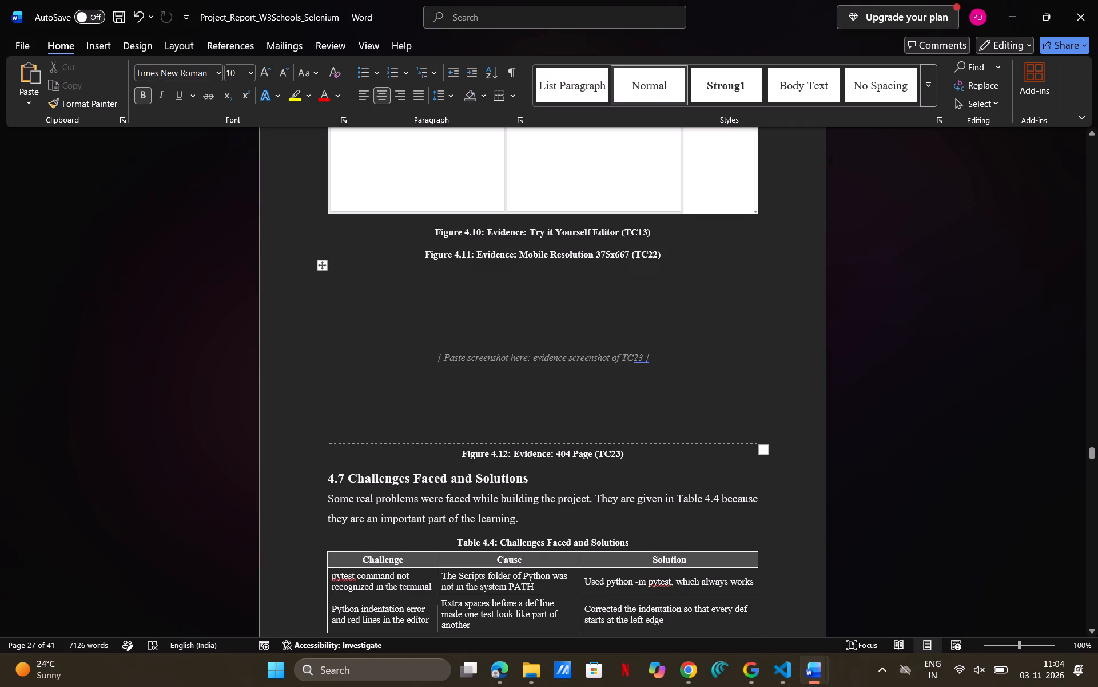
{"action": "left_click", "coordinate": [669, 225]}
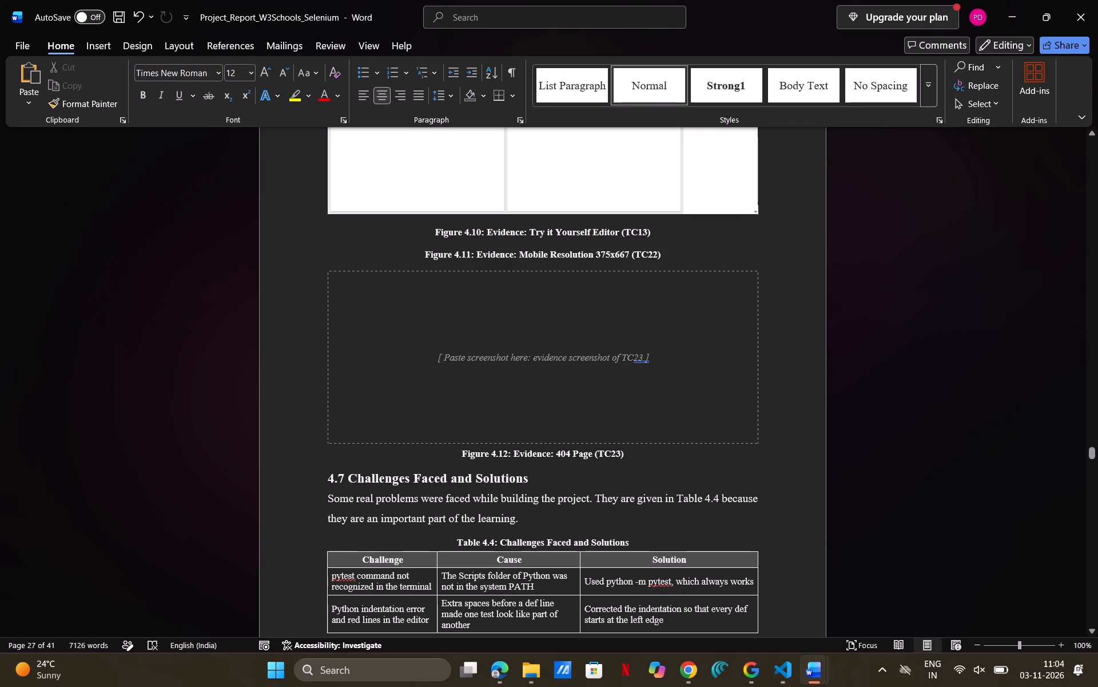
{"action": "left_click", "coordinate": [662, 229]}
{"action": "key", "text": "Return"}
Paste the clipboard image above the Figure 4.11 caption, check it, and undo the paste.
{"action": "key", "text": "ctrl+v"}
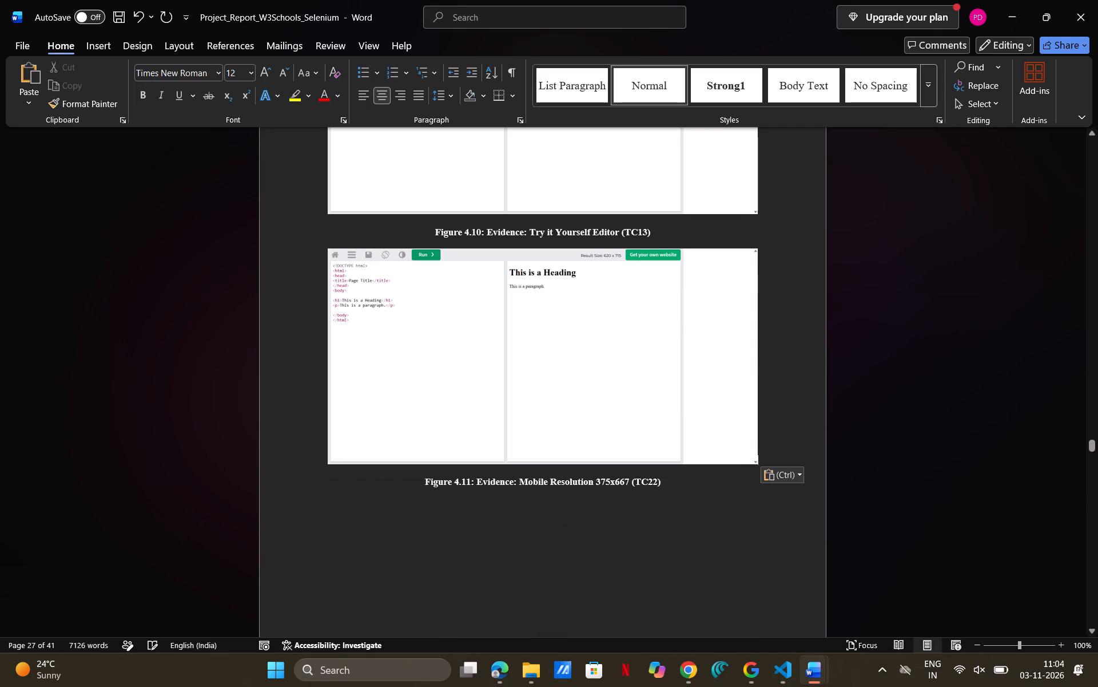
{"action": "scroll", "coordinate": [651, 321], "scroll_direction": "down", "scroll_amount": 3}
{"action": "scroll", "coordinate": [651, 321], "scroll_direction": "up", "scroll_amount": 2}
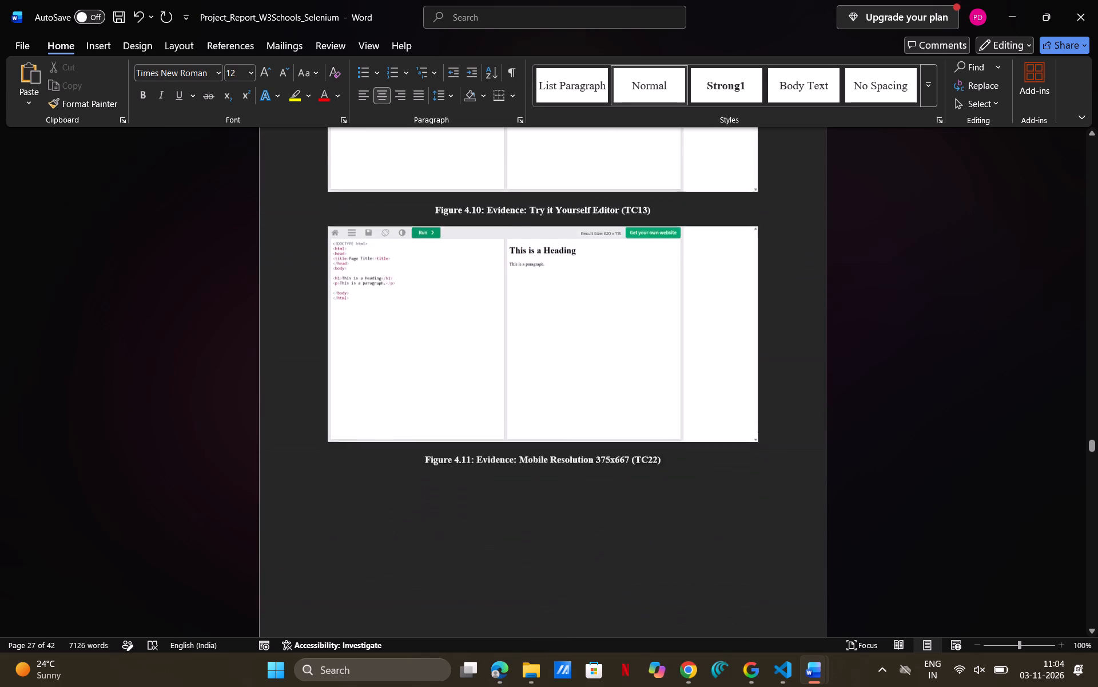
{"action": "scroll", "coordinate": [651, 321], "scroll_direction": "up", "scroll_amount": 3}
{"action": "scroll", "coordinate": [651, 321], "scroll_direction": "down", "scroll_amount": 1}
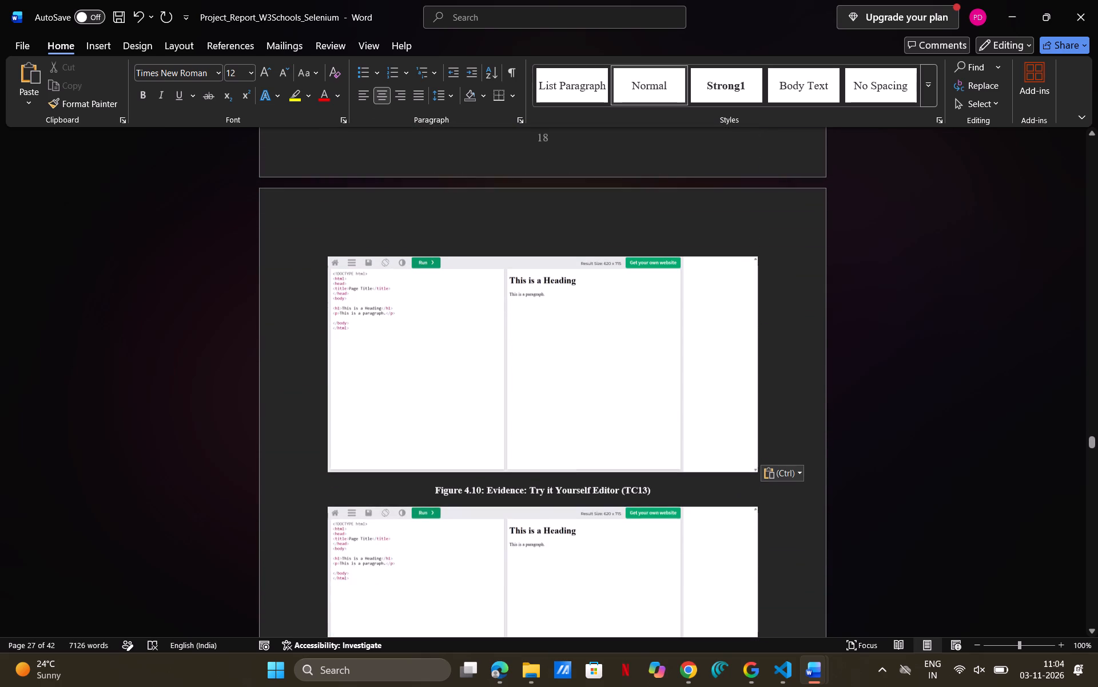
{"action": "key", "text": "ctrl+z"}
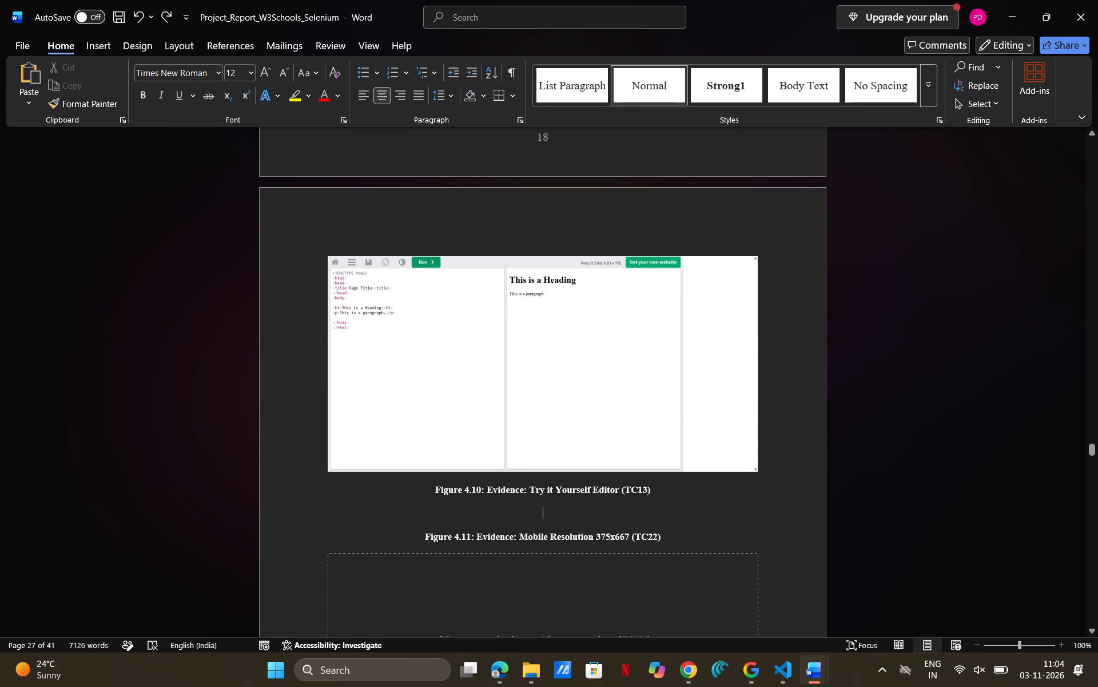
Switch to Visual Studio Code and copy the open PASS_test_responsive_homepage_375-667_.png image again.
{"action": "scroll", "coordinate": [662, 485], "scroll_direction": "down", "scroll_amount": 1}
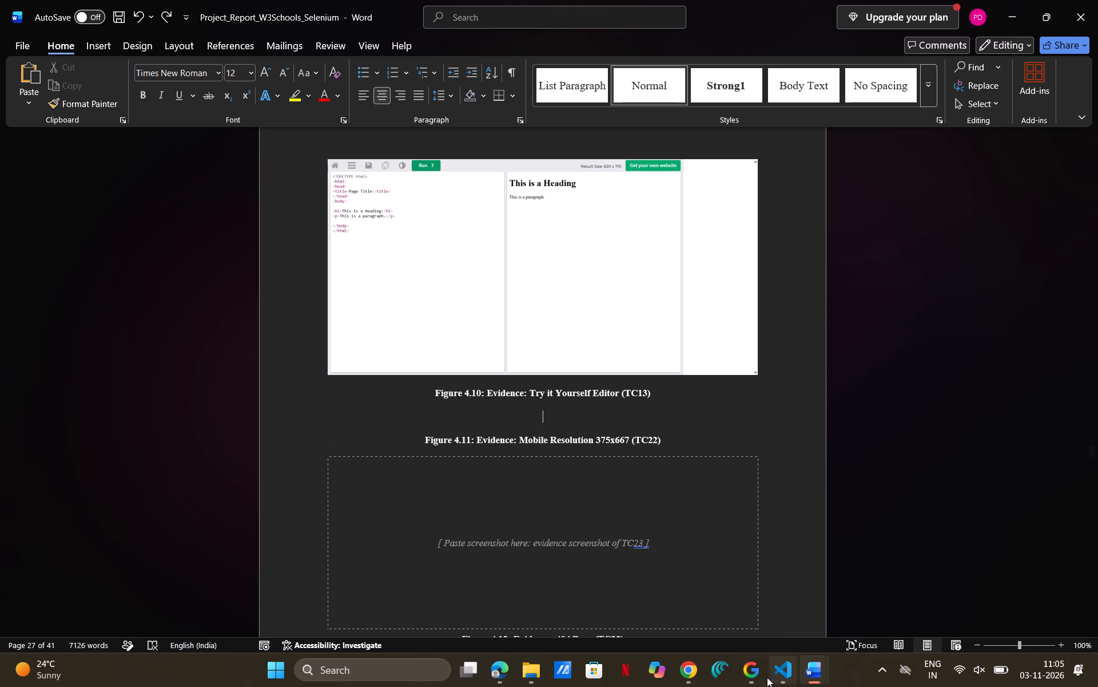
{"action": "left_click", "coordinate": [746, 603]}
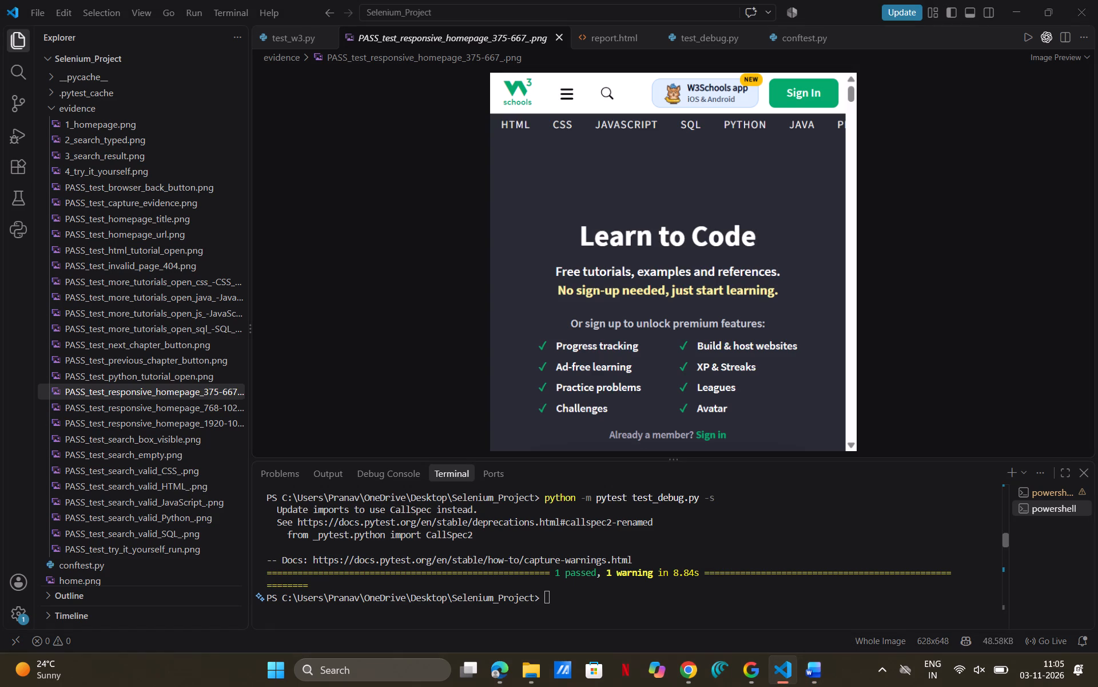
{"action": "right_click", "coordinate": [725, 315]}
{"action": "left_click", "coordinate": [755, 335]}
Switch to Word, paste the copied mobile homepage image above the Figure 4.11 caption, and reduce its height and width.
{"action": "left_click", "coordinate": [779, 620]}
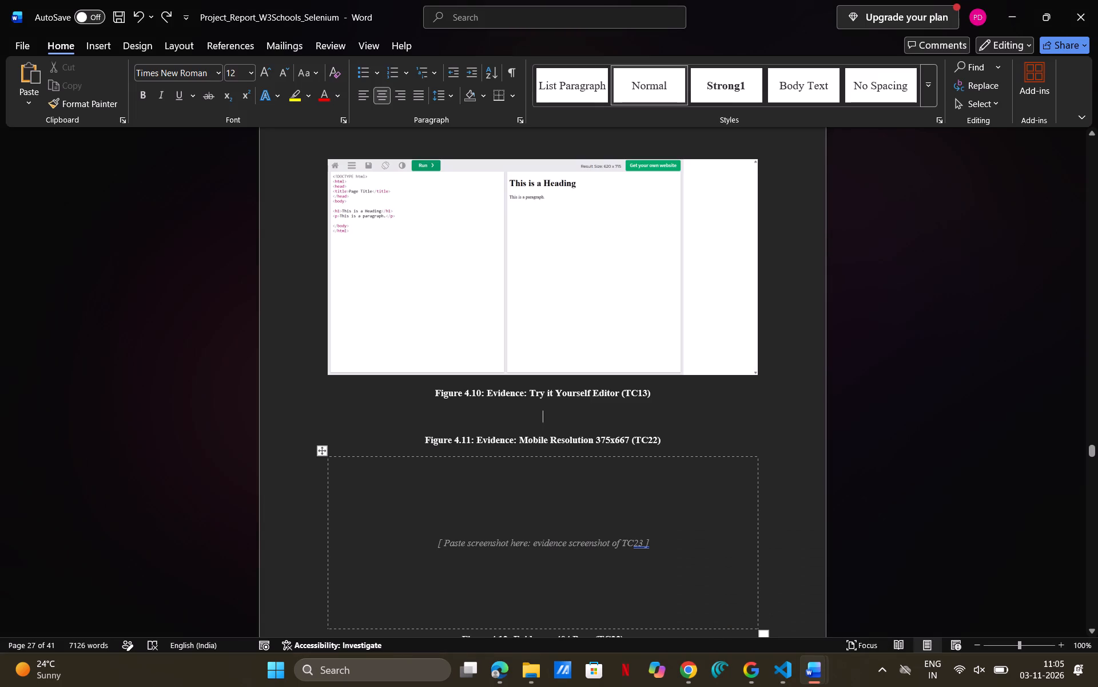
{"action": "key", "text": "ctrl+v"}
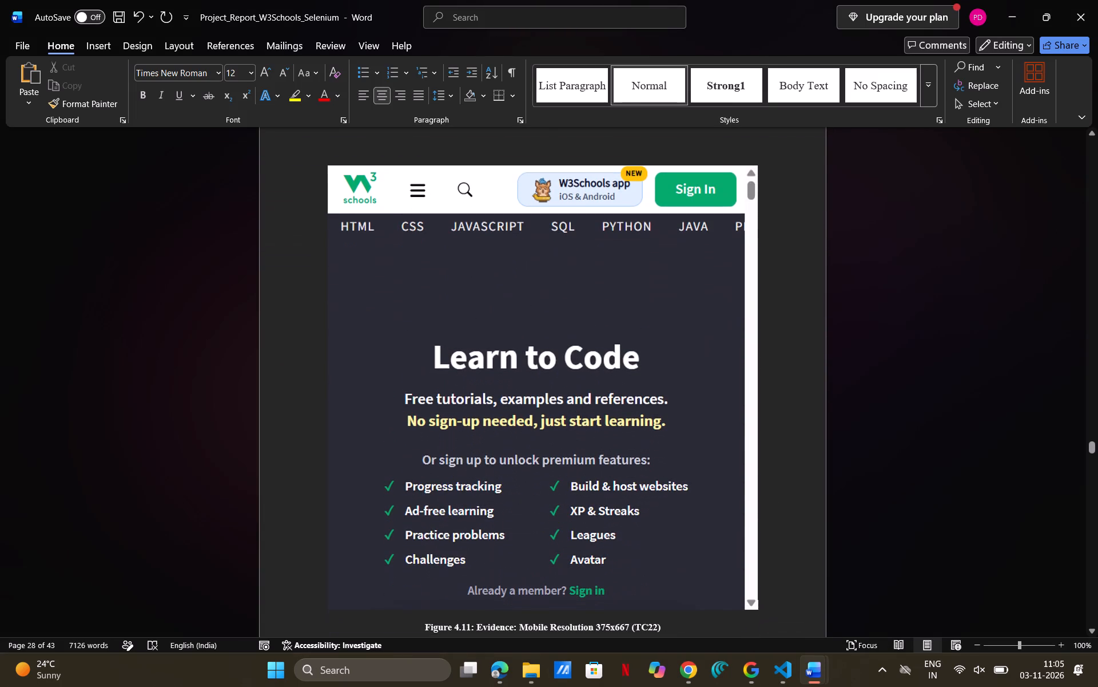
{"action": "left_click", "coordinate": [580, 481]}
{"action": "left_click_drag", "start_coordinate": [543, 607], "coordinate": [552, 444]}
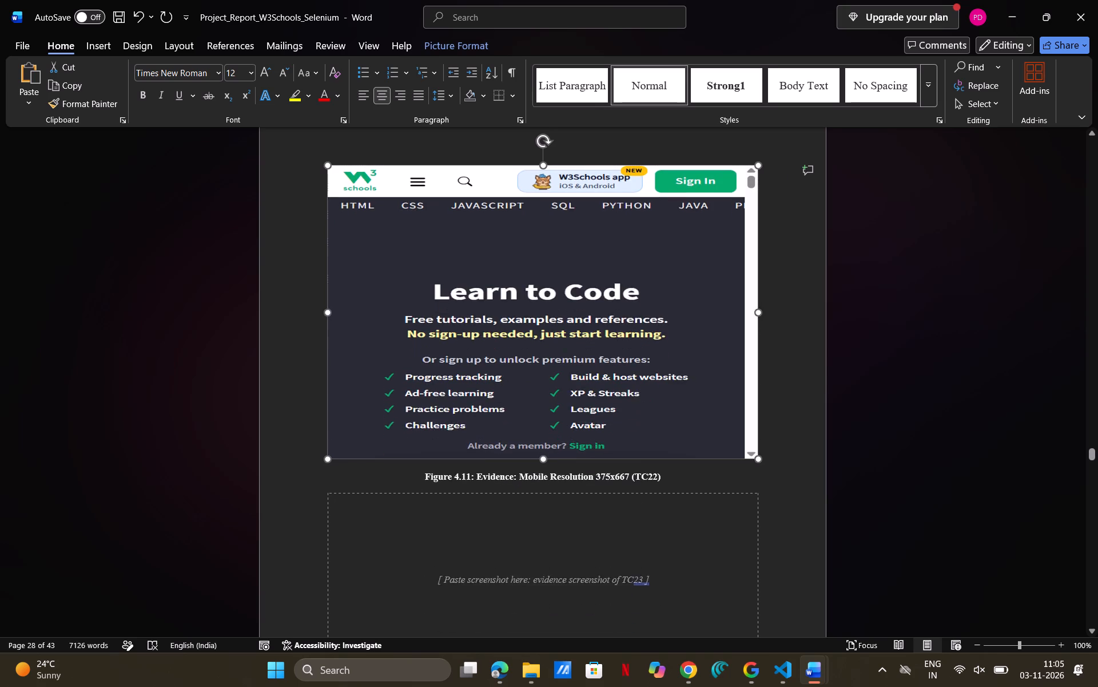
{"action": "left_click_drag", "start_coordinate": [552, 444], "coordinate": [558, 424]}
{"action": "scroll", "coordinate": [558, 424], "scroll_direction": "up", "scroll_amount": 1}
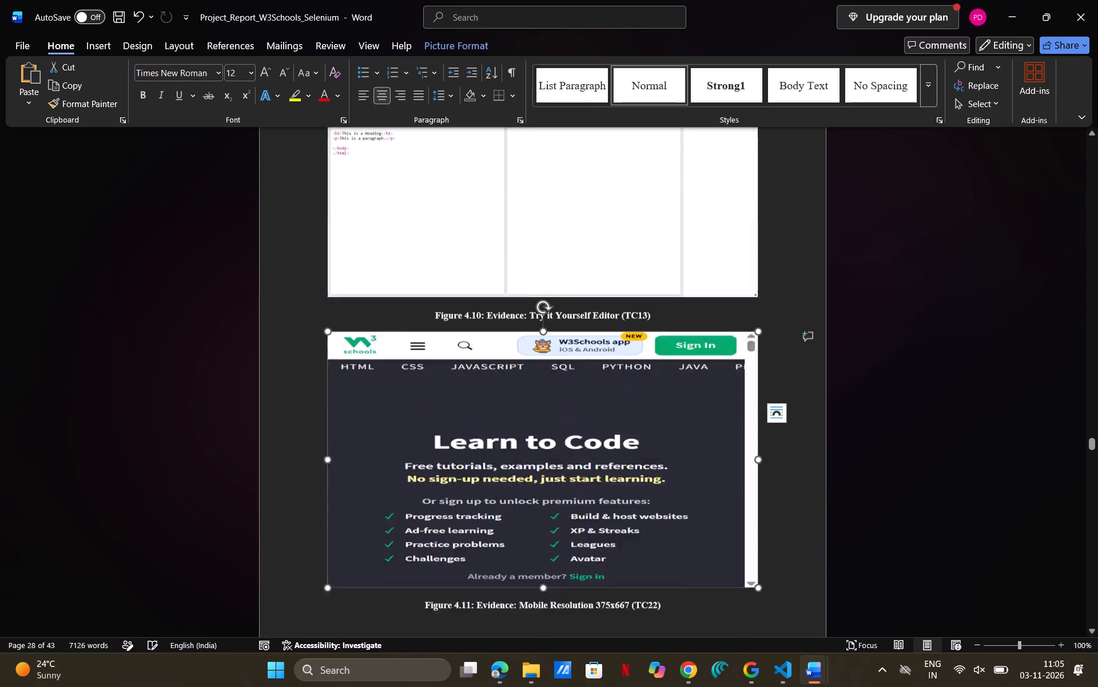
{"action": "scroll", "coordinate": [558, 424], "scroll_direction": "up", "scroll_amount": 1}
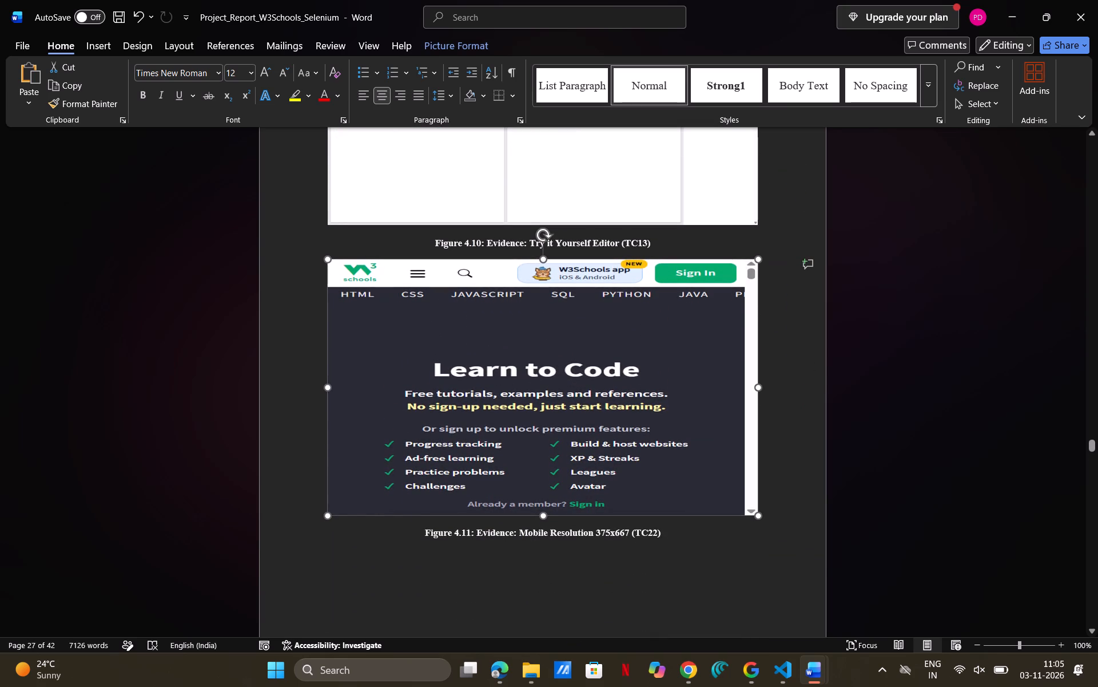
{"action": "left_click_drag", "start_coordinate": [758, 388], "coordinate": [716, 391]}
{"action": "left_click", "coordinate": [797, 432]}
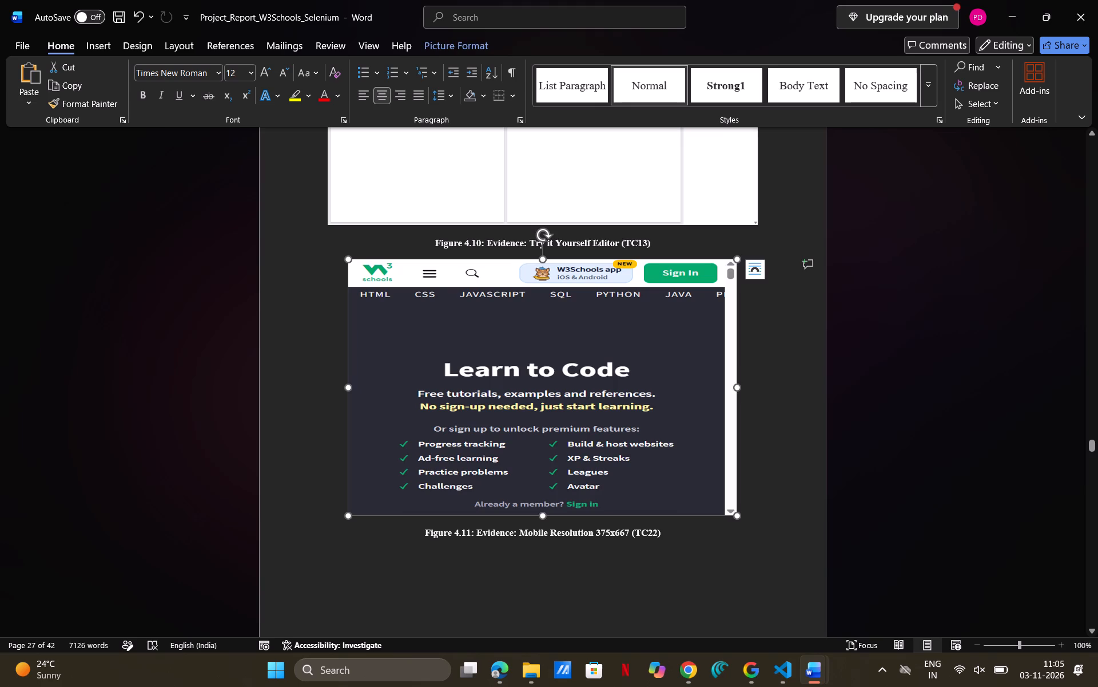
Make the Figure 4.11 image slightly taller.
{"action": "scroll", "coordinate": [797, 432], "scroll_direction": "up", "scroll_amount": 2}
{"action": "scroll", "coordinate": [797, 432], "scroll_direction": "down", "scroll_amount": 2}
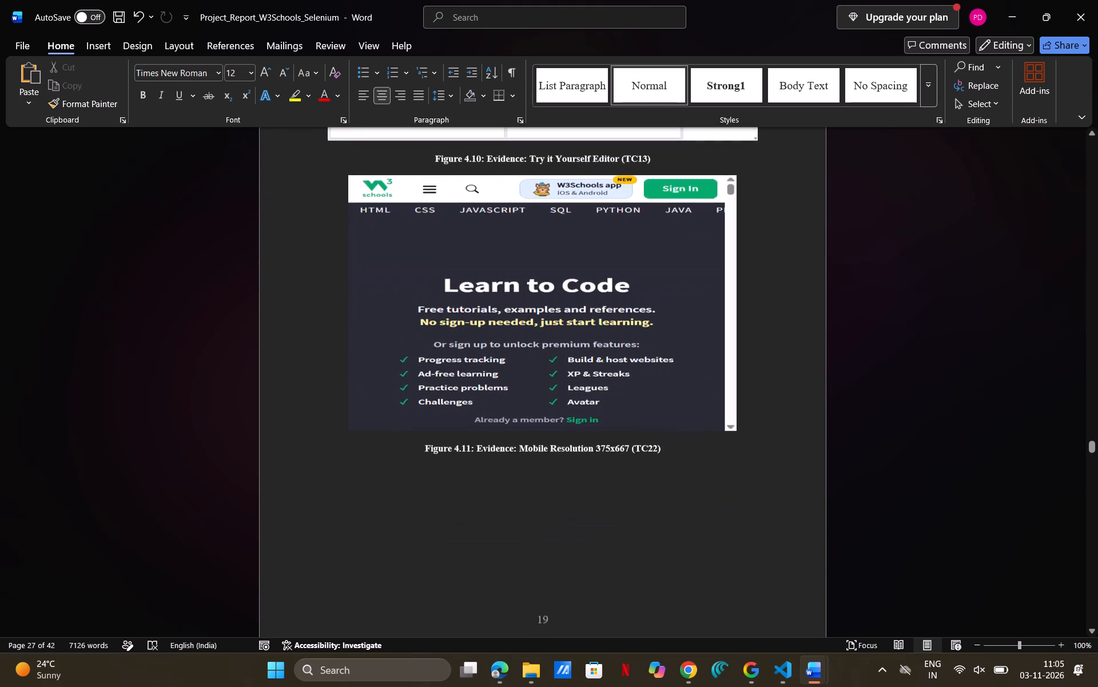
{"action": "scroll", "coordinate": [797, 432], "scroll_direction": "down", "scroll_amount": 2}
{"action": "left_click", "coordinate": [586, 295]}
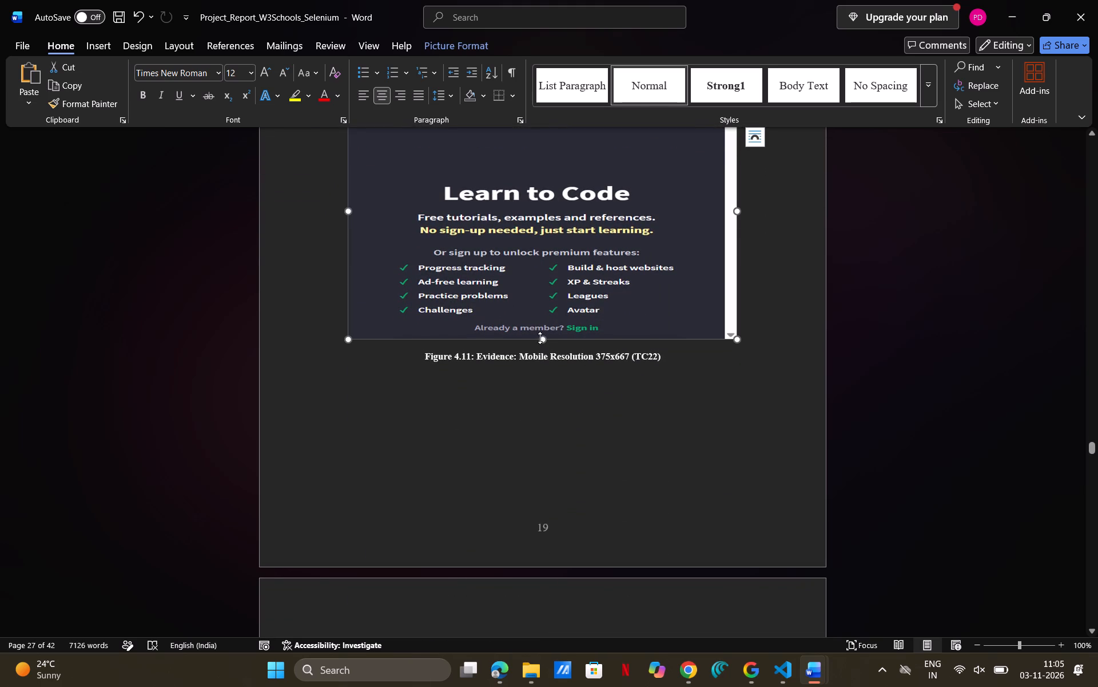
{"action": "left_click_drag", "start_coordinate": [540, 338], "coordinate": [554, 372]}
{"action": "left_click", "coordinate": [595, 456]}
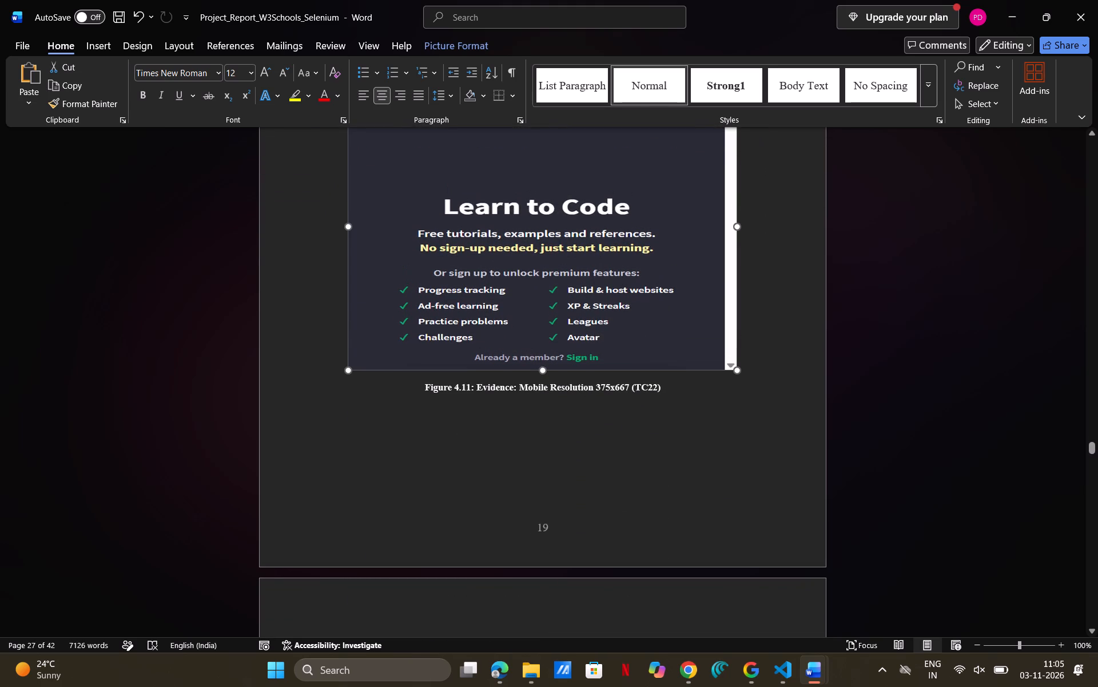
Reduce the Figure 4.11 image's height and widen it to nearly the full text width.
{"action": "scroll", "coordinate": [595, 456], "scroll_direction": "up", "scroll_amount": 5}
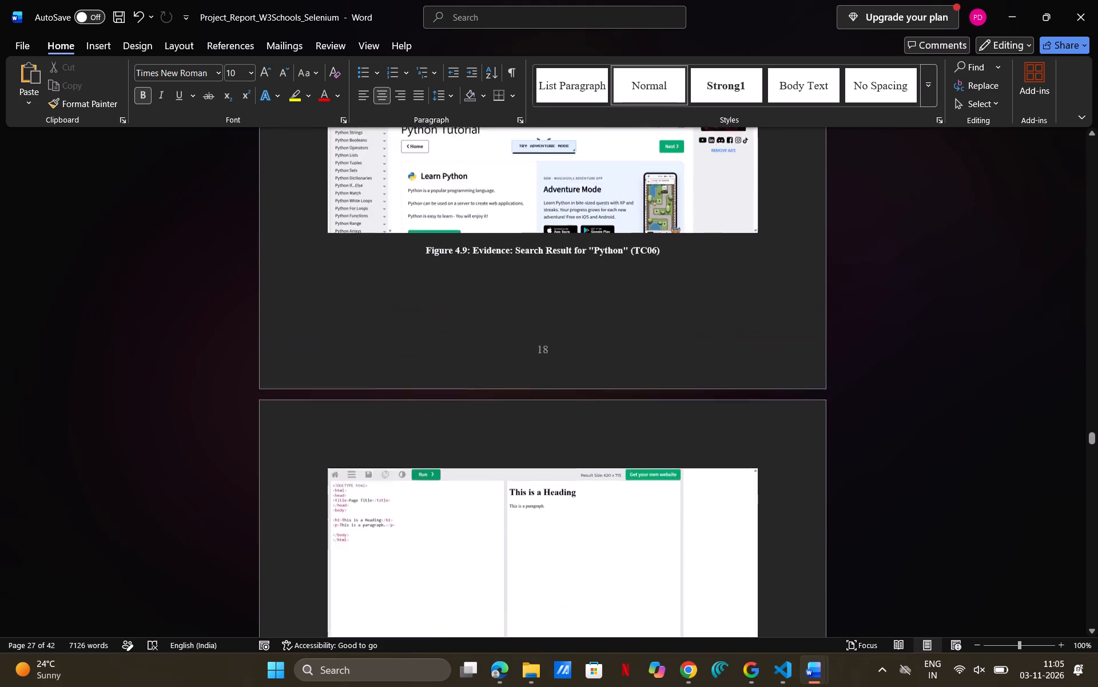
{"action": "scroll", "coordinate": [595, 456], "scroll_direction": "up", "scroll_amount": 4}
{"action": "scroll", "coordinate": [595, 456], "scroll_direction": "down", "scroll_amount": 4}
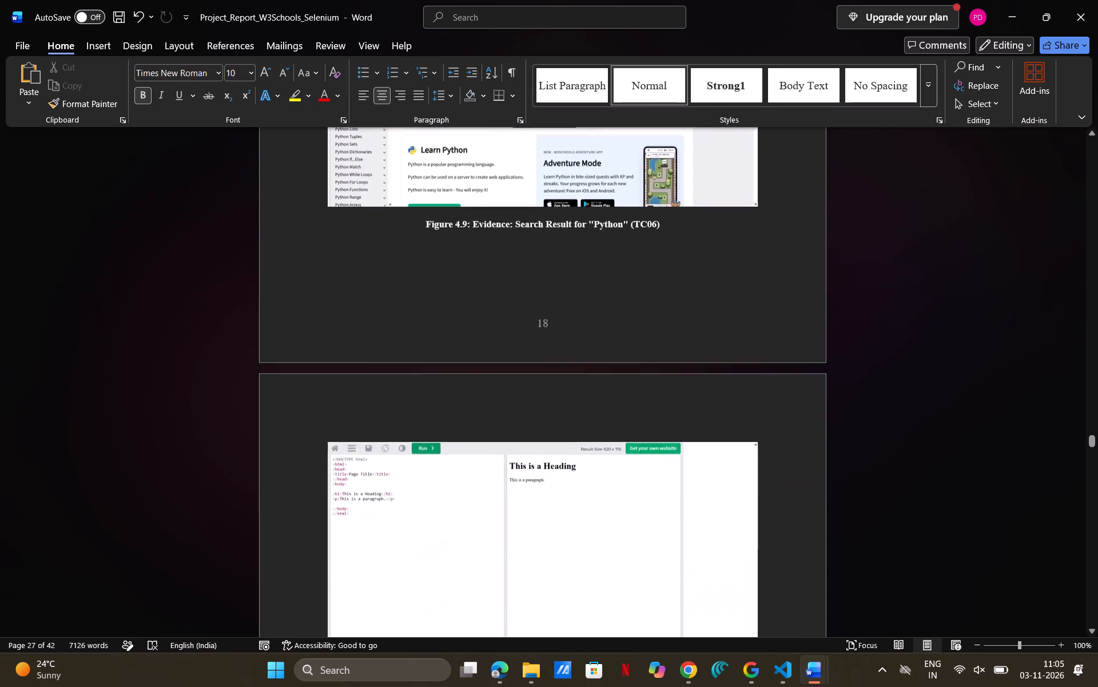
{"action": "scroll", "coordinate": [595, 456], "scroll_direction": "down", "scroll_amount": 6}
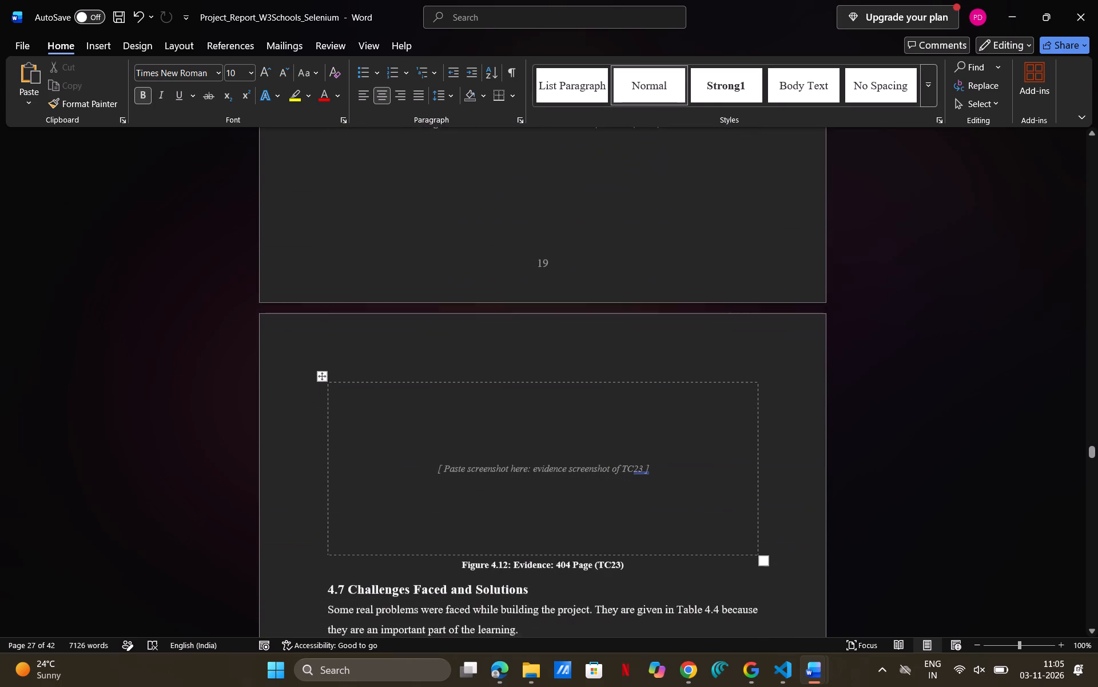
{"action": "scroll", "coordinate": [595, 456], "scroll_direction": "up", "scroll_amount": 3}
{"action": "left_click", "coordinate": [554, 441]}
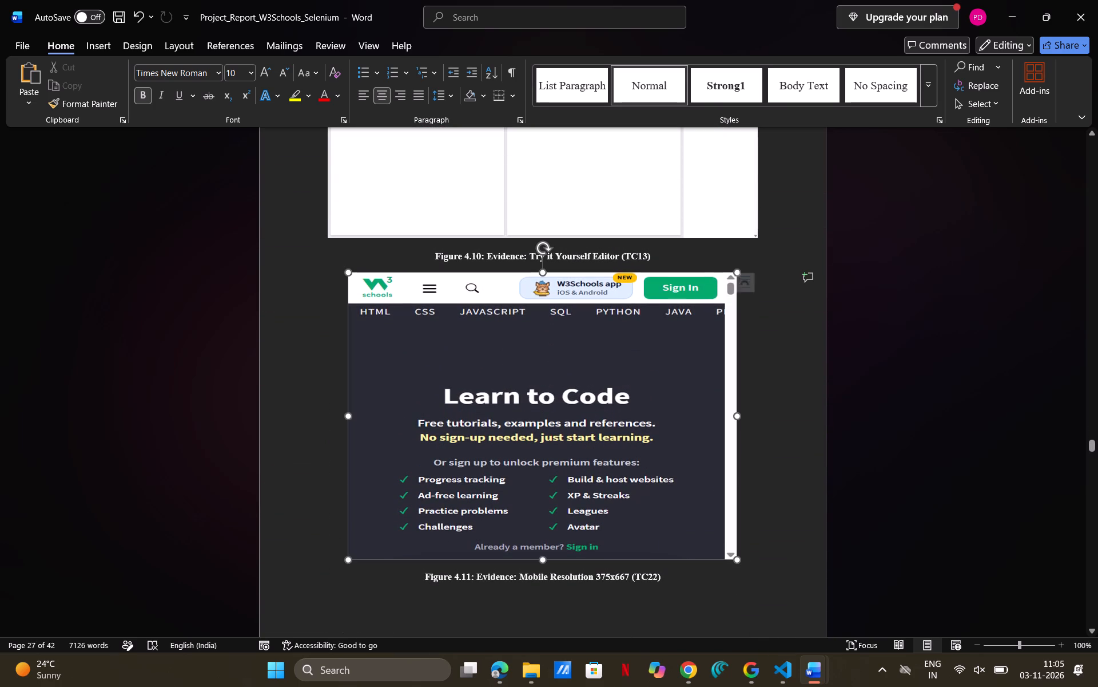
{"action": "left_click_drag", "start_coordinate": [543, 559], "coordinate": [561, 472]}
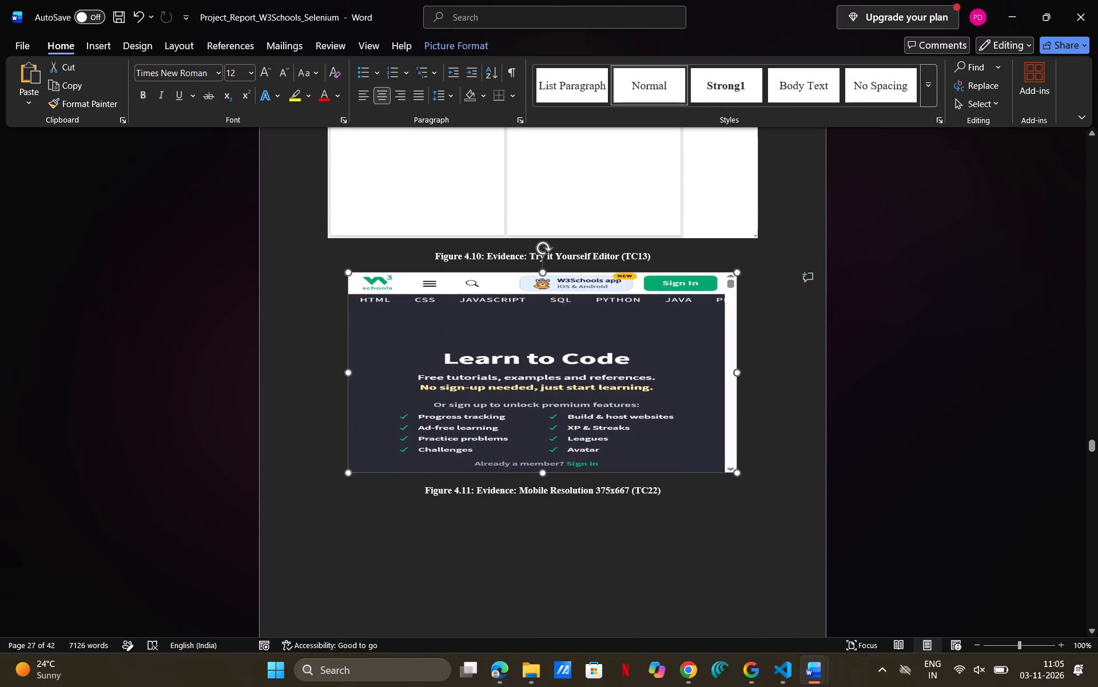
{"action": "left_click_drag", "start_coordinate": [561, 472], "coordinate": [563, 468]}
{"action": "left_click_drag", "start_coordinate": [740, 371], "coordinate": [743, 369]}
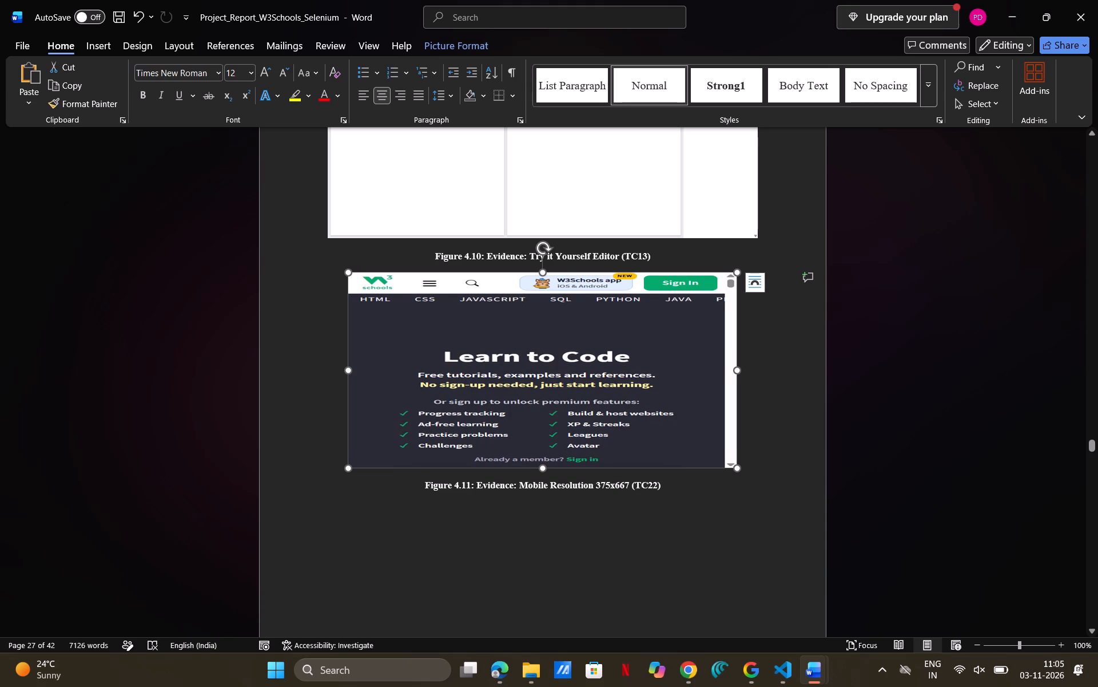
{"action": "left_click_drag", "start_coordinate": [743, 369], "coordinate": [770, 358]}
{"action": "left_click", "coordinate": [803, 364]}
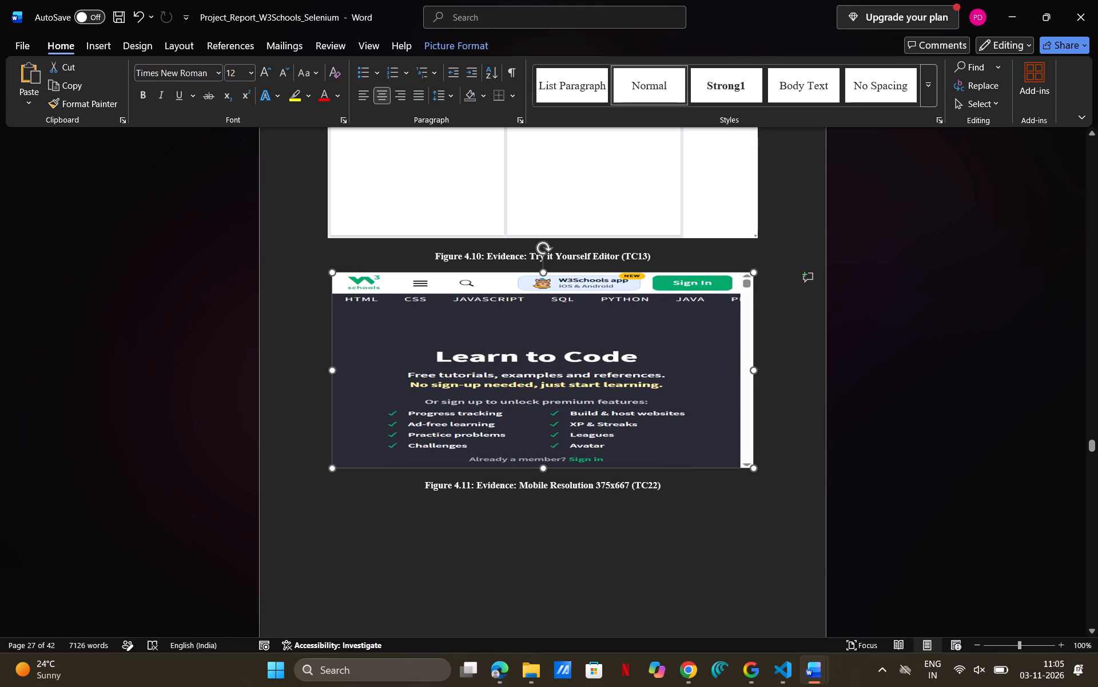
Reduce the Figure 4.10 image's height so the TC23 placeholder and its caption fit on the same page.
{"action": "scroll", "coordinate": [739, 398], "scroll_direction": "down", "scroll_amount": 2}
{"action": "scroll", "coordinate": [739, 398], "scroll_direction": "up", "scroll_amount": 2}
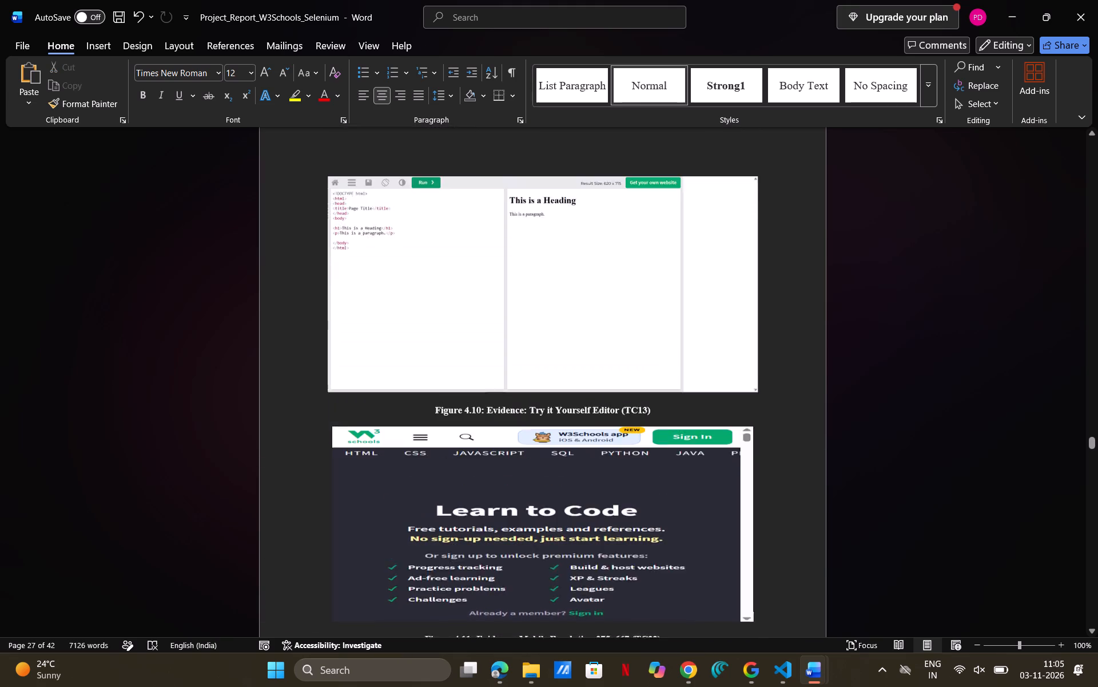
{"action": "scroll", "coordinate": [739, 398], "scroll_direction": "up", "scroll_amount": 1}
{"action": "left_click", "coordinate": [543, 354]}
{"action": "left_click_drag", "start_coordinate": [544, 431], "coordinate": [544, 406]}
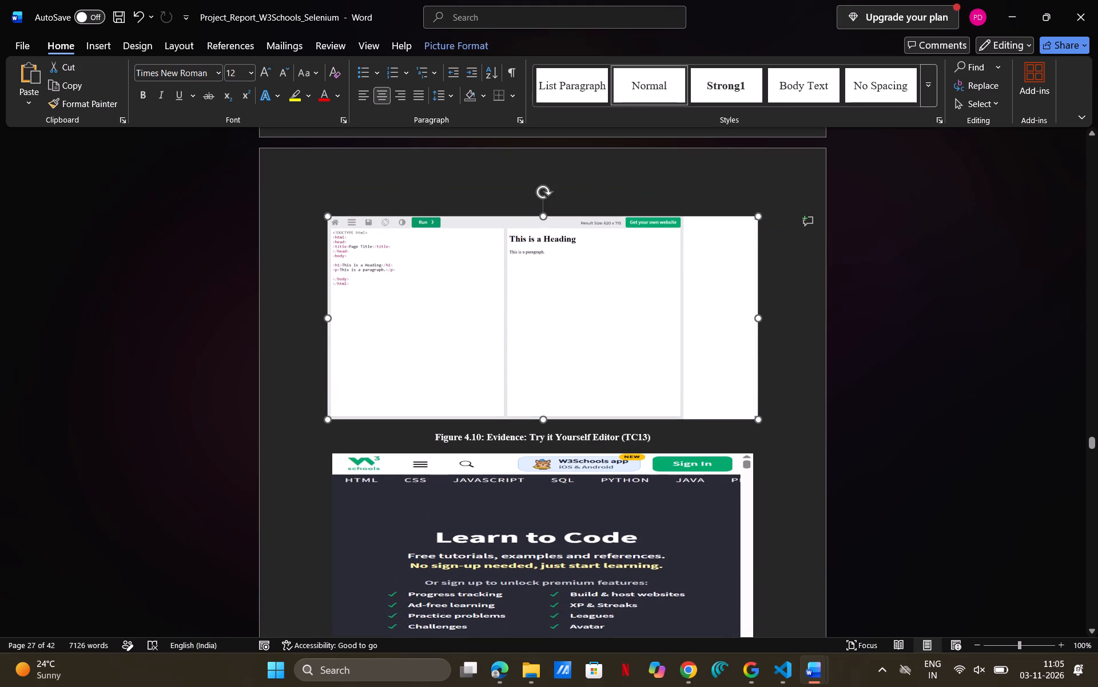
{"action": "left_click_drag", "start_coordinate": [544, 406], "coordinate": [546, 402]}
{"action": "scroll", "coordinate": [567, 481], "scroll_direction": "down", "scroll_amount": 2}
{"action": "scroll", "coordinate": [619, 481], "scroll_direction": "up", "scroll_amount": 1}
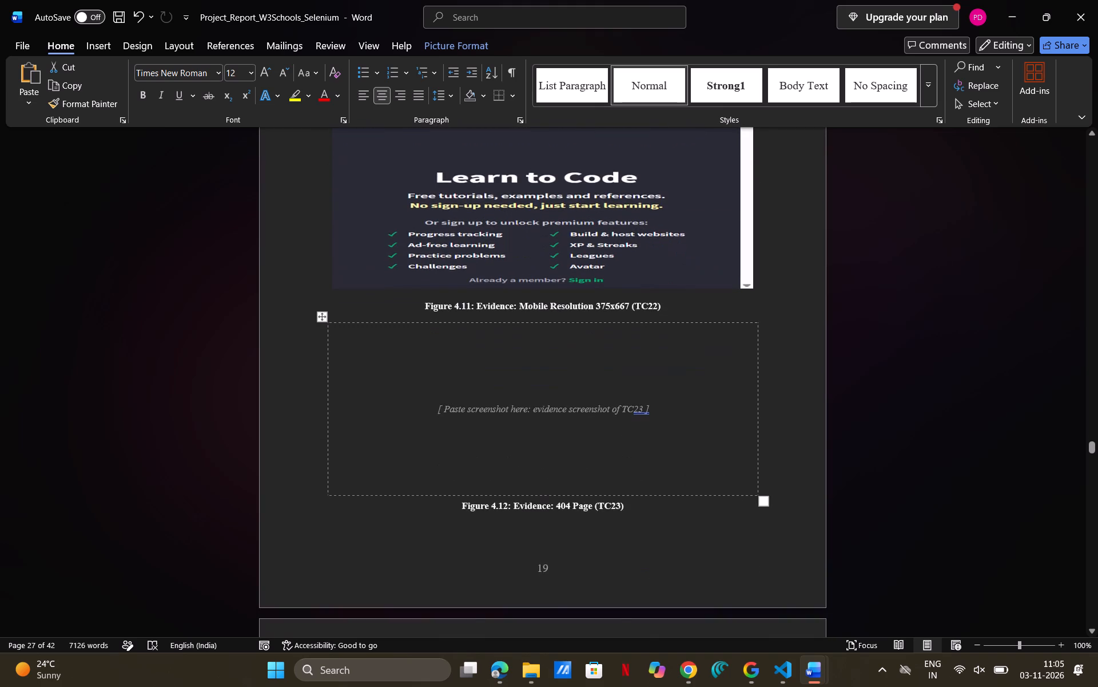
{"action": "scroll", "coordinate": [619, 481], "scroll_direction": "up", "scroll_amount": 2}
{"action": "left_click", "coordinate": [777, 401]}
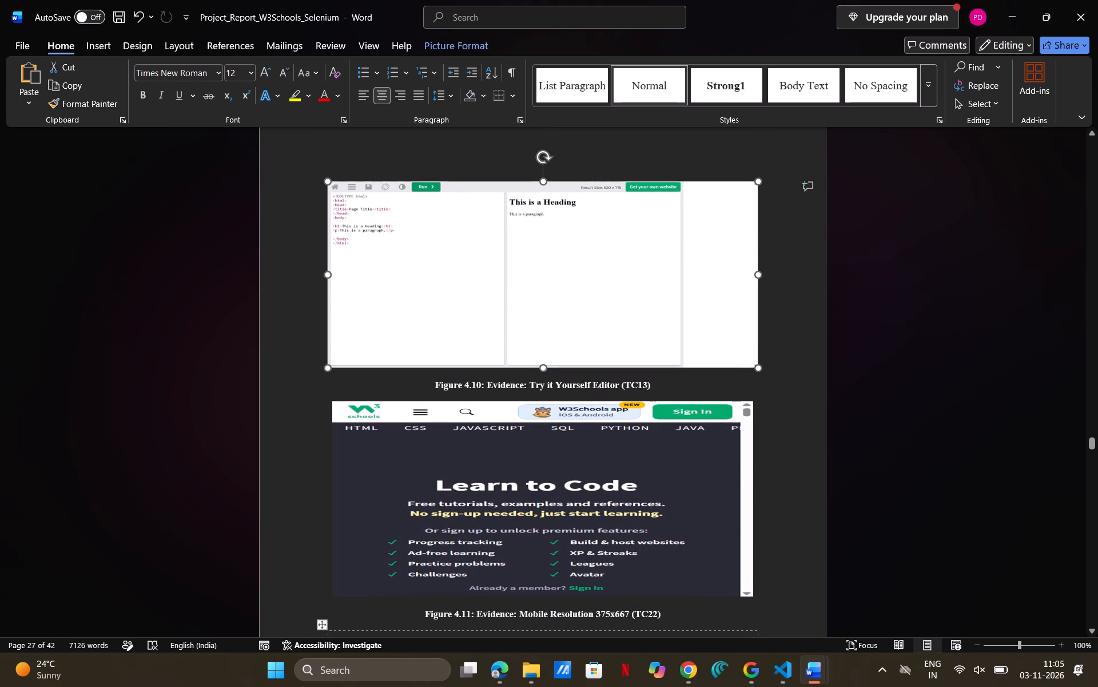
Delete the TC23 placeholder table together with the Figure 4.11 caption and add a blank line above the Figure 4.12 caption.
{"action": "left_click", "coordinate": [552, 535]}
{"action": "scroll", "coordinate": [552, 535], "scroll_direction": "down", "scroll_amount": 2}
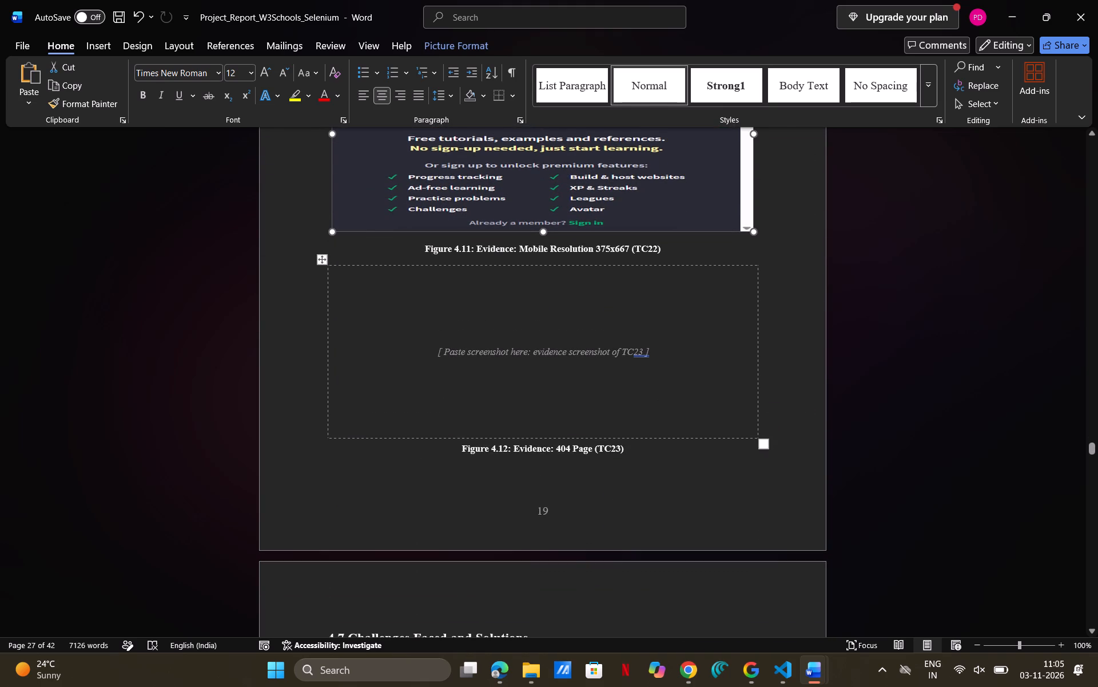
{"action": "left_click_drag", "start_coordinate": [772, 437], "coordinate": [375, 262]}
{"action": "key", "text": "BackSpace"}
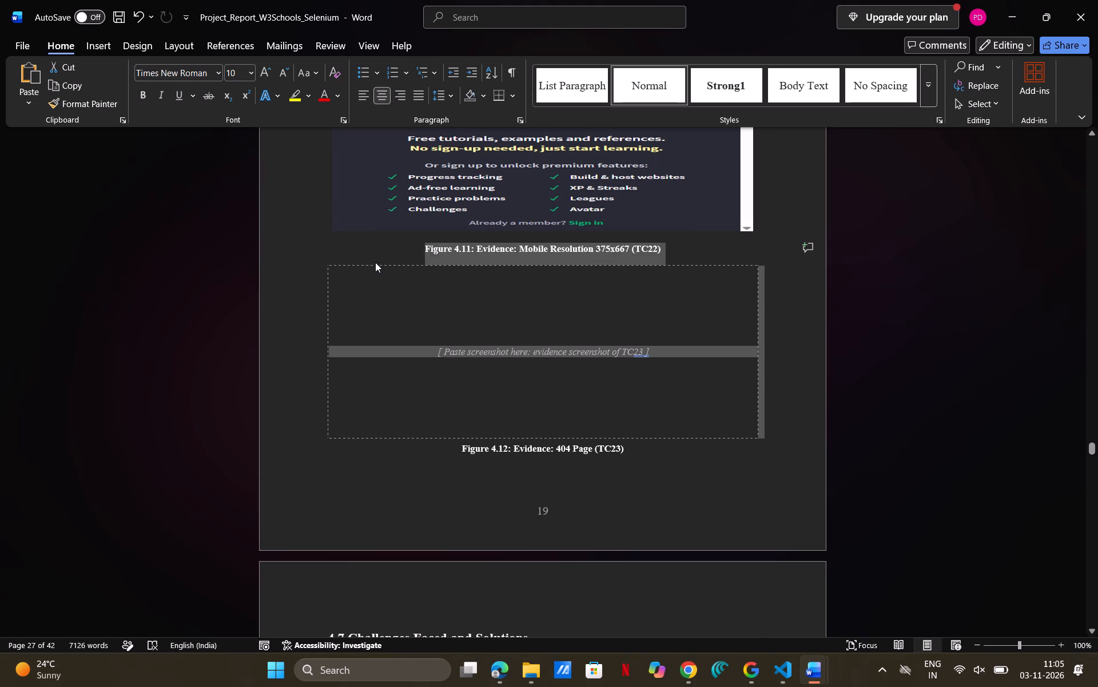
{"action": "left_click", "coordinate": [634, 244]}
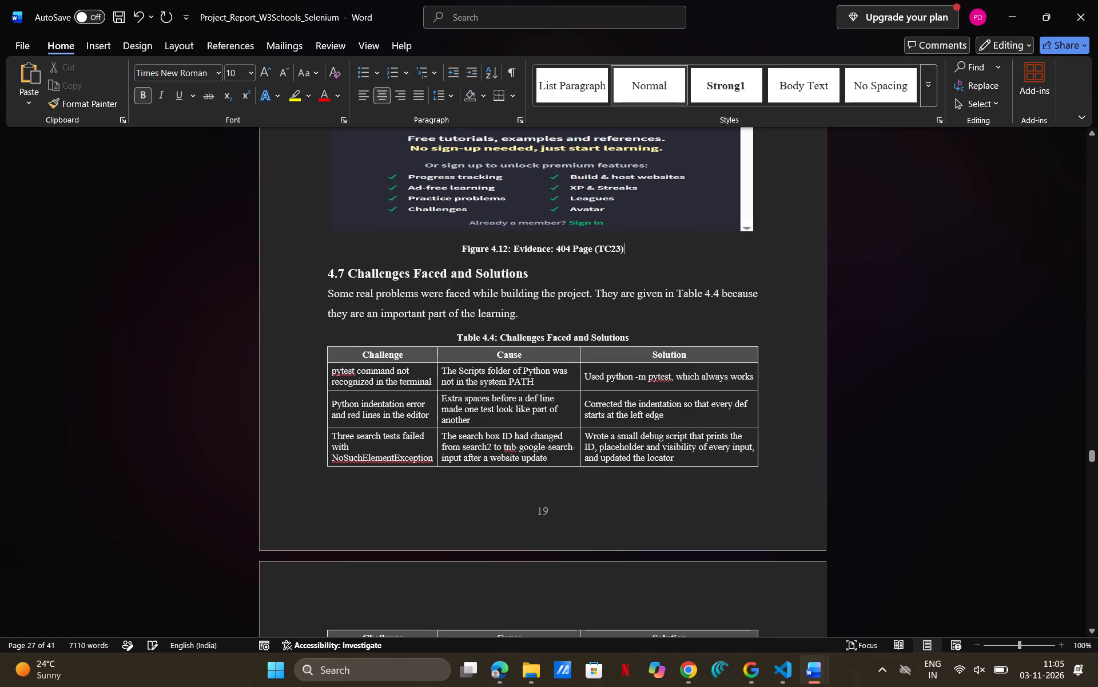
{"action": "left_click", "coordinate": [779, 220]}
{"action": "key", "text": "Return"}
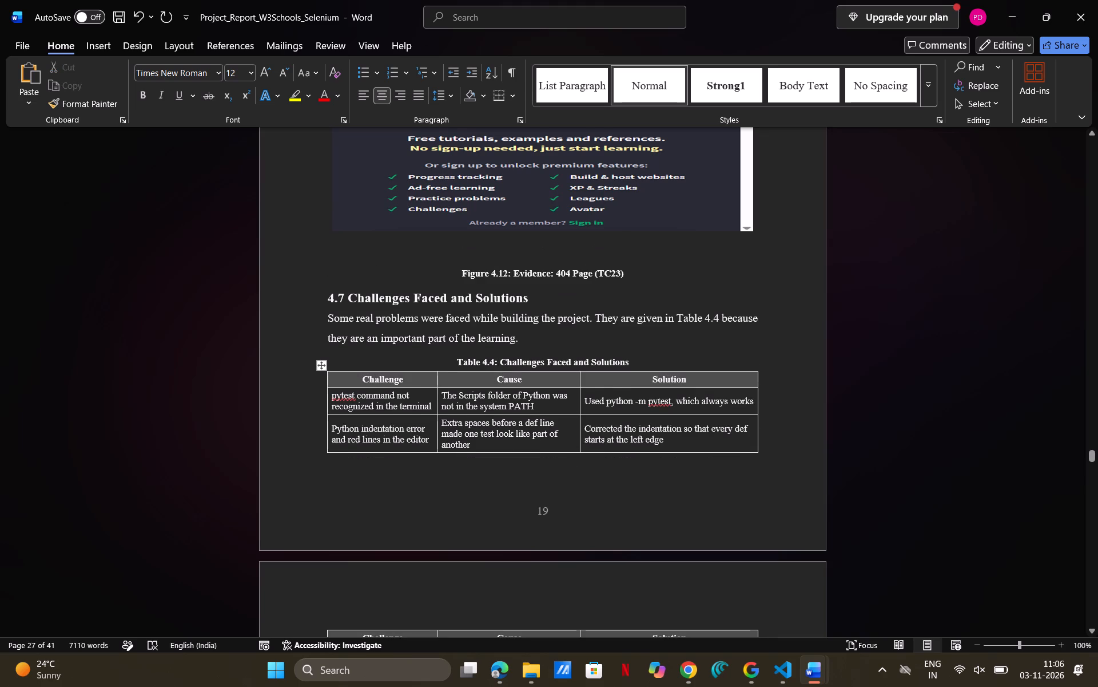
Switch to Visual Studio Code, open PASS_test_invalid_page_404.png from the evidence folder and copy the image.
{"action": "left_click", "coordinate": [782, 680]}
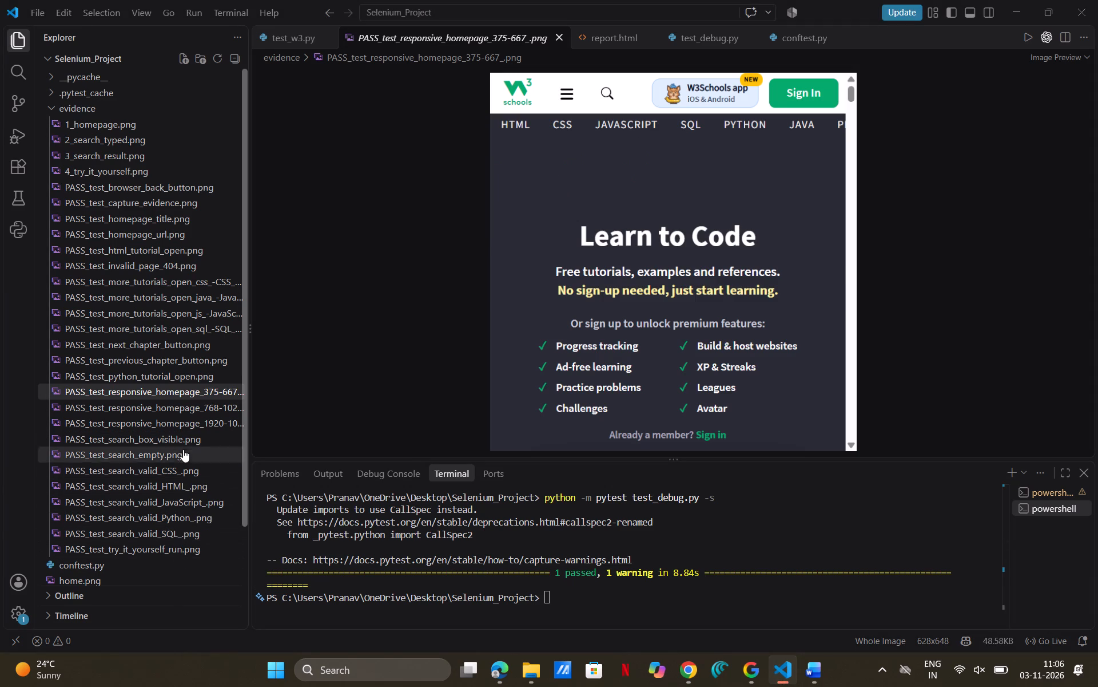
{"action": "left_click", "coordinate": [192, 548]}
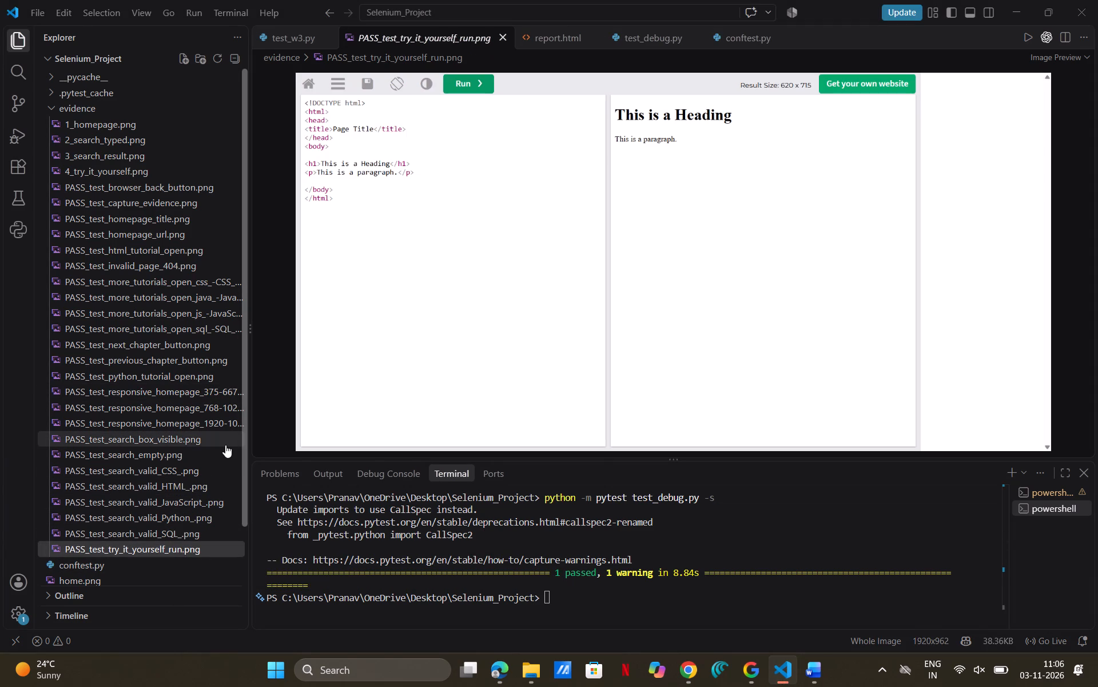
{"action": "left_click", "coordinate": [190, 266]}
{"action": "right_click", "coordinate": [599, 208]}
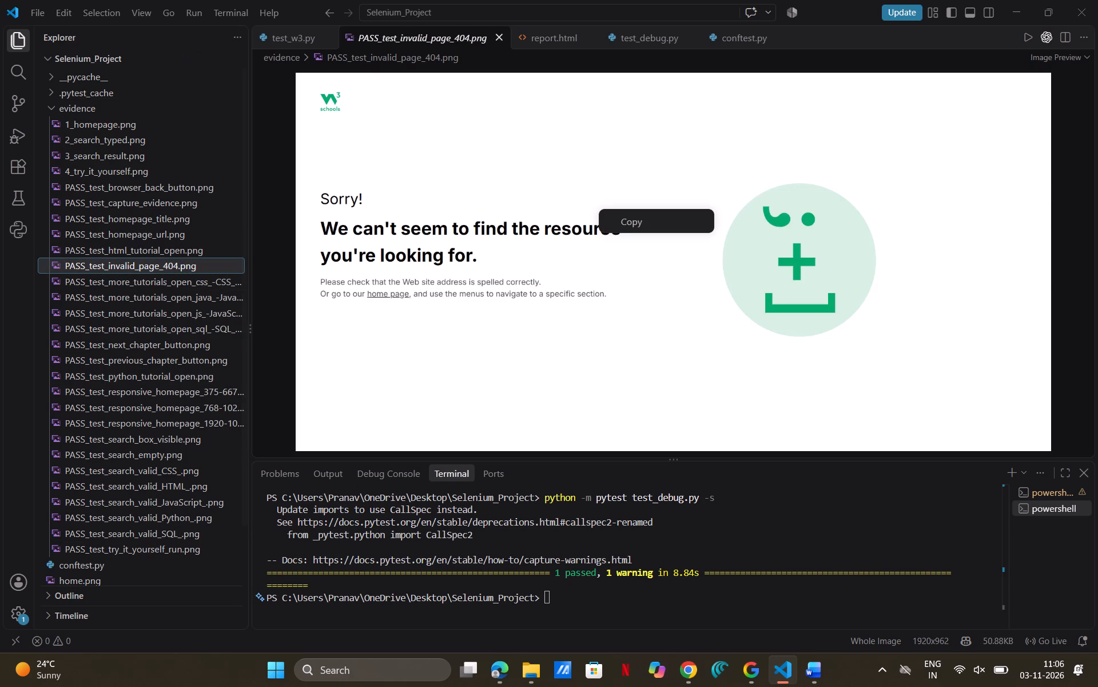
{"action": "left_click", "coordinate": [632, 223]}
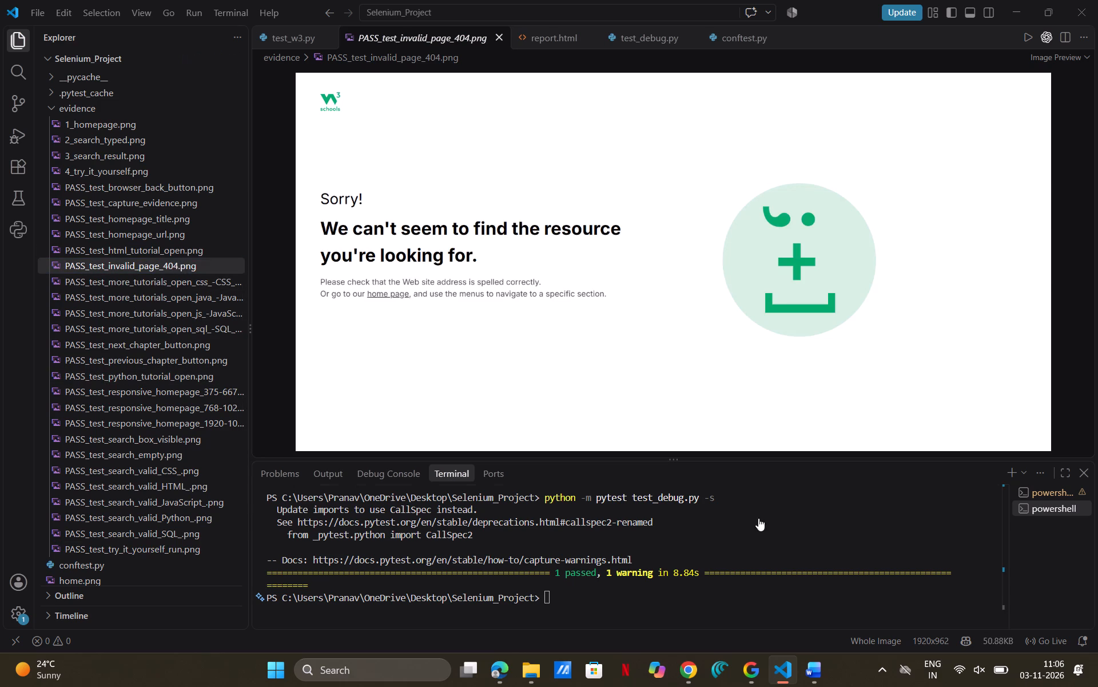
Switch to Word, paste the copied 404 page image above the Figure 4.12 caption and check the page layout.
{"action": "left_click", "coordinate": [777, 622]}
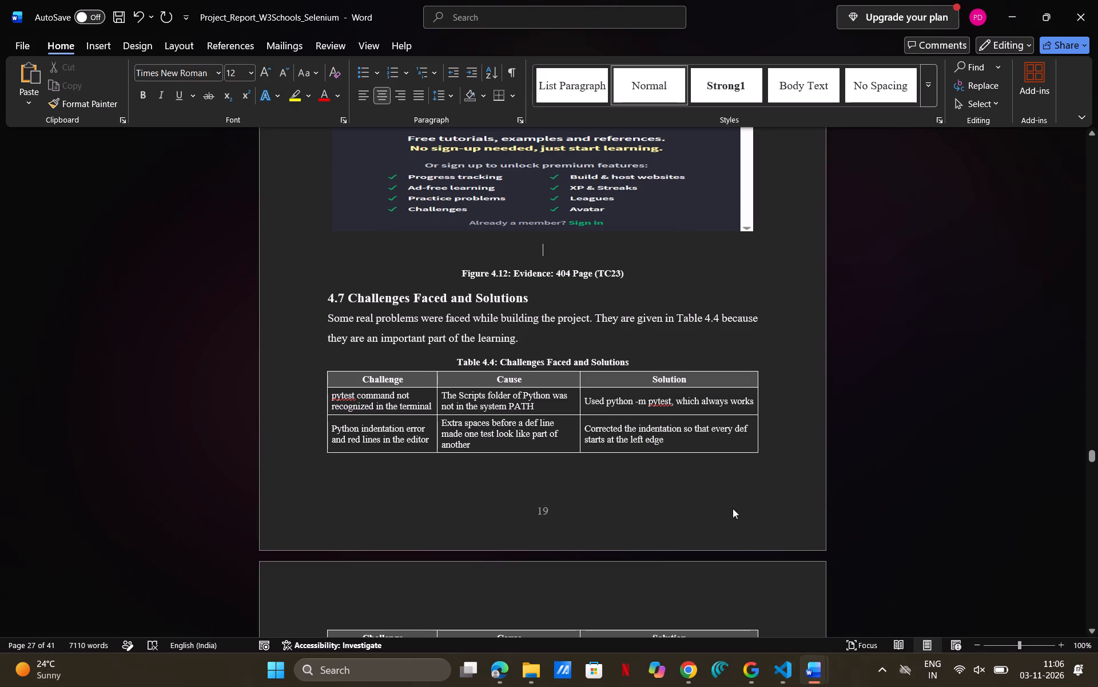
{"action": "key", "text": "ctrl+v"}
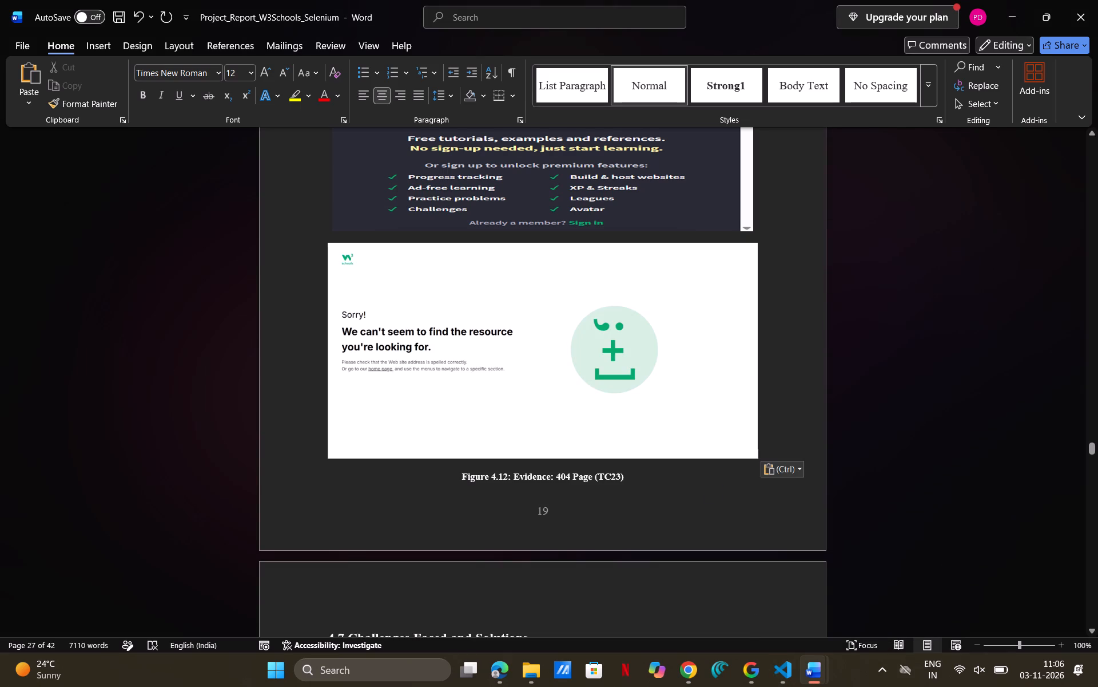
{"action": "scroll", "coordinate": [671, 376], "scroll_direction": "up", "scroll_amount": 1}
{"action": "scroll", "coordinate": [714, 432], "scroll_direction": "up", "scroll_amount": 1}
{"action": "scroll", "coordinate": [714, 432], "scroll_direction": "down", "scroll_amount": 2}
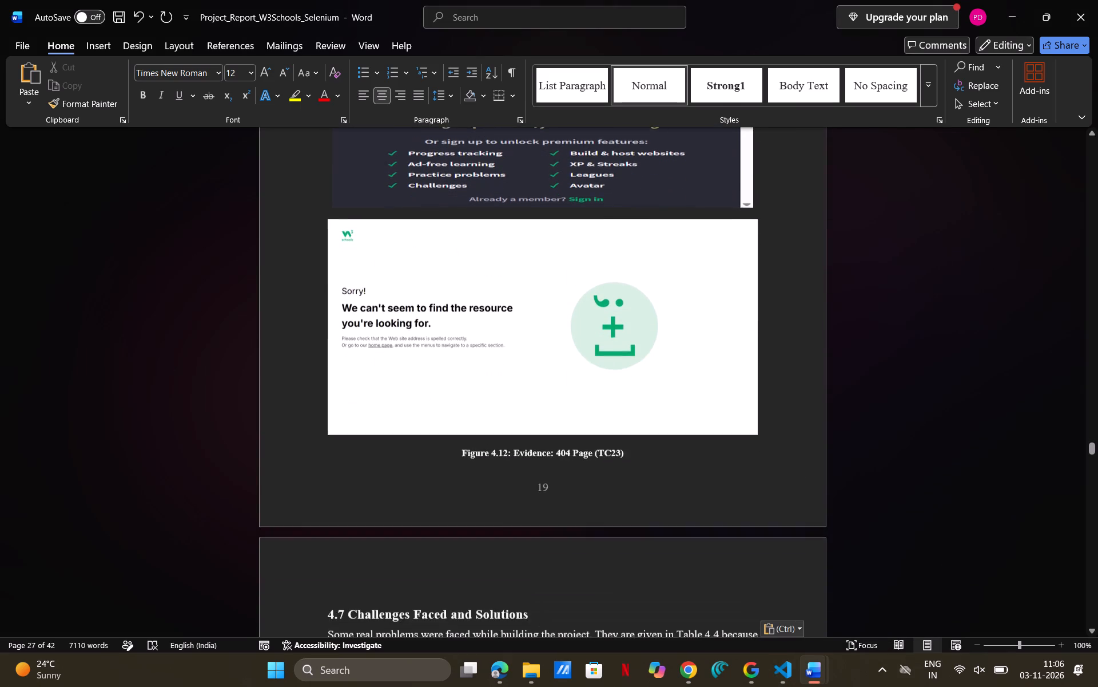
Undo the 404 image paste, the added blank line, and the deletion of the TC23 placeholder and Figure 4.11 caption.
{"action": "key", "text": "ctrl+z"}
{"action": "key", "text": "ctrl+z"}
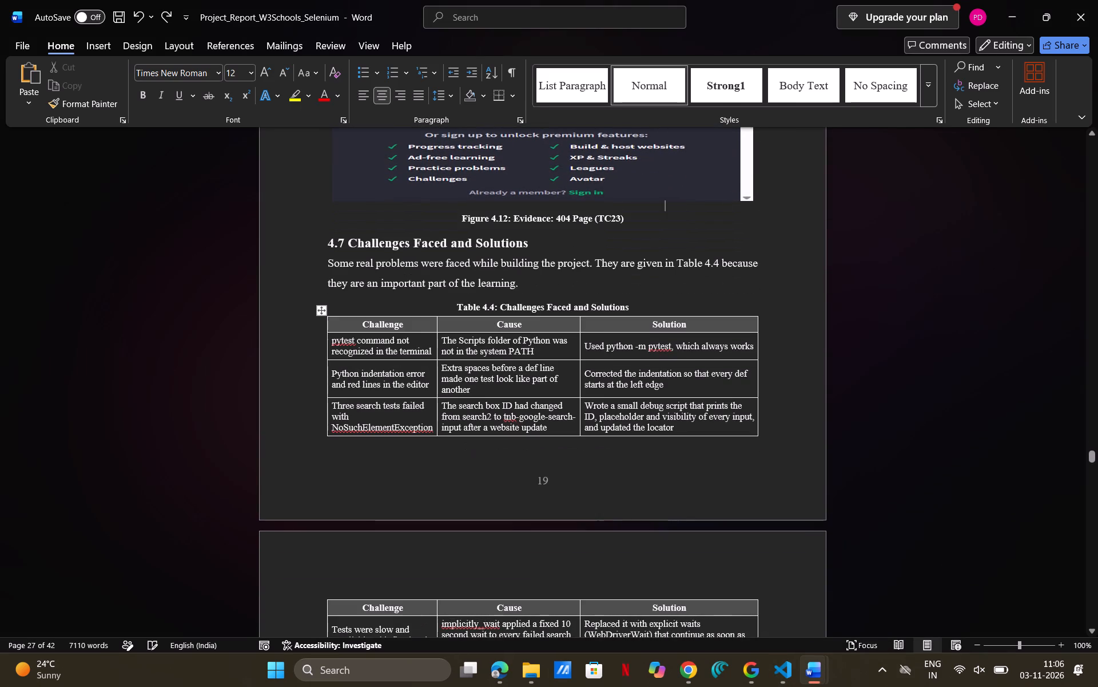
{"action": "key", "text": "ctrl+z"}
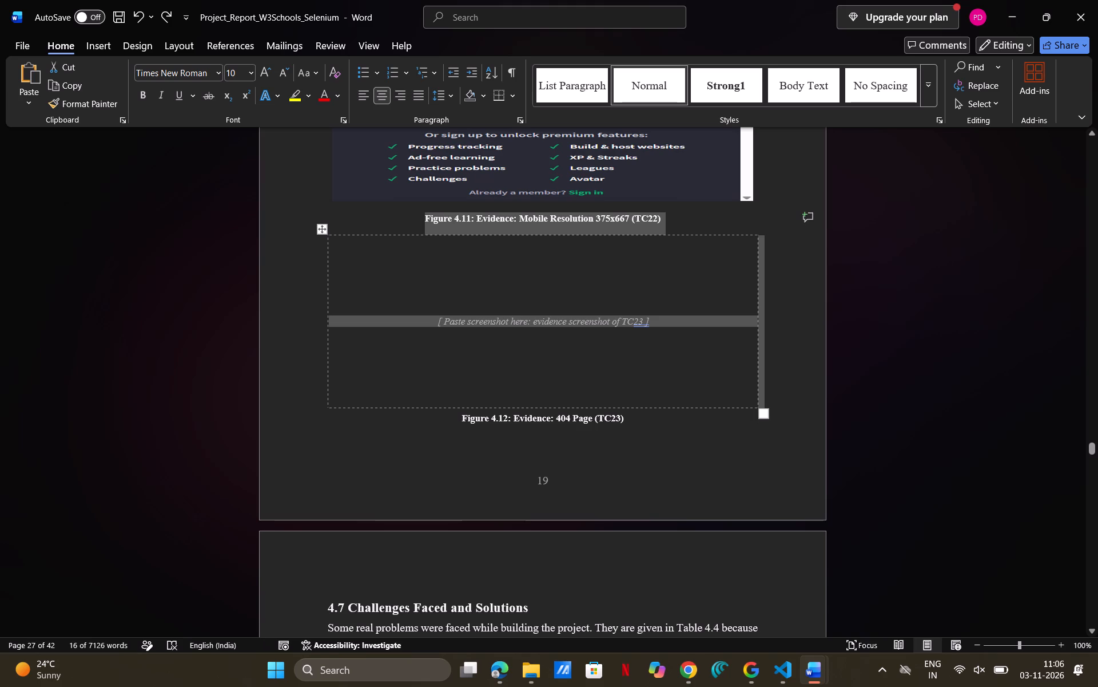
Delete the TC23 placeholder table above the Figure 4.12 caption, keeping the Figure 4.11 caption.
{"action": "left_click", "coordinate": [712, 451]}
{"action": "left_click_drag", "start_coordinate": [785, 413], "coordinate": [604, 357]}
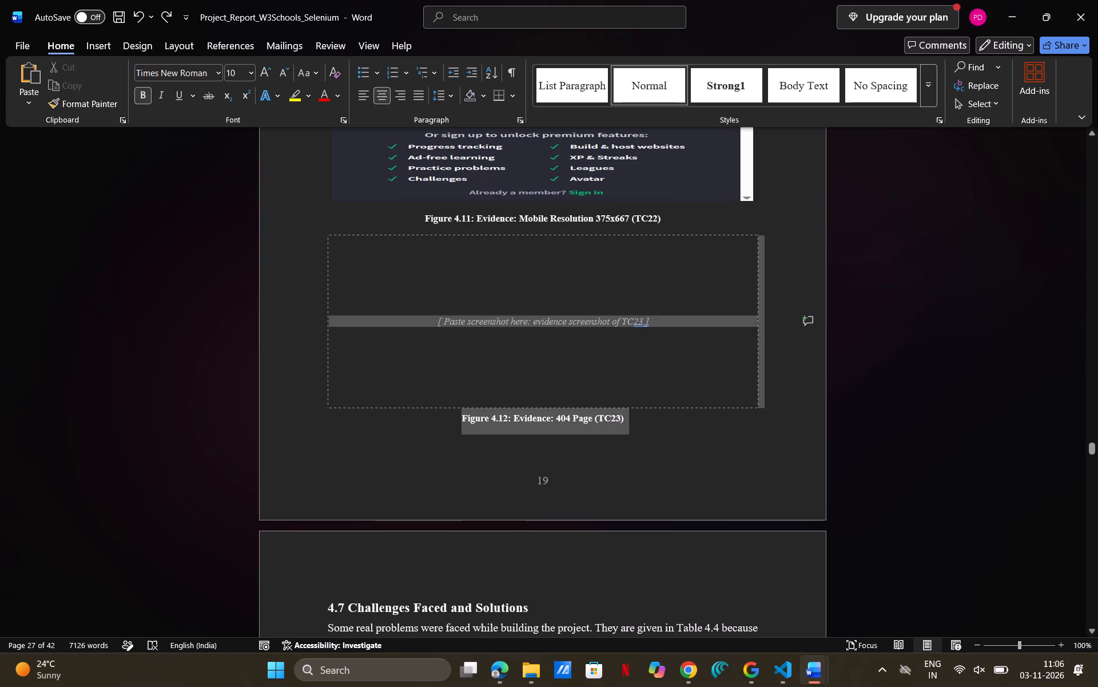
{"action": "left_click_drag", "start_coordinate": [604, 357], "coordinate": [624, 401]}
{"action": "left_click", "coordinate": [726, 445]}
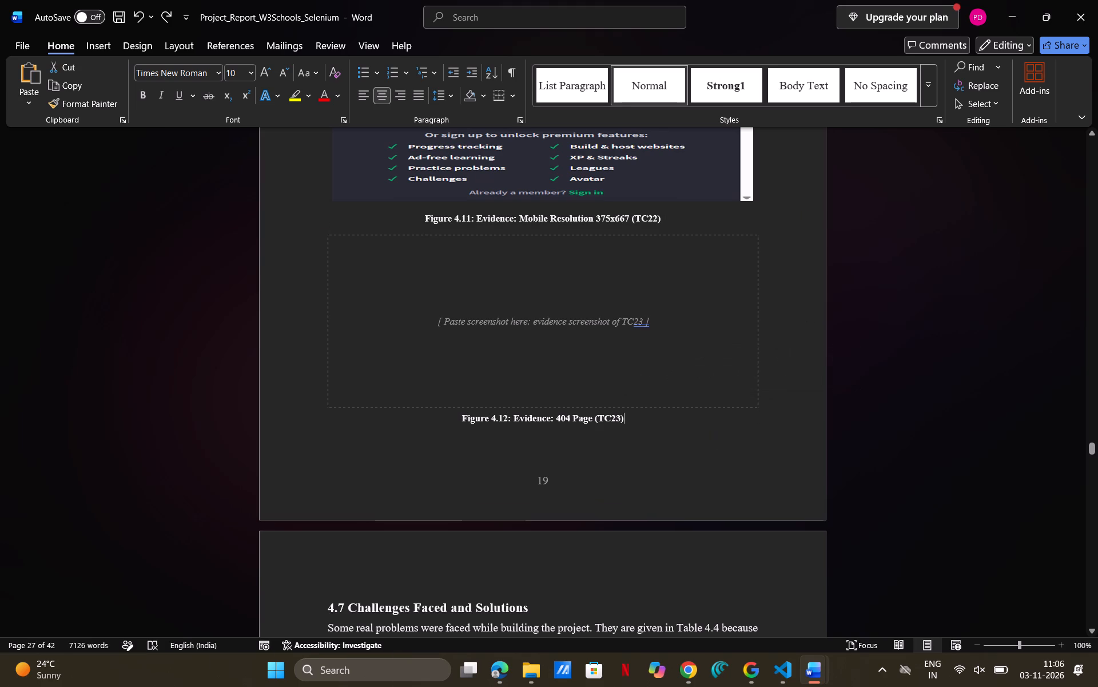
{"action": "left_click_drag", "start_coordinate": [776, 396], "coordinate": [516, 290]}
{"action": "key", "text": "BackSpace"}
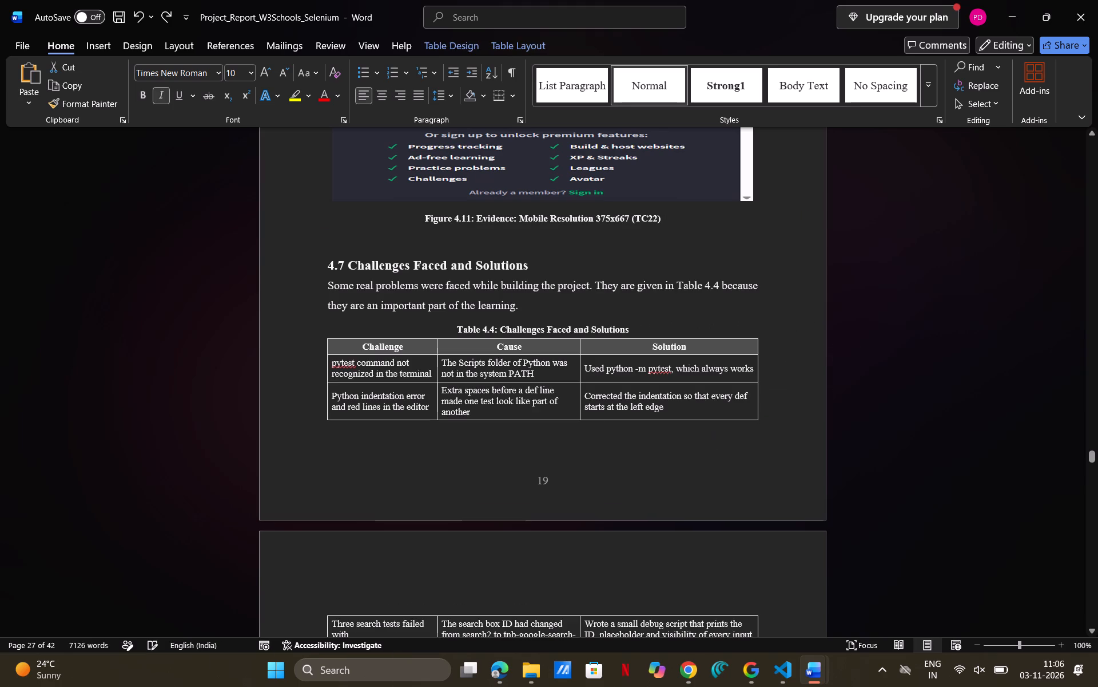
Add a blank line below the Figure 4.11 caption and paste the copied 404 page screenshot there.
{"action": "left_click", "coordinate": [674, 216]}
{"action": "key", "text": "Return"}
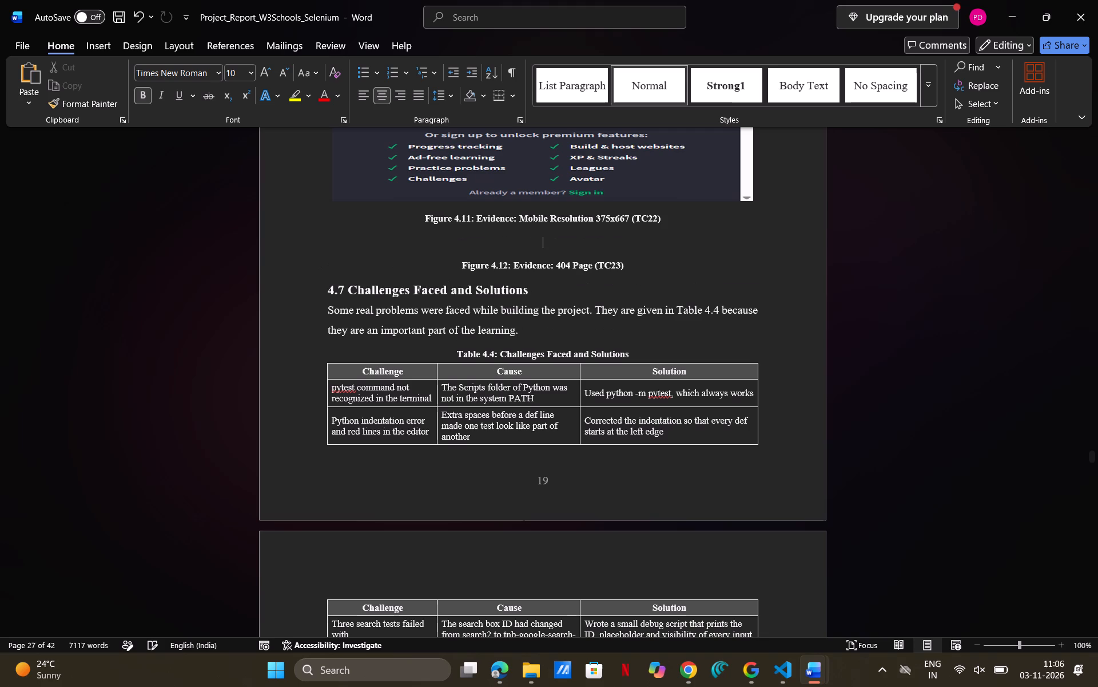
{"action": "key", "text": "ctrl+v"}
Reduce the 404 screenshot's height slightly so the Figure 4.12 caption fits beneath it on the same page.
{"action": "left_click", "coordinate": [659, 379]}
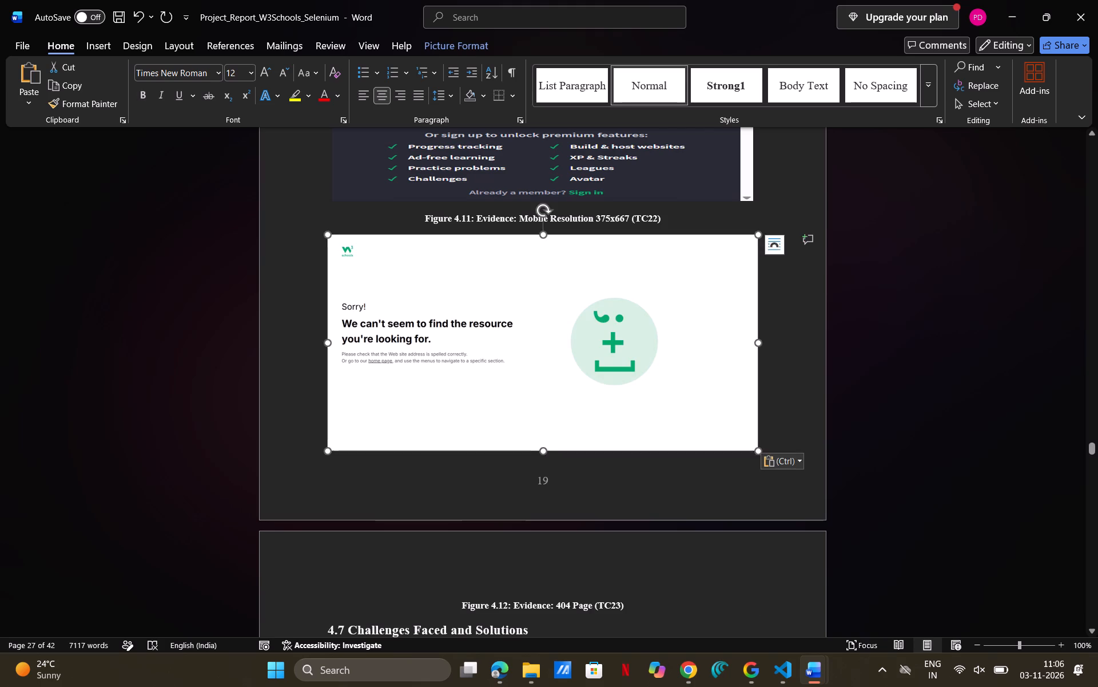
{"action": "scroll", "coordinate": [659, 379], "scroll_direction": "up", "scroll_amount": 1}
{"action": "scroll", "coordinate": [659, 379], "scroll_direction": "down", "scroll_amount": 1}
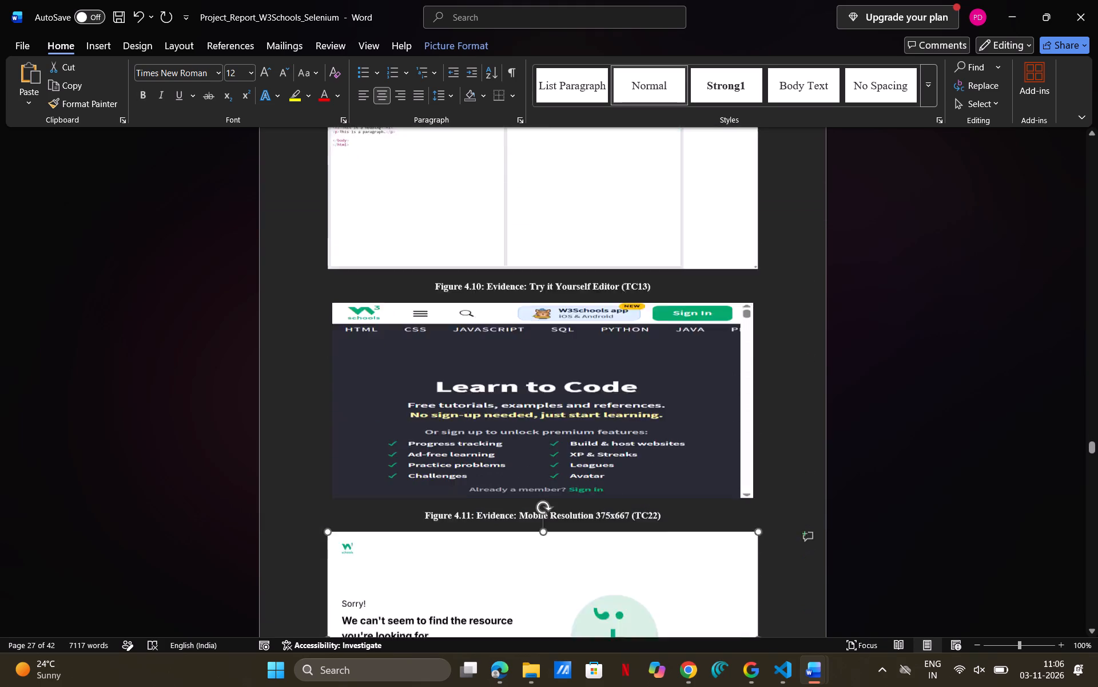
{"action": "scroll", "coordinate": [659, 379], "scroll_direction": "down", "scroll_amount": 1}
{"action": "left_click_drag", "start_coordinate": [544, 401], "coordinate": [544, 397]}
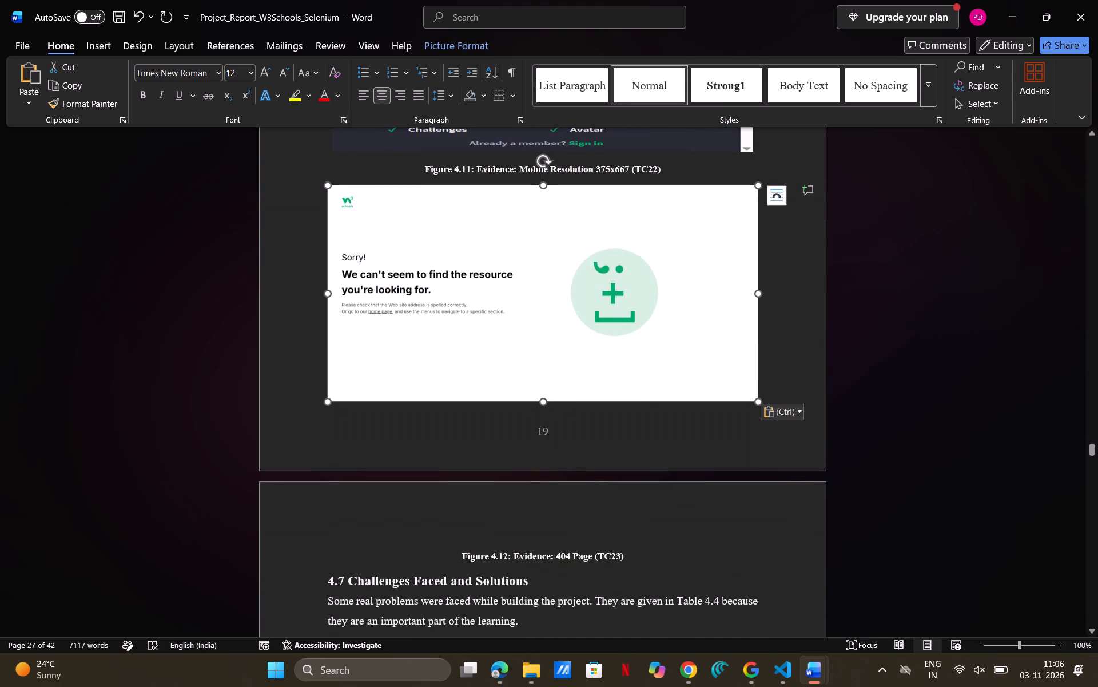
{"action": "left_click_drag", "start_coordinate": [544, 397], "coordinate": [548, 378]}
{"action": "left_click", "coordinate": [737, 424]}
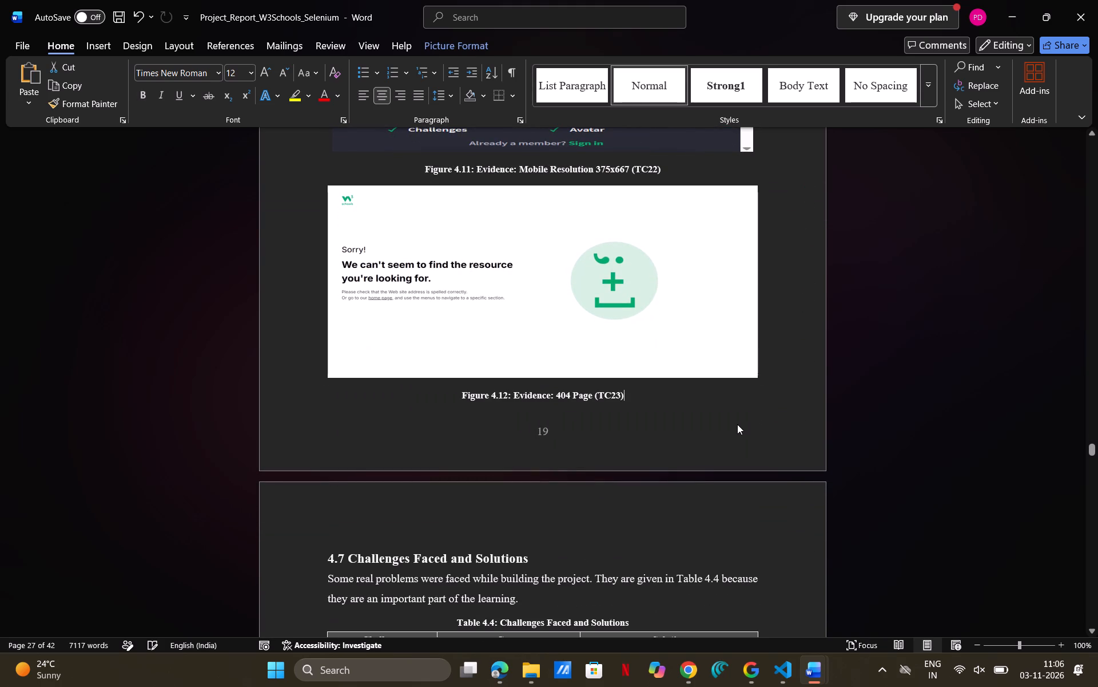
Review the section 4.6 evidence figures and the start of section 4.7 for image placement, captions and page breaks.
{"action": "scroll", "coordinate": [737, 424], "scroll_direction": "up", "scroll_amount": 3}
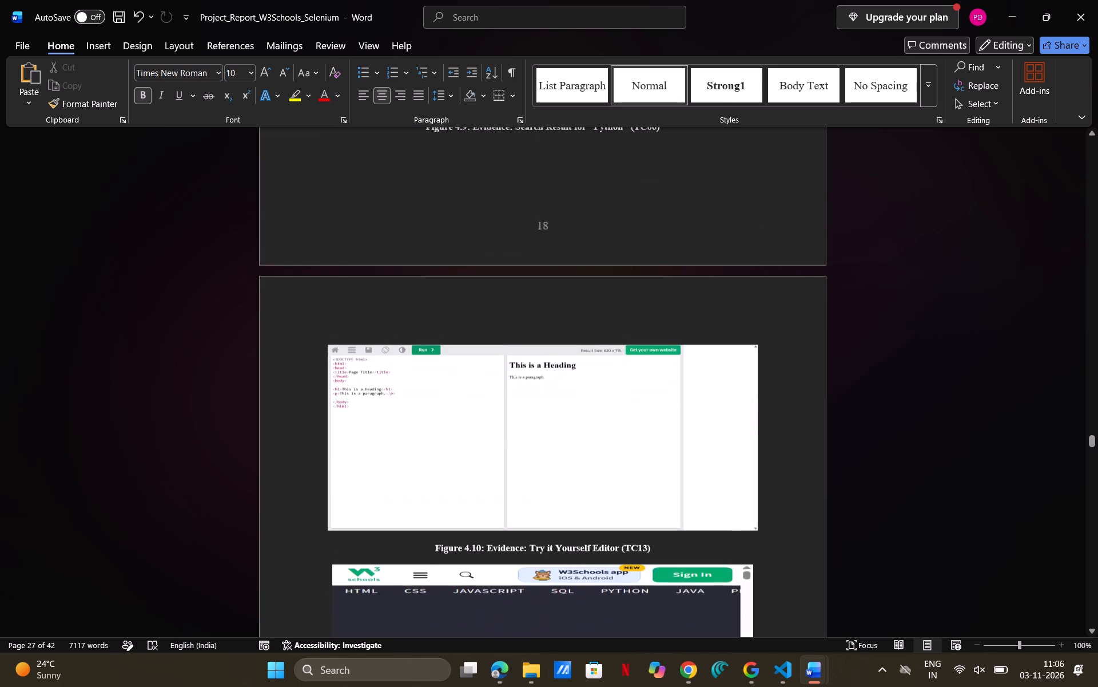
{"action": "scroll", "coordinate": [737, 424], "scroll_direction": "up", "scroll_amount": 1}
{"action": "scroll", "coordinate": [737, 424], "scroll_direction": "down", "scroll_amount": 3}
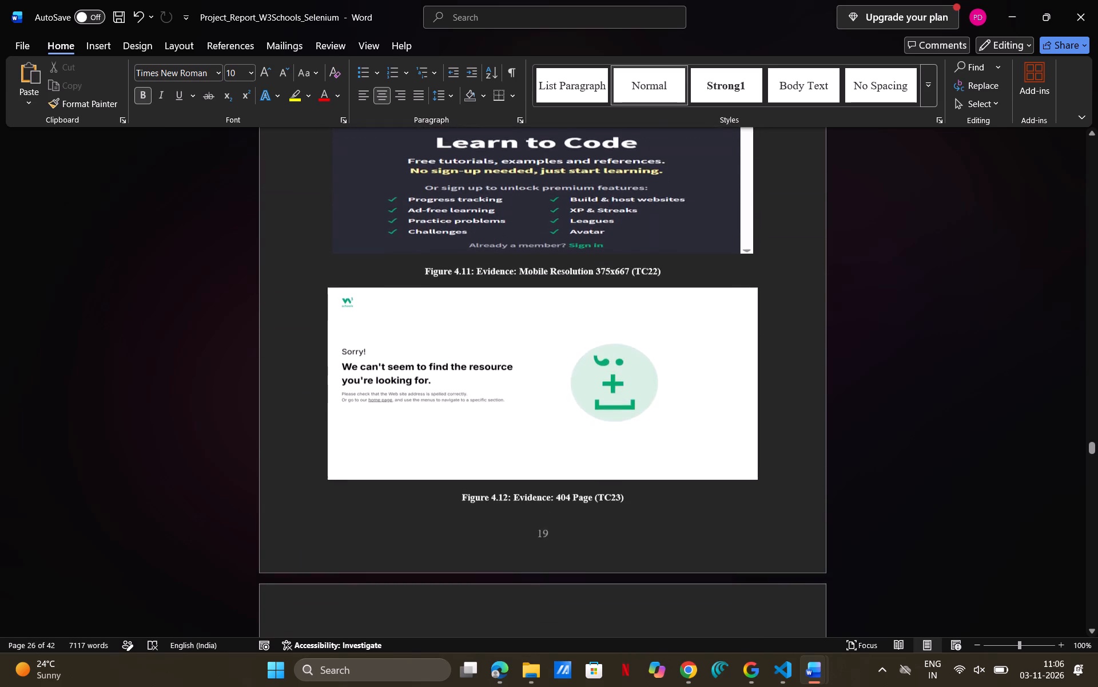
{"action": "scroll", "coordinate": [737, 424], "scroll_direction": "down", "scroll_amount": 4}
{"action": "scroll", "coordinate": [737, 424], "scroll_direction": "up", "scroll_amount": 1}
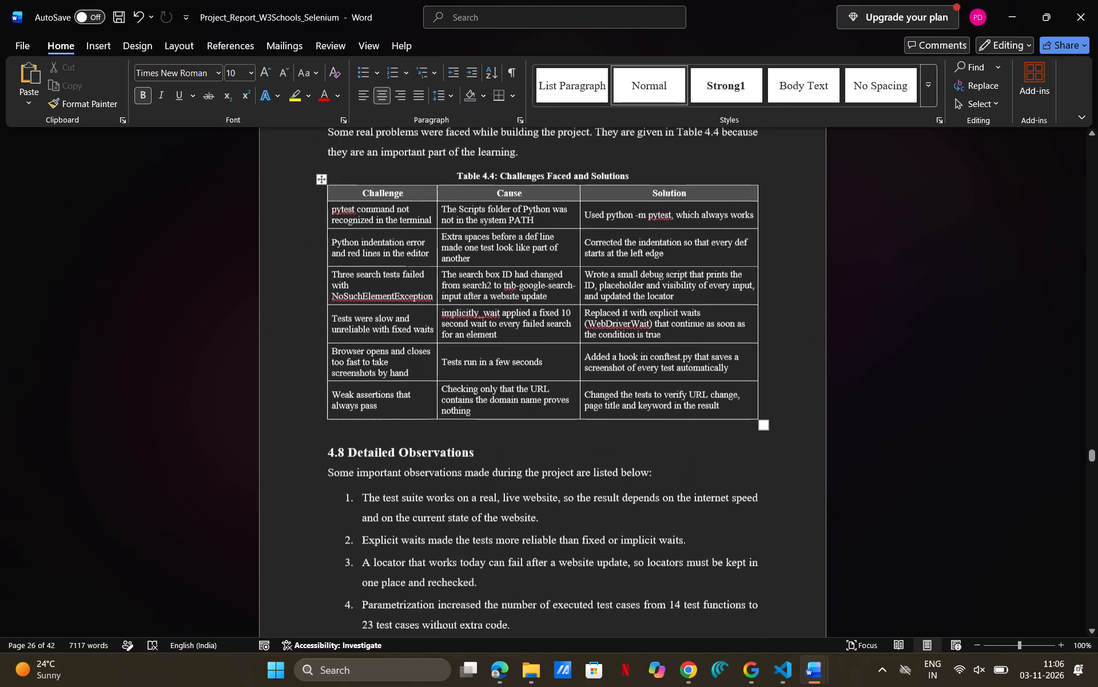
{"action": "scroll", "coordinate": [737, 424], "scroll_direction": "up", "scroll_amount": 2}
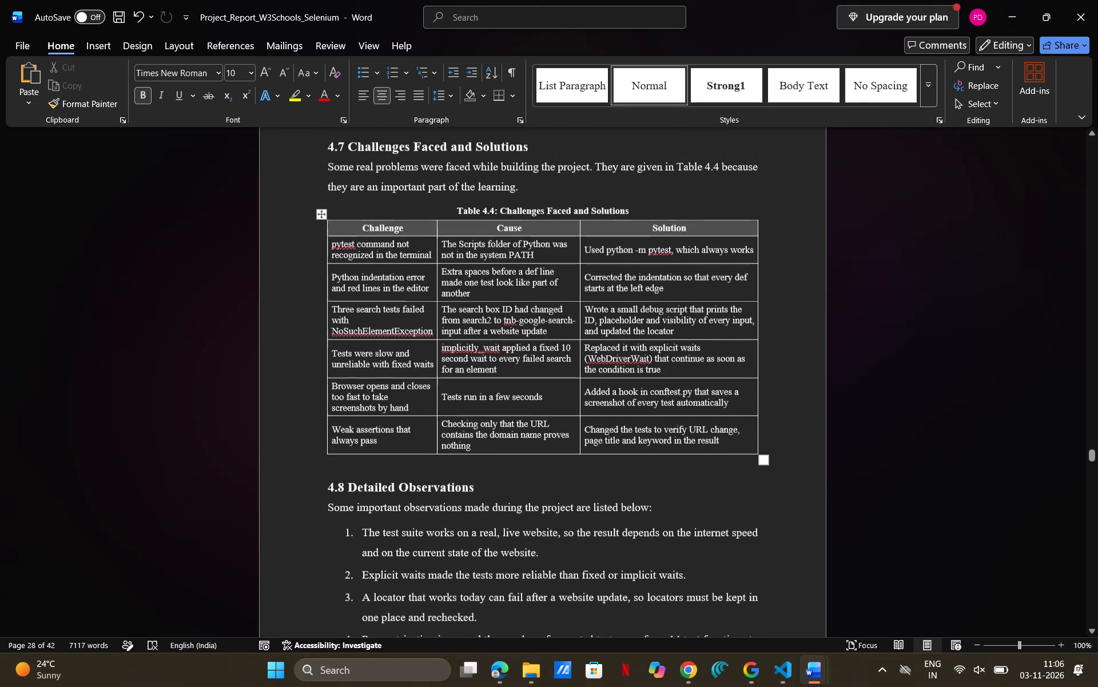
{"action": "scroll", "coordinate": [737, 424], "scroll_direction": "up", "scroll_amount": 1}
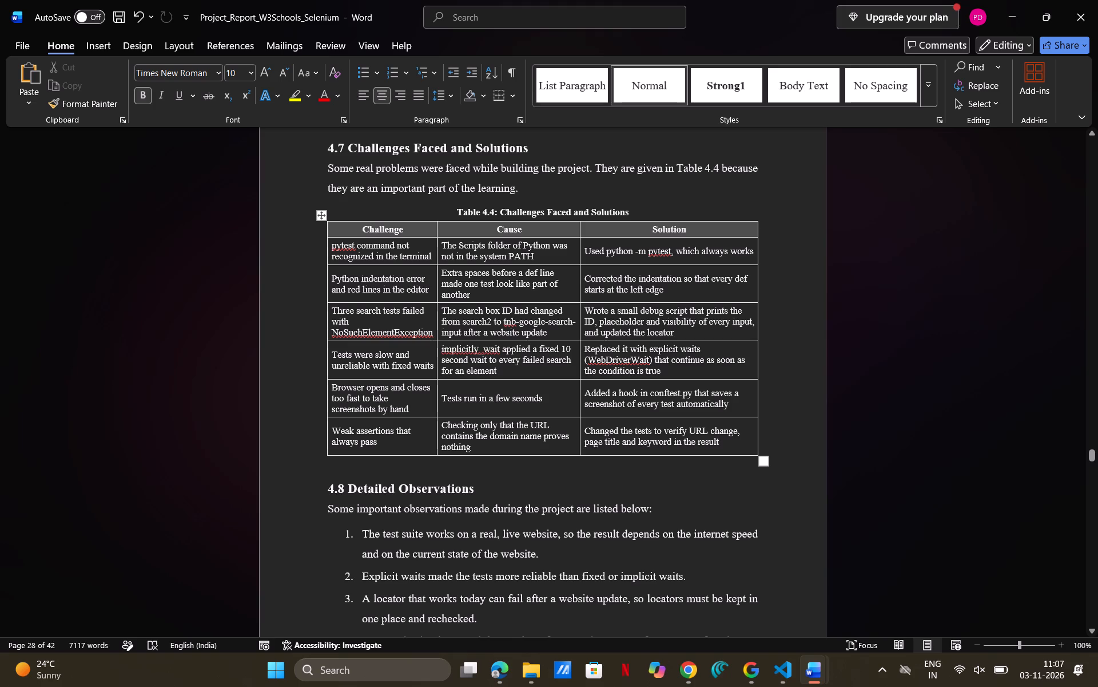
{"action": "scroll", "coordinate": [560, 443], "scroll_direction": "up", "scroll_amount": 5}
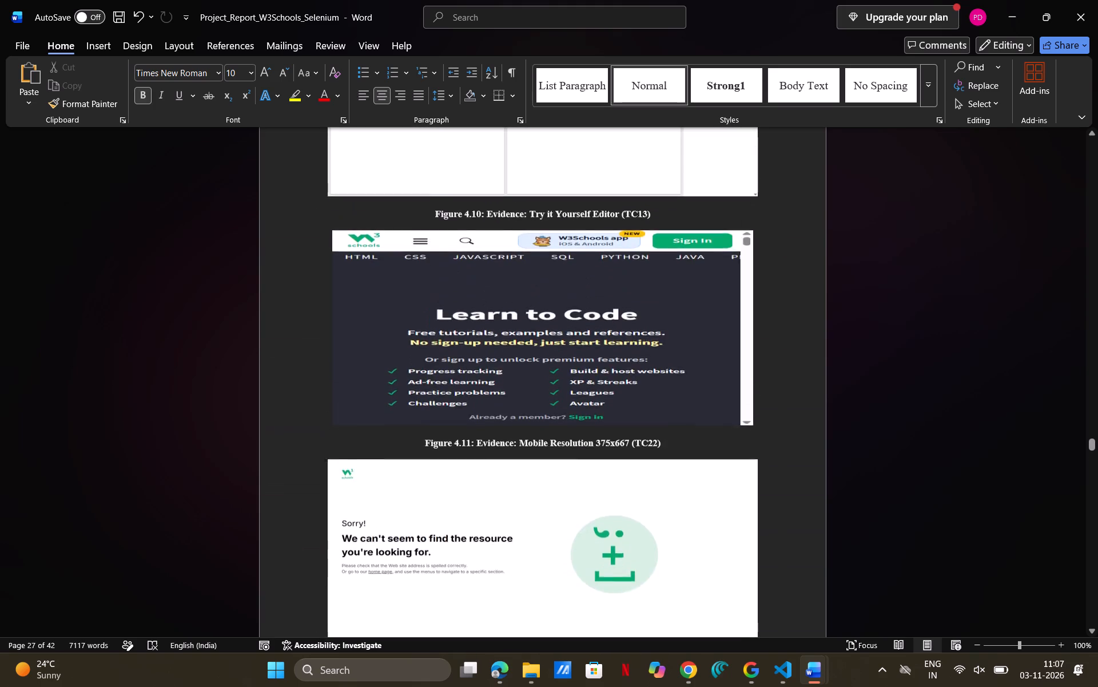
{"action": "scroll", "coordinate": [560, 443], "scroll_direction": "up", "scroll_amount": 7}
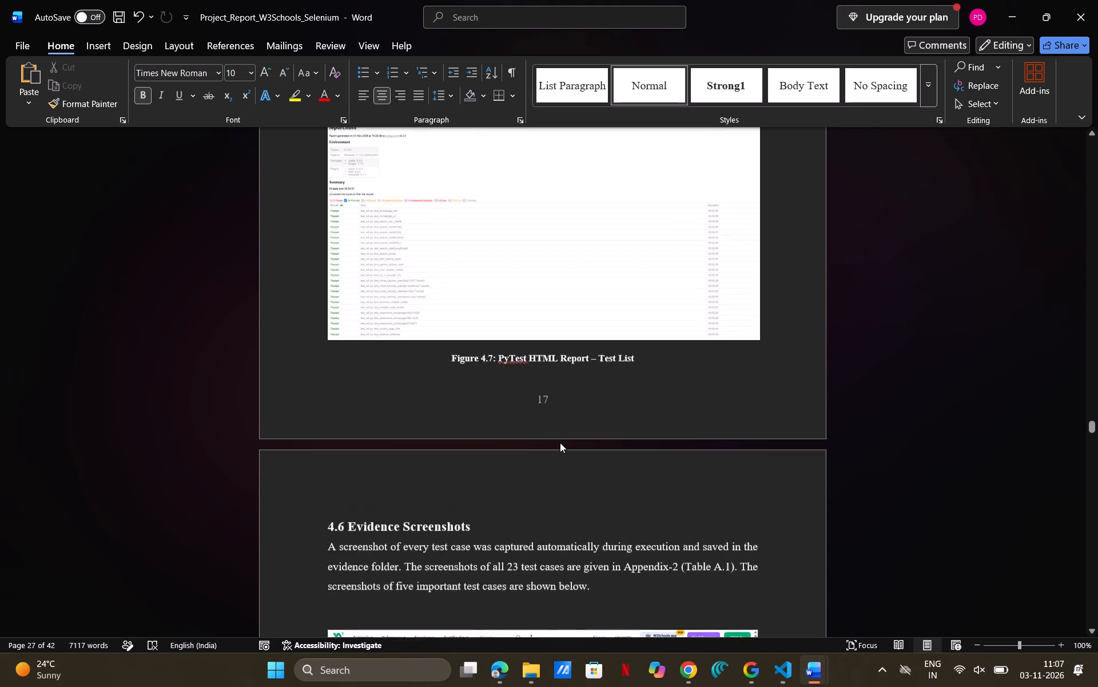
{"action": "scroll", "coordinate": [560, 443], "scroll_direction": "up", "scroll_amount": 4}
{"action": "scroll", "coordinate": [560, 443], "scroll_direction": "down", "scroll_amount": 3}
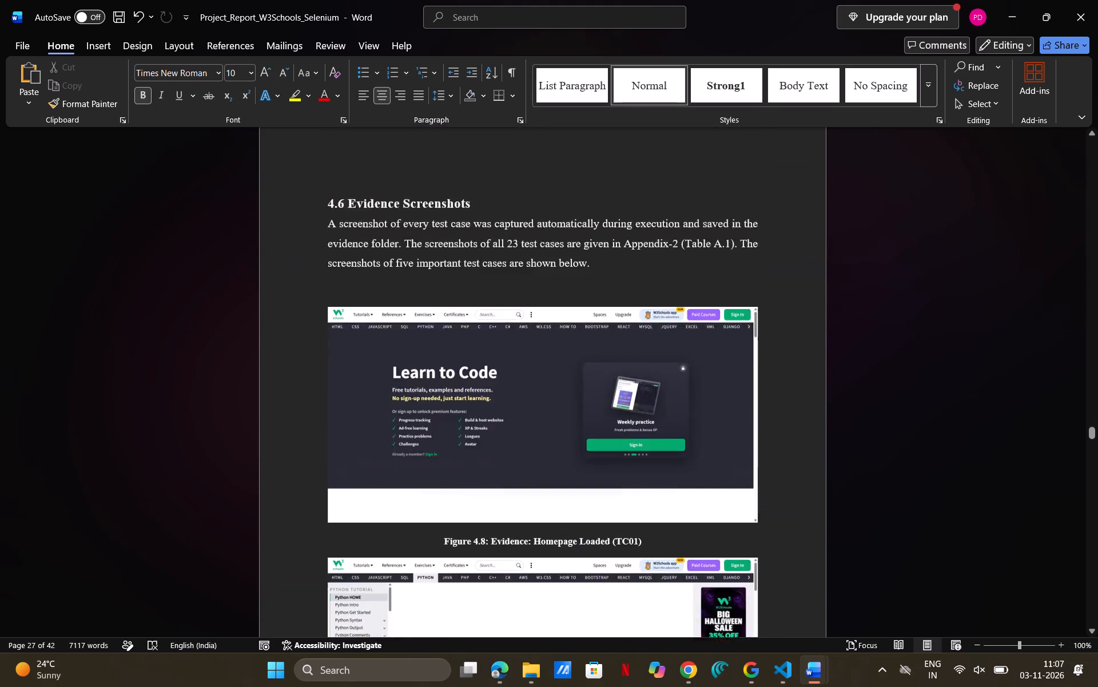
{"action": "scroll", "coordinate": [560, 443], "scroll_direction": "down", "scroll_amount": 8}
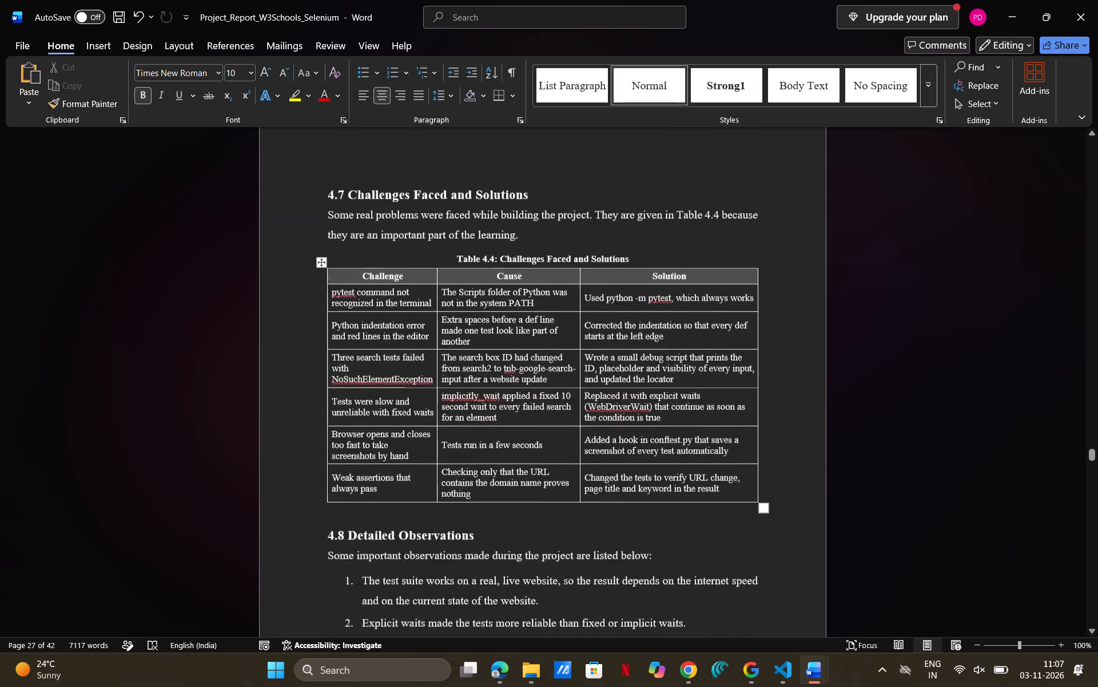
{"action": "scroll", "coordinate": [560, 443], "scroll_direction": "down", "scroll_amount": 8}
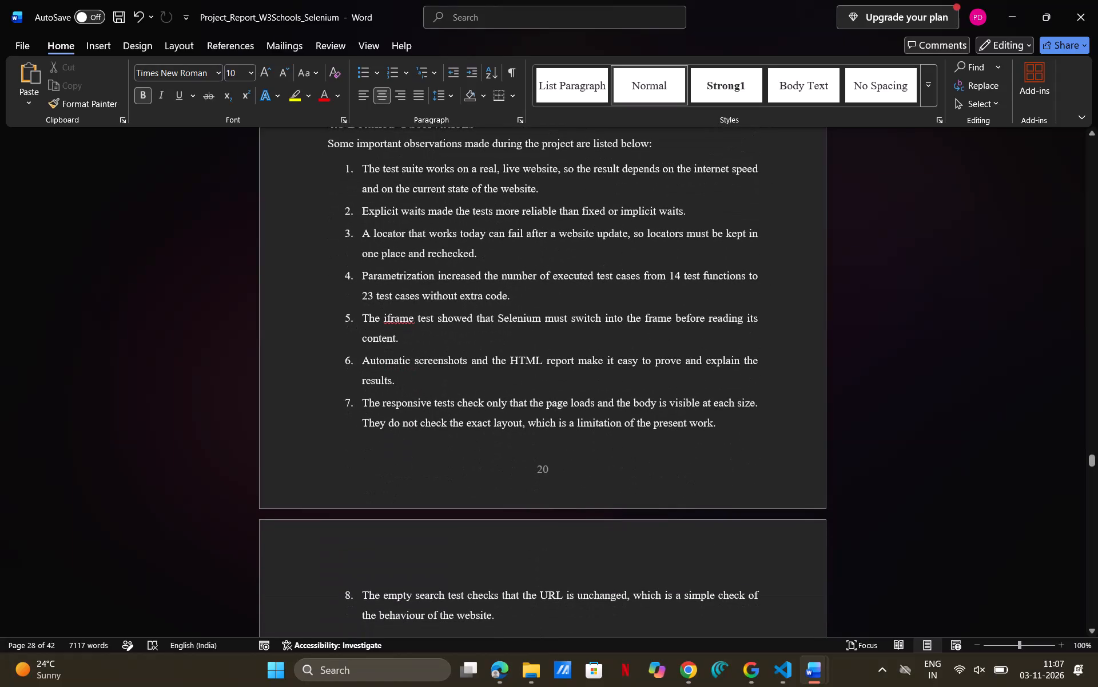
{"action": "scroll", "coordinate": [560, 443], "scroll_direction": "down", "scroll_amount": 2}
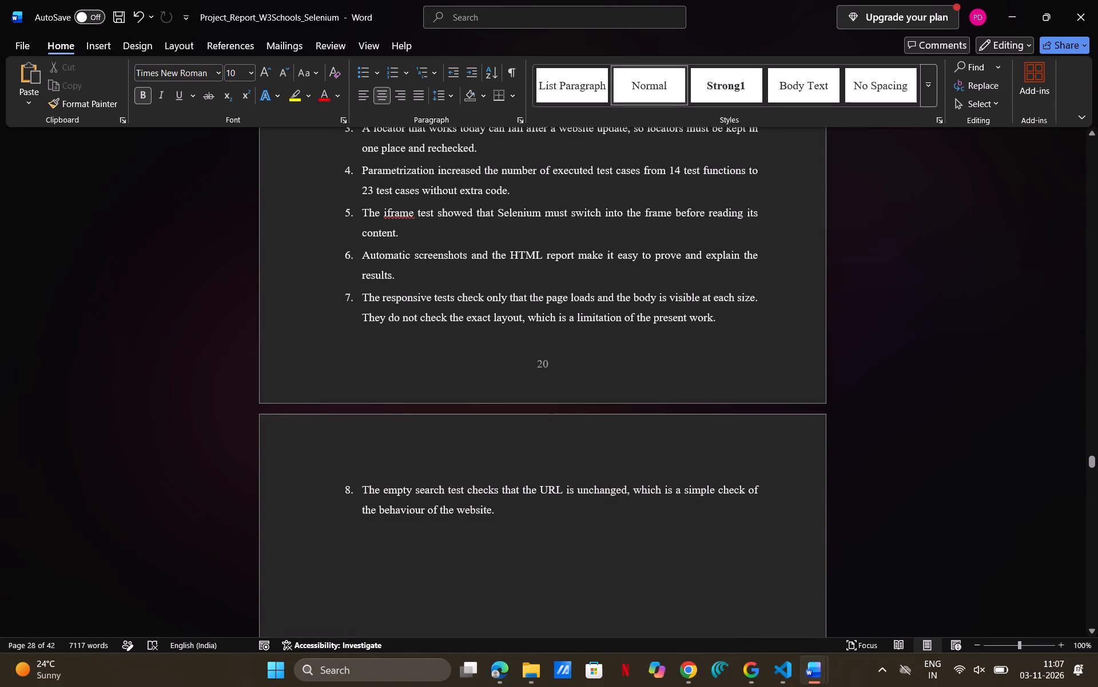
{"action": "scroll", "coordinate": [523, 461], "scroll_direction": "up", "scroll_amount": 3}
{"action": "scroll", "coordinate": [538, 471], "scroll_direction": "down", "scroll_amount": 1}
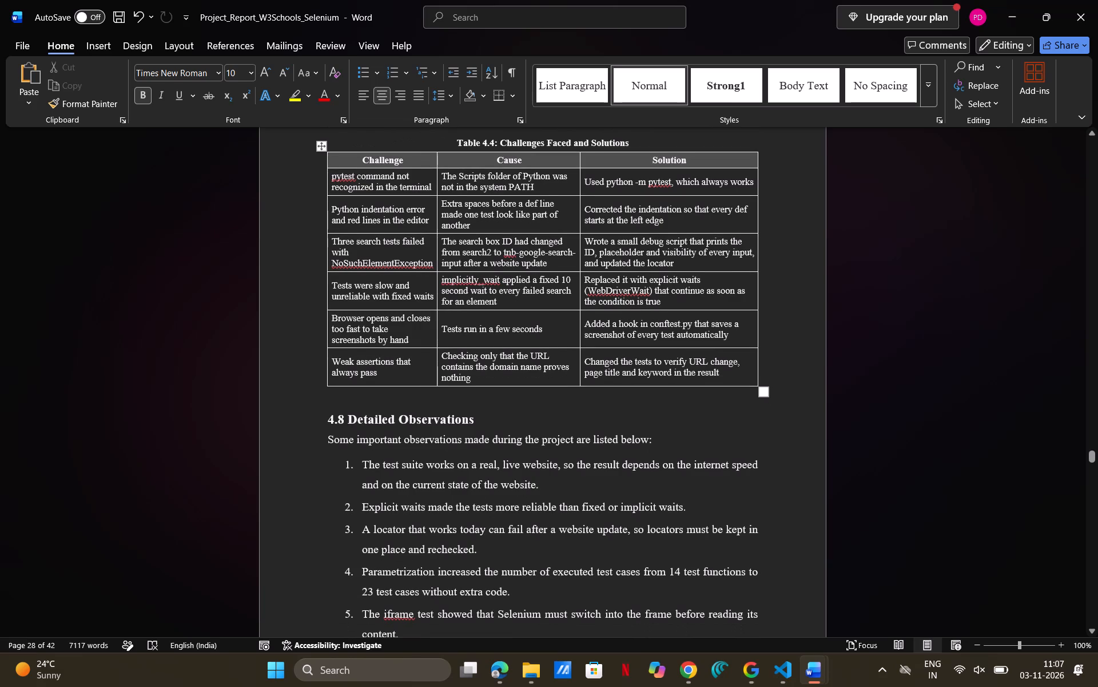
{"action": "scroll", "coordinate": [562, 464], "scroll_direction": "up", "scroll_amount": 4}
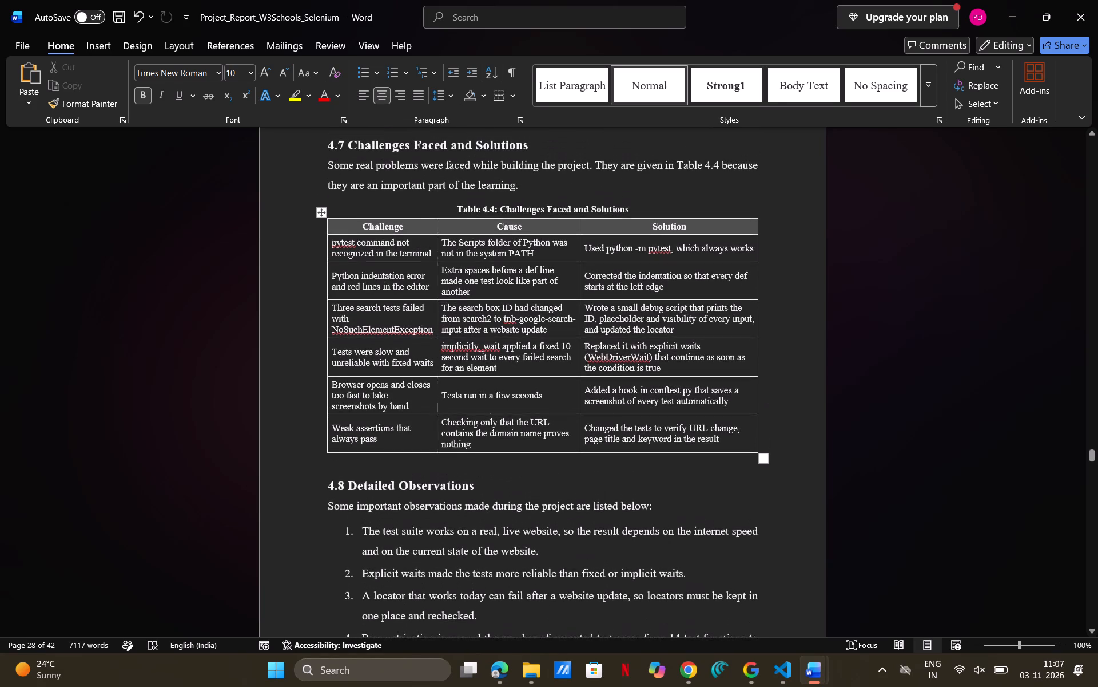
Look back through sections 4.6 to 4.4, checking the figures, the test execution summary table and the page layout.
{"action": "scroll", "coordinate": [562, 464], "scroll_direction": "up", "scroll_amount": 6}
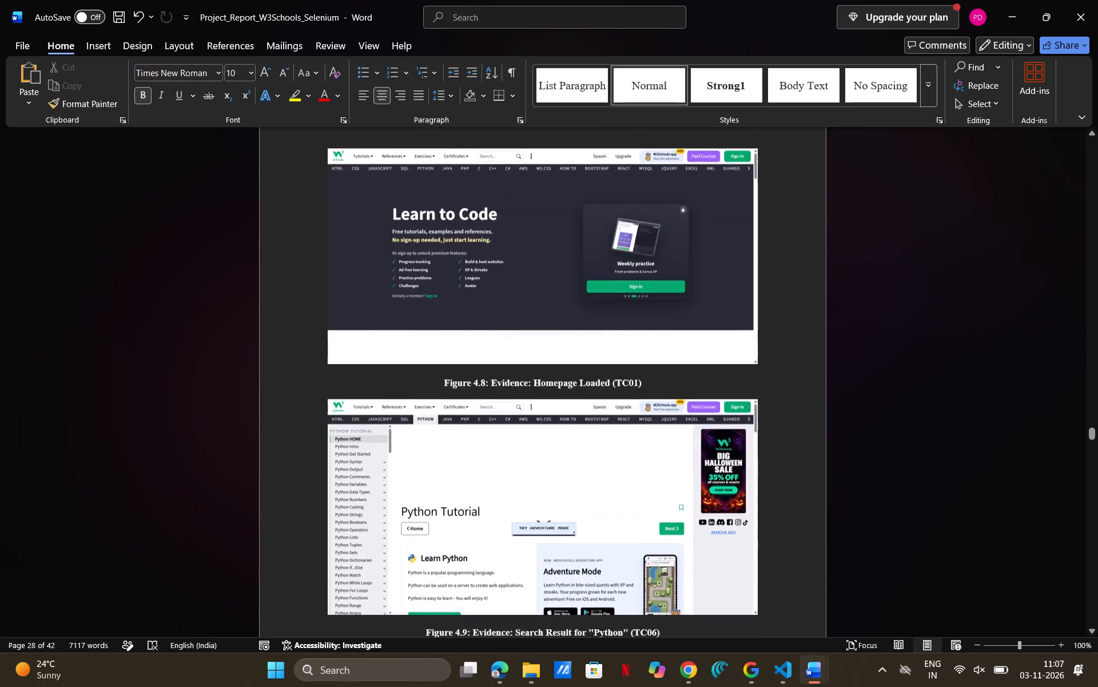
{"action": "scroll", "coordinate": [562, 464], "scroll_direction": "up", "scroll_amount": 5}
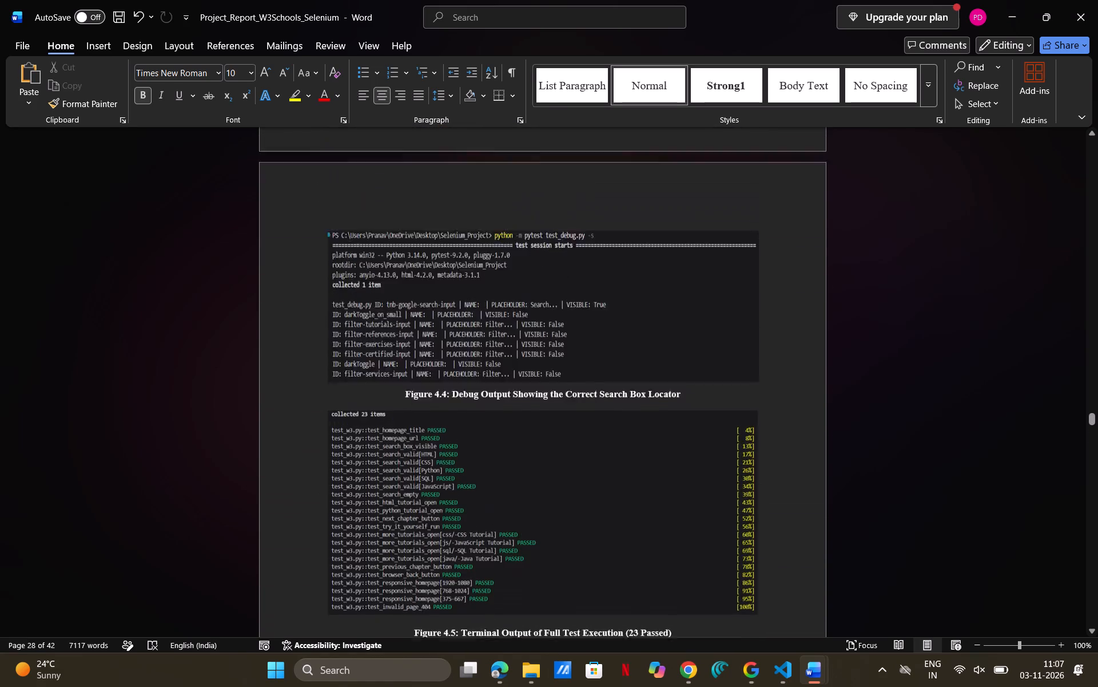
{"action": "scroll", "coordinate": [562, 464], "scroll_direction": "up", "scroll_amount": 3}
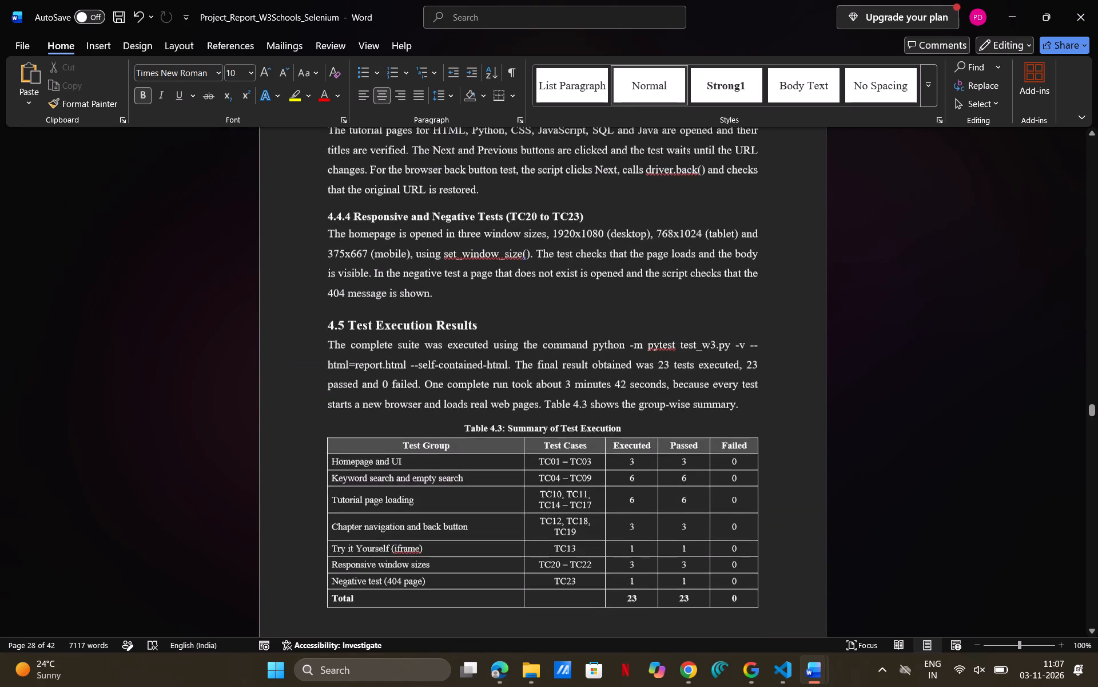
{"action": "scroll", "coordinate": [562, 464], "scroll_direction": "down", "scroll_amount": 2}
{"action": "scroll", "coordinate": [562, 464], "scroll_direction": "up", "scroll_amount": 1}
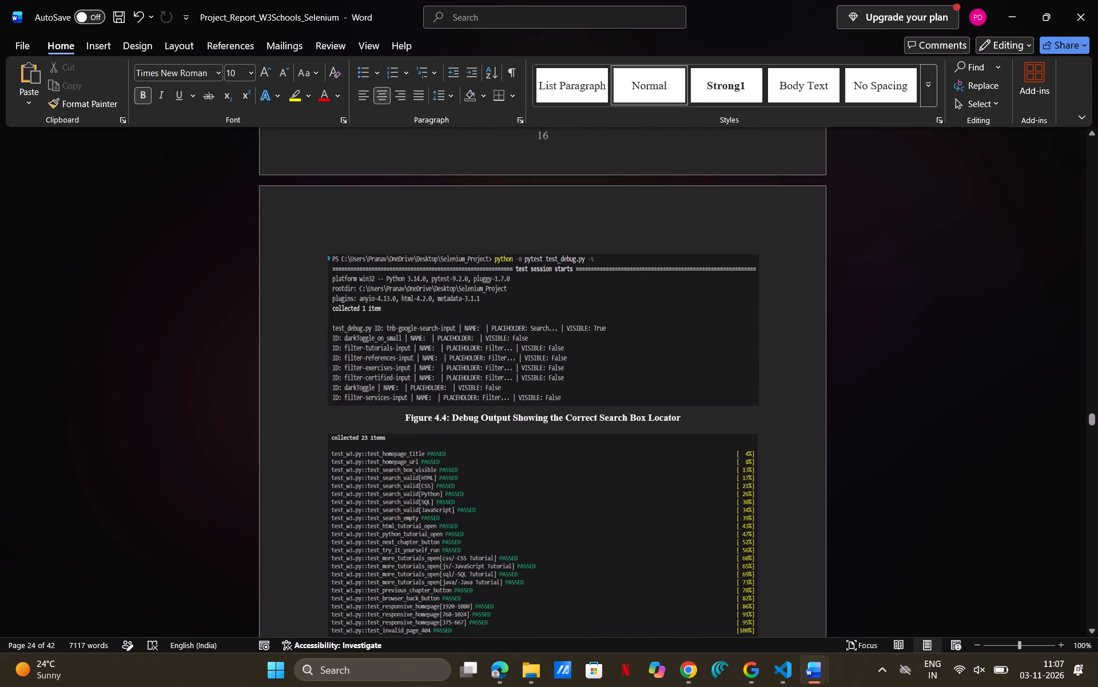
{"action": "scroll", "coordinate": [562, 464], "scroll_direction": "up", "scroll_amount": 4}
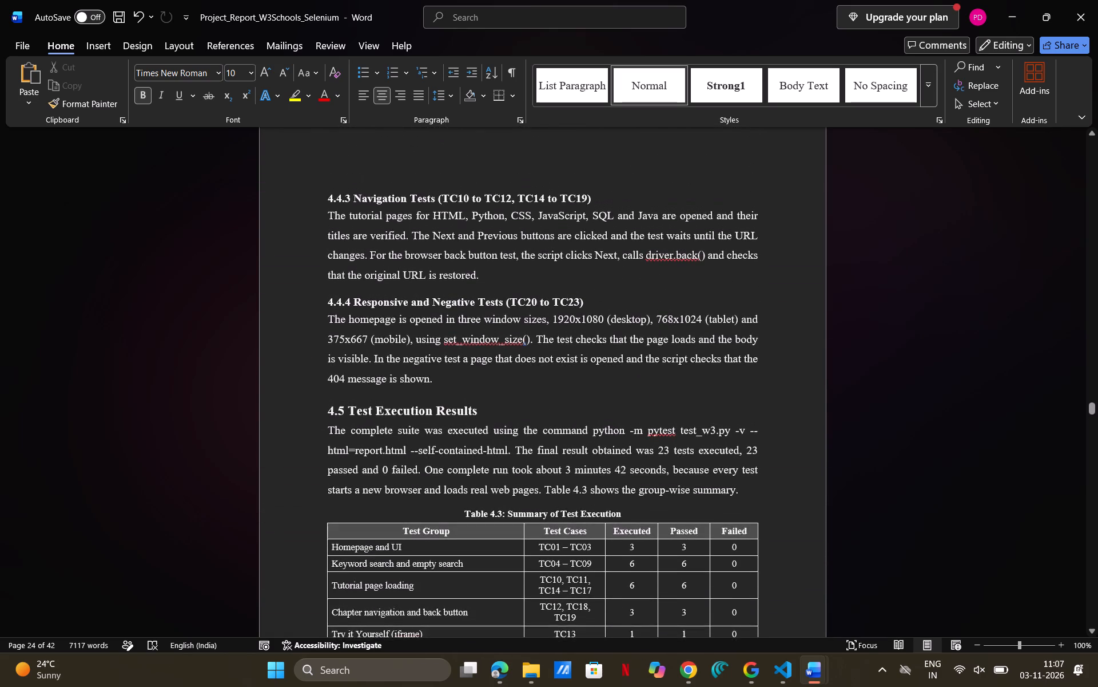
{"action": "scroll", "coordinate": [562, 464], "scroll_direction": "up", "scroll_amount": 2}
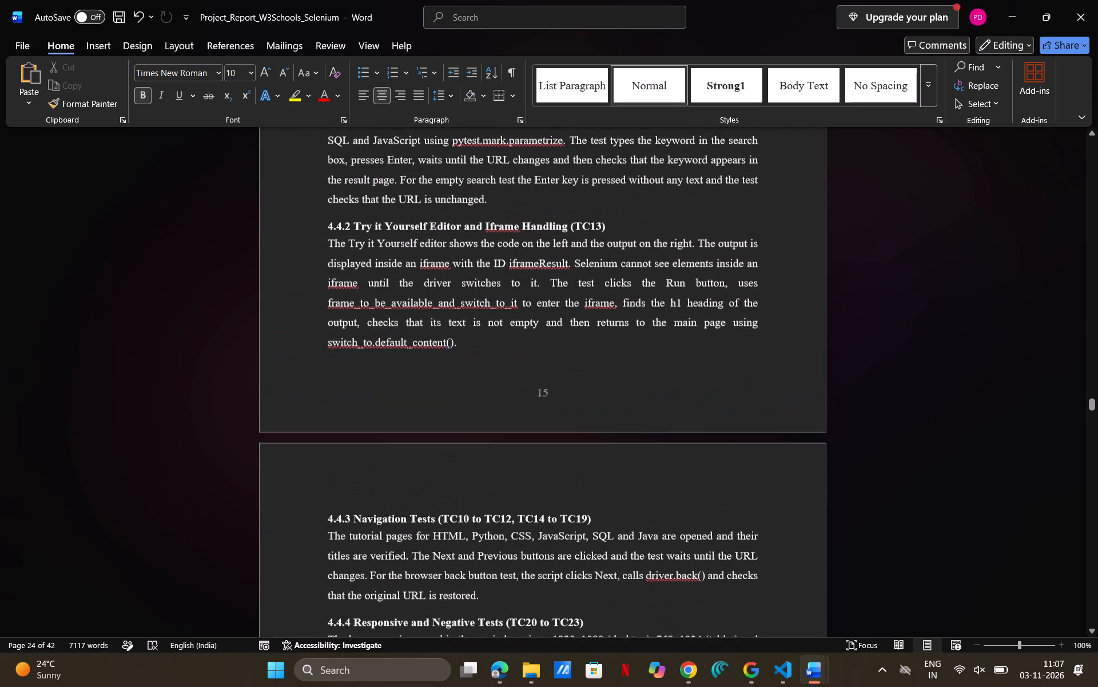
Delete observation 8 about the empty search test from section 4.8, including its list number and the extra full stop.
{"action": "scroll", "coordinate": [562, 464], "scroll_direction": "down", "scroll_amount": 10}
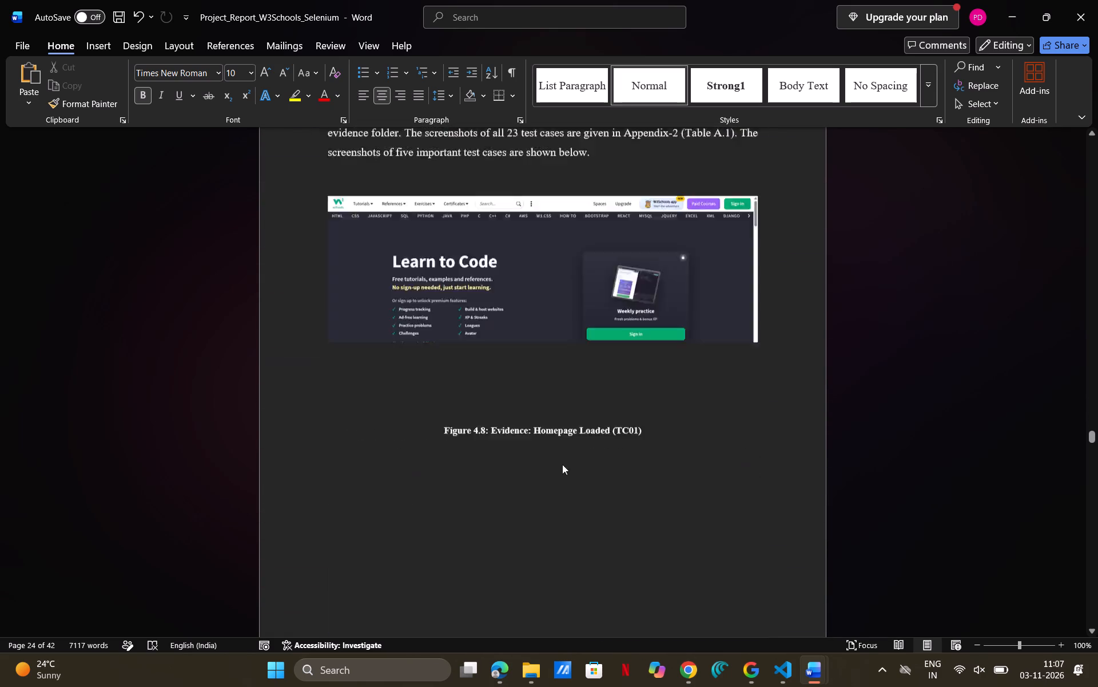
{"action": "scroll", "coordinate": [562, 464], "scroll_direction": "down", "scroll_amount": 8}
{"action": "left_click_drag", "start_coordinate": [493, 424], "coordinate": [412, 407]}
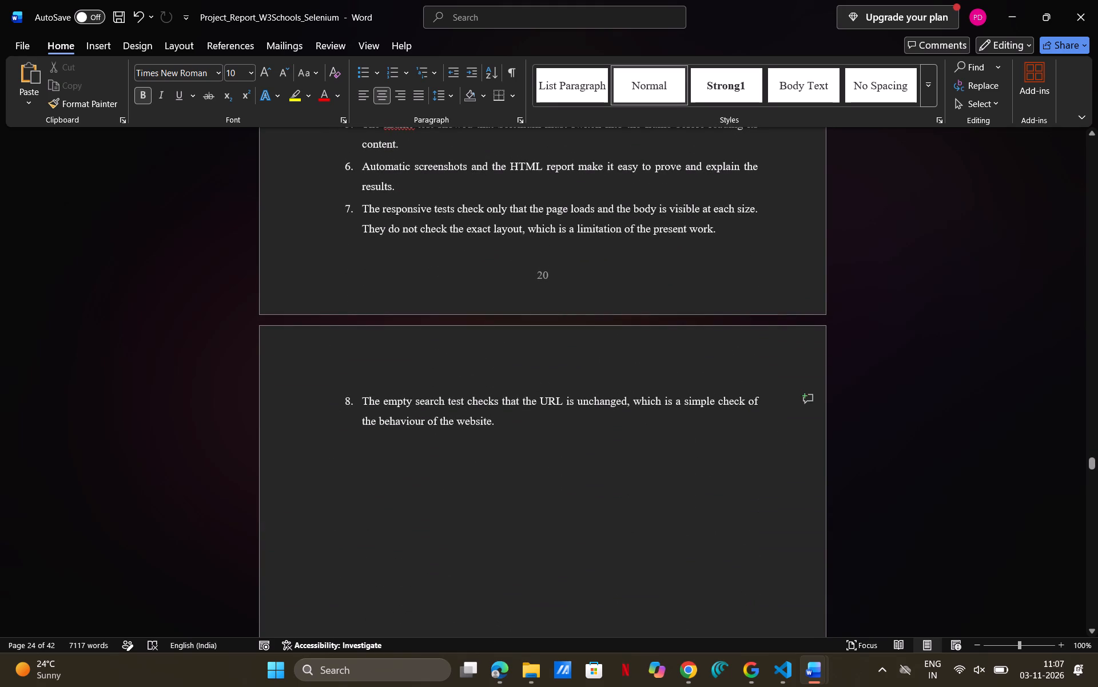
{"action": "left_click_drag", "start_coordinate": [412, 407], "coordinate": [335, 387]}
{"action": "key", "text": "BackSpace"}
{"action": "key", "text": "BackSpace"}
{"action": "key", "text": "BackSpace"}
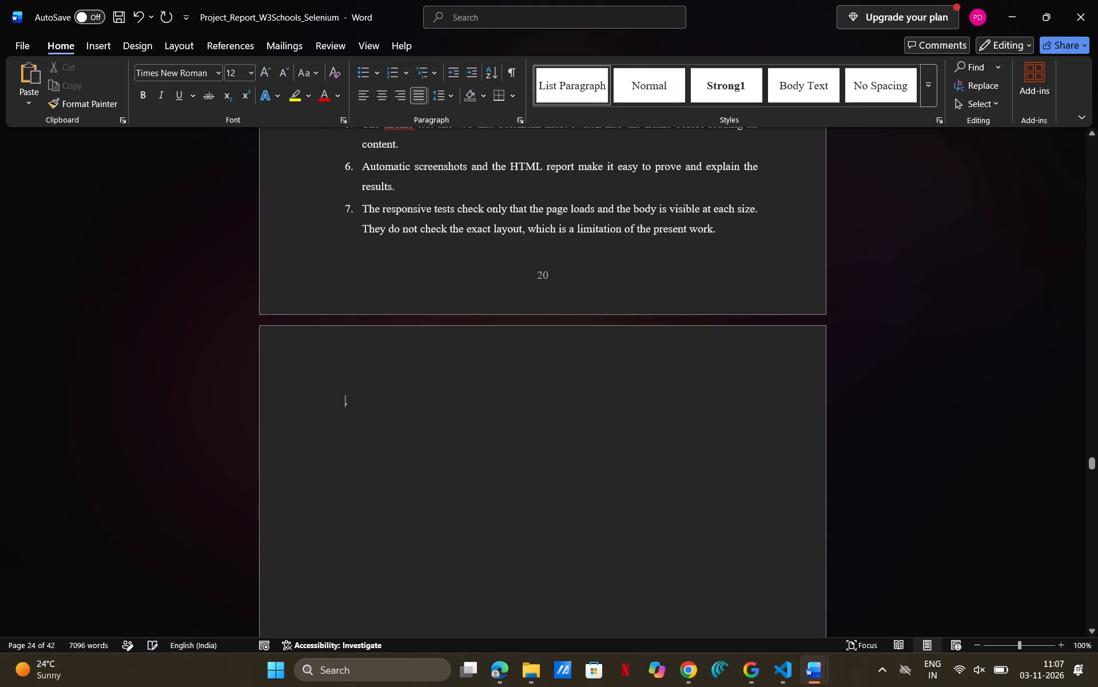
{"action": "key", "text": "BackSpace"}
{"action": "key", "text": "BackSpace"}
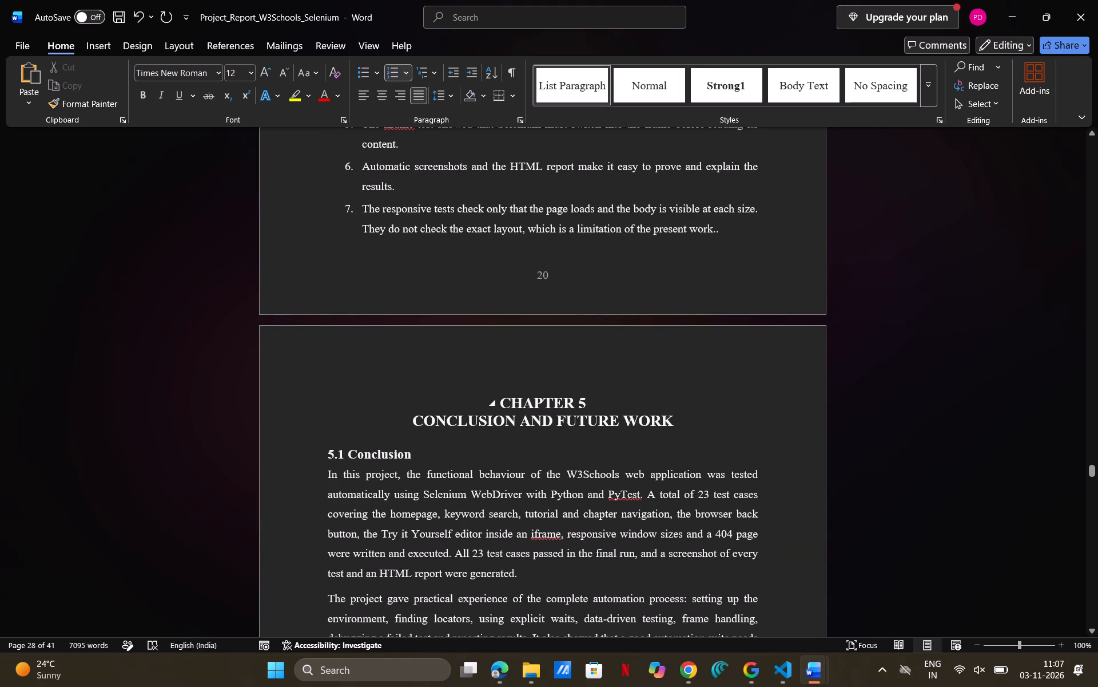
{"action": "key", "text": "BackSpace"}
{"action": "scroll", "coordinate": [579, 465], "scroll_direction": "down", "scroll_amount": 7}
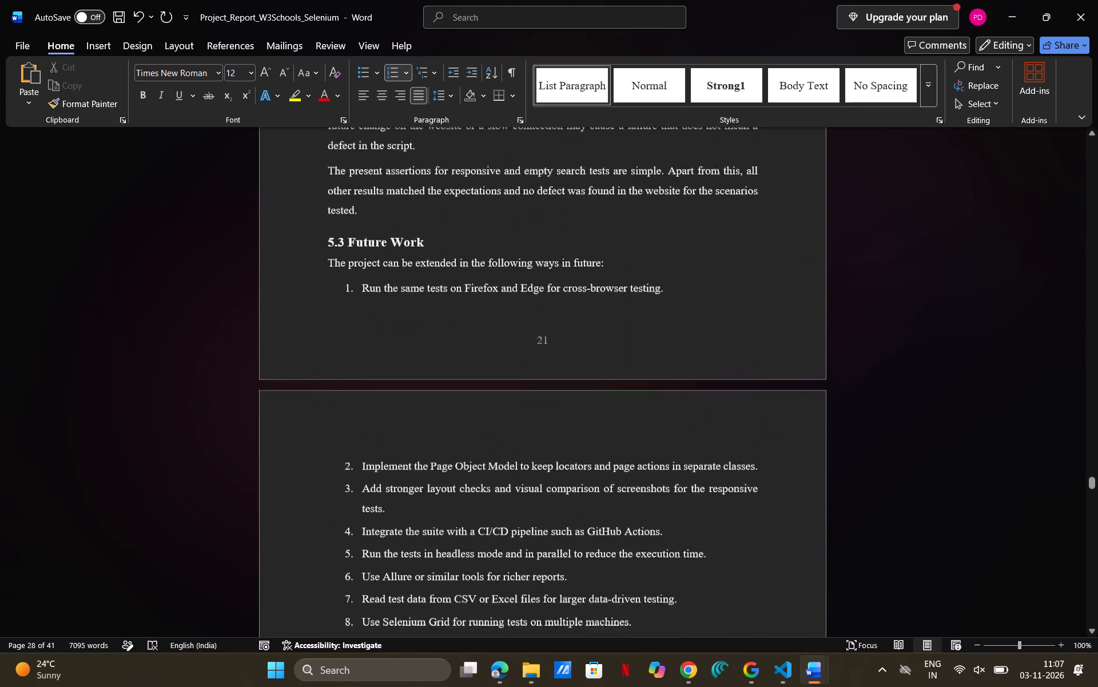
Examine the pages from section 5.3 through the appendices to the User Manual, checking which screenshot placeholders are still empty.
{"action": "scroll", "coordinate": [579, 465], "scroll_direction": "down", "scroll_amount": 14}
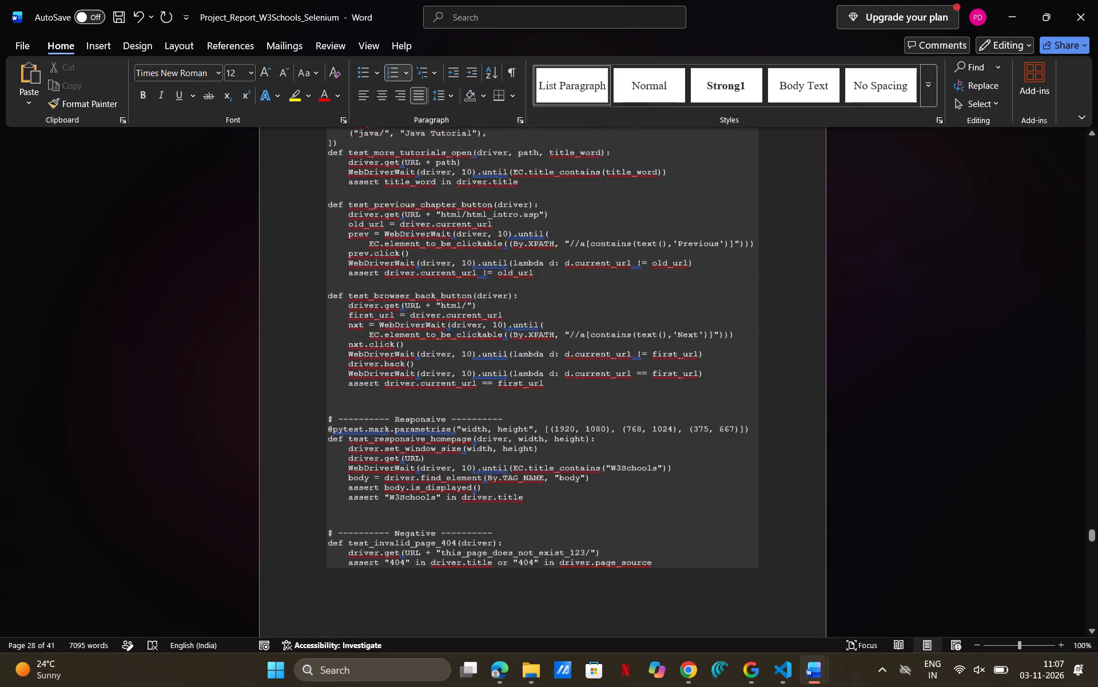
{"action": "scroll", "coordinate": [579, 465], "scroll_direction": "down", "scroll_amount": 1}
{"action": "scroll", "coordinate": [579, 465], "scroll_direction": "up", "scroll_amount": 7}
{"action": "scroll", "coordinate": [579, 465], "scroll_direction": "down", "scroll_amount": 15}
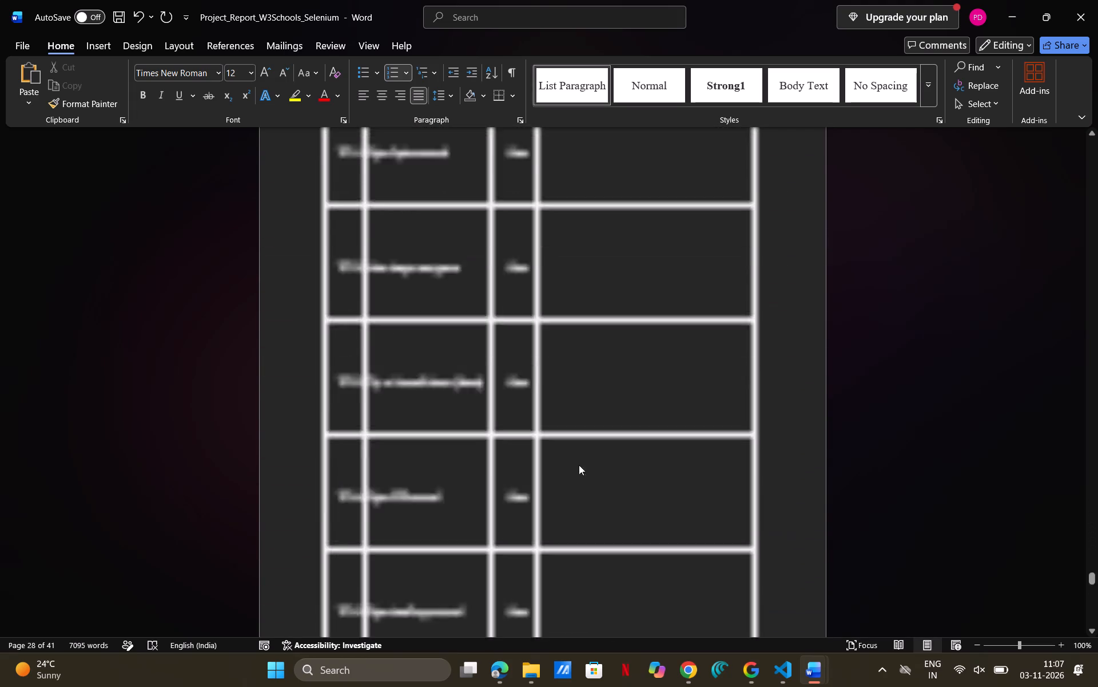
{"action": "scroll", "coordinate": [579, 465], "scroll_direction": "down", "scroll_amount": 11}
{"action": "scroll", "coordinate": [579, 465], "scroll_direction": "up", "scroll_amount": 3}
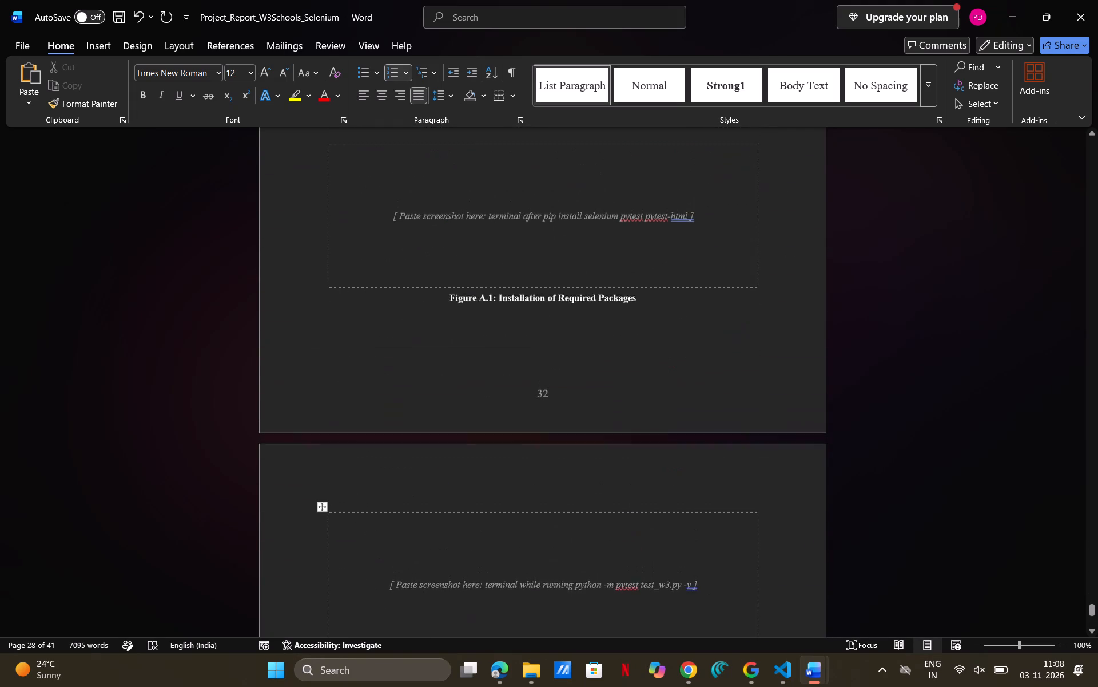
{"action": "scroll", "coordinate": [579, 465], "scroll_direction": "up", "scroll_amount": 6}
{"action": "scroll", "coordinate": [579, 465], "scroll_direction": "down", "scroll_amount": 3}
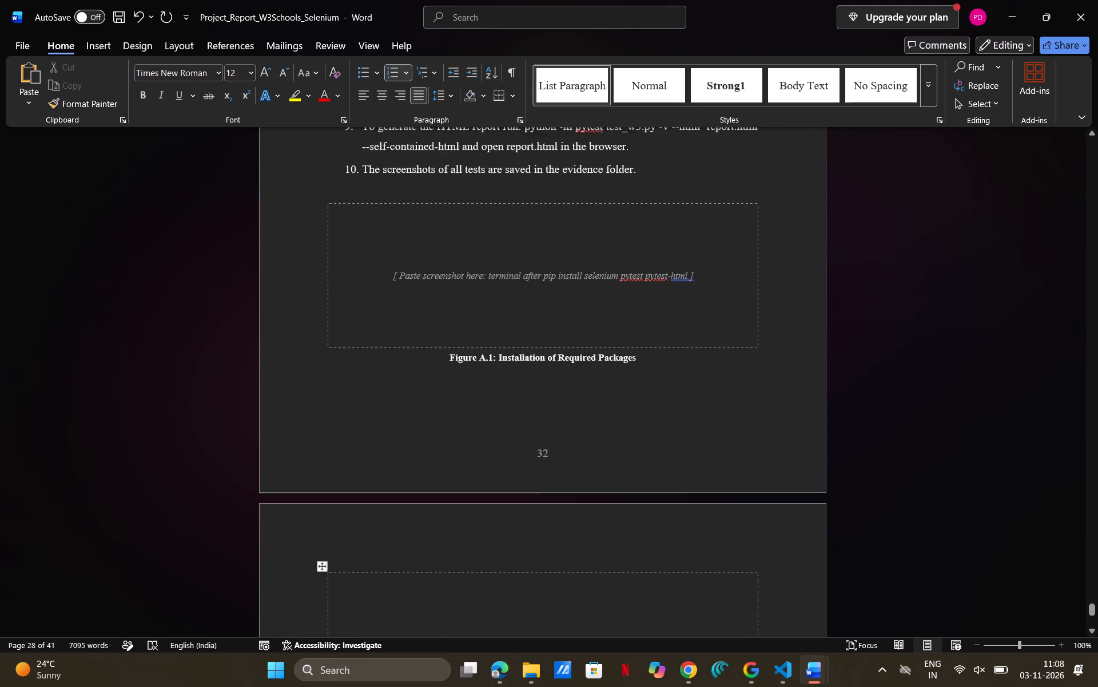
{"action": "scroll", "coordinate": [579, 465], "scroll_direction": "down", "scroll_amount": 1}
{"action": "scroll", "coordinate": [579, 465], "scroll_direction": "up", "scroll_amount": 7}
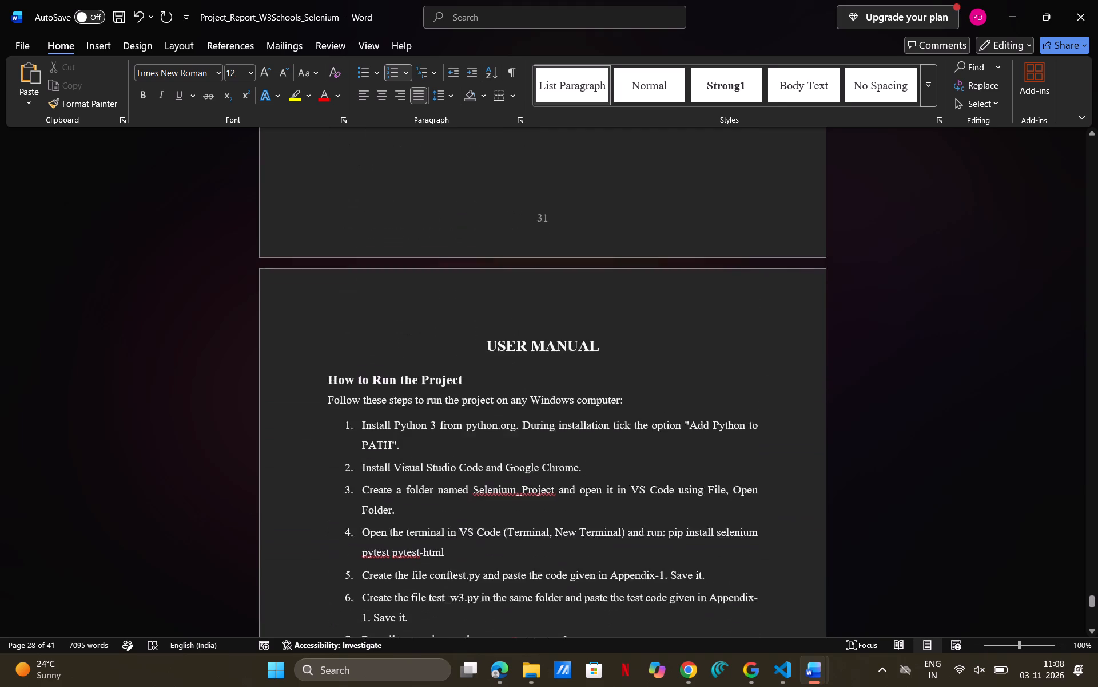
{"action": "scroll", "coordinate": [579, 465], "scroll_direction": "down", "scroll_amount": 2}
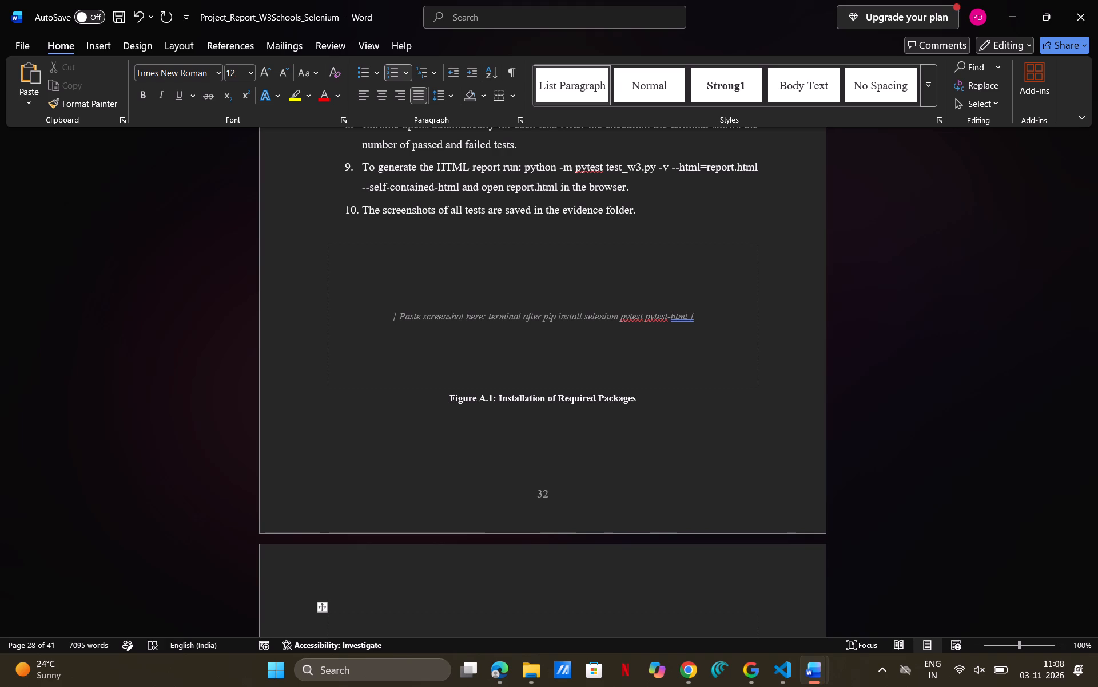
Look back through the Table A.1 rows in Appendix-2, checking the Evidence Screenshot cells from TC23 up to TC01.
{"action": "scroll", "coordinate": [579, 465], "scroll_direction": "up", "scroll_amount": 2}
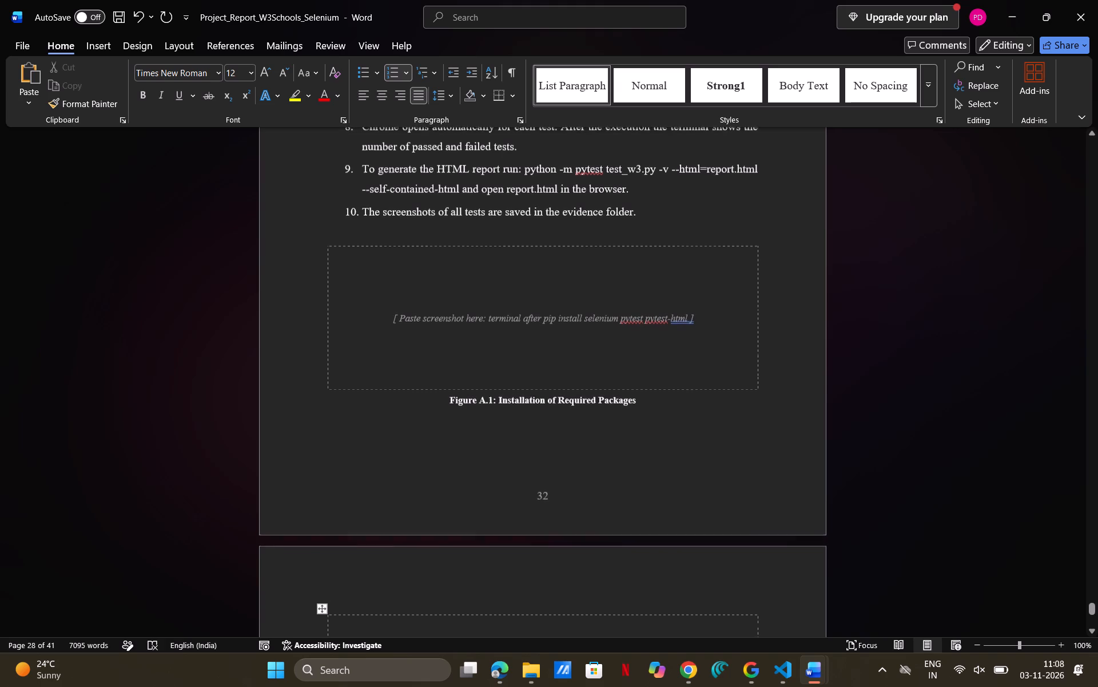
{"action": "scroll", "coordinate": [579, 465], "scroll_direction": "up", "scroll_amount": 6}
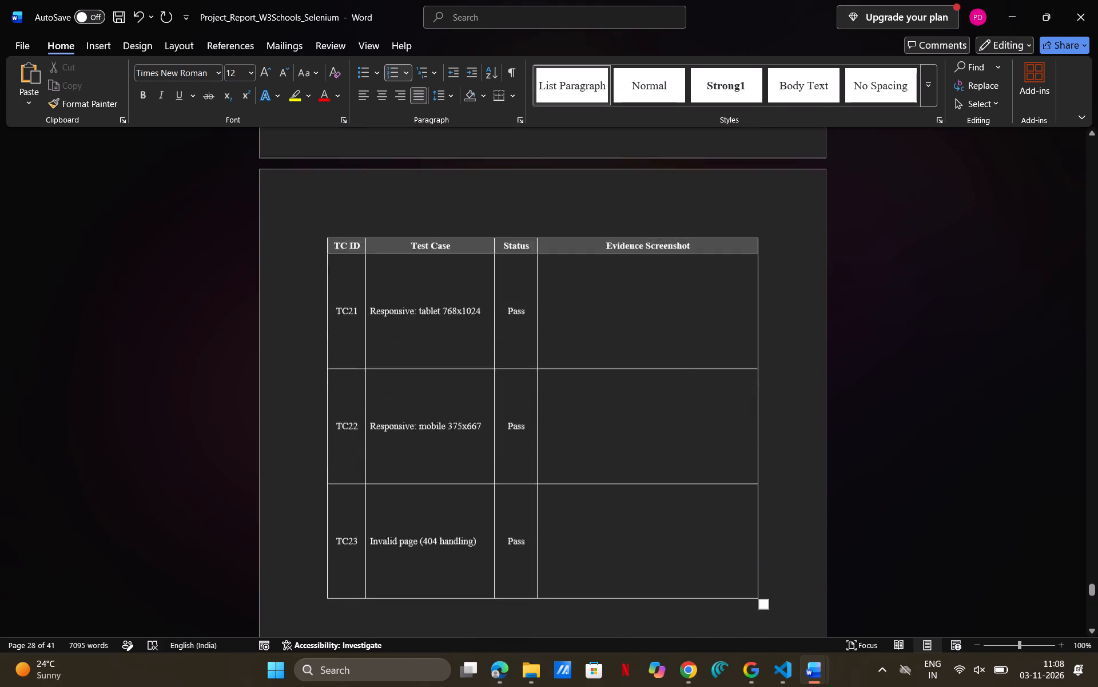
{"action": "scroll", "coordinate": [579, 465], "scroll_direction": "up", "scroll_amount": 6}
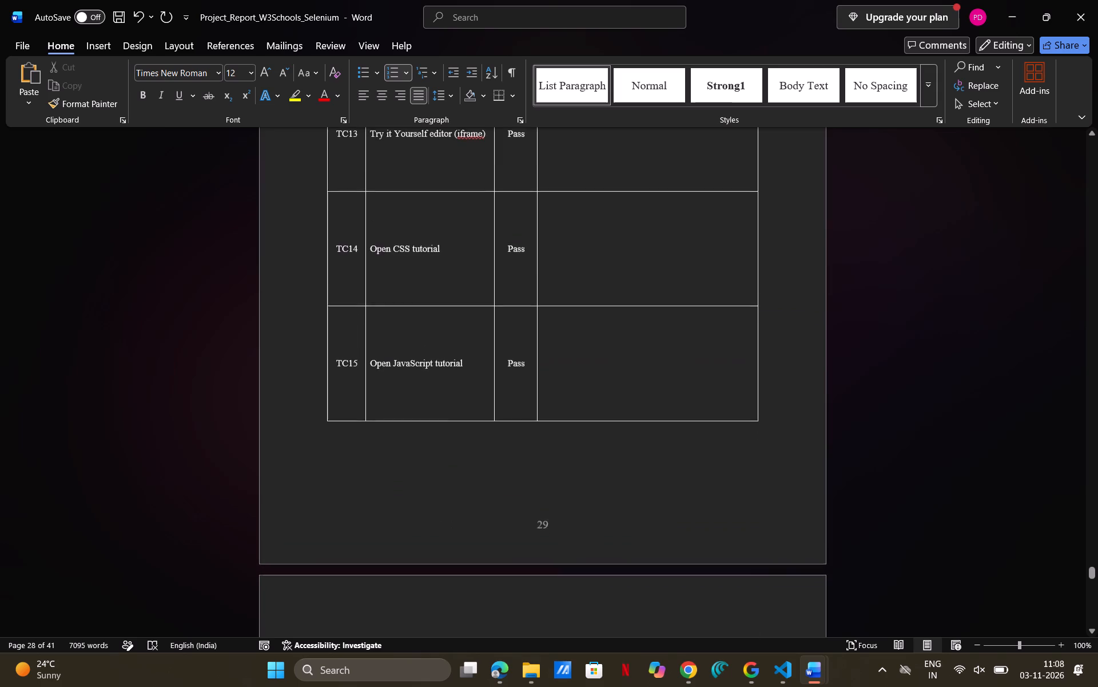
{"action": "scroll", "coordinate": [579, 465], "scroll_direction": "up", "scroll_amount": 5}
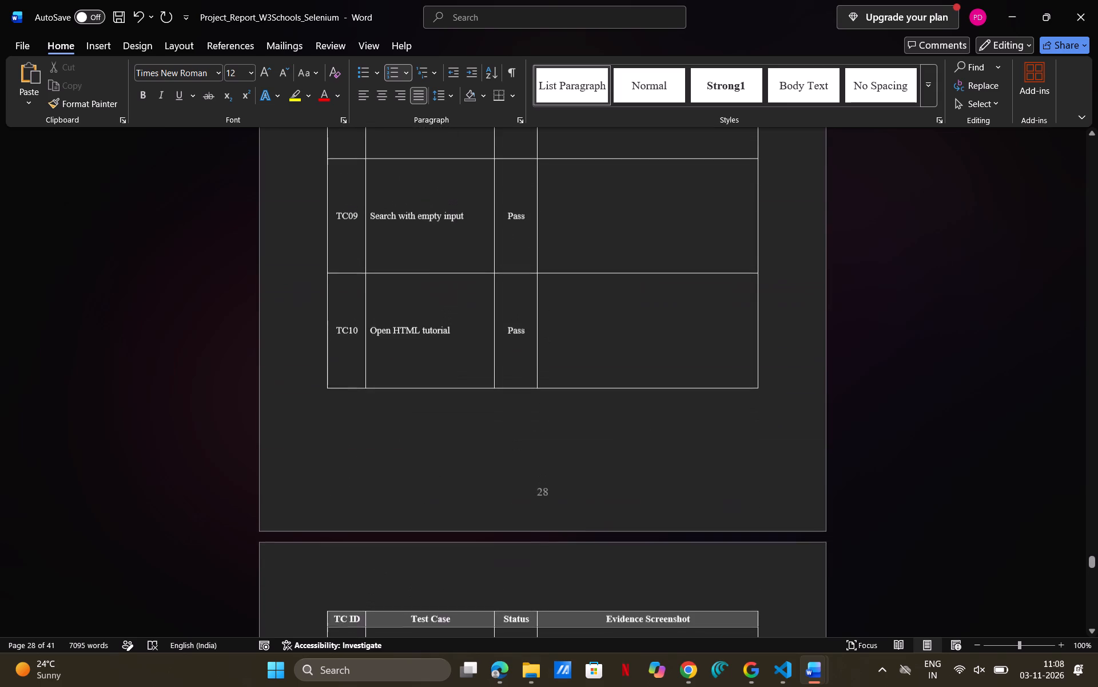
{"action": "scroll", "coordinate": [579, 465], "scroll_direction": "up", "scroll_amount": 5}
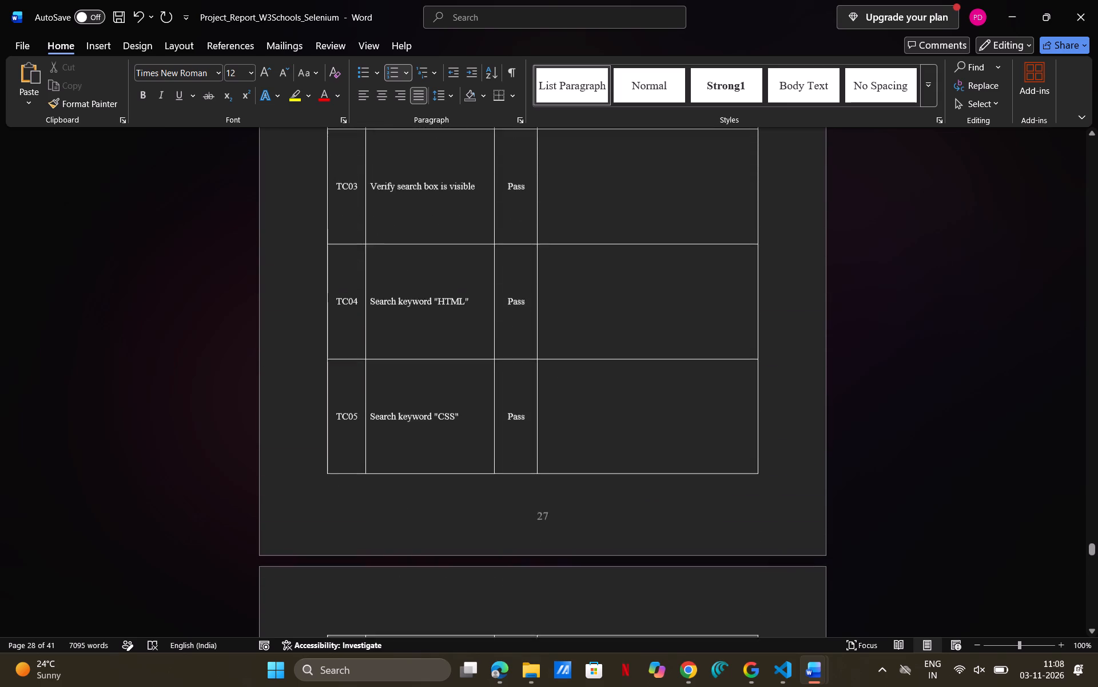
{"action": "scroll", "coordinate": [579, 465], "scroll_direction": "up", "scroll_amount": 4}
Copy the 1_homepage.png image from the evidence folder in Visual Studio Code and return to the Word report.
{"action": "left_click", "coordinate": [636, 463]}
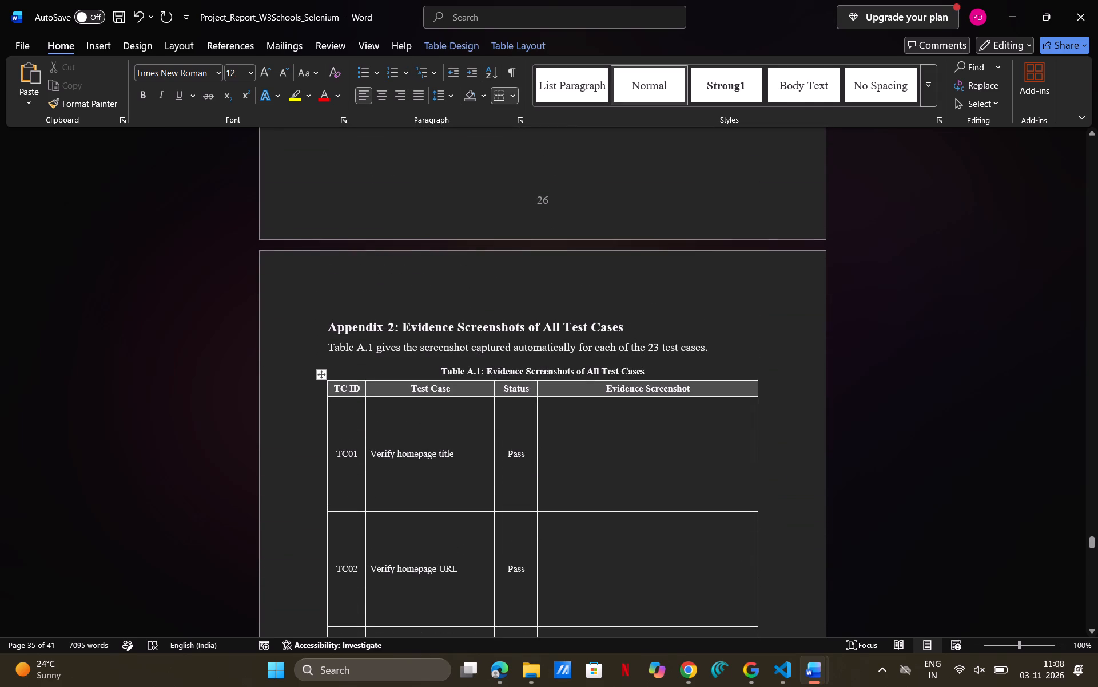
{"action": "left_click", "coordinate": [754, 612]}
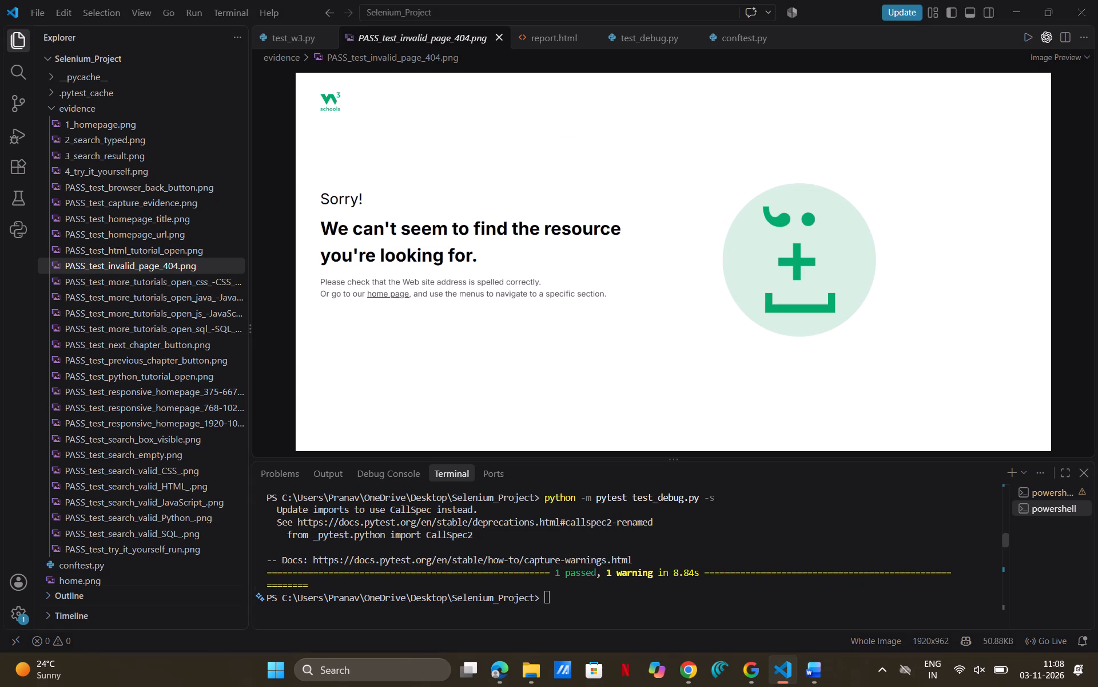
{"action": "left_click", "coordinate": [146, 127]}
{"action": "right_click", "coordinate": [652, 213]}
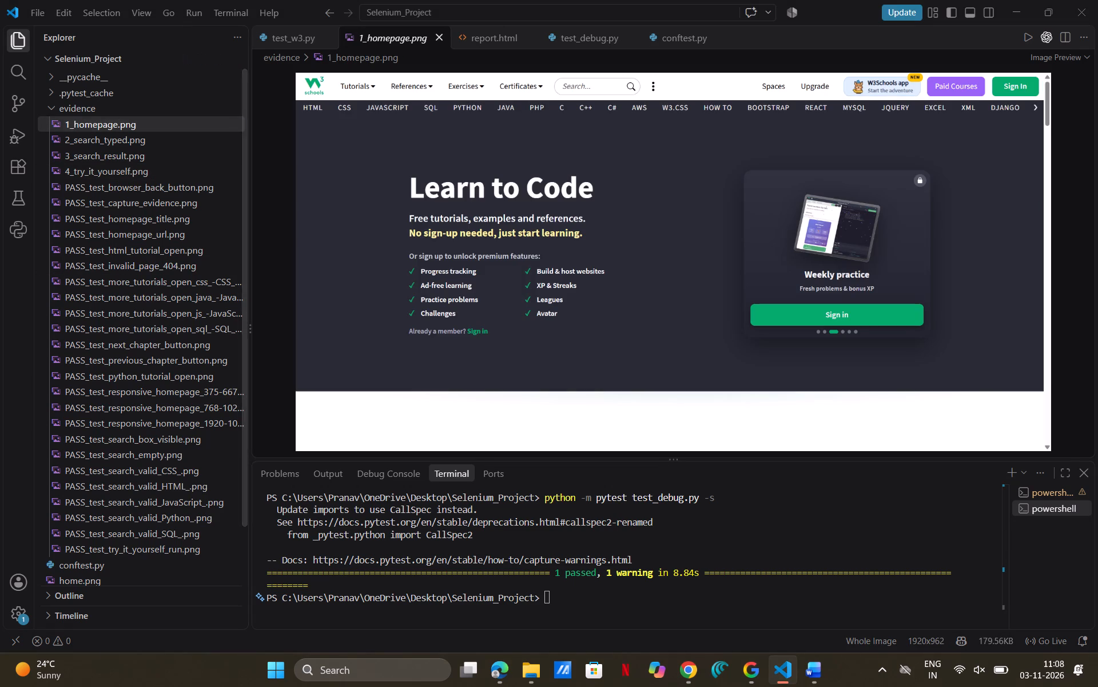
{"action": "left_click", "coordinate": [686, 224]}
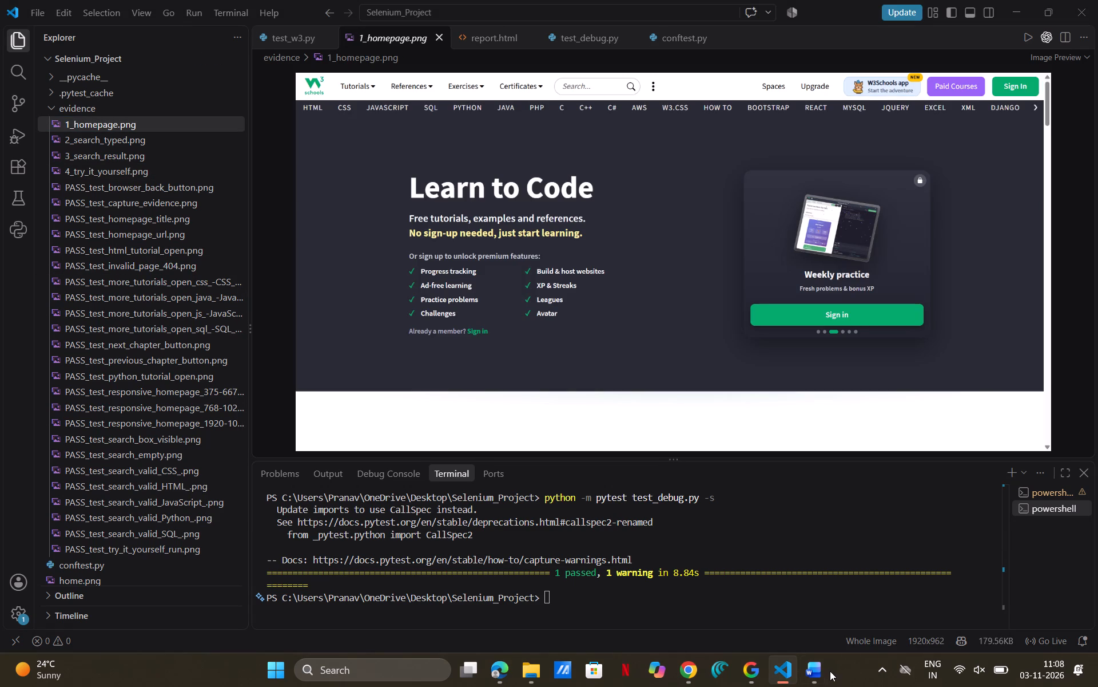
{"action": "left_click", "coordinate": [735, 589]}
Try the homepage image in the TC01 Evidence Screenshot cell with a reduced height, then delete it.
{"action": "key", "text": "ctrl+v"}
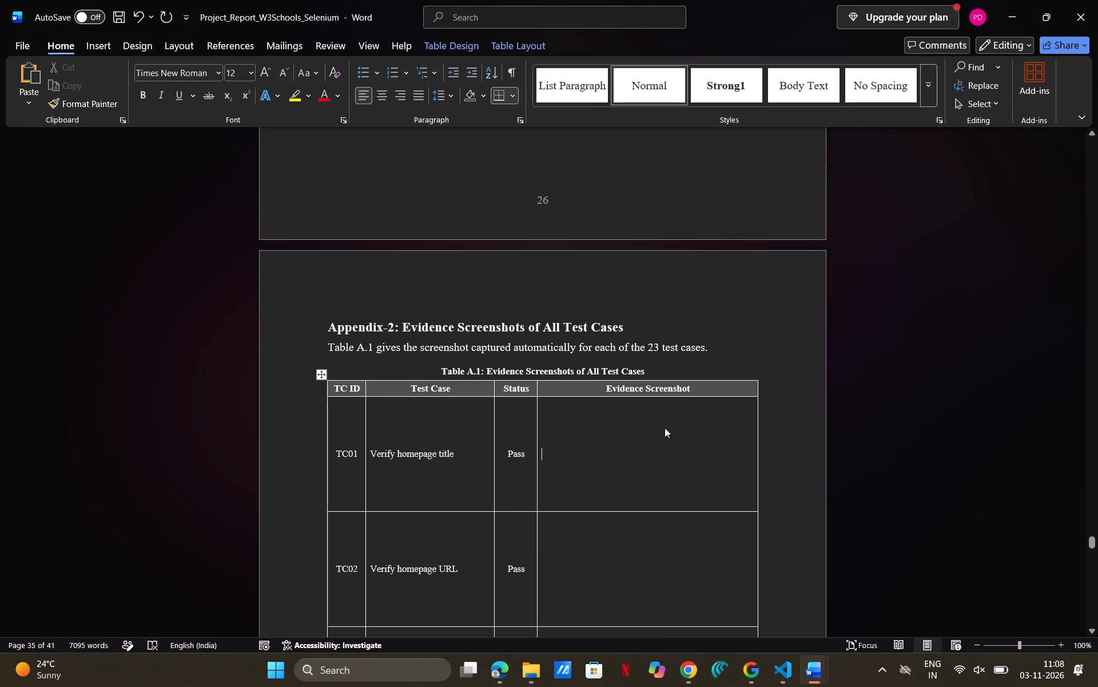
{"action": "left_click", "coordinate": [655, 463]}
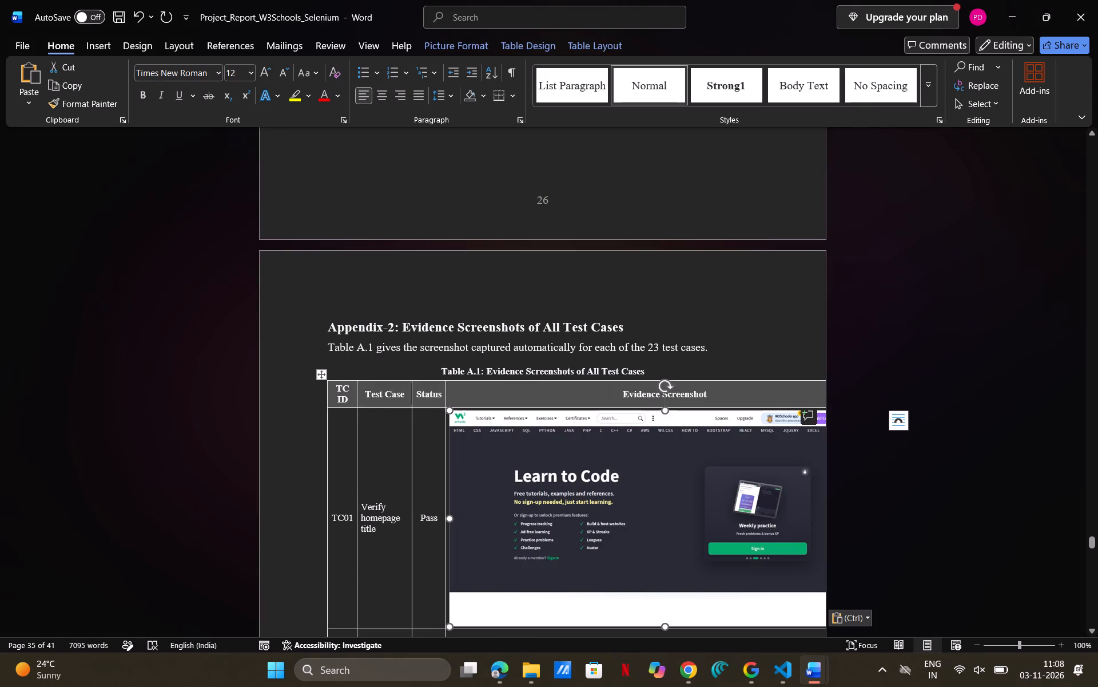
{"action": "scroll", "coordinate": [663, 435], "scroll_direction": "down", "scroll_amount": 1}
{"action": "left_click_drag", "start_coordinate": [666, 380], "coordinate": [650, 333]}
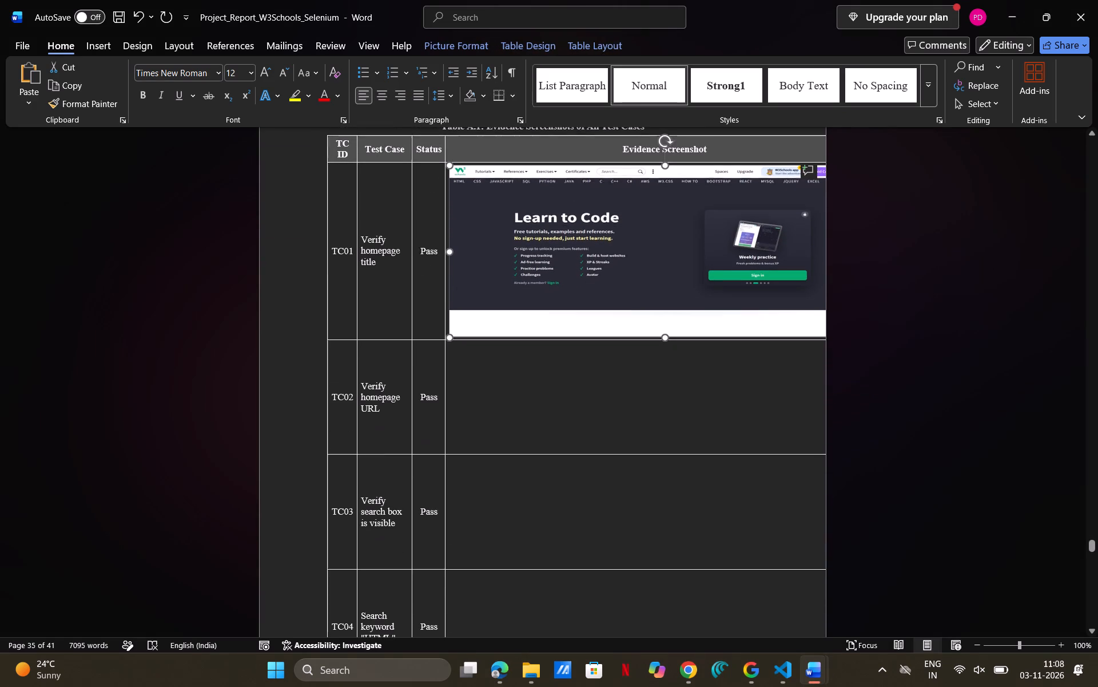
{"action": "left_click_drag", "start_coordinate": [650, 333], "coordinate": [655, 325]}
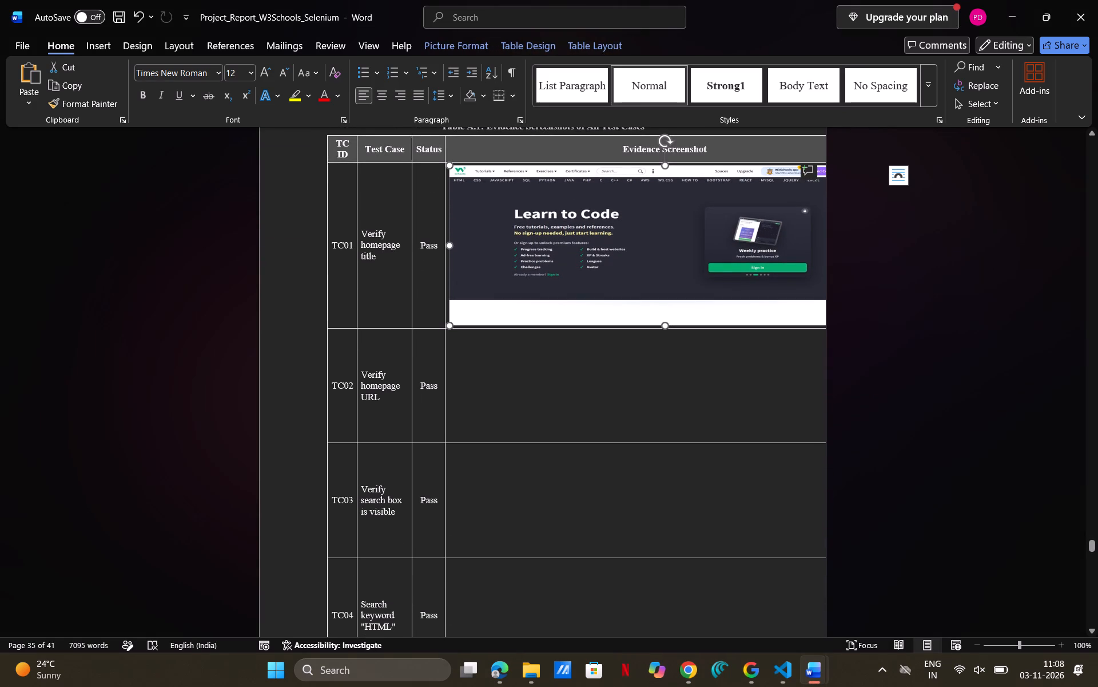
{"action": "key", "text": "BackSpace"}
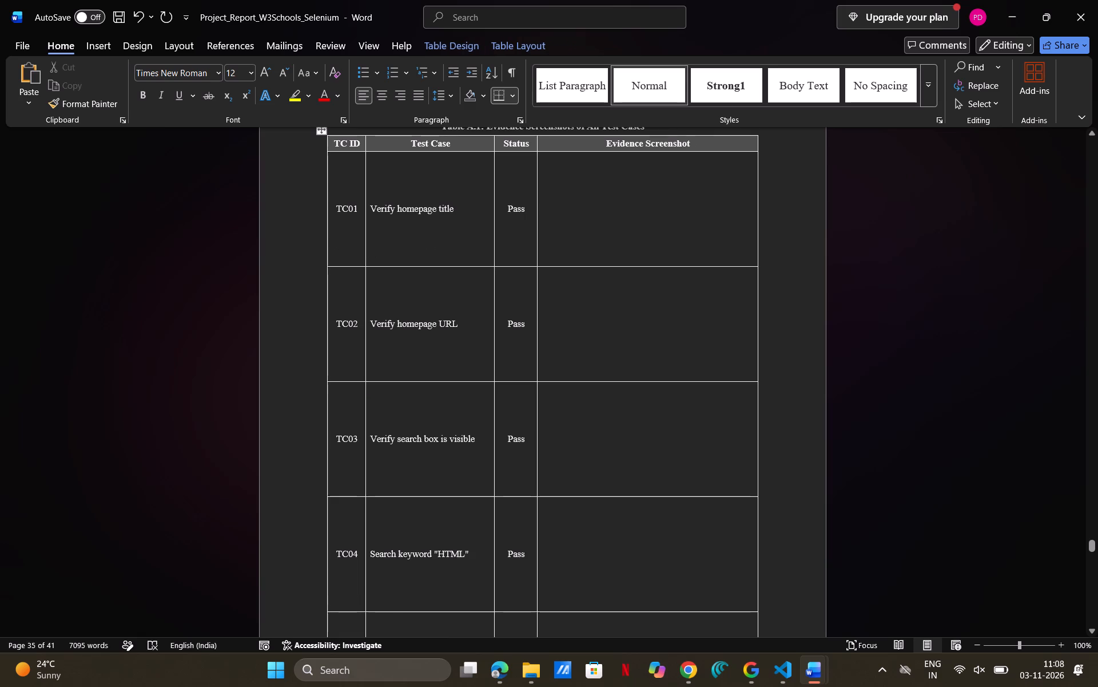
Paste the homepage image into the TC01 Evidence Screenshot cell, narrow it to fit within the page margins and reduce its height.
{"action": "left_click", "coordinate": [706, 211], "text": "ctrl"}
{"action": "key", "text": "ctrl+v"}
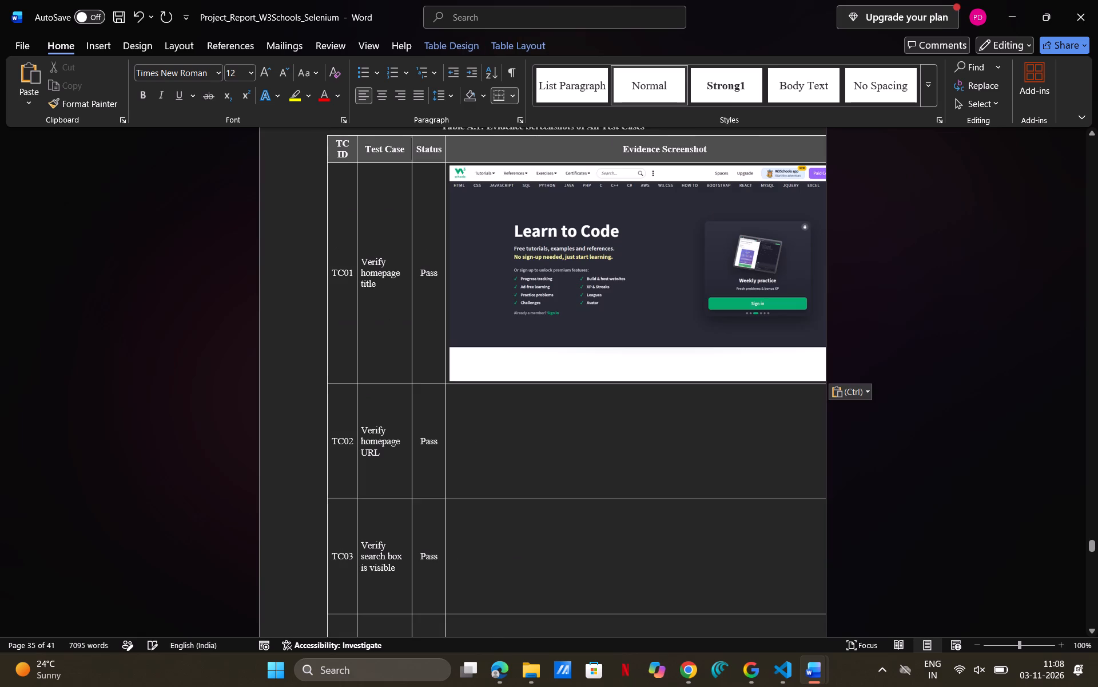
{"action": "scroll", "coordinate": [743, 249], "scroll_direction": "left", "scroll_amount": 1}
{"action": "scroll", "coordinate": [756, 264], "scroll_direction": "right", "scroll_amount": 1}
{"action": "left_click", "coordinate": [756, 264]}
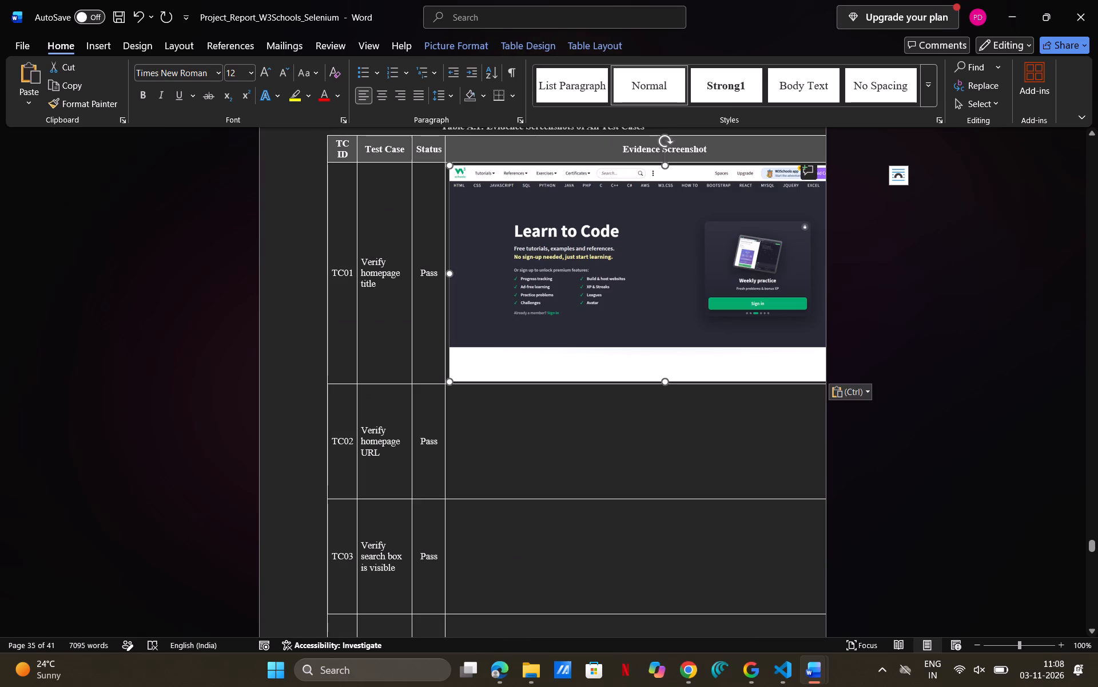
{"action": "left_click_drag", "start_coordinate": [448, 277], "coordinate": [527, 276]}
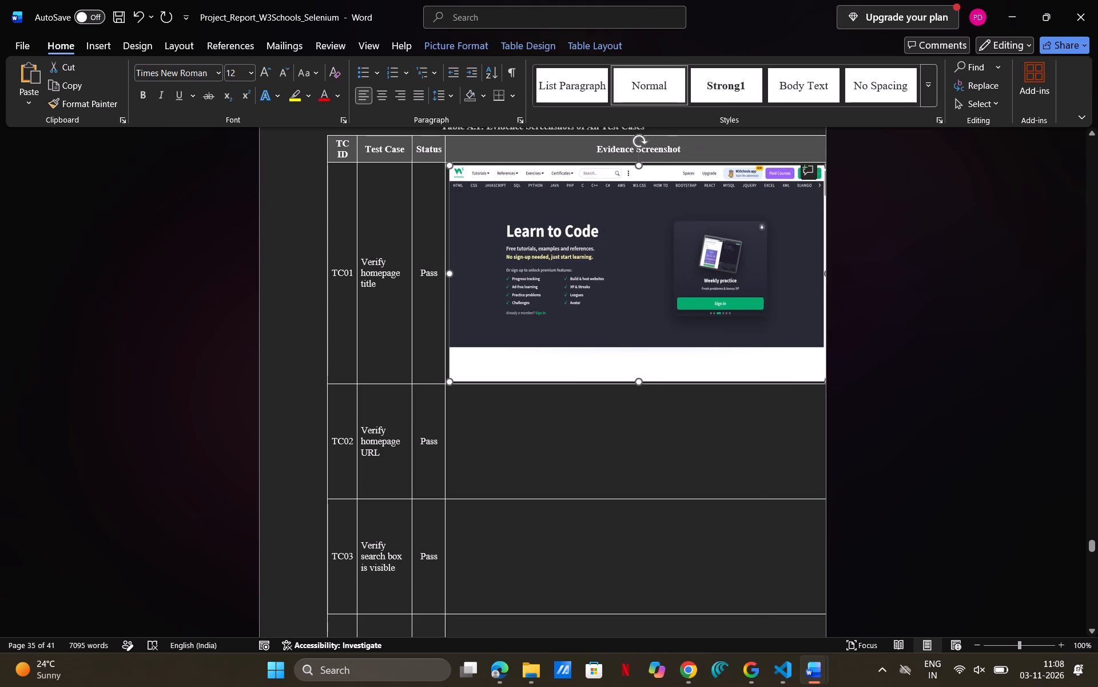
{"action": "left_click_drag", "start_coordinate": [527, 276], "coordinate": [574, 281]}
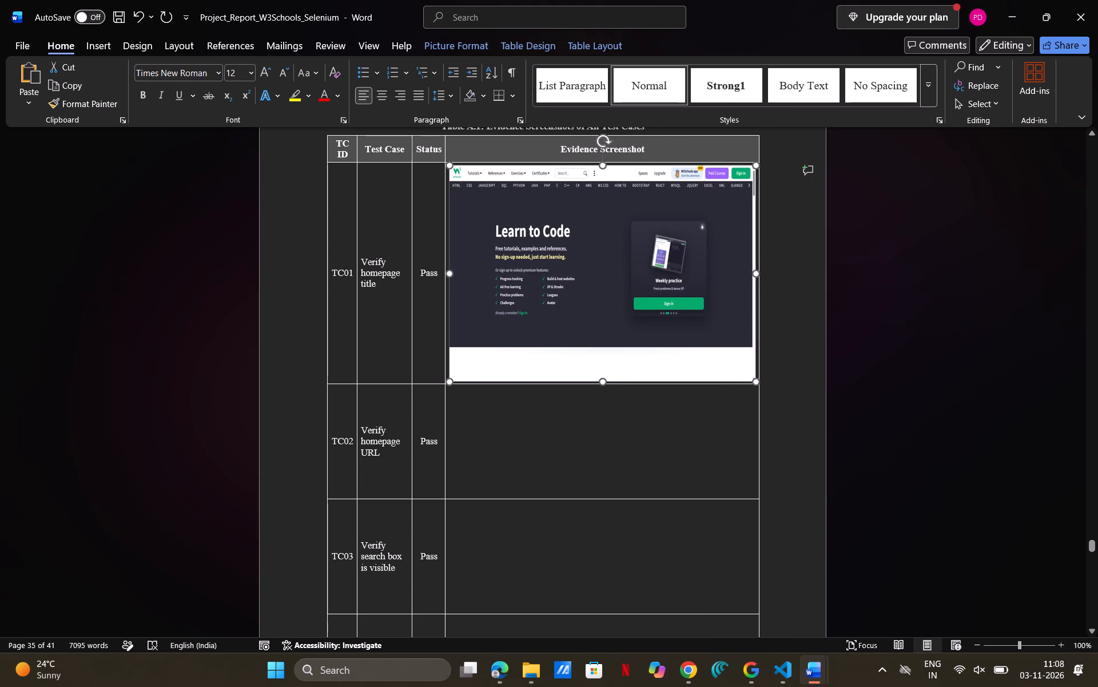
{"action": "left_click_drag", "start_coordinate": [602, 384], "coordinate": [615, 320]}
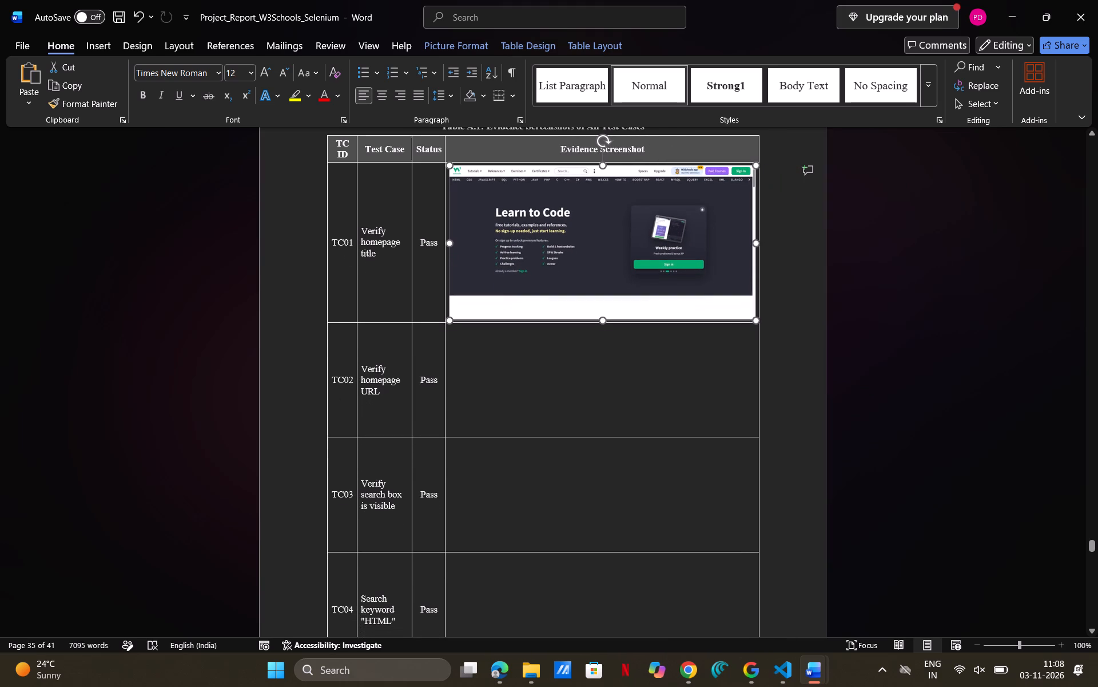
{"action": "left_click_drag", "start_coordinate": [615, 320], "coordinate": [615, 319]}
{"action": "left_click", "coordinate": [786, 353]}
Copy the PASS_test_homepage_url.png image from the evidence folder in Visual Studio Code and return to the Word report.
{"action": "scroll", "coordinate": [786, 353], "scroll_direction": "up", "scroll_amount": 1}
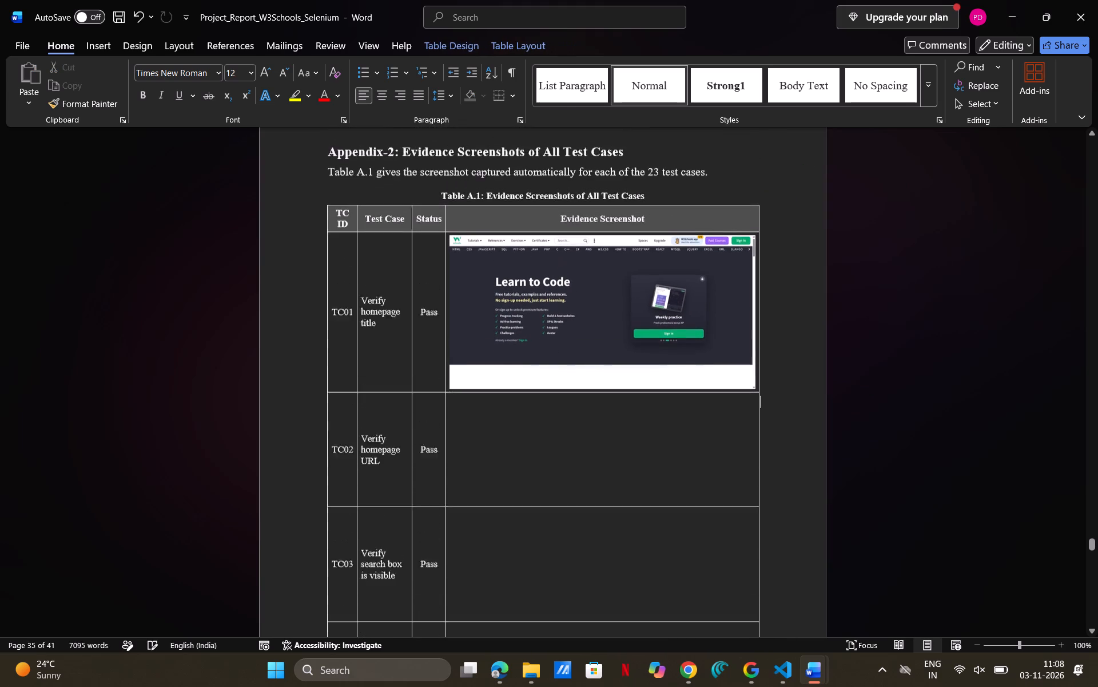
{"action": "scroll", "coordinate": [786, 353], "scroll_direction": "up", "scroll_amount": 1}
{"action": "scroll", "coordinate": [786, 353], "scroll_direction": "down", "scroll_amount": 1}
{"action": "scroll", "coordinate": [702, 374], "scroll_direction": "down", "scroll_amount": 1}
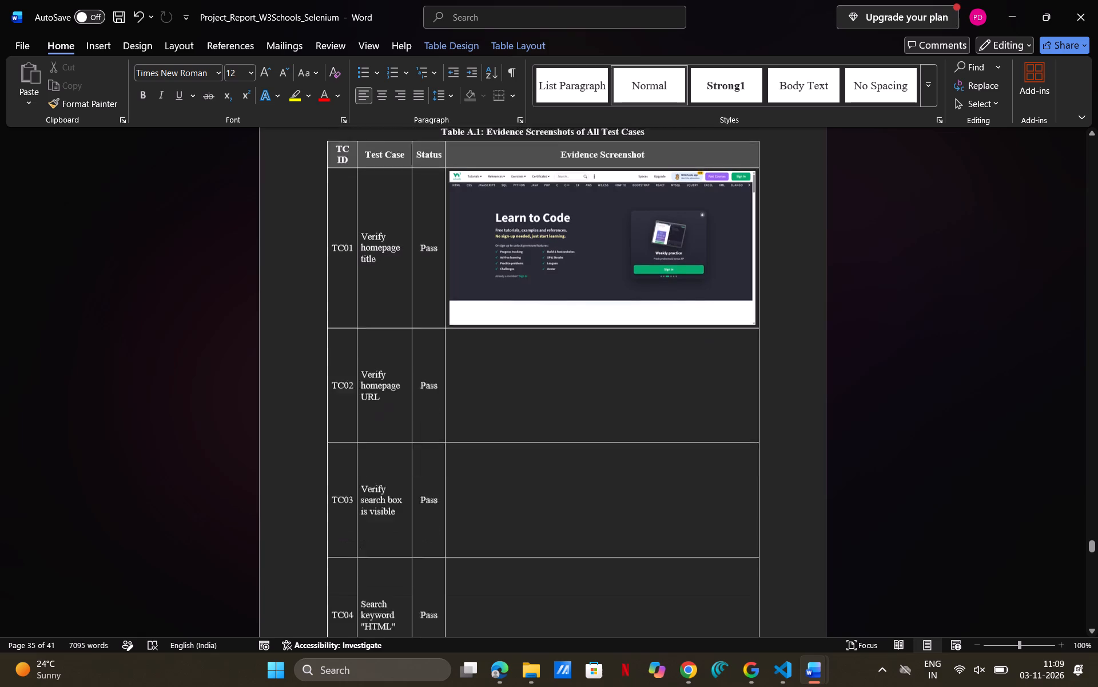
{"action": "scroll", "coordinate": [702, 374], "scroll_direction": "down", "scroll_amount": 1}
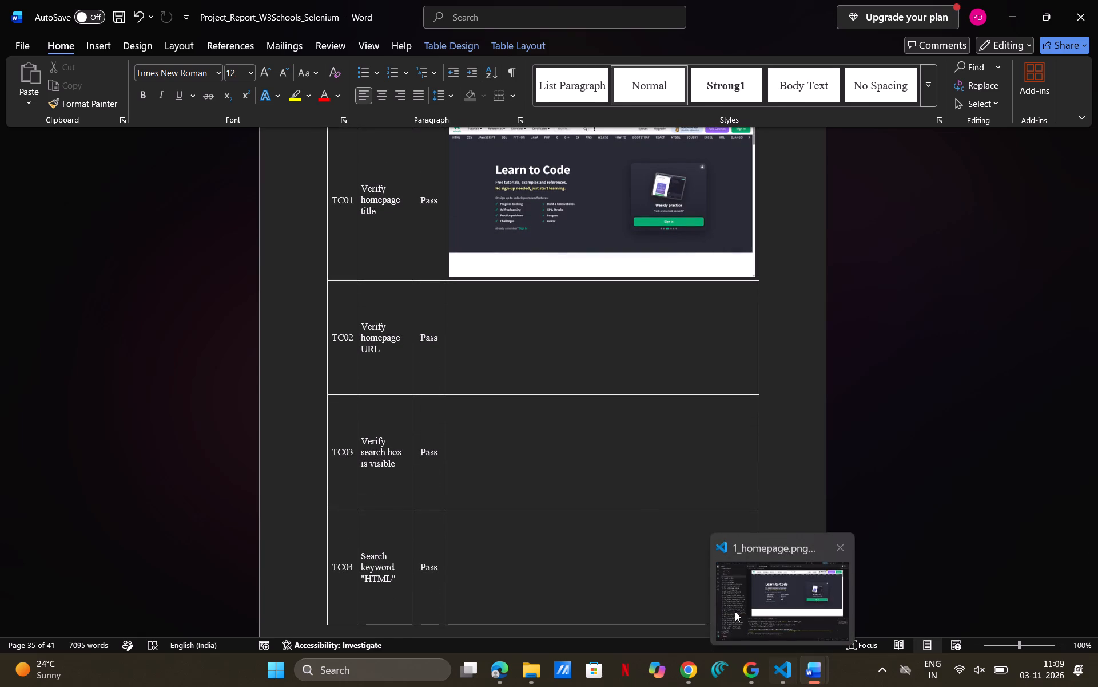
{"action": "left_click", "coordinate": [730, 606]}
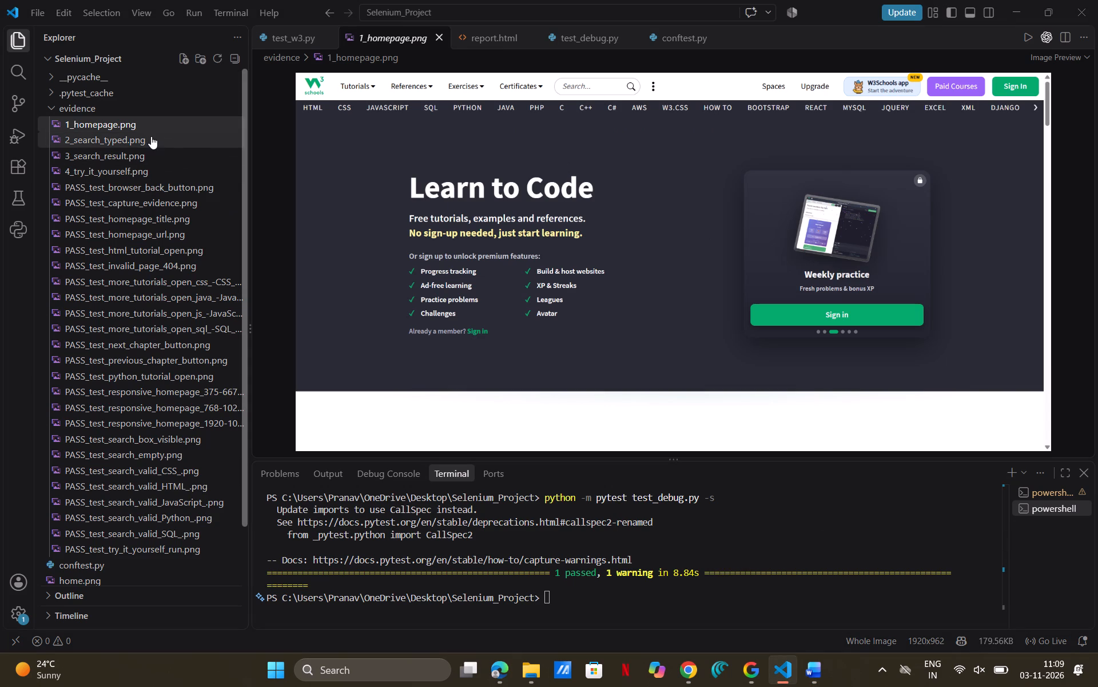
{"action": "left_click", "coordinate": [151, 136]}
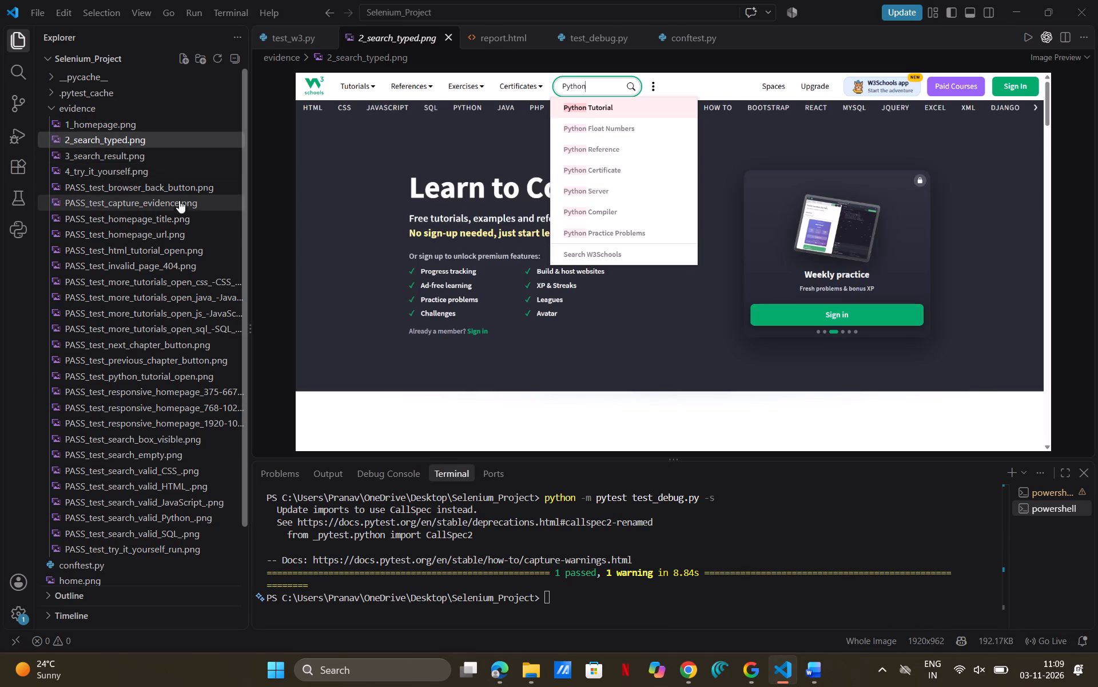
{"action": "left_click", "coordinate": [182, 235]}
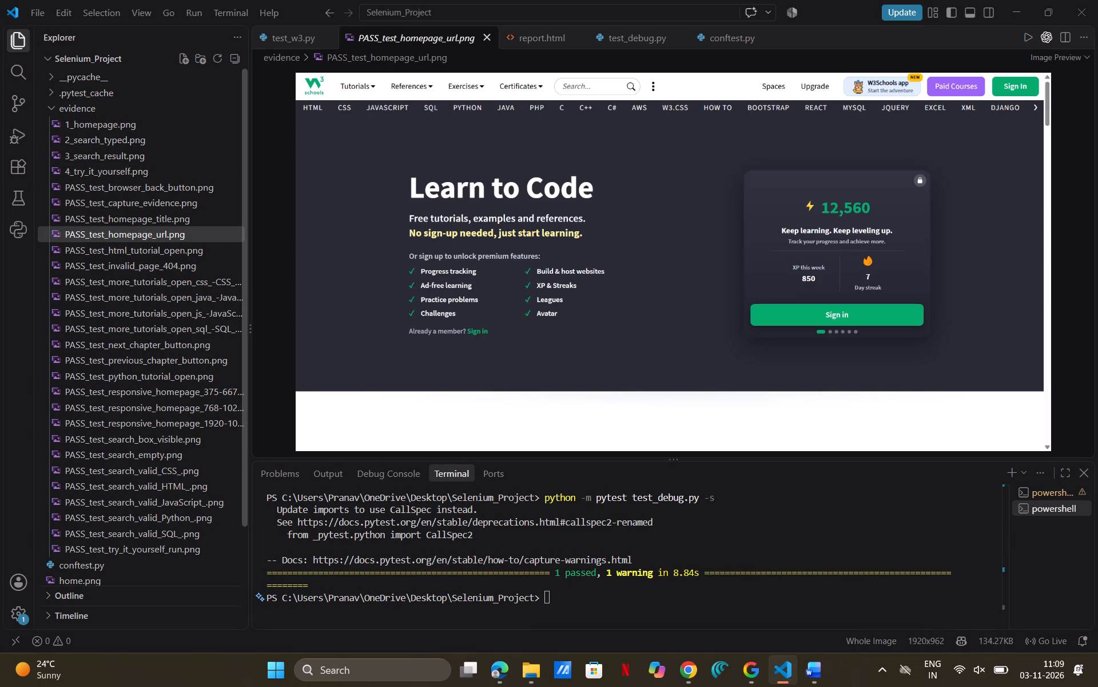
{"action": "right_click", "coordinate": [645, 306]}
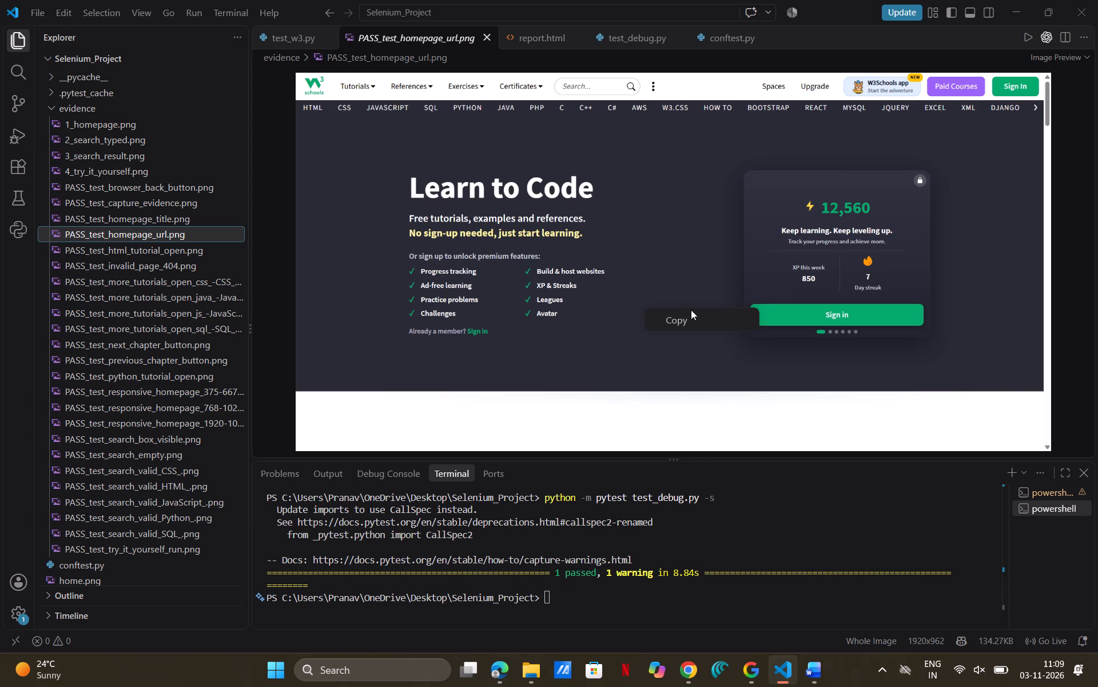
{"action": "left_click", "coordinate": [677, 320]}
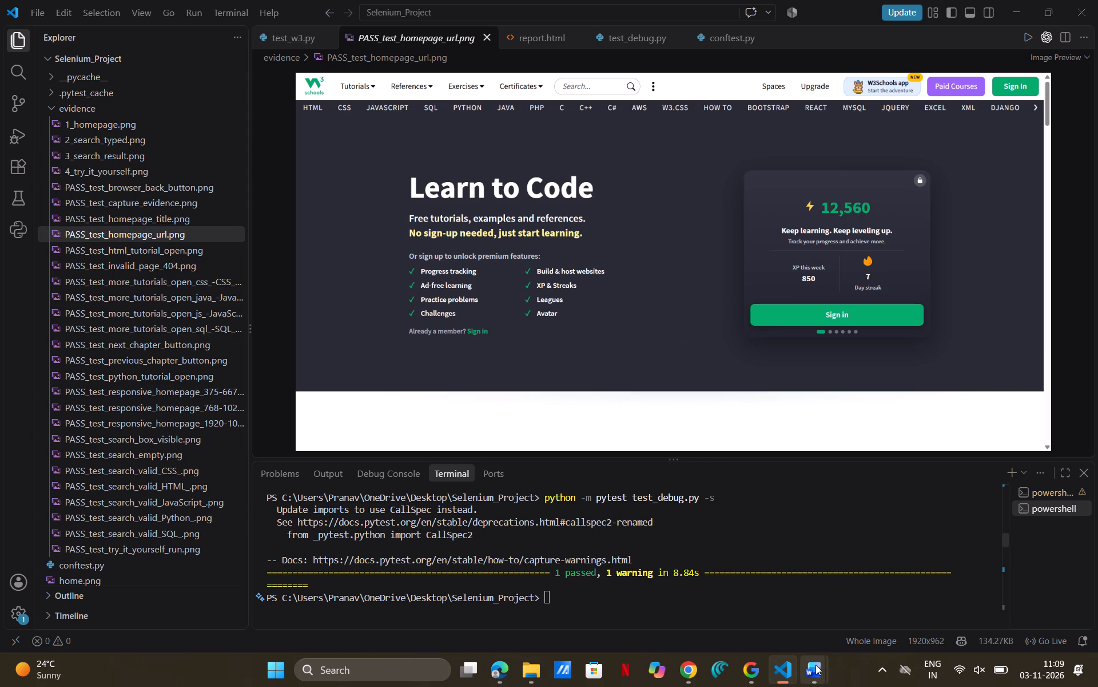
{"action": "left_click", "coordinate": [792, 633]}
Paste the homepage URL image into the TC02 Evidence Screenshot cell, narrow it to fit within the page margins and reduce its height.
{"action": "left_click", "coordinate": [607, 356]}
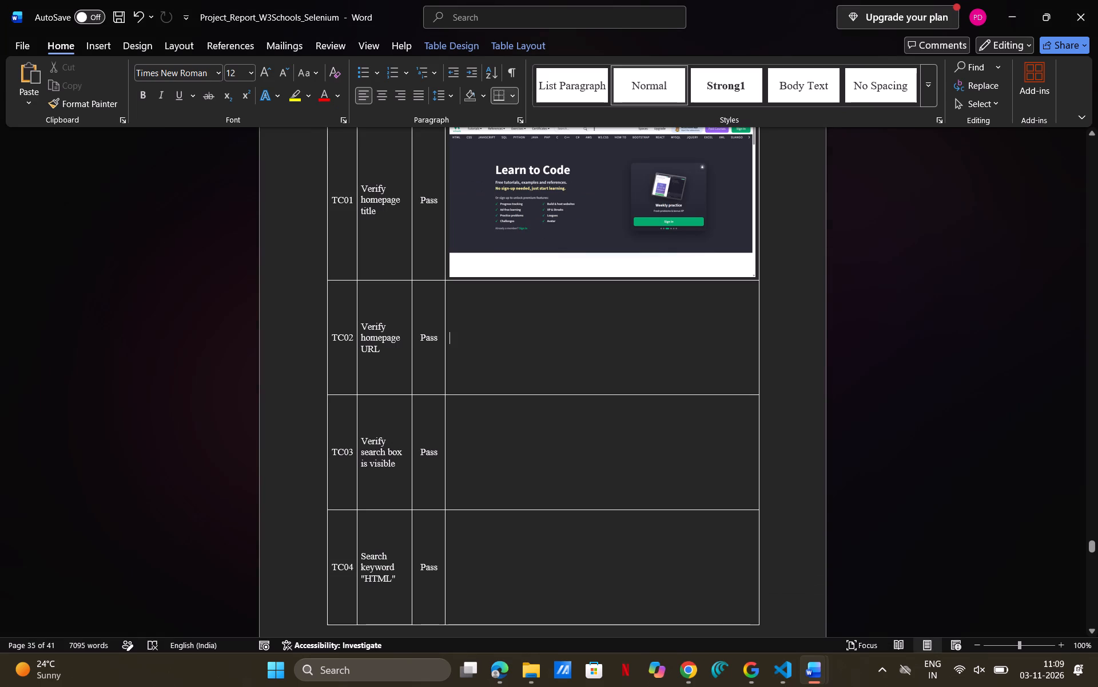
{"action": "key", "text": "ctrl+v"}
{"action": "left_click", "coordinate": [697, 391]}
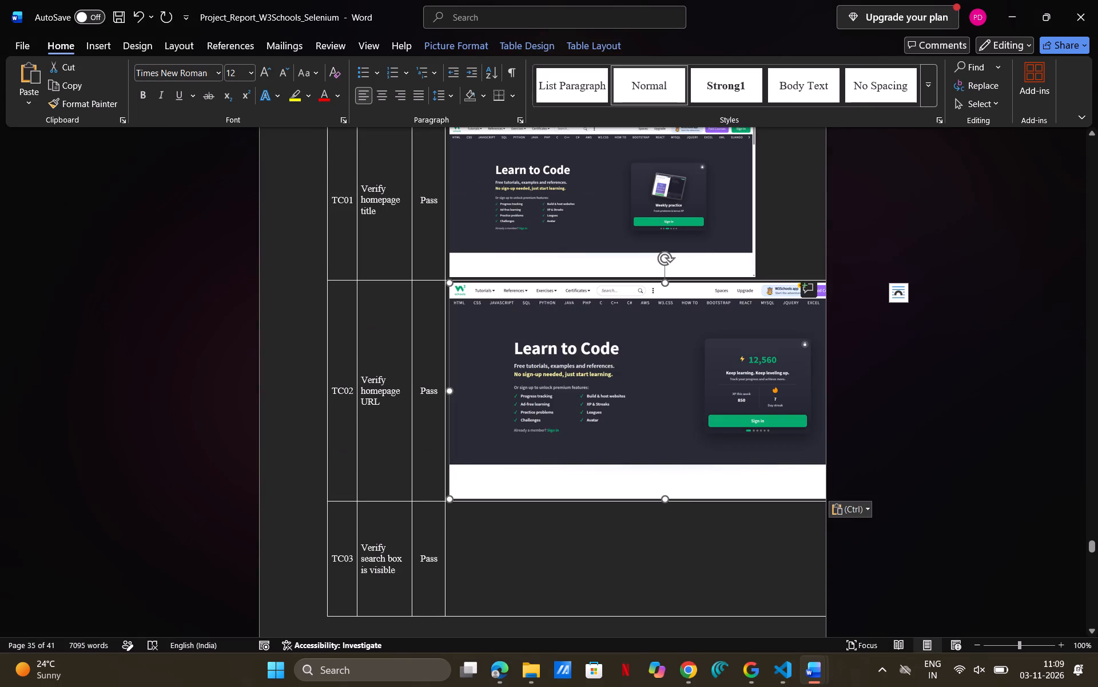
{"action": "left_click_drag", "start_coordinate": [447, 393], "coordinate": [566, 396]}
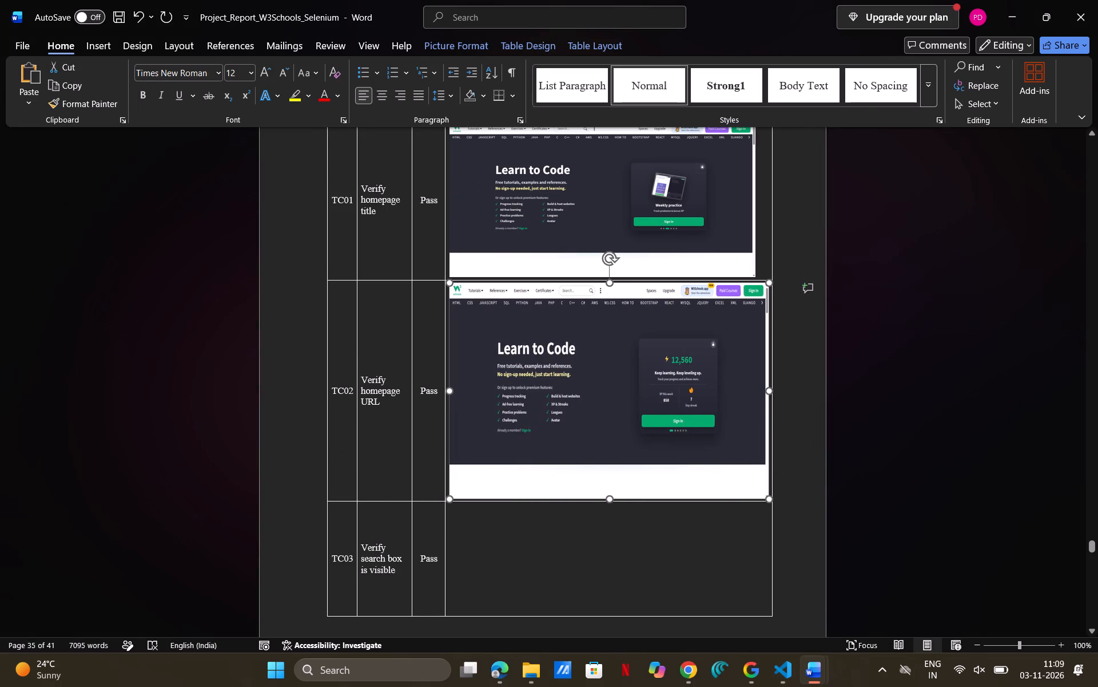
{"action": "left_click_drag", "start_coordinate": [566, 396], "coordinate": [577, 396]}
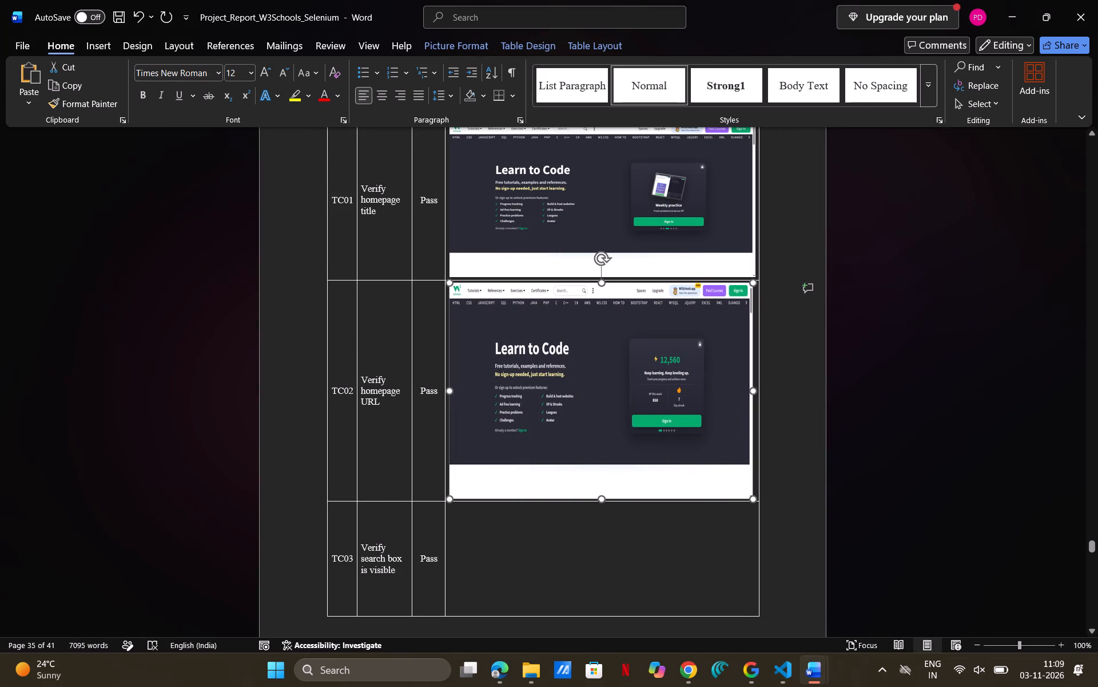
{"action": "left_click_drag", "start_coordinate": [577, 396], "coordinate": [572, 396]}
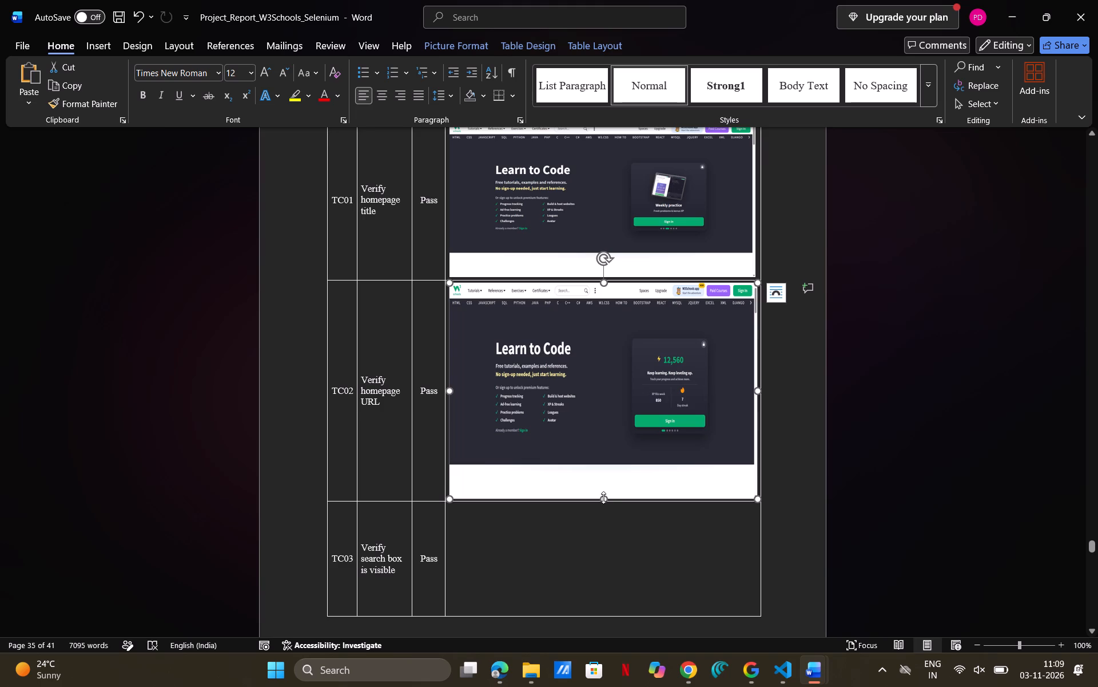
{"action": "left_click_drag", "start_coordinate": [603, 498], "coordinate": [609, 433]}
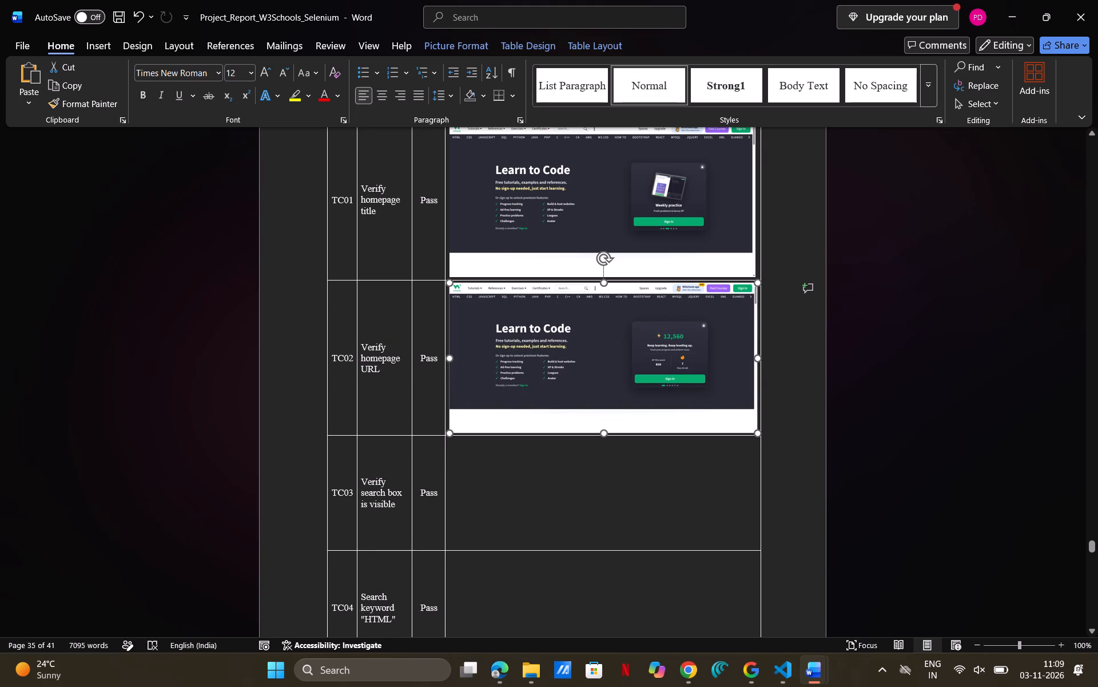
{"action": "left_click", "coordinate": [803, 452]}
Open PASS_test_search_box_visible.png from the evidence folder in Visual Studio Code and return to the Word report.
{"action": "scroll", "coordinate": [803, 452], "scroll_direction": "up", "scroll_amount": 1}
{"action": "scroll", "coordinate": [803, 452], "scroll_direction": "down", "scroll_amount": 1}
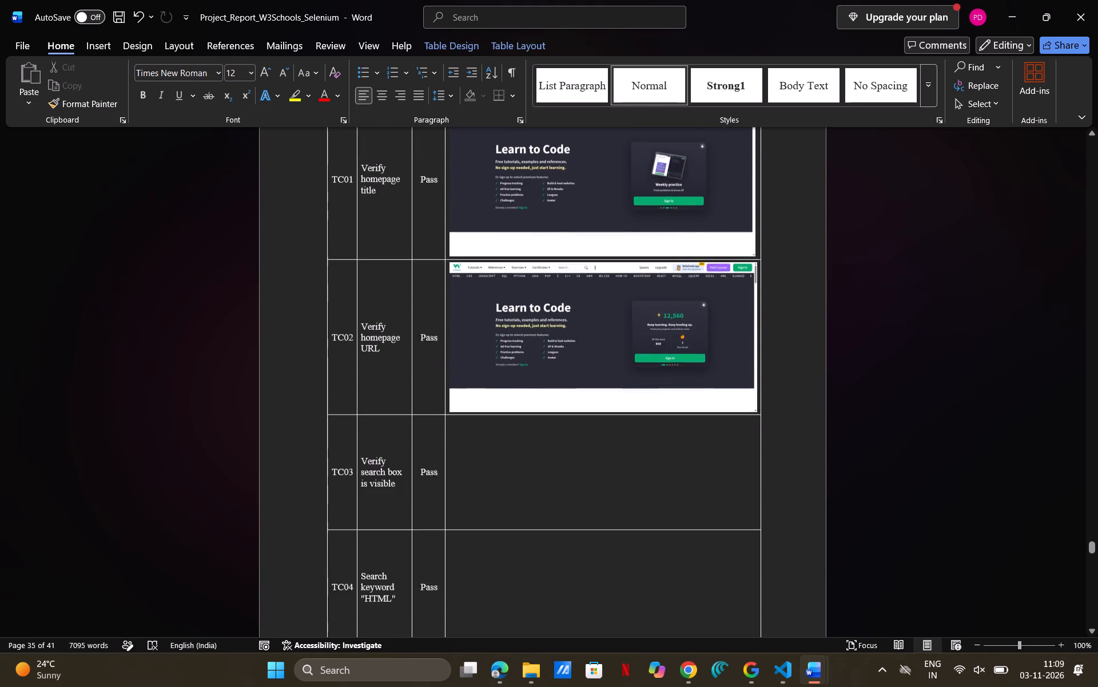
{"action": "scroll", "coordinate": [803, 452], "scroll_direction": "down", "scroll_amount": 2}
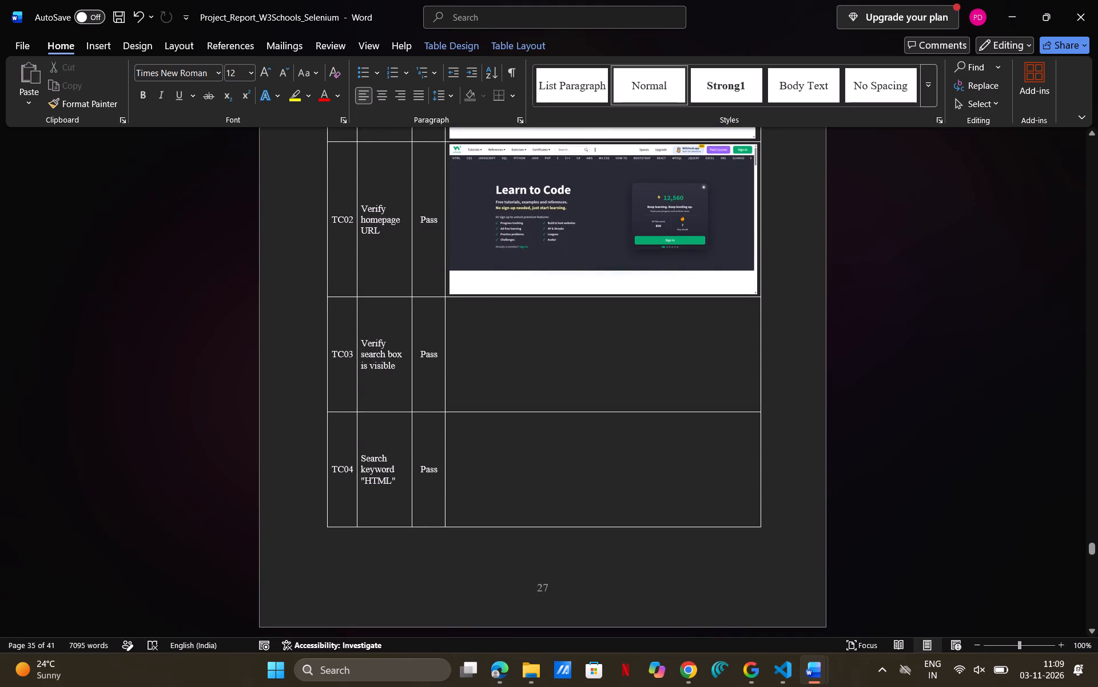
{"action": "left_click", "coordinate": [786, 678]}
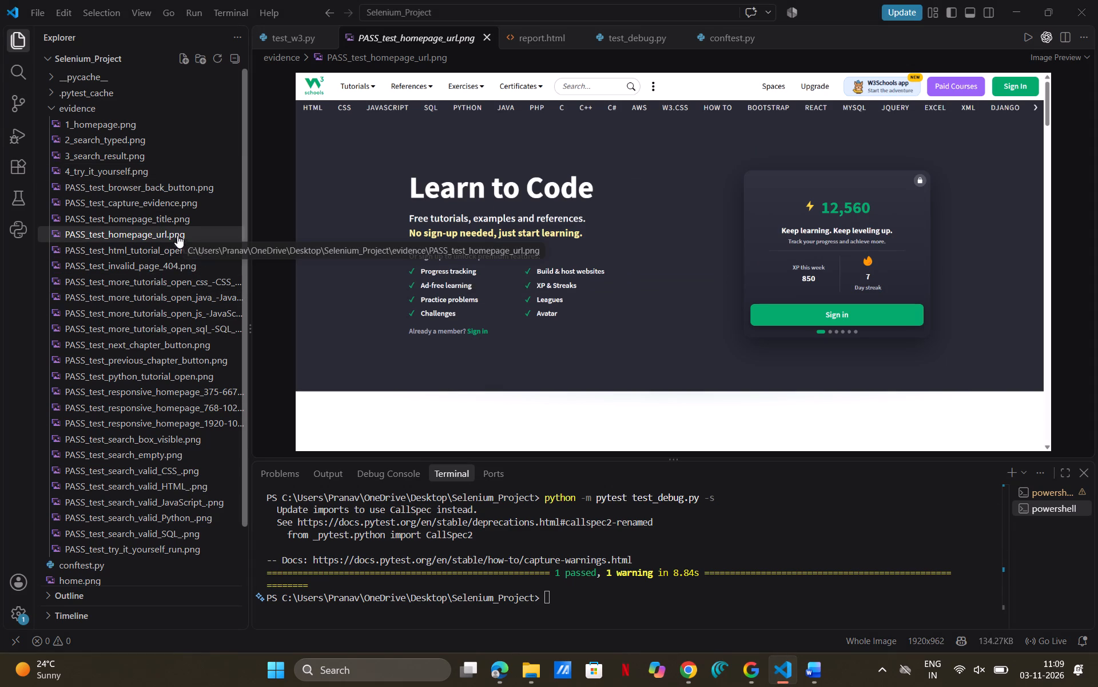
{"action": "left_click", "coordinate": [190, 434]}
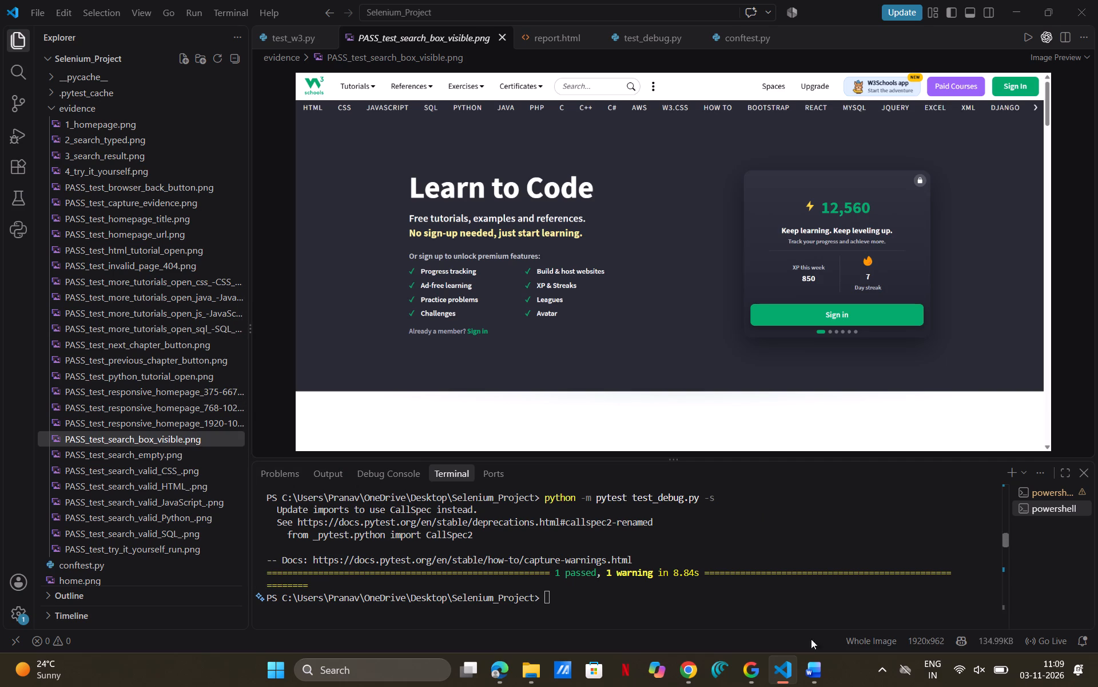
{"action": "left_click", "coordinate": [774, 599]}
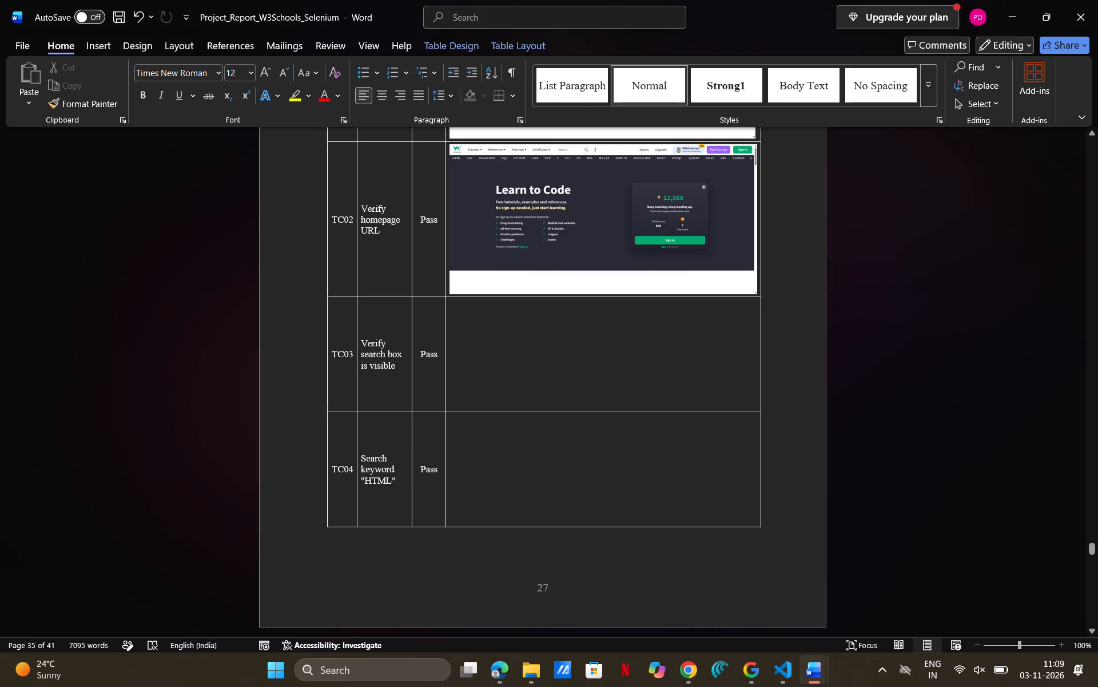
Paste the copied image into the TC03 Evidence Screenshot cell and shrink its width and height to match the TC02 screenshot.
{"action": "left_click", "coordinate": [598, 361]}
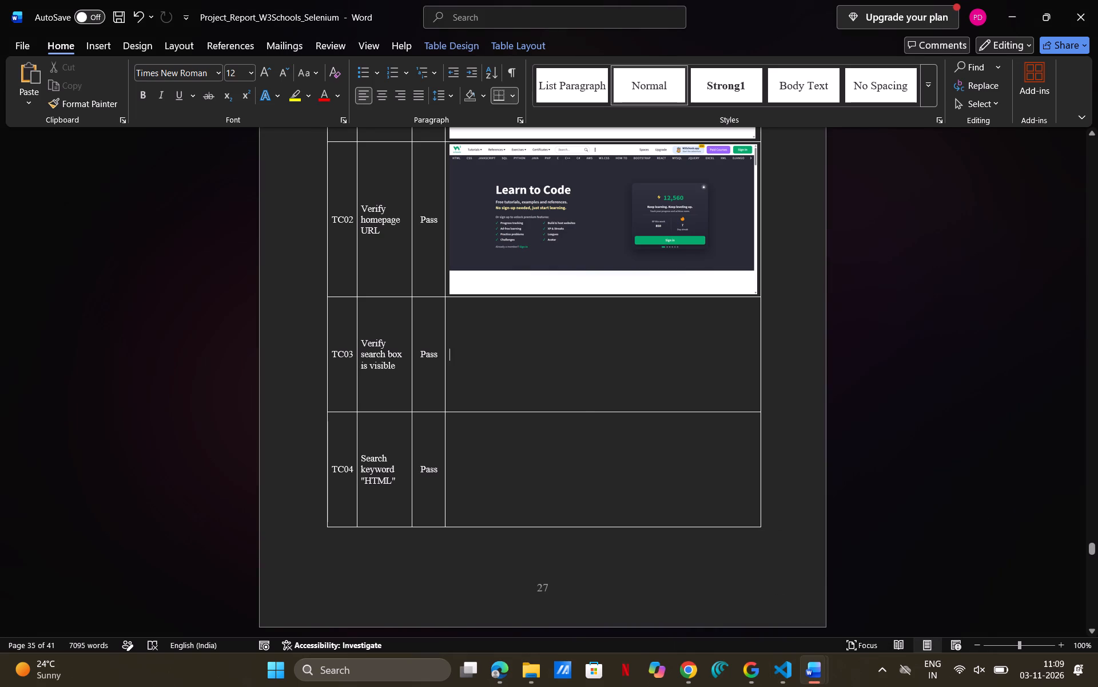
{"action": "key", "text": "ctrl+v"}
{"action": "left_click", "coordinate": [674, 404]}
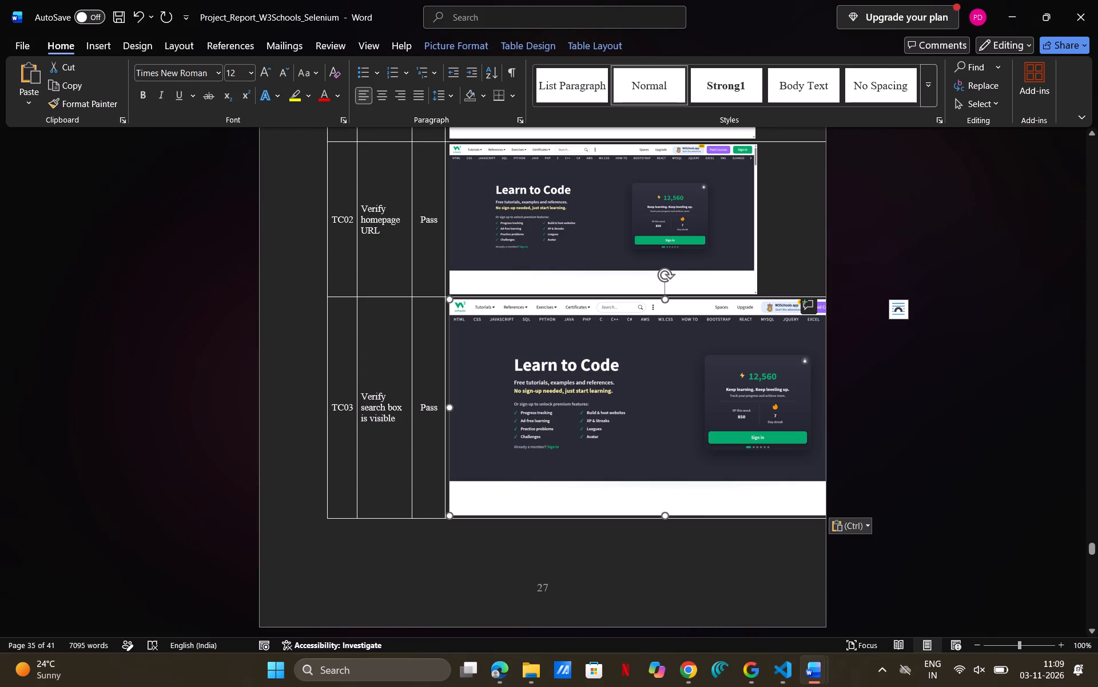
{"action": "left_click_drag", "start_coordinate": [449, 408], "coordinate": [564, 406]}
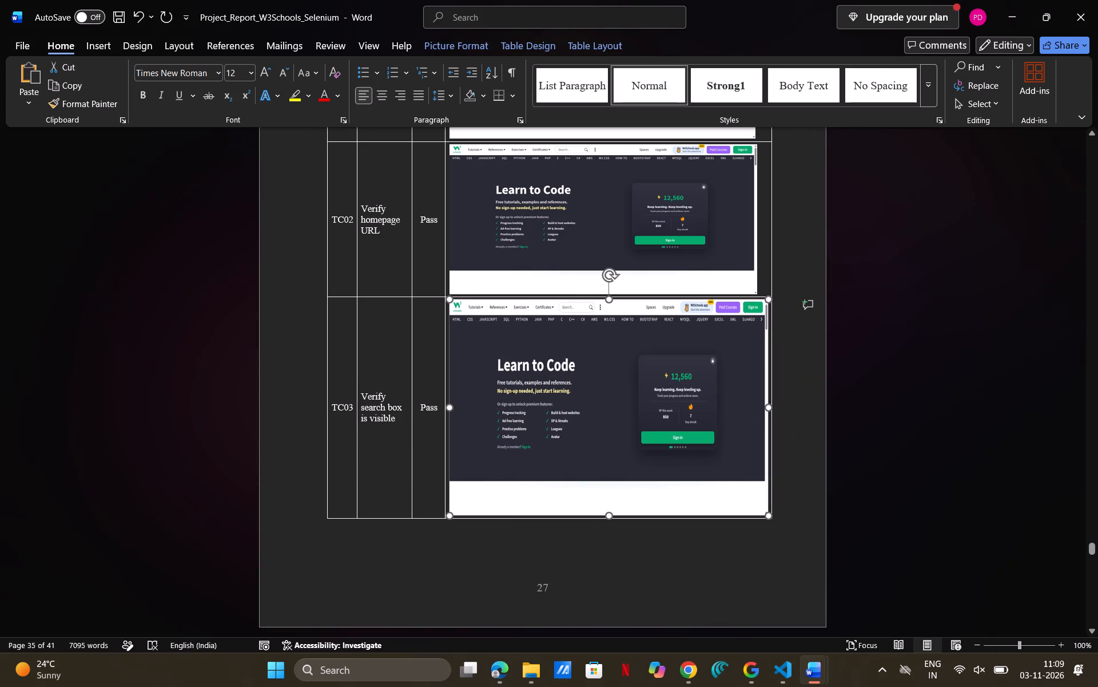
{"action": "left_click_drag", "start_coordinate": [564, 406], "coordinate": [571, 406]}
{"action": "left_click_drag", "start_coordinate": [605, 515], "coordinate": [604, 449]}
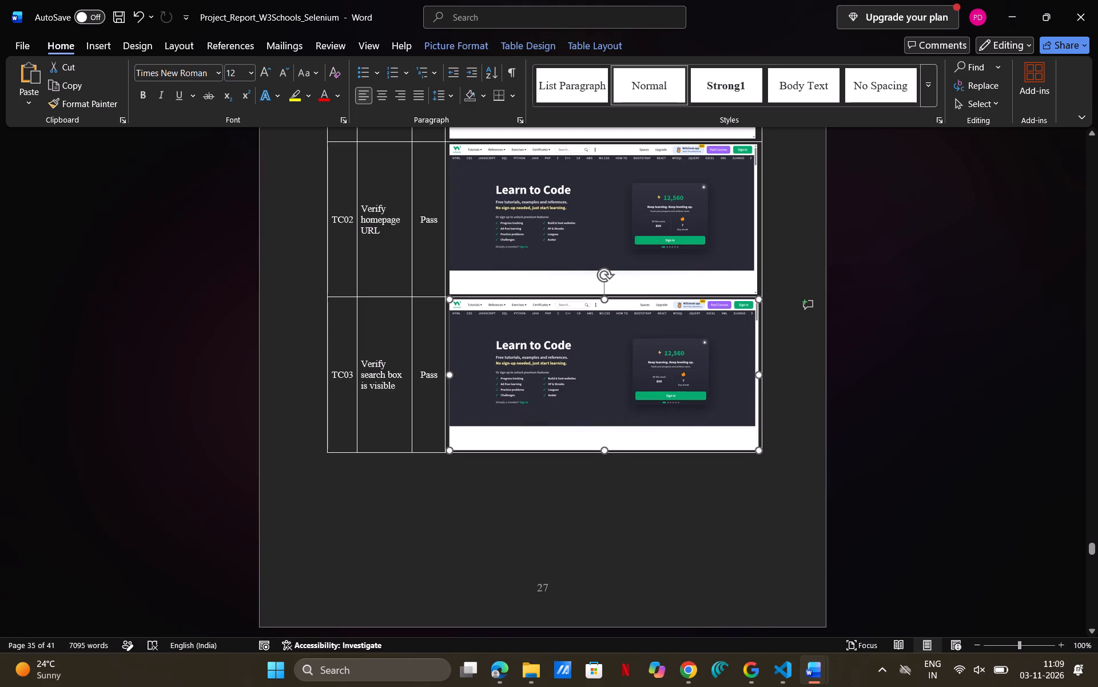
{"action": "left_click_drag", "start_coordinate": [604, 449], "coordinate": [604, 447]}
Check the screenshots in Table A.1 rows TC01 to TC03 and how the table breaks across the pages before TC04.
{"action": "scroll", "coordinate": [612, 469], "scroll_direction": "up", "scroll_amount": 1}
{"action": "scroll", "coordinate": [612, 469], "scroll_direction": "down", "scroll_amount": 1}
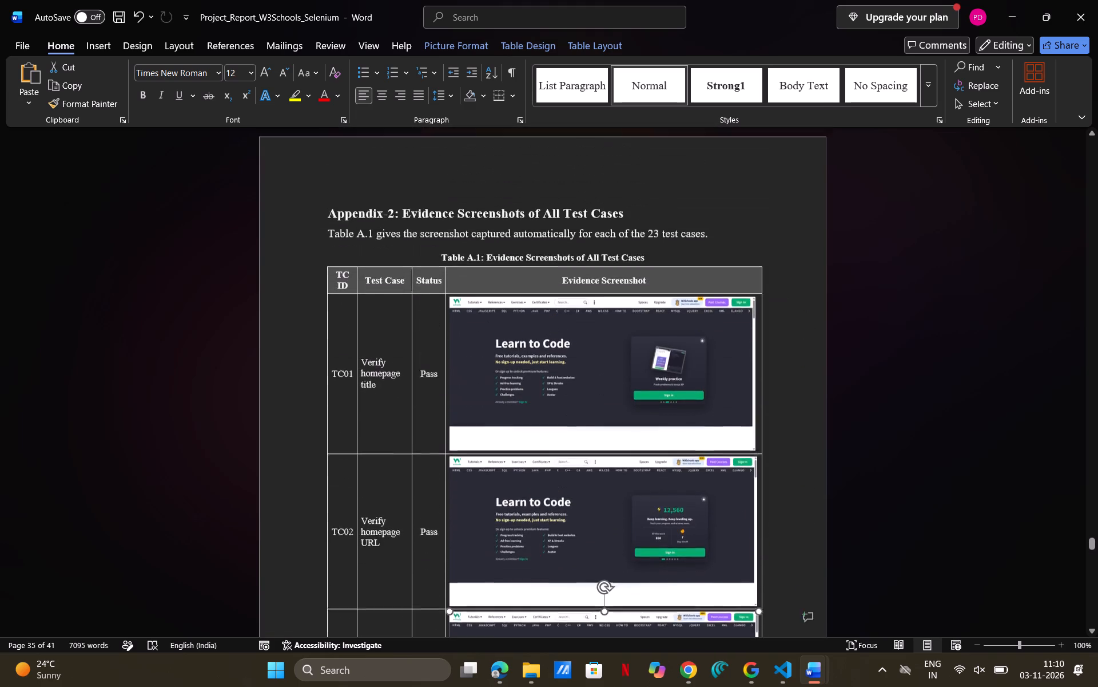
{"action": "scroll", "coordinate": [612, 469], "scroll_direction": "down", "scroll_amount": 3}
{"action": "scroll", "coordinate": [612, 469], "scroll_direction": "up", "scroll_amount": 1}
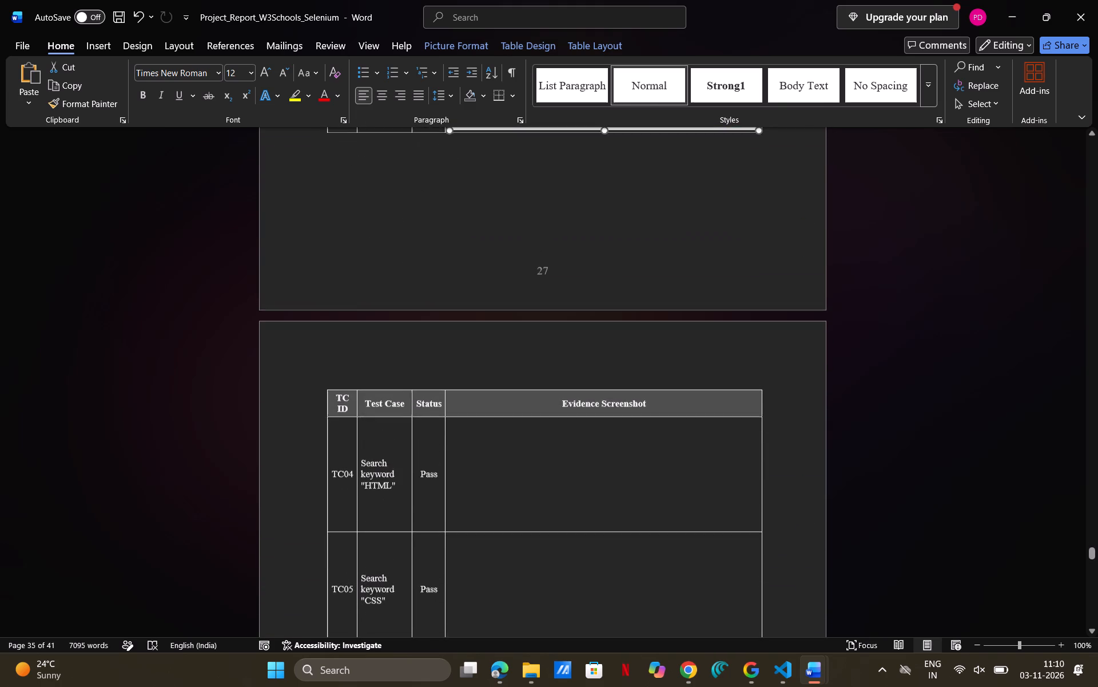
{"action": "scroll", "coordinate": [612, 469], "scroll_direction": "up", "scroll_amount": 5}
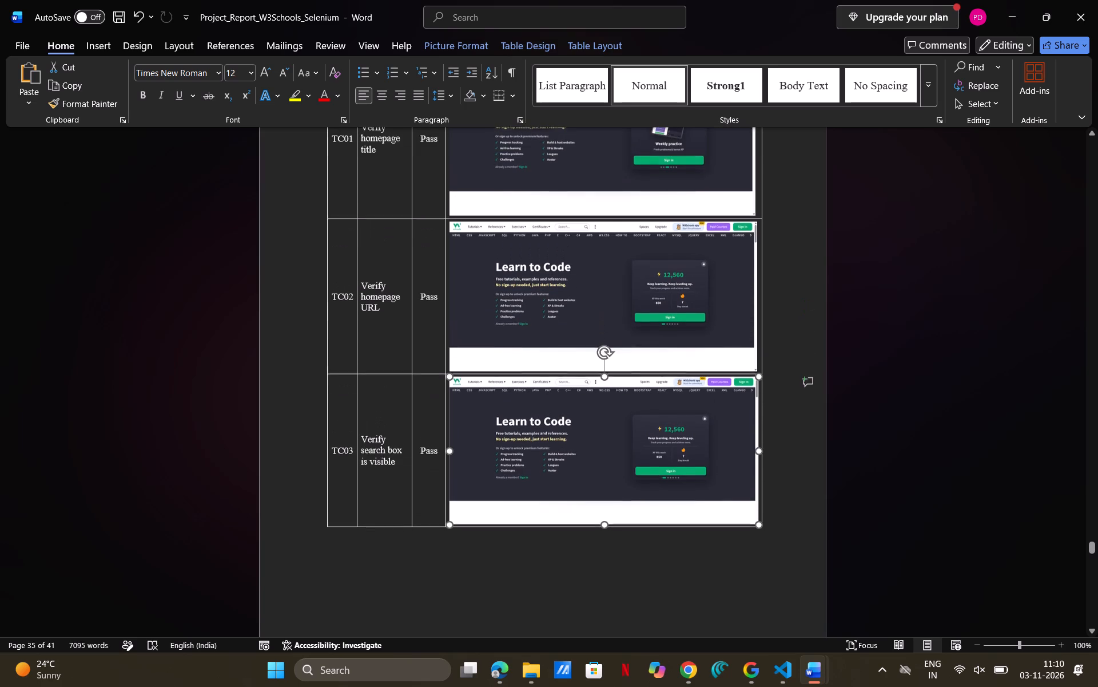
{"action": "left_click", "coordinate": [647, 596]}
{"action": "scroll", "coordinate": [647, 596], "scroll_direction": "up", "scroll_amount": 2}
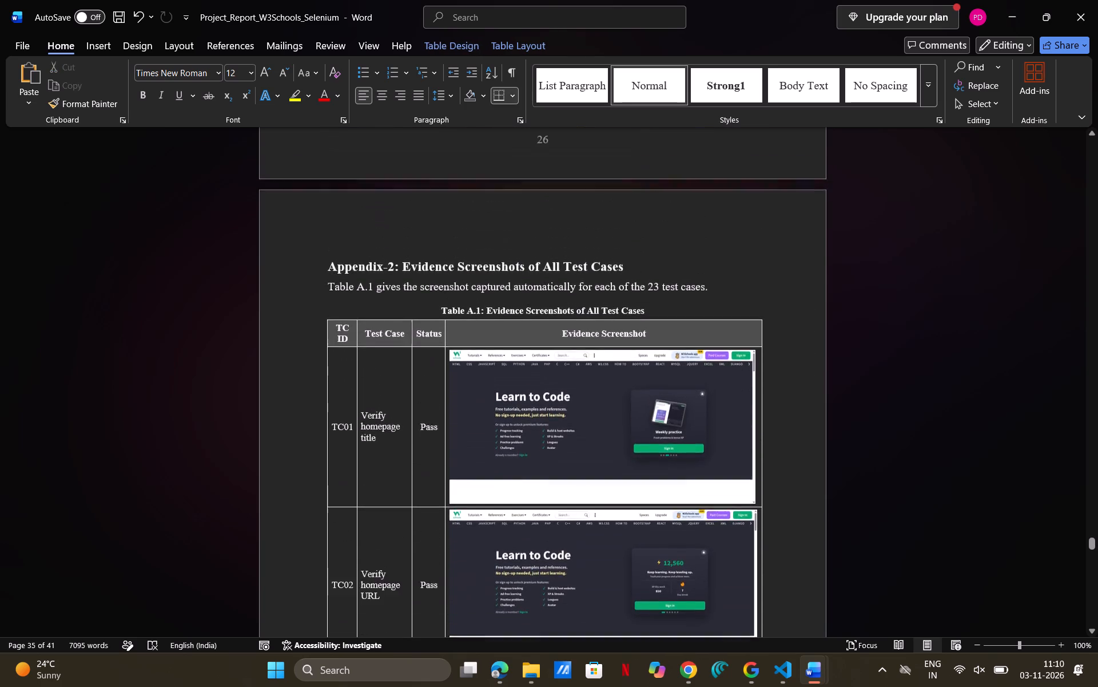
{"action": "scroll", "coordinate": [647, 596], "scroll_direction": "down", "scroll_amount": 3}
{"action": "scroll", "coordinate": [647, 596], "scroll_direction": "up", "scroll_amount": 6}
{"action": "scroll", "coordinate": [647, 596], "scroll_direction": "down", "scroll_amount": 1}
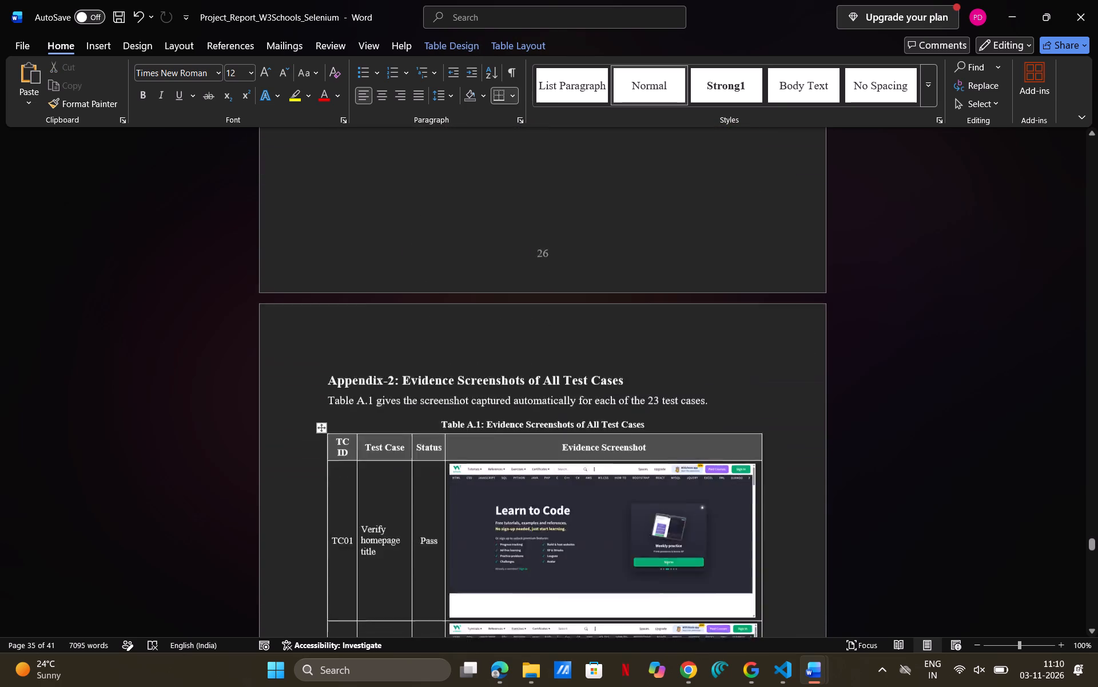
{"action": "scroll", "coordinate": [647, 596], "scroll_direction": "down", "scroll_amount": 4}
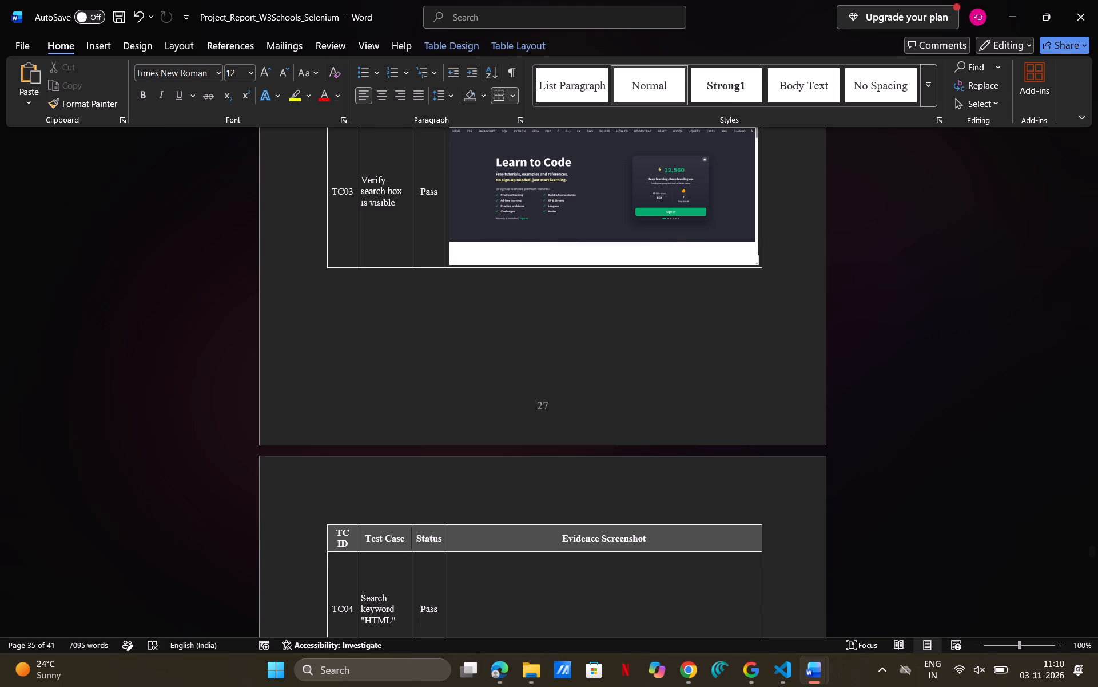
{"action": "scroll", "coordinate": [712, 617], "scroll_direction": "up", "scroll_amount": 3}
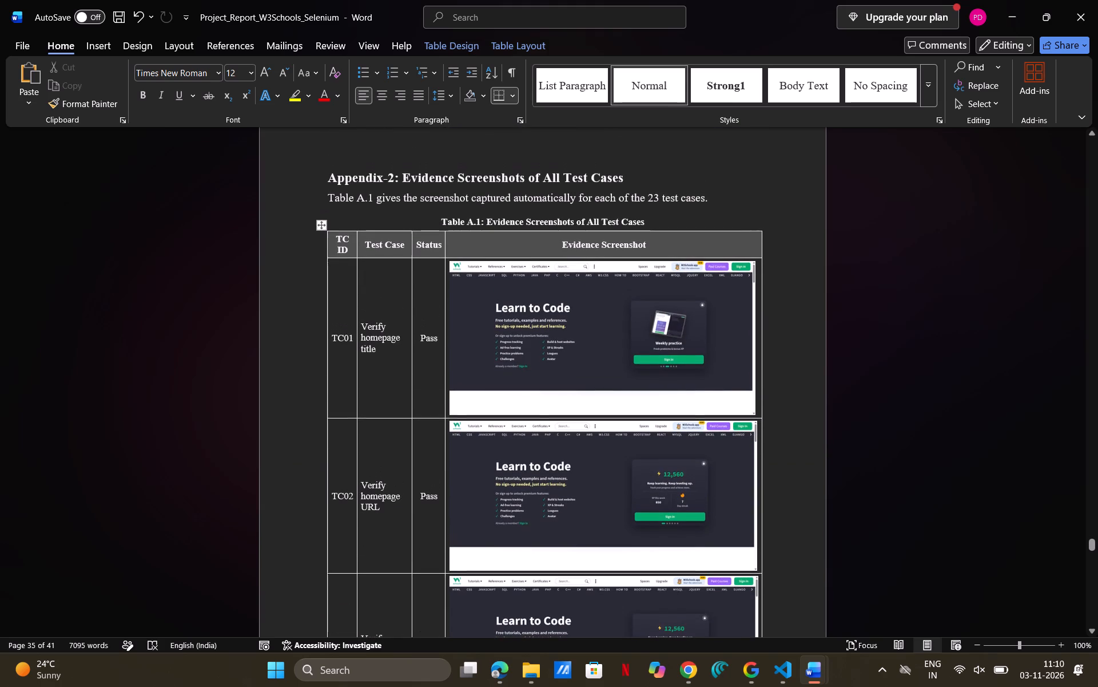
{"action": "scroll", "coordinate": [590, 391], "scroll_direction": "up", "scroll_amount": 3}
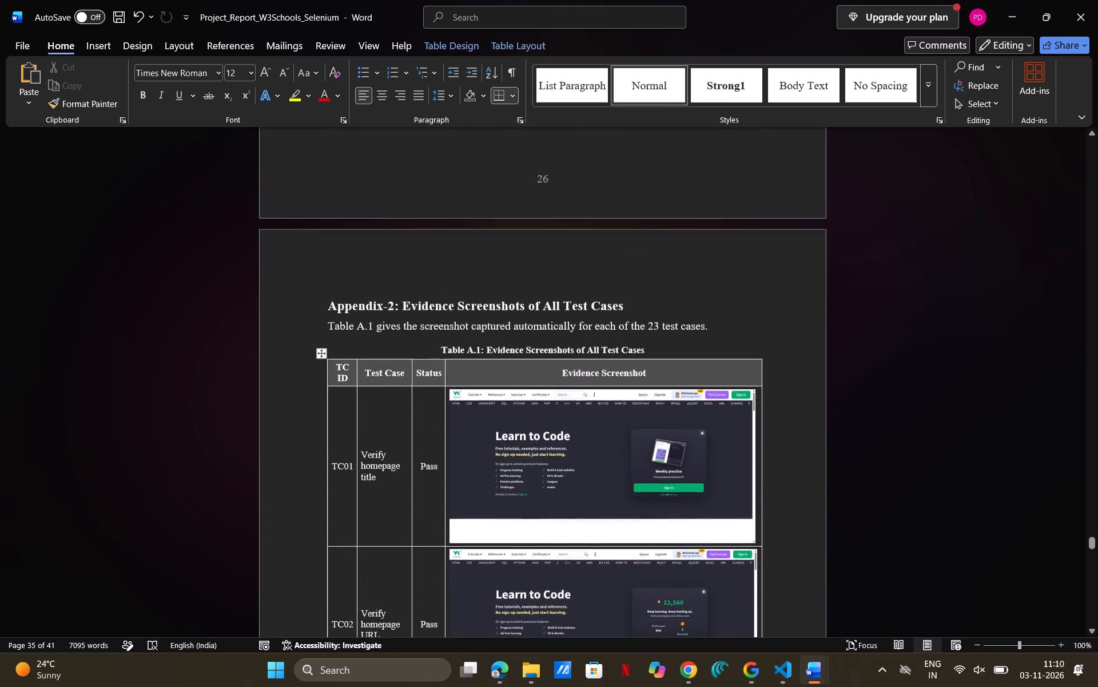
Review the report from Appendix-1's source code through Table A.1 to the User Manual's Important Notes, ending at row TC04.
{"action": "scroll", "coordinate": [590, 391], "scroll_direction": "up", "scroll_amount": 7}
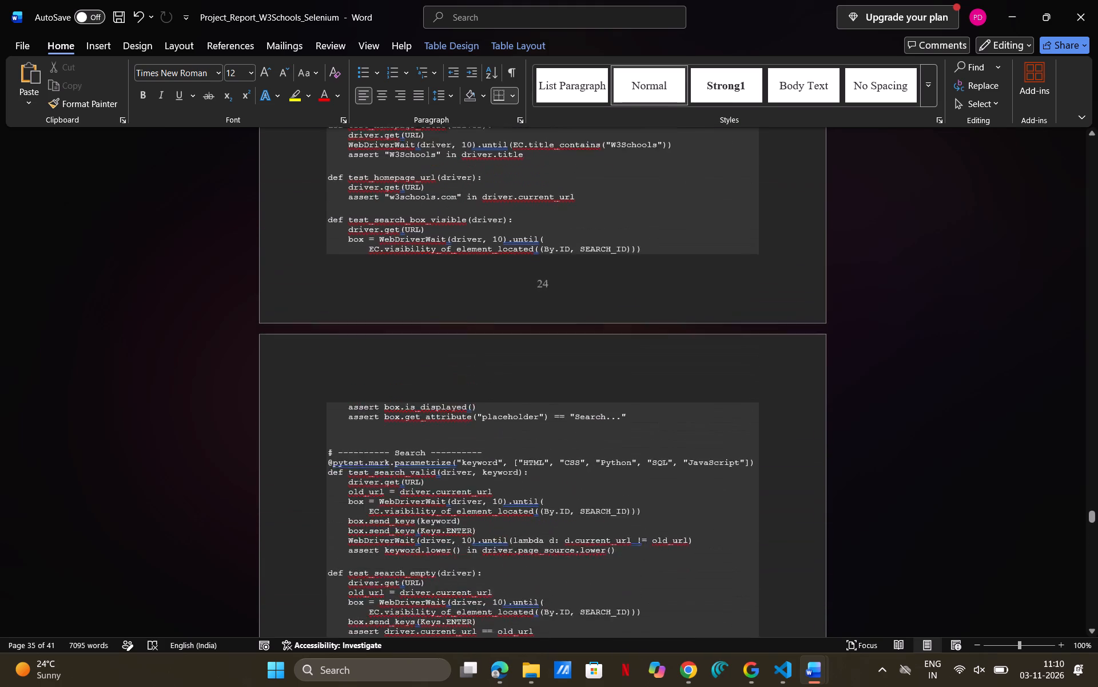
{"action": "scroll", "coordinate": [590, 391], "scroll_direction": "up", "scroll_amount": 4}
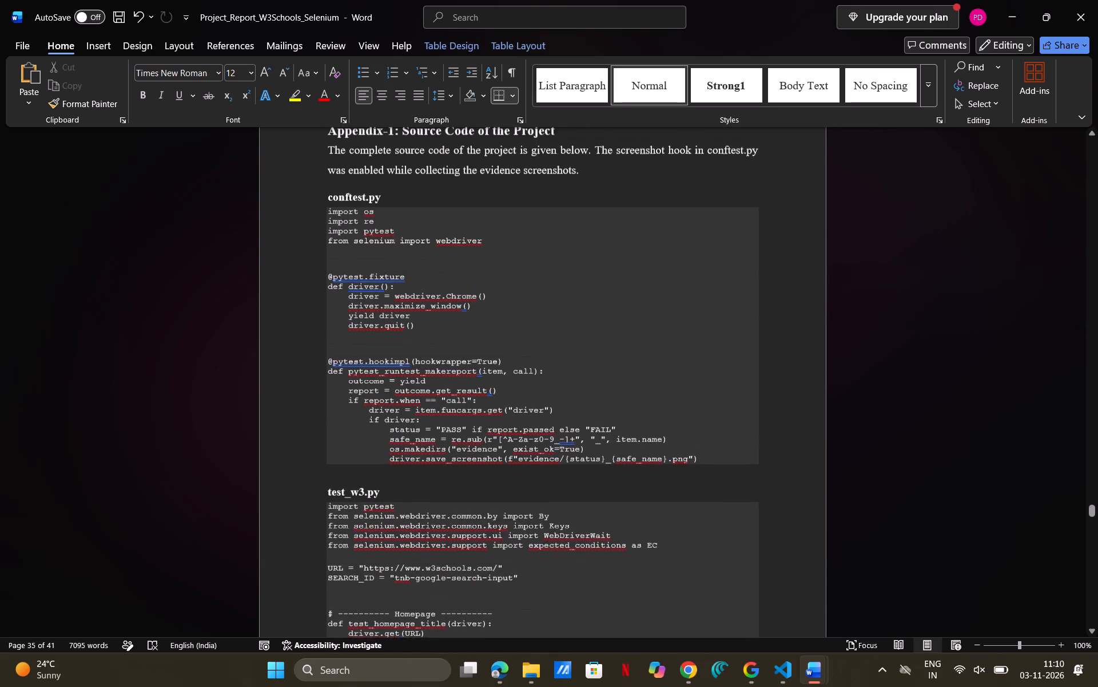
{"action": "scroll", "coordinate": [590, 391], "scroll_direction": "up", "scroll_amount": 1}
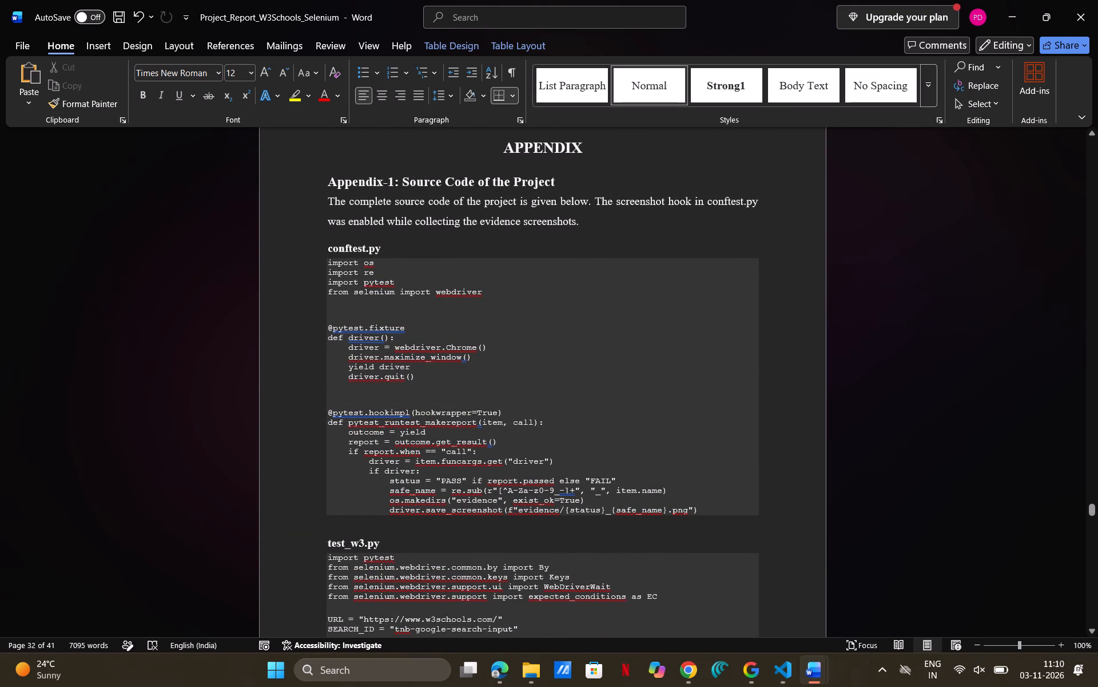
{"action": "scroll", "coordinate": [611, 264], "scroll_direction": "down", "scroll_amount": 4}
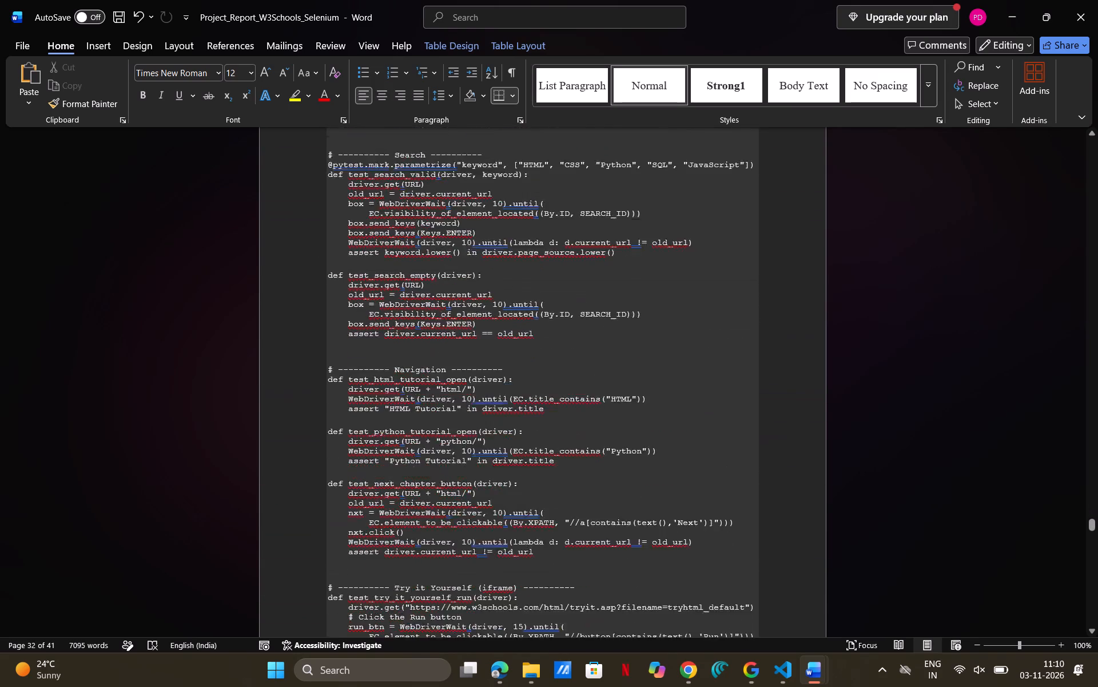
{"action": "scroll", "coordinate": [611, 264], "scroll_direction": "down", "scroll_amount": 10}
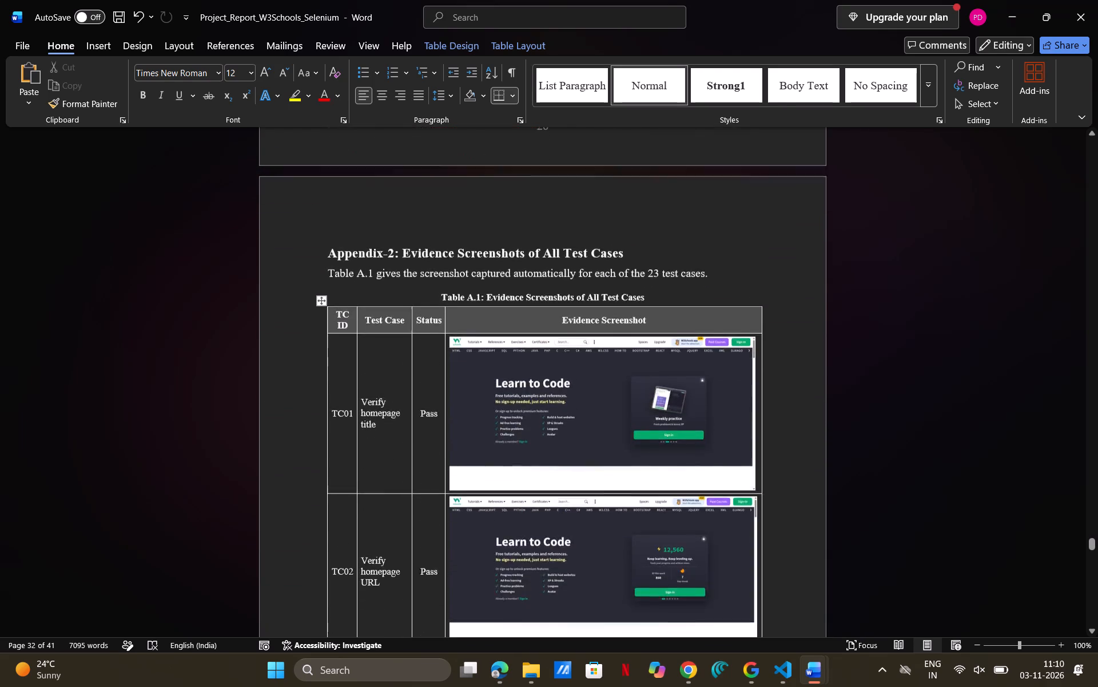
{"action": "scroll", "coordinate": [611, 264], "scroll_direction": "down", "scroll_amount": 4}
{"action": "scroll", "coordinate": [611, 264], "scroll_direction": "up", "scroll_amount": 4}
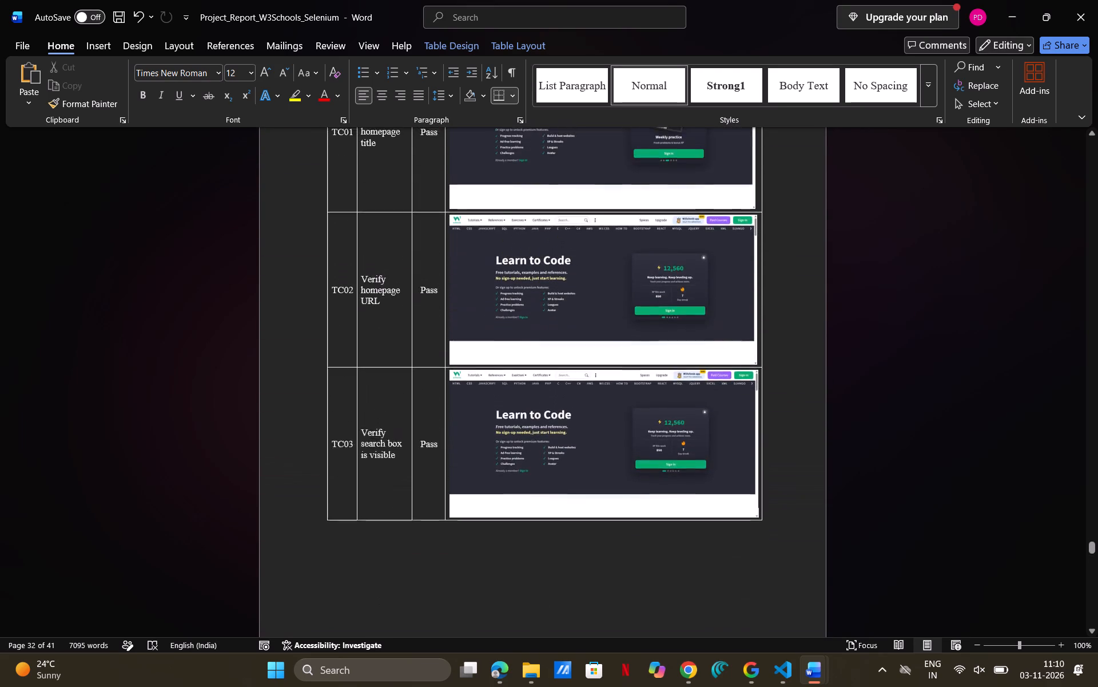
{"action": "scroll", "coordinate": [611, 264], "scroll_direction": "down", "scroll_amount": 5}
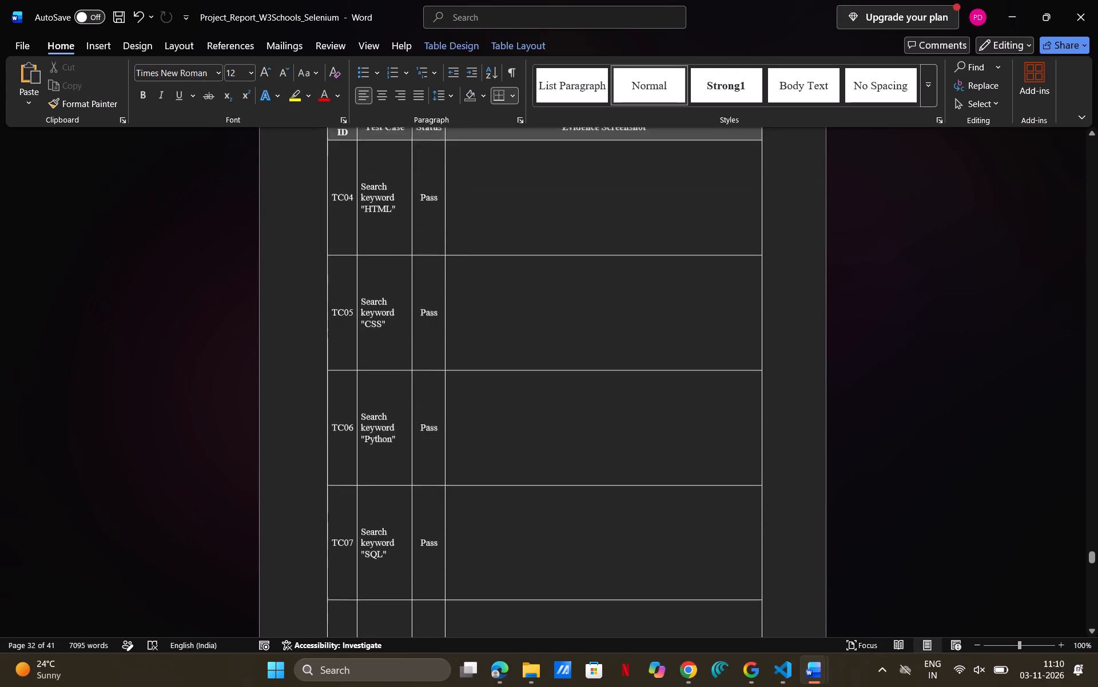
{"action": "scroll", "coordinate": [611, 264], "scroll_direction": "down", "scroll_amount": 9}
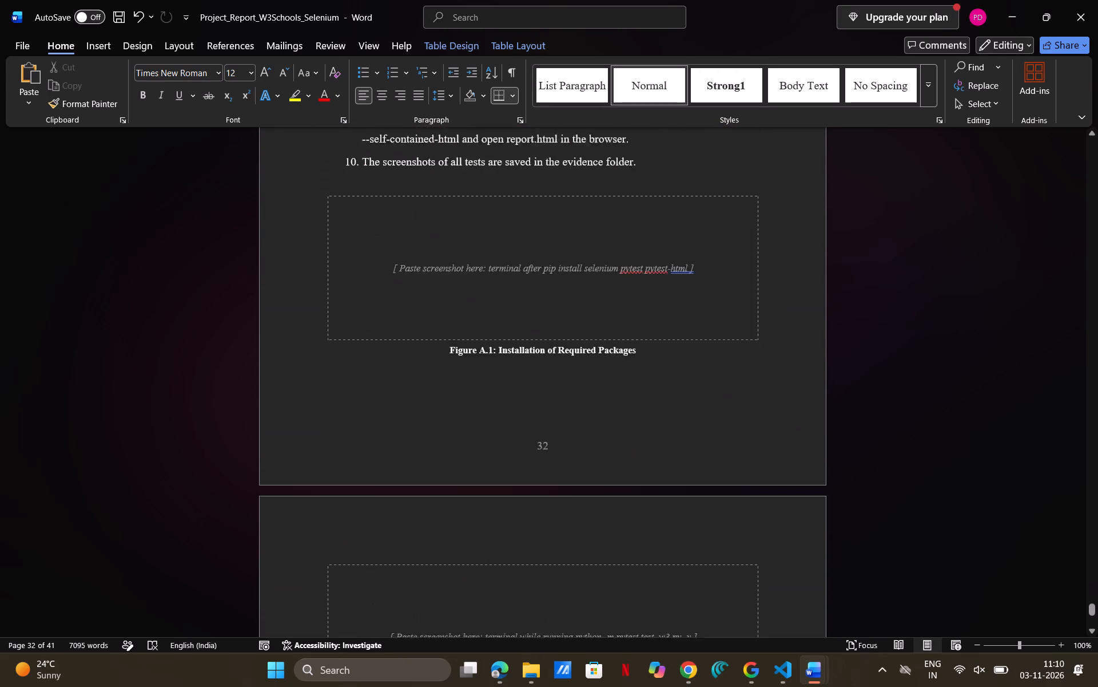
{"action": "scroll", "coordinate": [611, 264], "scroll_direction": "down", "scroll_amount": 1}
{"action": "scroll", "coordinate": [611, 264], "scroll_direction": "up", "scroll_amount": 3}
{"action": "scroll", "coordinate": [611, 264], "scroll_direction": "down", "scroll_amount": 2}
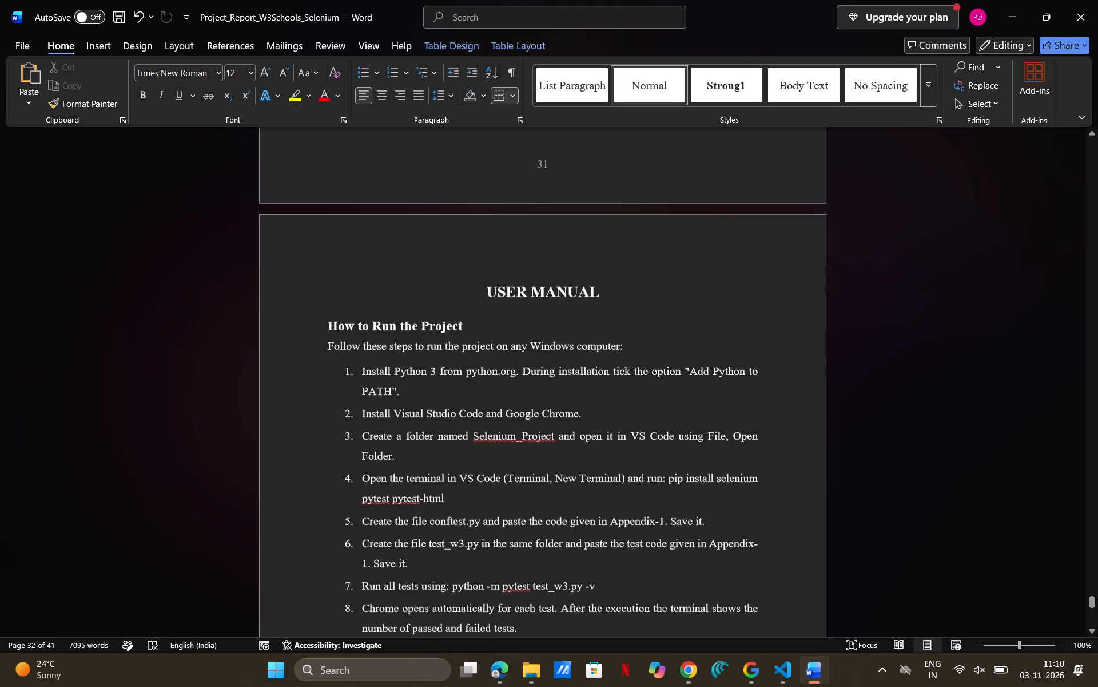
{"action": "scroll", "coordinate": [611, 264], "scroll_direction": "down", "scroll_amount": 4}
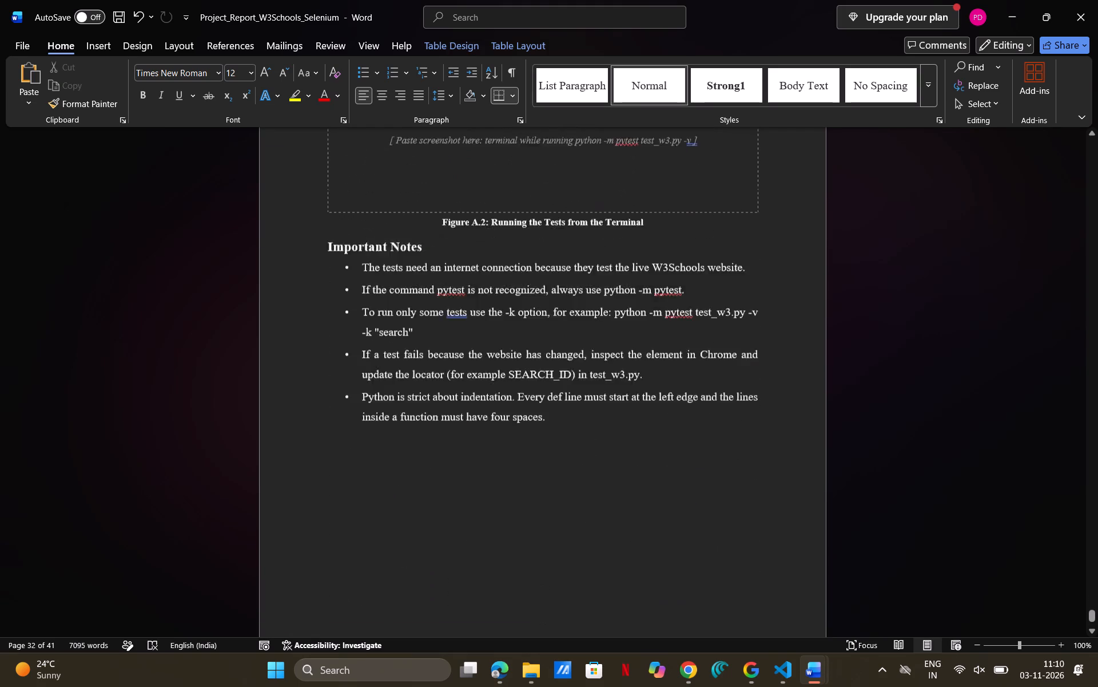
{"action": "scroll", "coordinate": [611, 264], "scroll_direction": "down", "scroll_amount": 1}
{"action": "scroll", "coordinate": [611, 264], "scroll_direction": "up", "scroll_amount": 11}
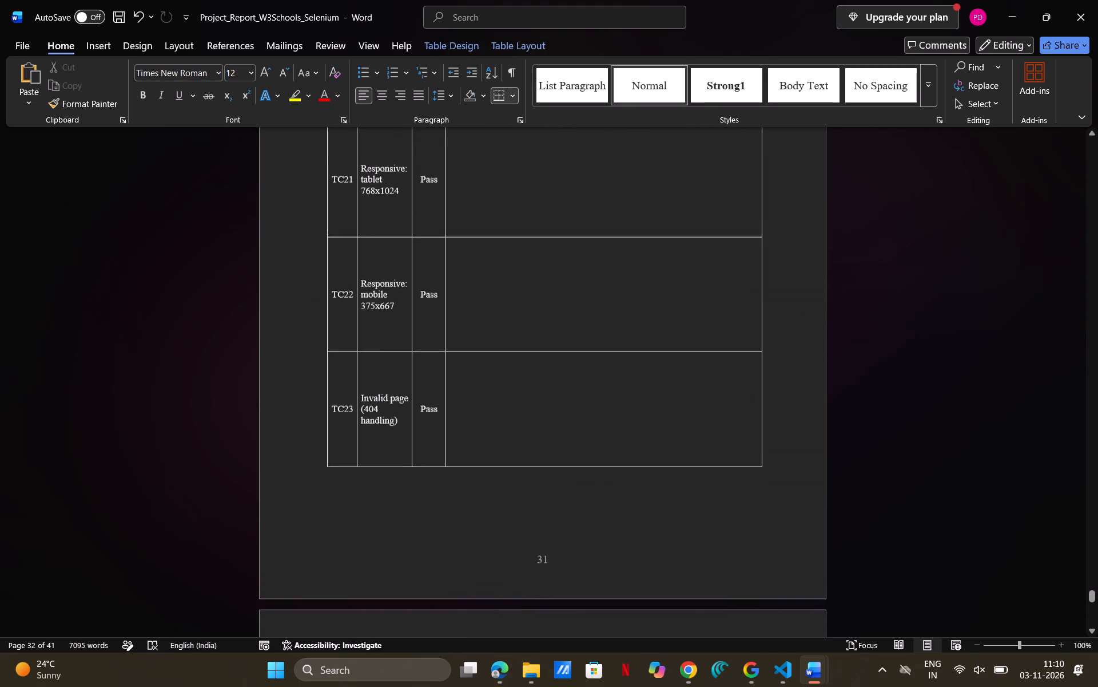
{"action": "scroll", "coordinate": [611, 264], "scroll_direction": "up", "scroll_amount": 8}
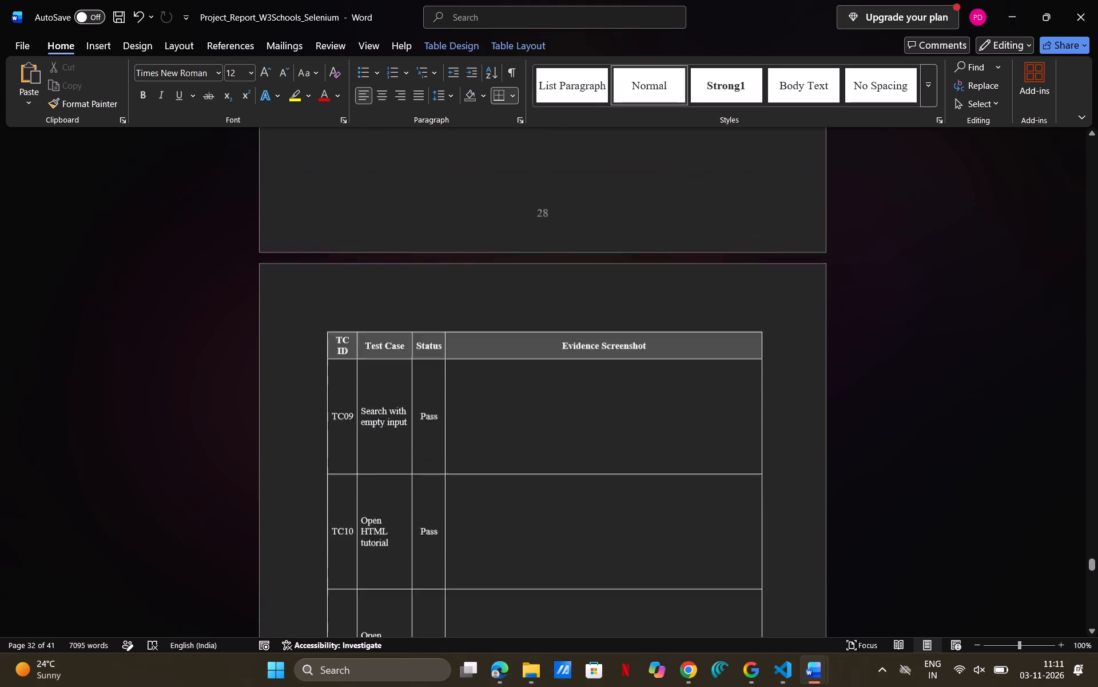
{"action": "scroll", "coordinate": [611, 264], "scroll_direction": "up", "scroll_amount": 6}
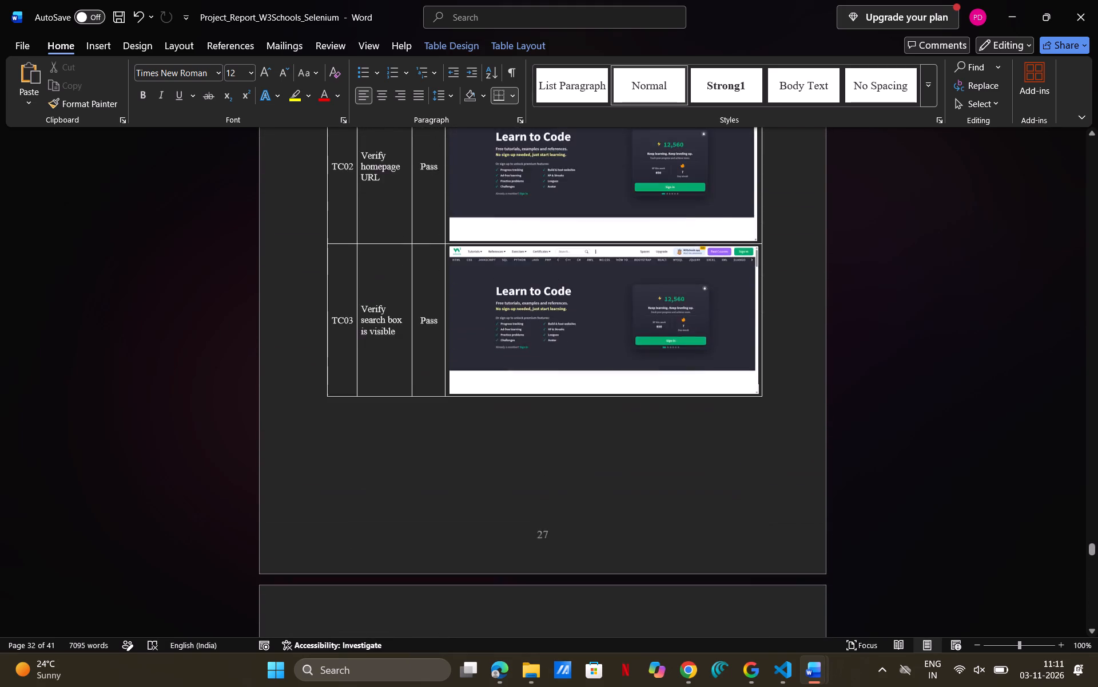
{"action": "scroll", "coordinate": [611, 264], "scroll_direction": "up", "scroll_amount": 3}
{"action": "scroll", "coordinate": [611, 264], "scroll_direction": "down", "scroll_amount": 1}
{"action": "scroll", "coordinate": [701, 377], "scroll_direction": "down", "scroll_amount": 1}
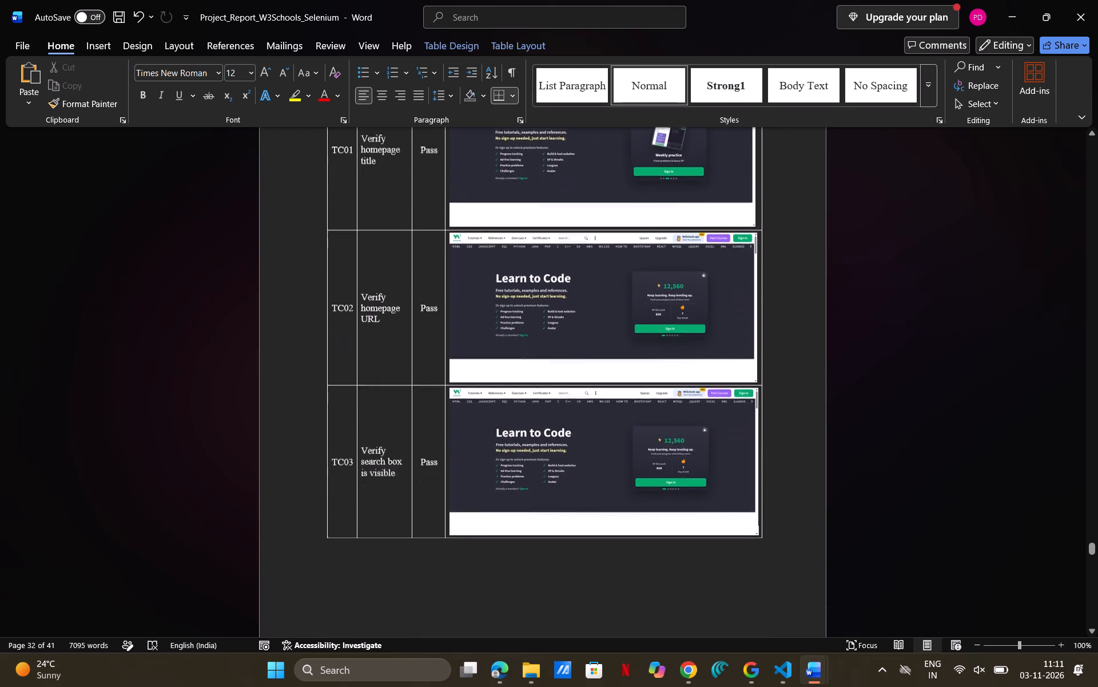
{"action": "scroll", "coordinate": [701, 377], "scroll_direction": "down", "scroll_amount": 1}
{"action": "scroll", "coordinate": [607, 362], "scroll_direction": "up", "scroll_amount": 1}
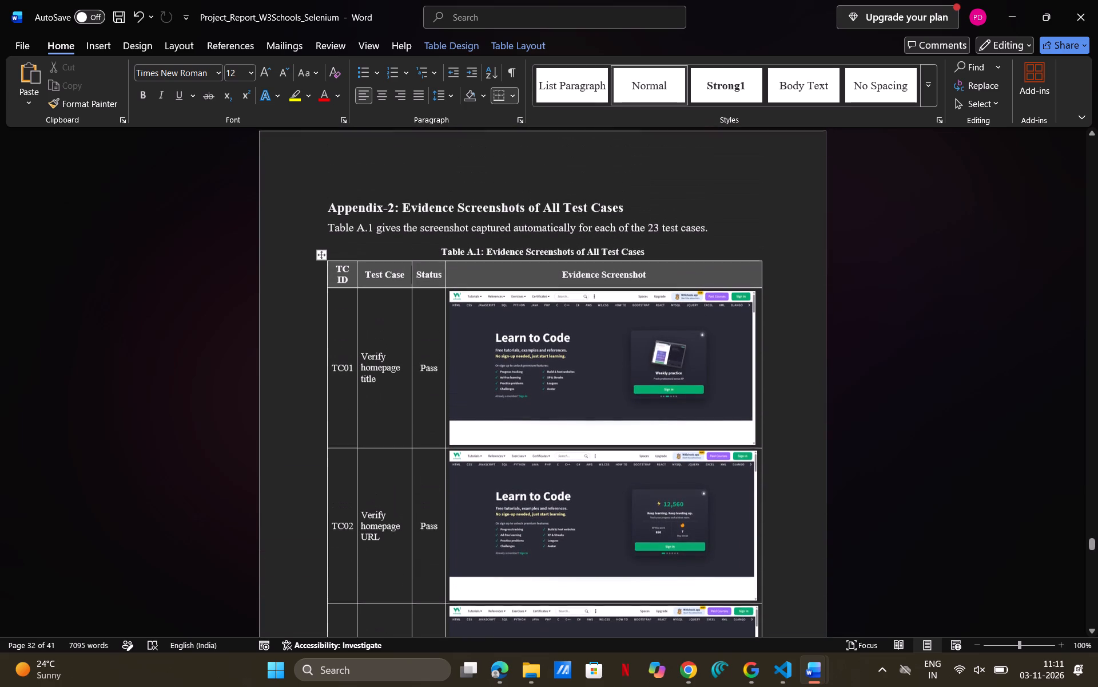
{"action": "scroll", "coordinate": [607, 362], "scroll_direction": "up", "scroll_amount": 1}
{"action": "scroll", "coordinate": [590, 348], "scroll_direction": "down", "scroll_amount": 4}
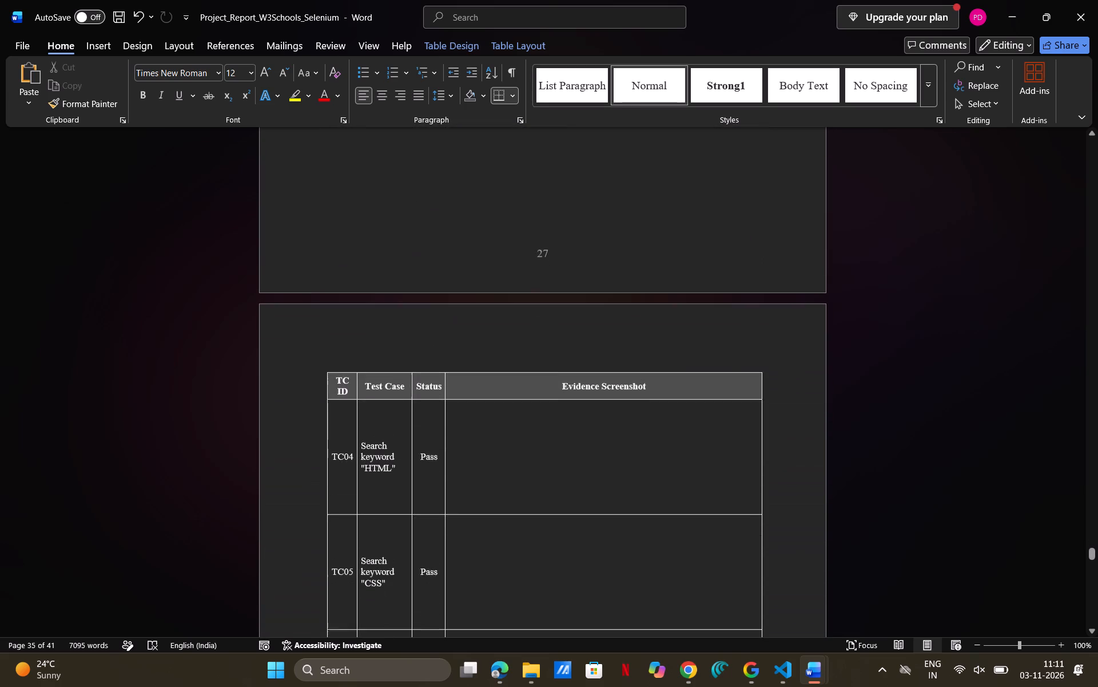
{"action": "scroll", "coordinate": [541, 457], "scroll_direction": "down", "scroll_amount": 1}
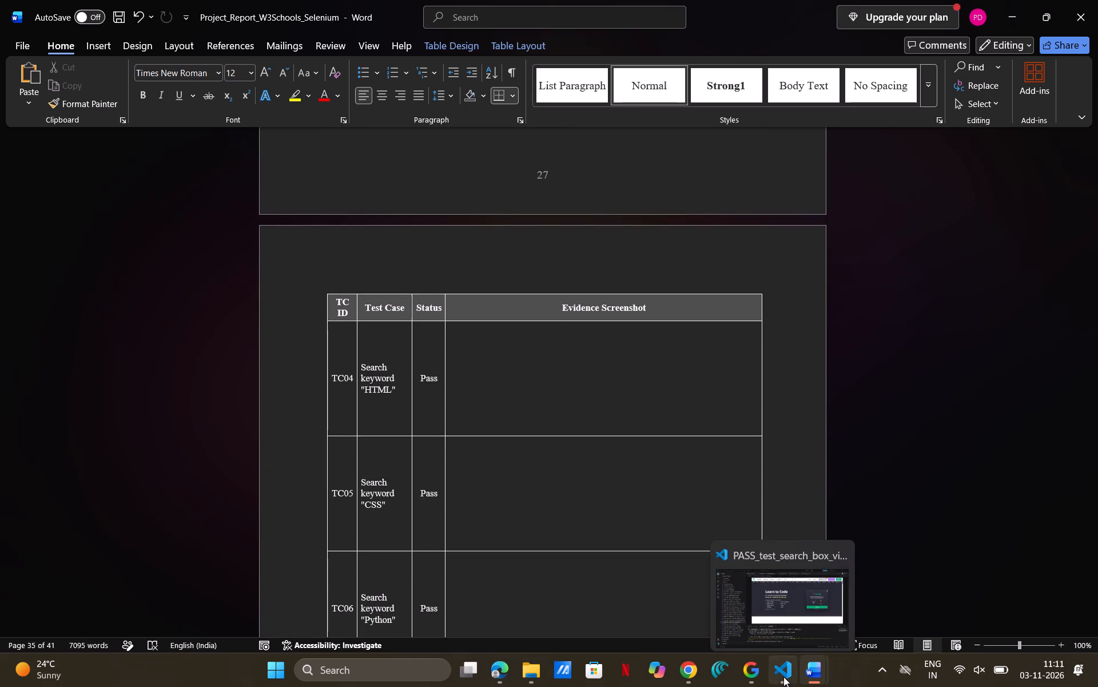
Look through the search and tutorial test images in the evidence folder in Visual Studio Code to identify the one for TC04.
{"action": "left_click", "coordinate": [795, 605]}
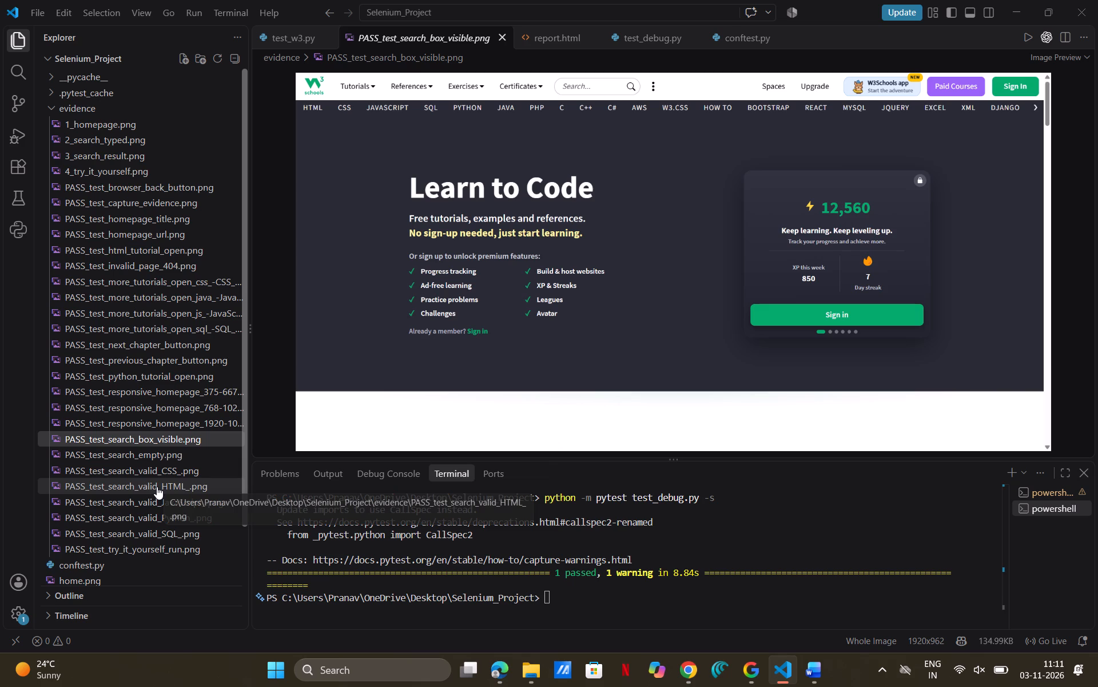
{"action": "left_click", "coordinate": [157, 487]}
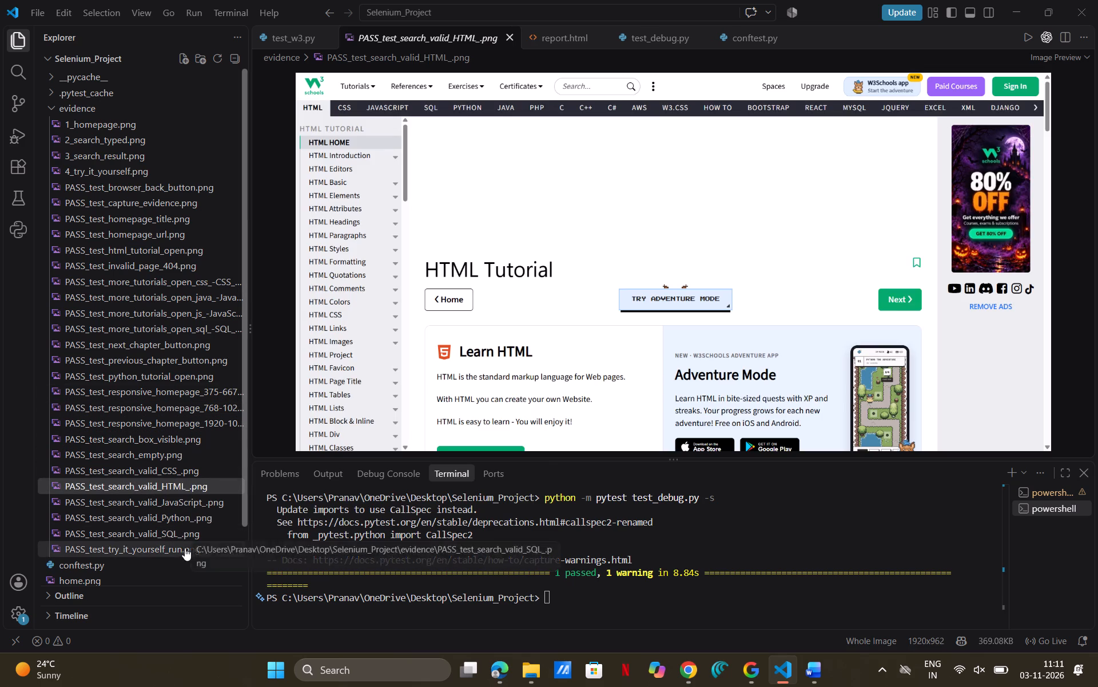
{"action": "left_click", "coordinate": [190, 518]}
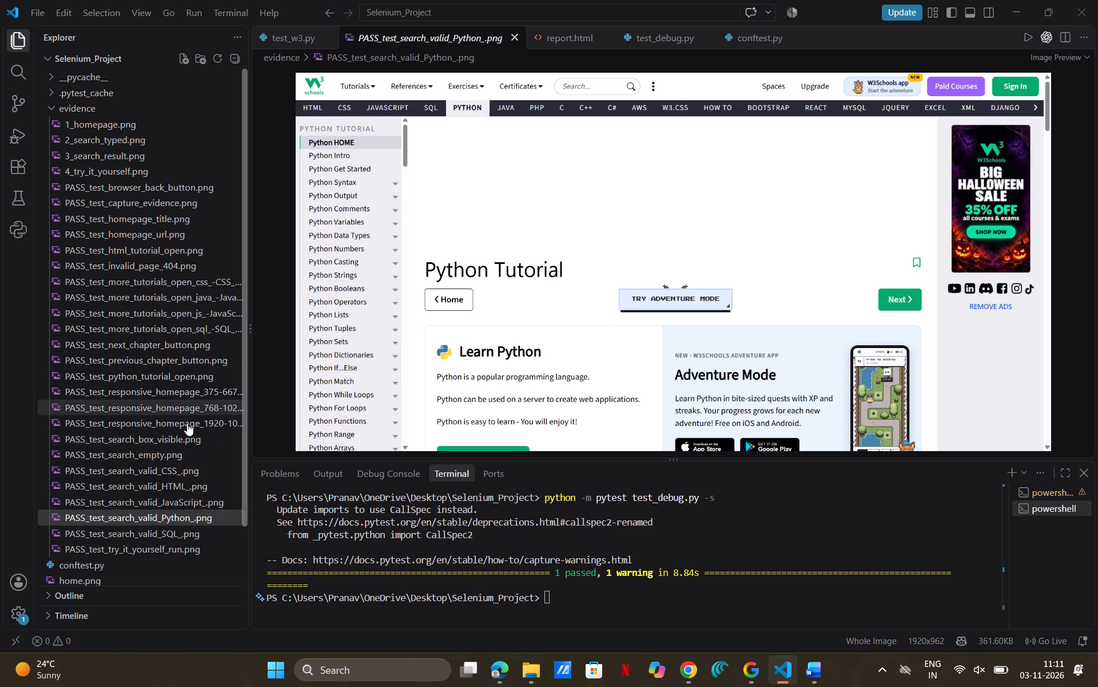
{"action": "left_click", "coordinate": [186, 364]}
{"action": "left_click", "coordinate": [185, 376]}
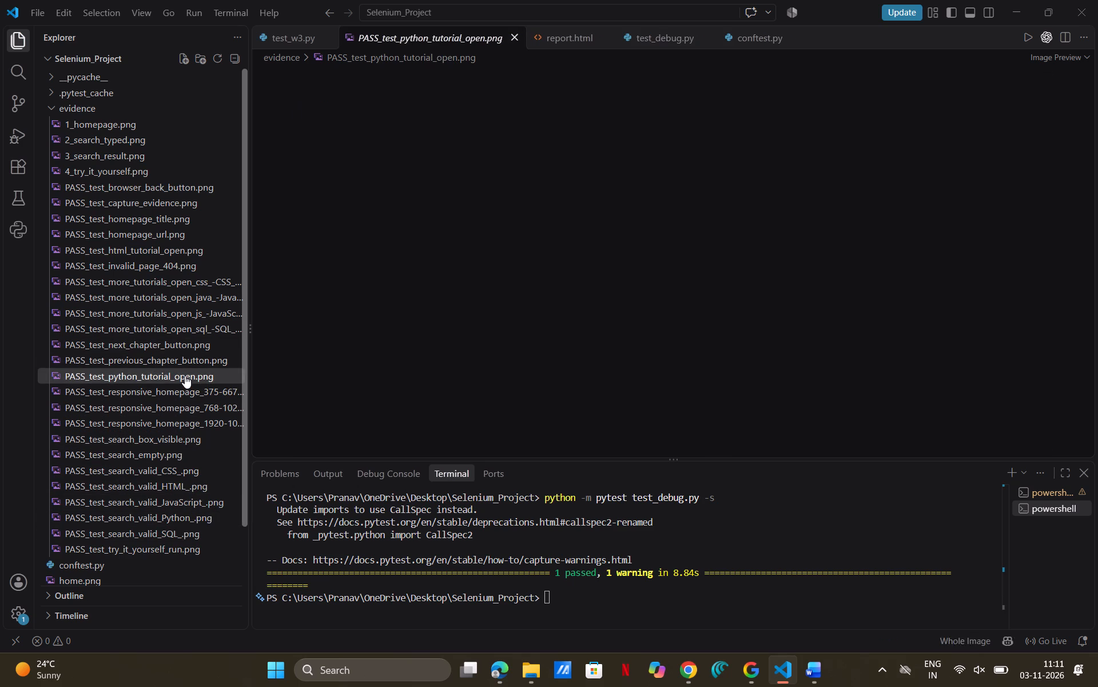
{"action": "left_click", "coordinate": [172, 282]}
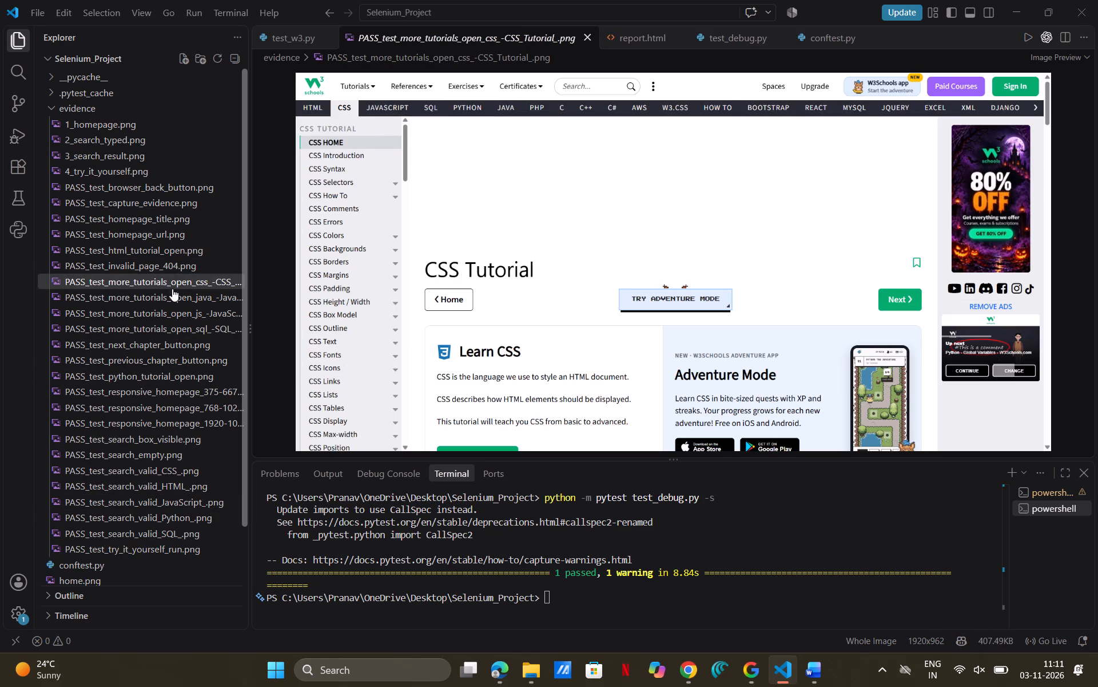
{"action": "left_click", "coordinate": [173, 302]}
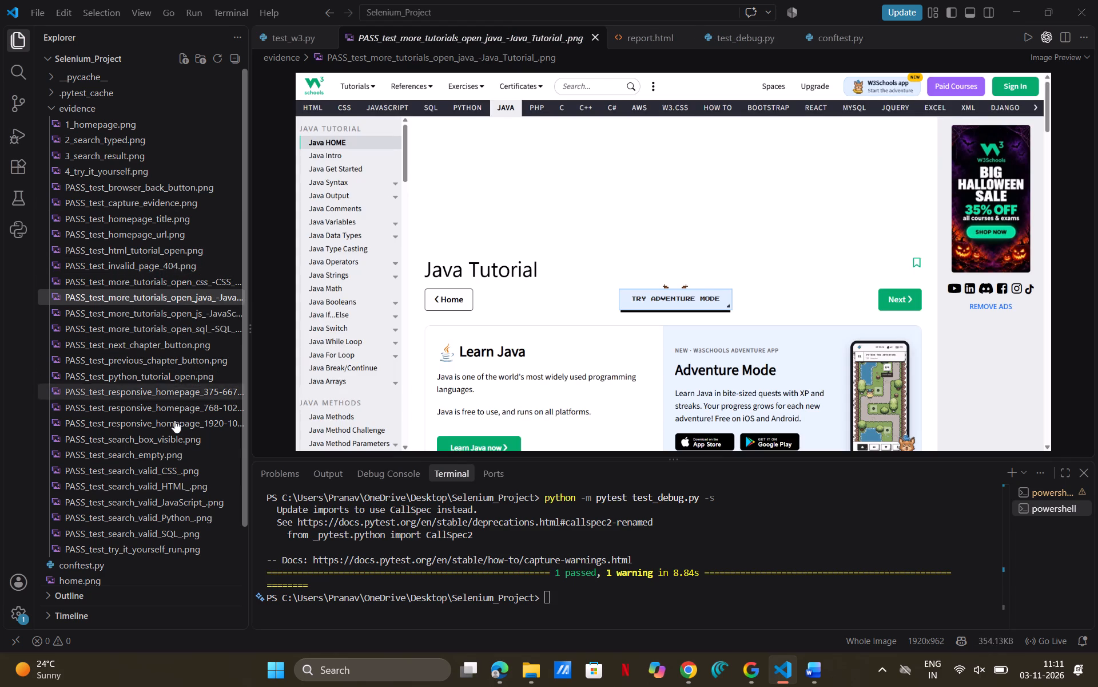
{"action": "left_click", "coordinate": [182, 459]}
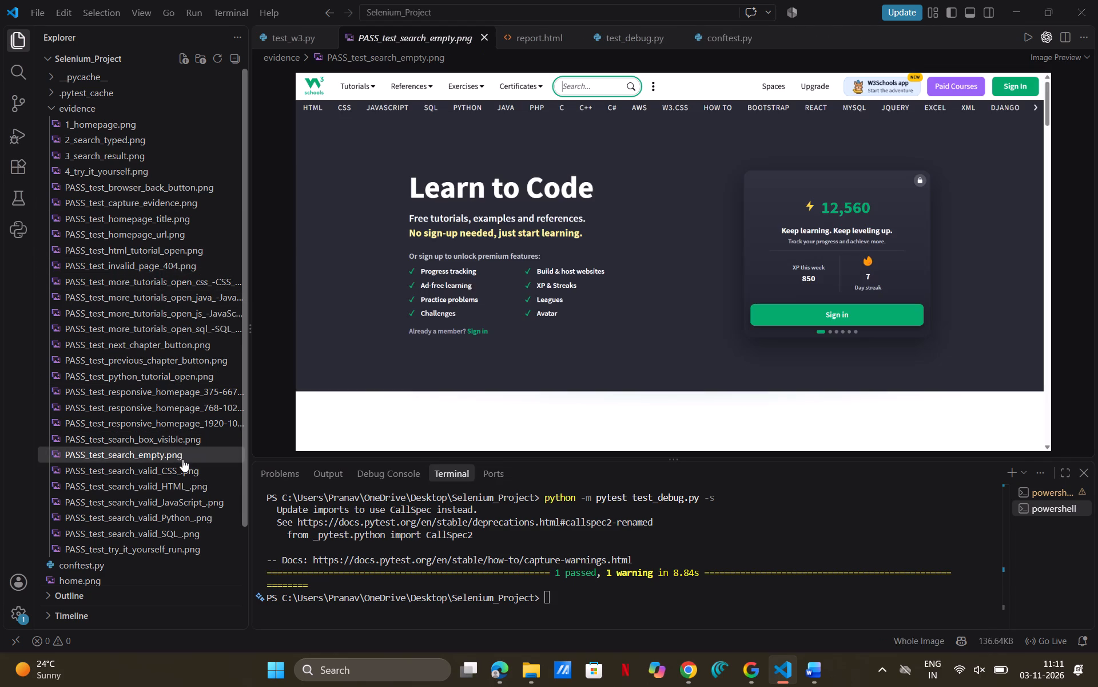
{"action": "left_click", "coordinate": [193, 474]}
Open PASS_test_search_valid_HTML_.png from the evidence folder, copy its image and return to the W3Schools report in Word.
{"action": "left_click", "coordinate": [197, 492]}
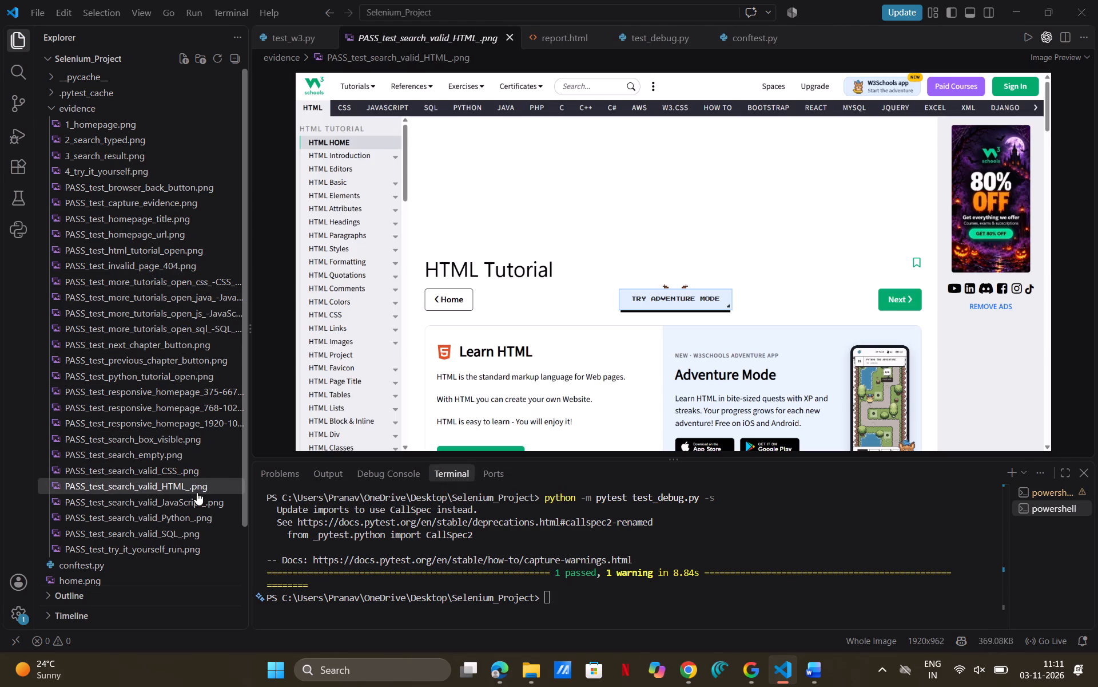
{"action": "right_click", "coordinate": [555, 246]}
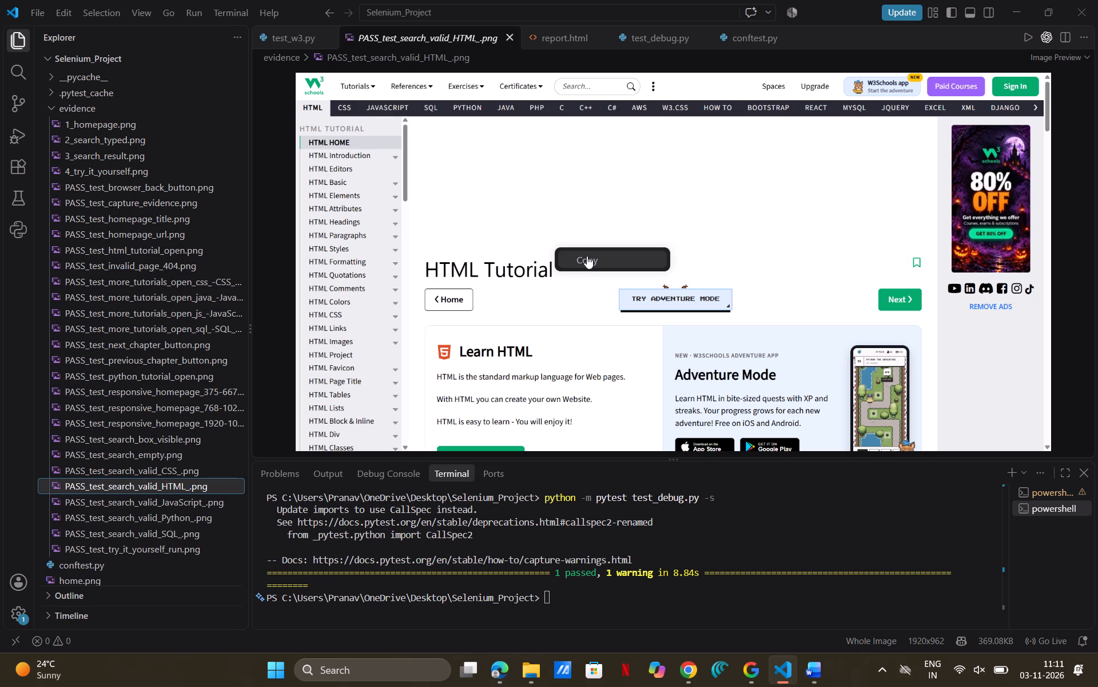
{"action": "left_click", "coordinate": [587, 256]}
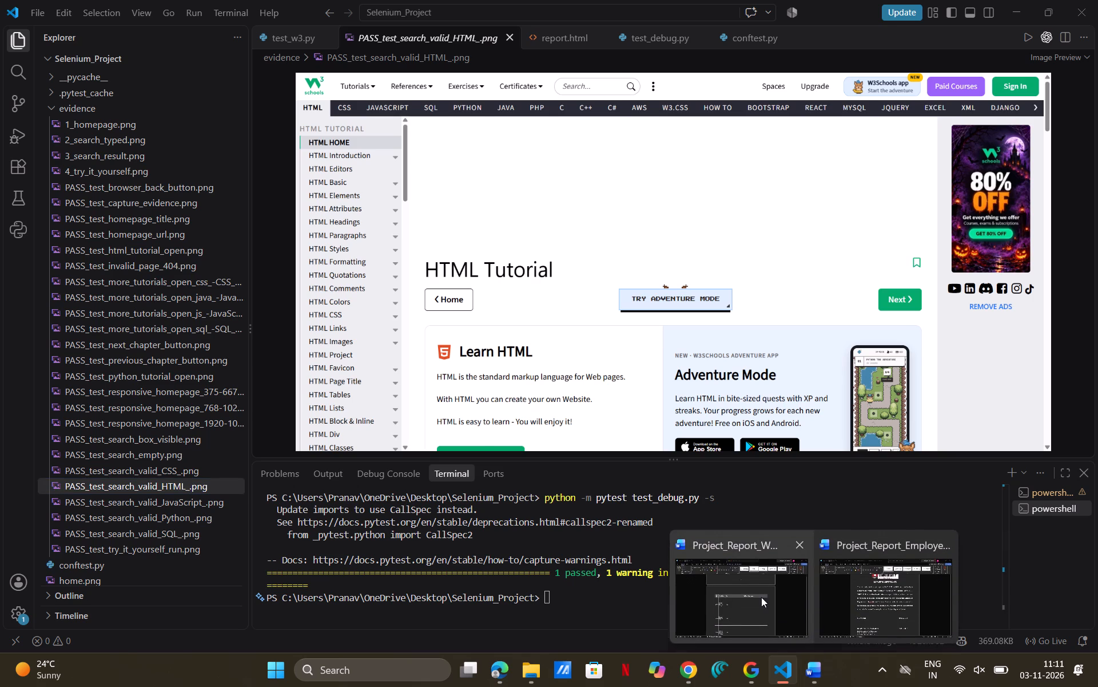
{"action": "left_click", "coordinate": [761, 597]}
Paste the HTML search image into the TC04 Evidence Screenshot cell and reduce its width and height to fit on the page.
{"action": "left_click", "coordinate": [608, 376]}
{"action": "key", "text": "ctrl+v"}
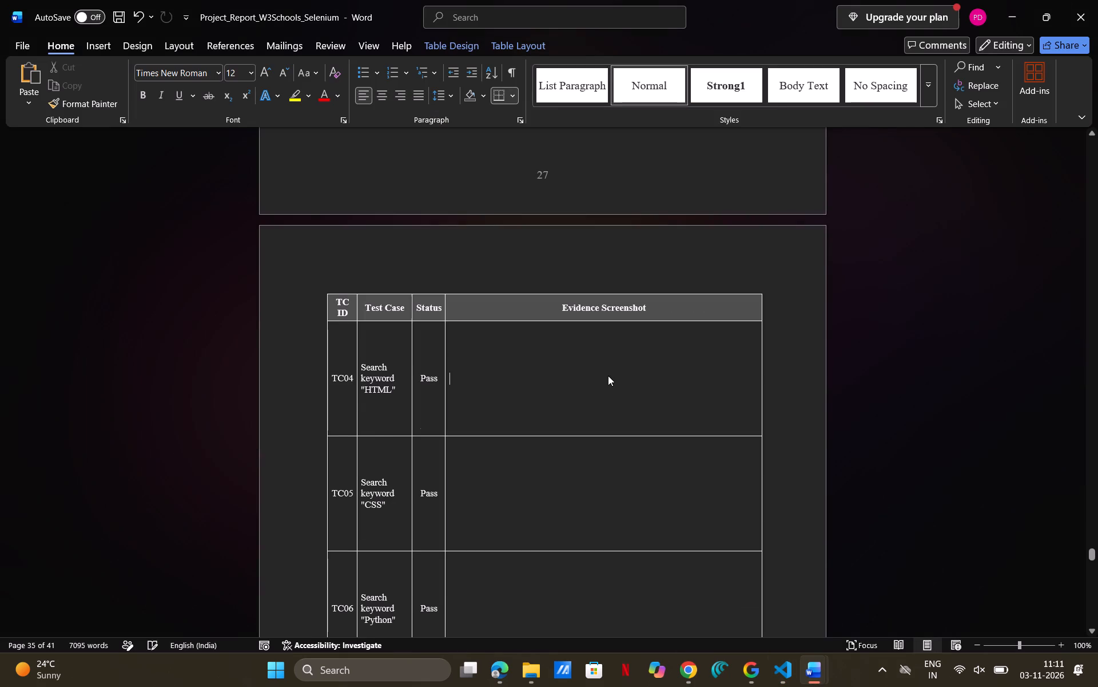
{"action": "left_click", "coordinate": [608, 428]}
{"action": "left_click_drag", "start_coordinate": [446, 432], "coordinate": [510, 429]}
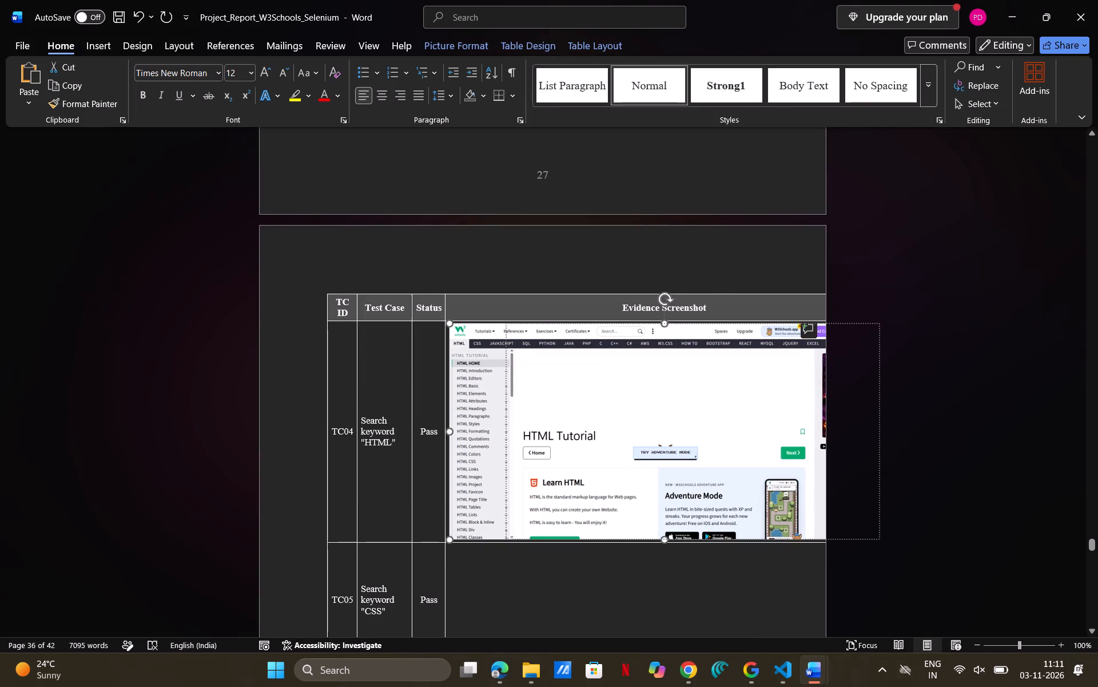
{"action": "left_click_drag", "start_coordinate": [510, 429], "coordinate": [536, 430]}
{"action": "left_click_drag", "start_coordinate": [623, 540], "coordinate": [622, 460]}
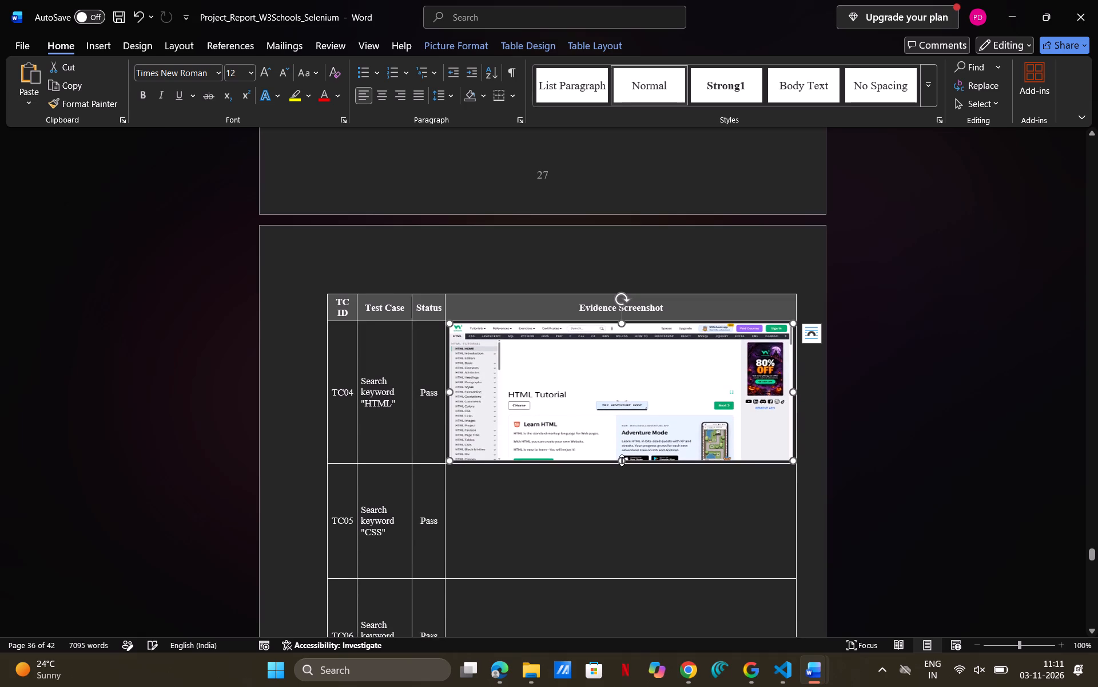
Copy the image PASS_test_search_valid_CSS_.png from the evidence folder in Visual Studio Code and return to the Word report.
{"action": "scroll", "coordinate": [636, 511], "scroll_direction": "down", "scroll_amount": 1}
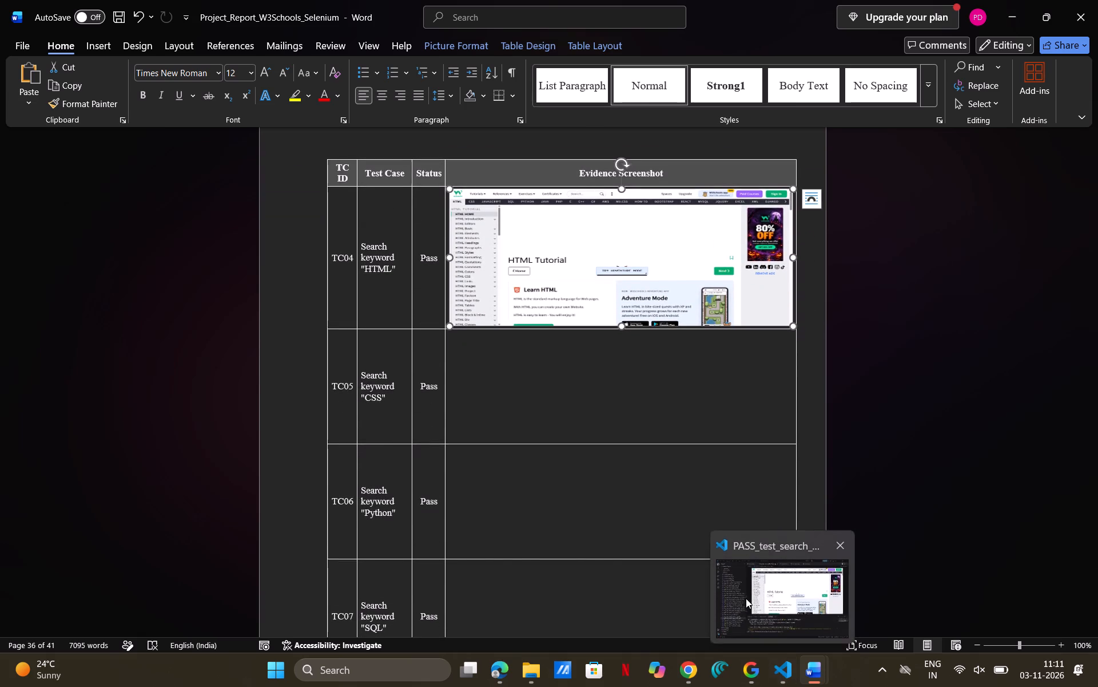
{"action": "left_click", "coordinate": [744, 597]}
{"action": "left_click", "coordinate": [188, 472]}
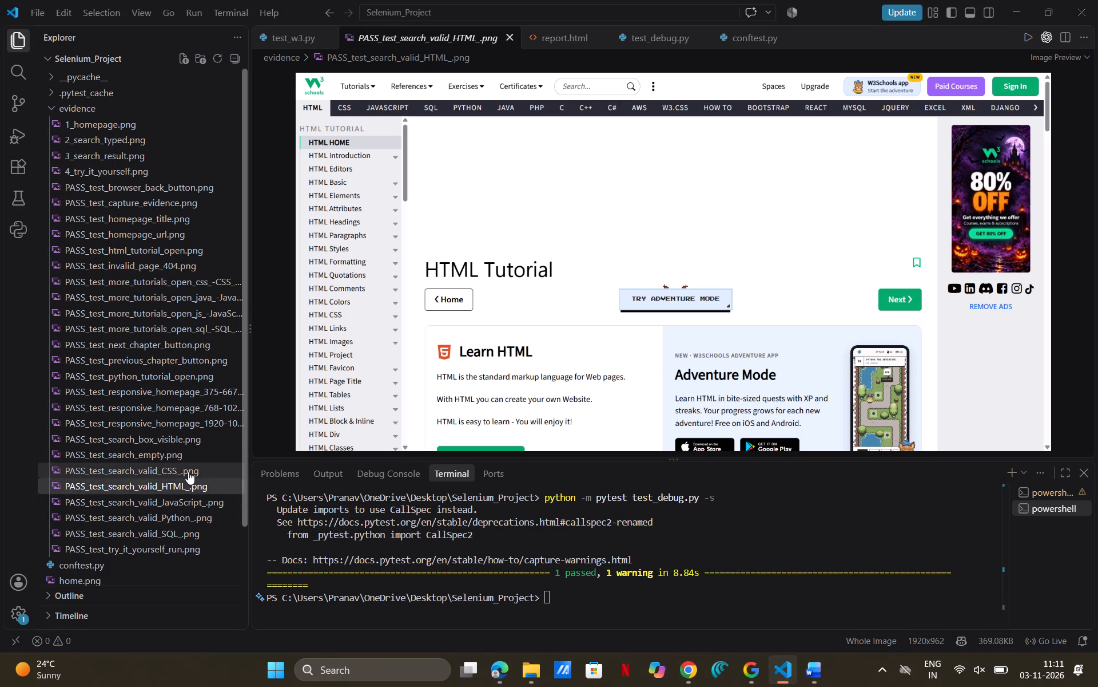
{"action": "right_click", "coordinate": [506, 199]}
{"action": "left_click", "coordinate": [534, 208]}
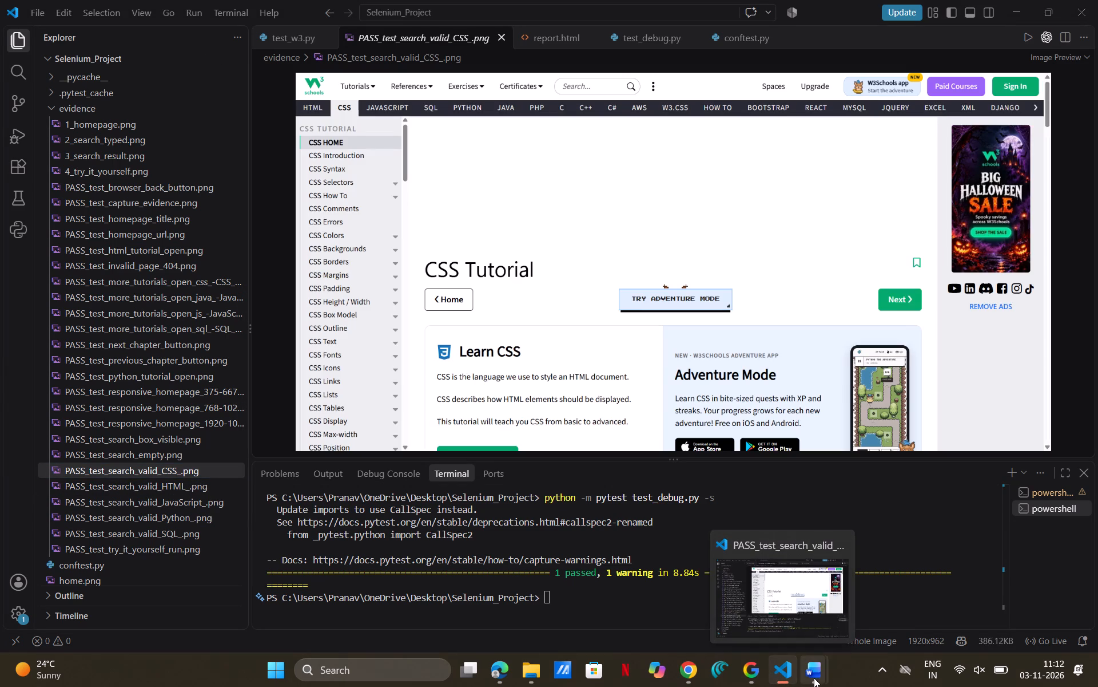
{"action": "left_click", "coordinate": [757, 619]}
Paste the CSS search image into the TC05 Evidence Screenshot cell and reduce its width and height to fit on the page.
{"action": "left_click", "coordinate": [631, 376]}
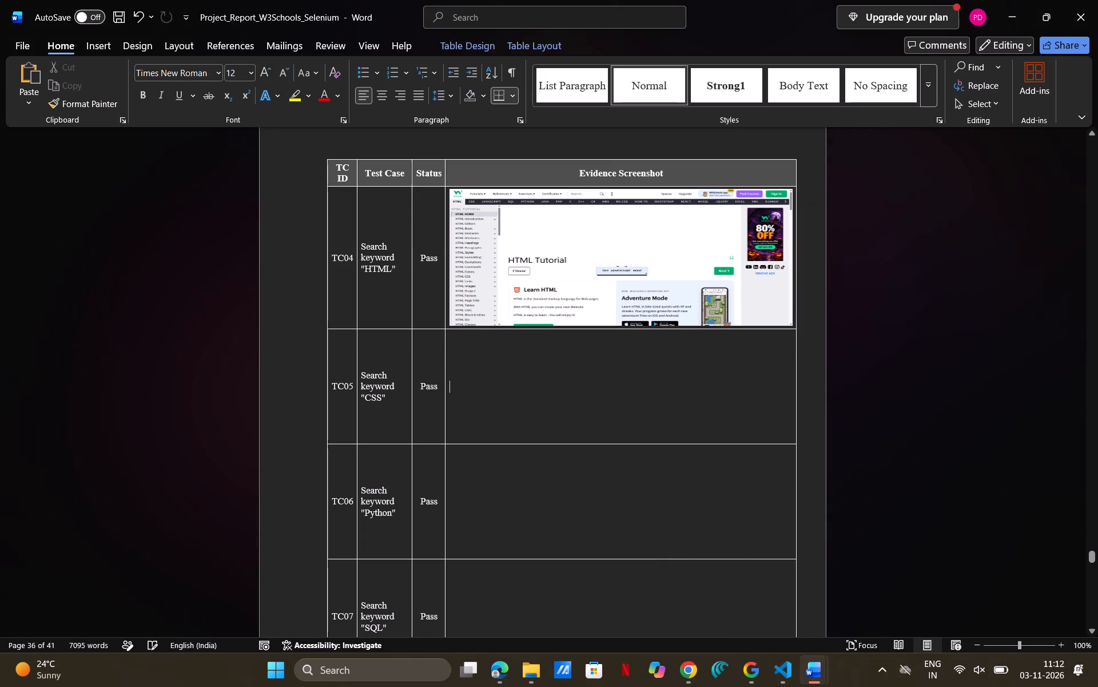
{"action": "key", "text": "ctrl+v"}
{"action": "left_click", "coordinate": [633, 442]}
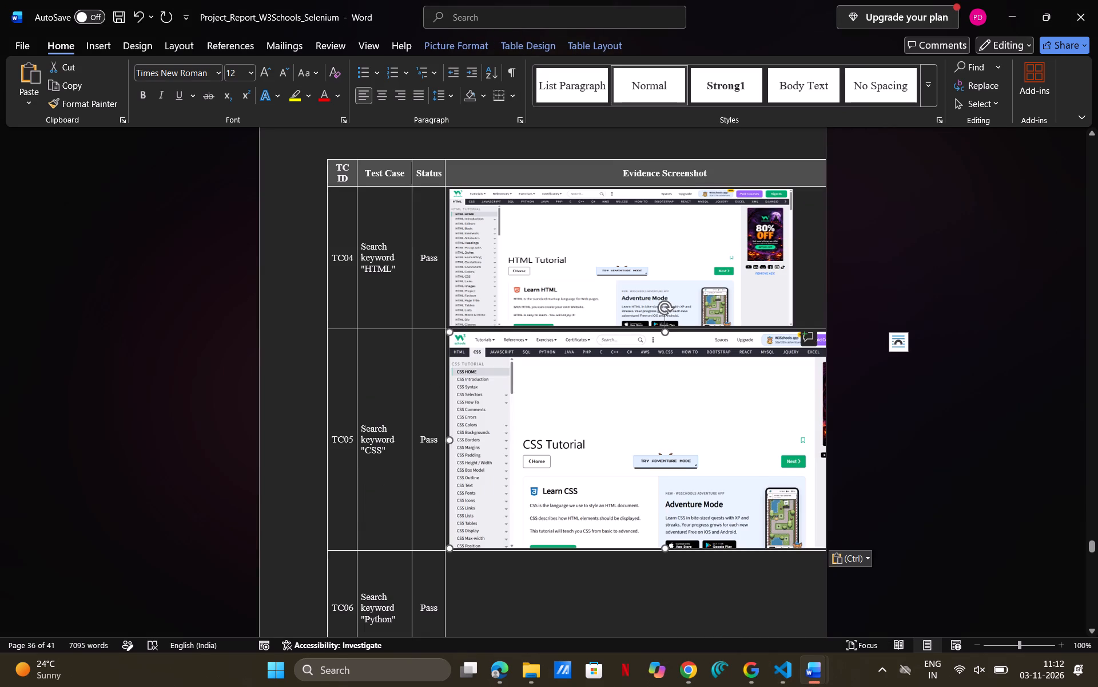
{"action": "left_click_drag", "start_coordinate": [449, 439], "coordinate": [534, 437]}
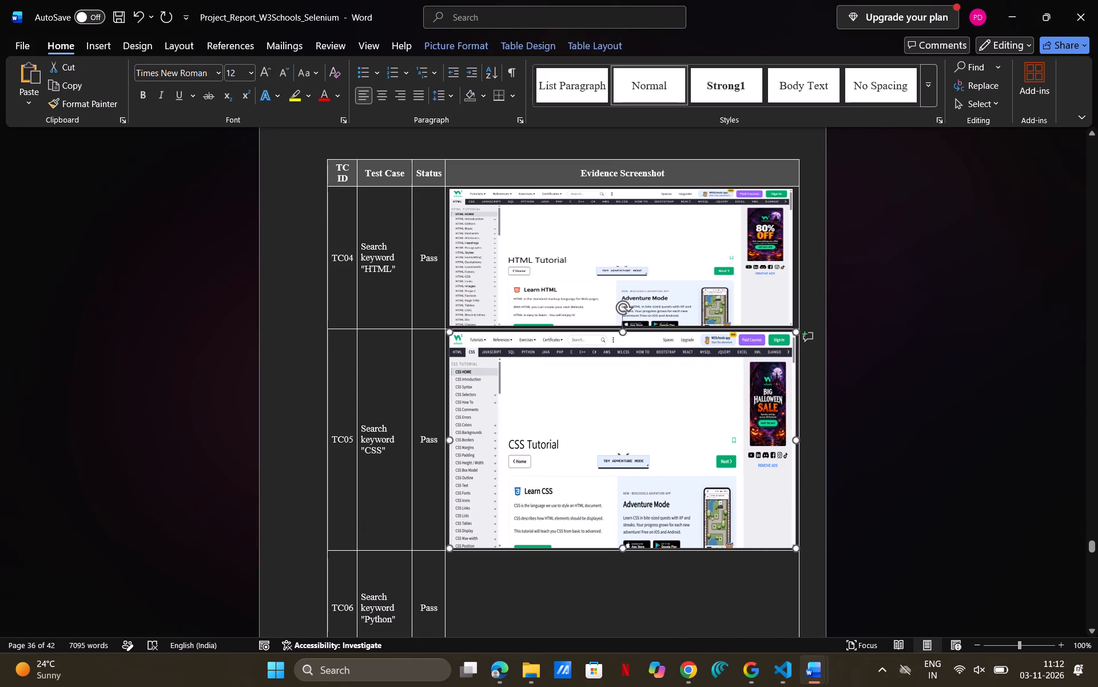
{"action": "left_click_drag", "start_coordinate": [534, 437], "coordinate": [539, 437]}
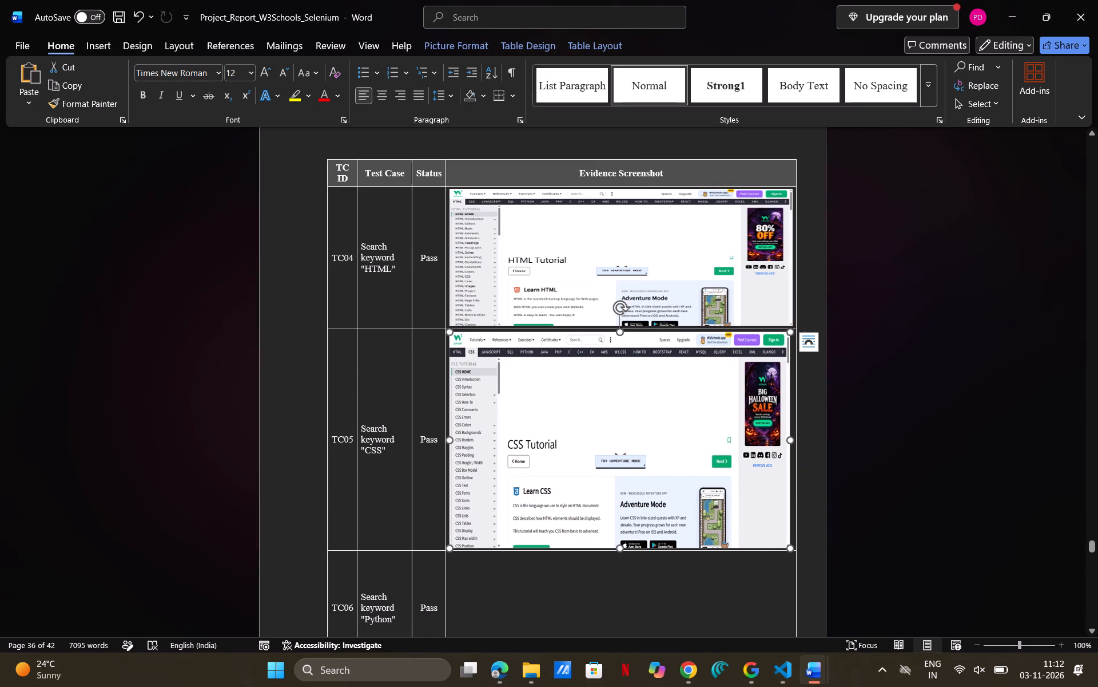
{"action": "left_click_drag", "start_coordinate": [622, 551], "coordinate": [622, 488]}
{"action": "left_click", "coordinate": [820, 421]}
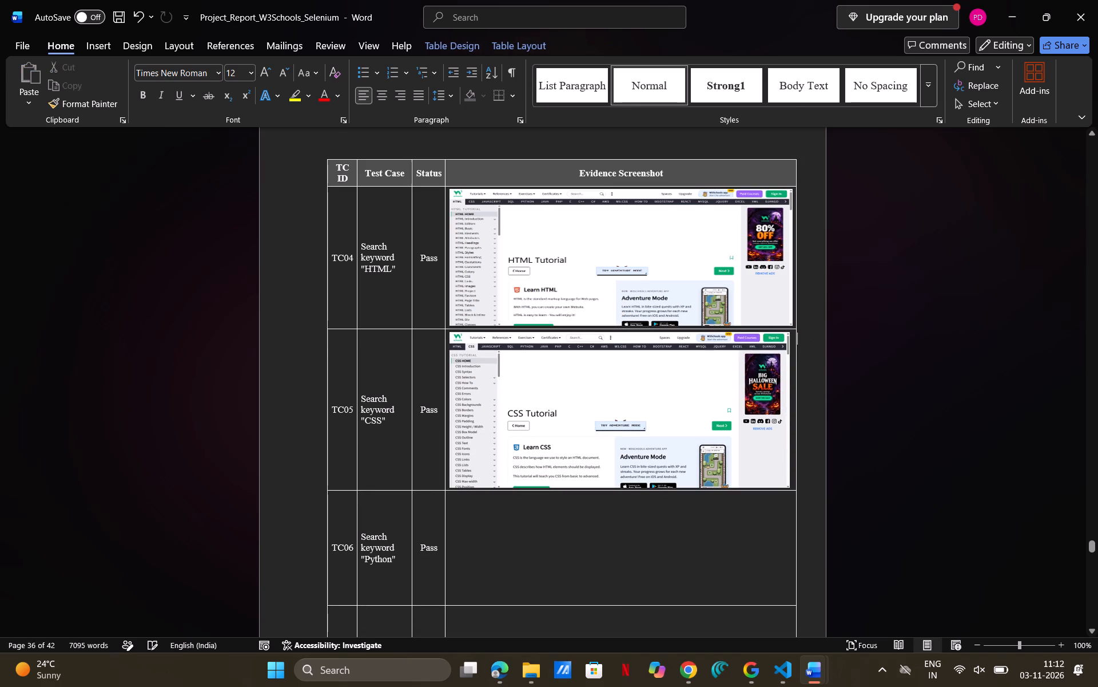
Widen the TC01 and TC02 homepage screenshots in Table A.1 so they fill the width of the Evidence Screenshot column.
{"action": "scroll", "coordinate": [725, 399], "scroll_direction": "up", "scroll_amount": 3}
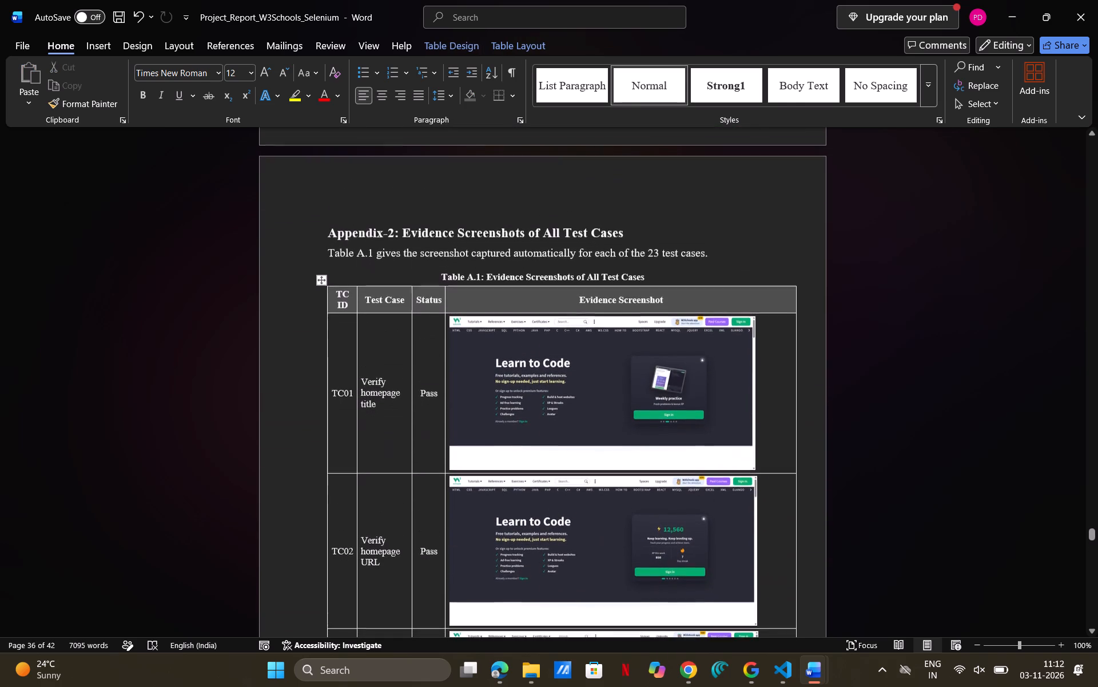
{"action": "scroll", "coordinate": [725, 399], "scroll_direction": "up", "scroll_amount": 1}
{"action": "left_click", "coordinate": [696, 367]}
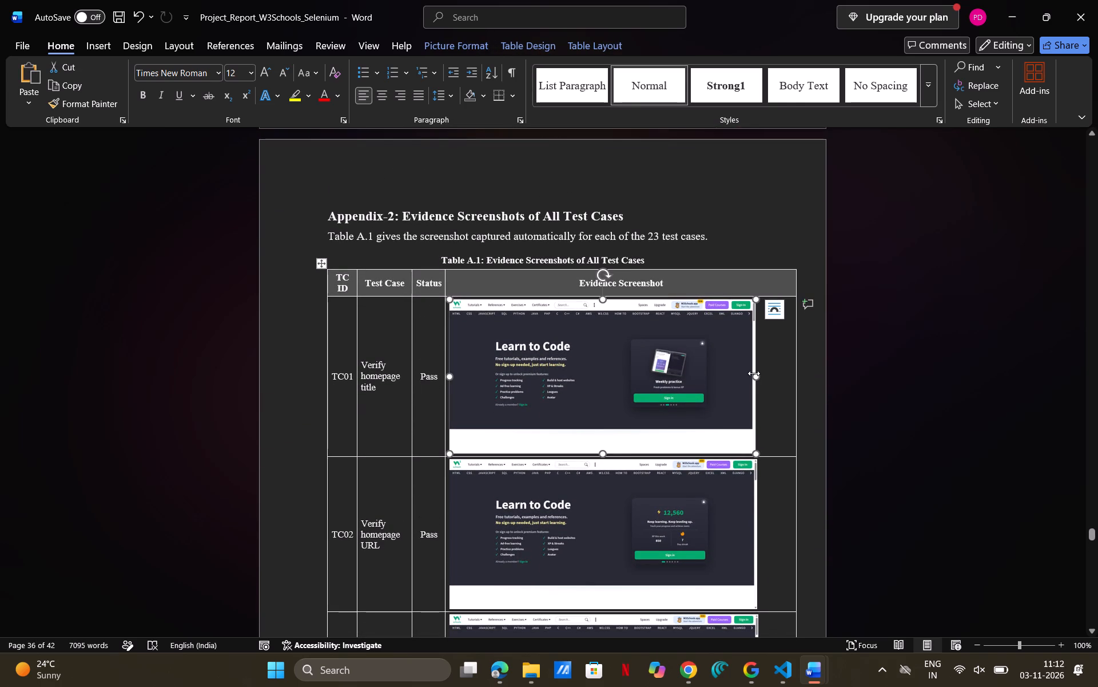
{"action": "left_click_drag", "start_coordinate": [754, 373], "coordinate": [794, 369]}
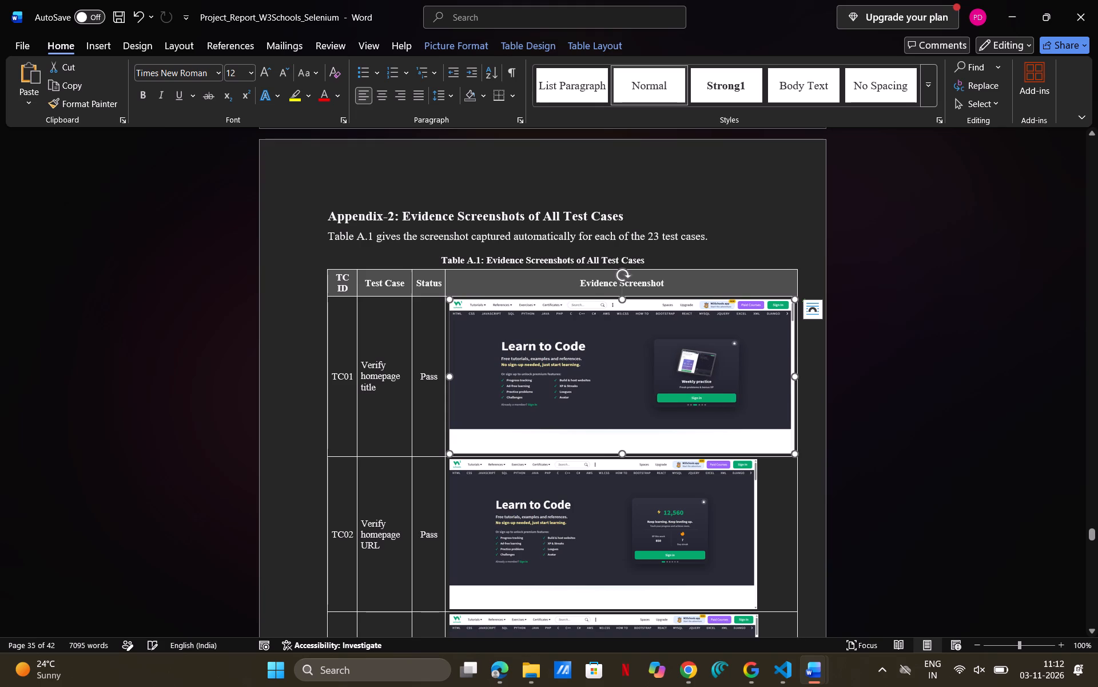
{"action": "scroll", "coordinate": [674, 500], "scroll_direction": "down", "scroll_amount": 1}
{"action": "left_click", "coordinate": [668, 427]}
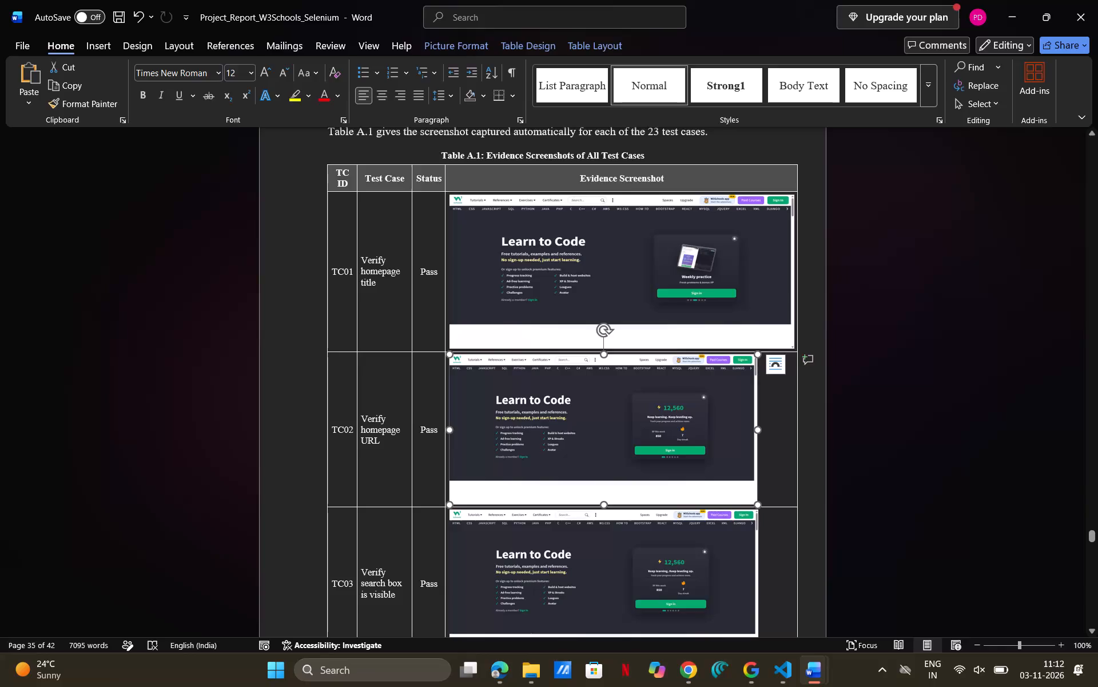
{"action": "left_click_drag", "start_coordinate": [757, 428], "coordinate": [799, 419]}
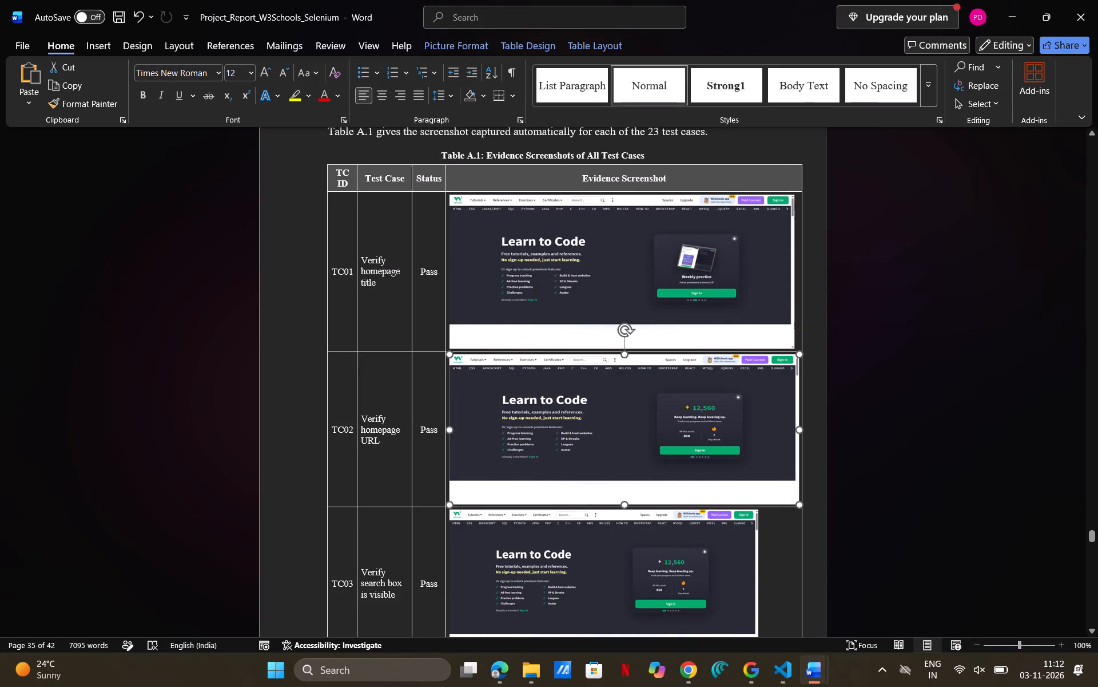
{"action": "left_click_drag", "start_coordinate": [799, 419], "coordinate": [795, 420]}
{"action": "left_click", "coordinate": [877, 423]}
Widen the TC03 search box screenshot to match the width of the TC01 and TC02 images above it.
{"action": "scroll", "coordinate": [710, 457], "scroll_direction": "down", "scroll_amount": 1}
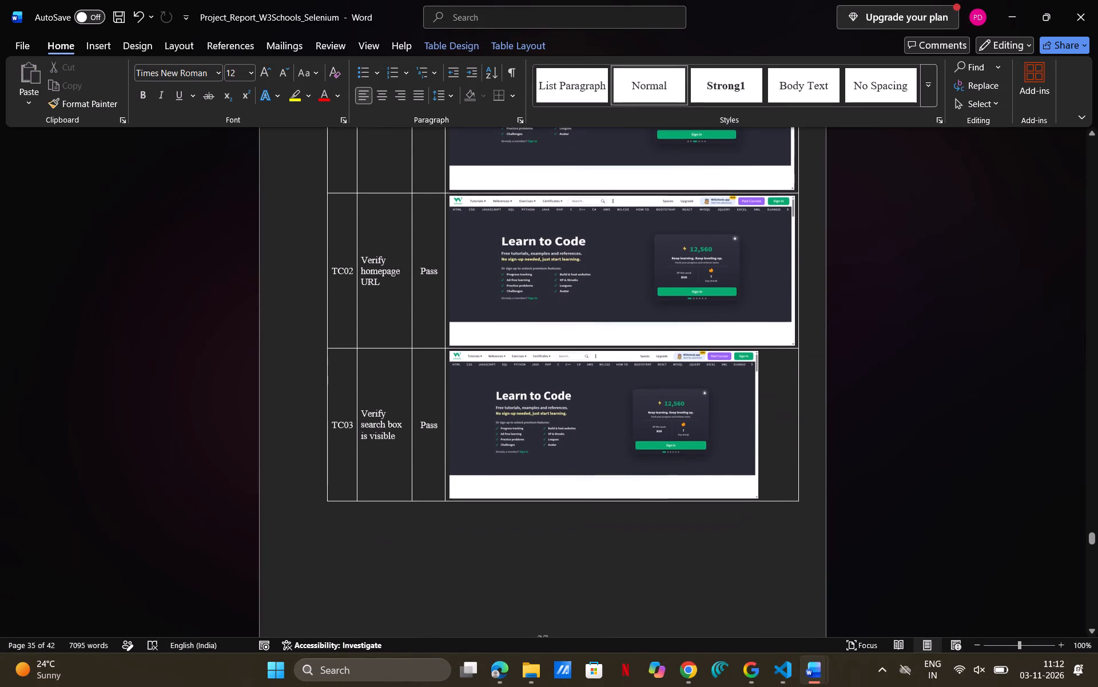
{"action": "left_click", "coordinate": [638, 447]}
{"action": "left_click_drag", "start_coordinate": [761, 426], "coordinate": [787, 421]}
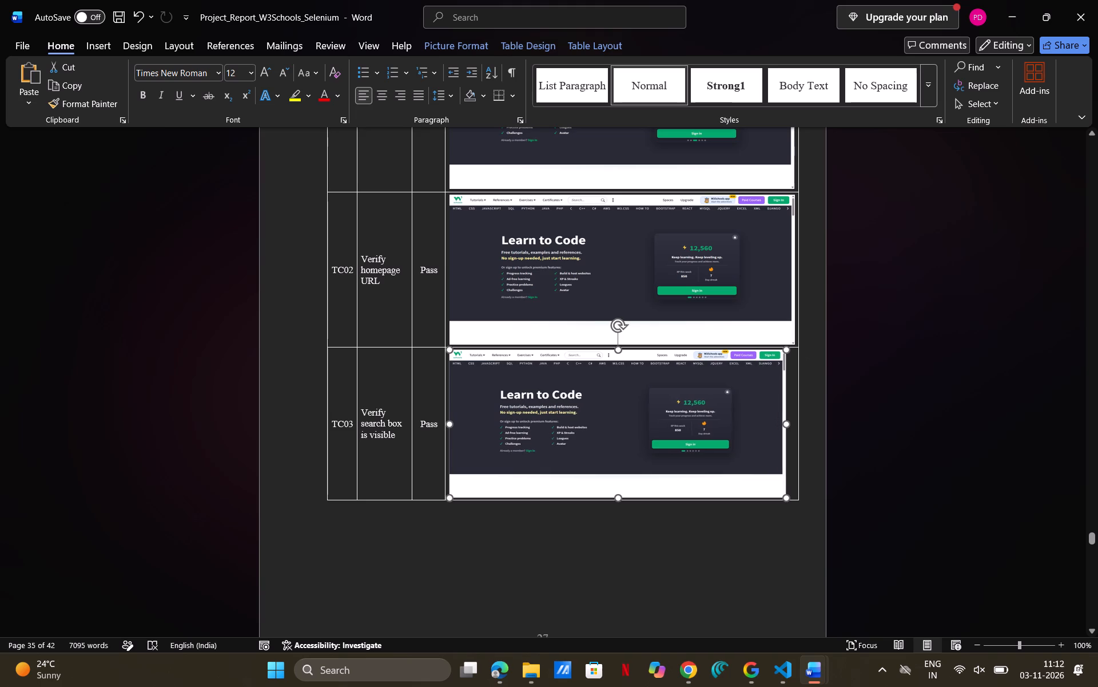
{"action": "left_click_drag", "start_coordinate": [787, 421], "coordinate": [794, 424]}
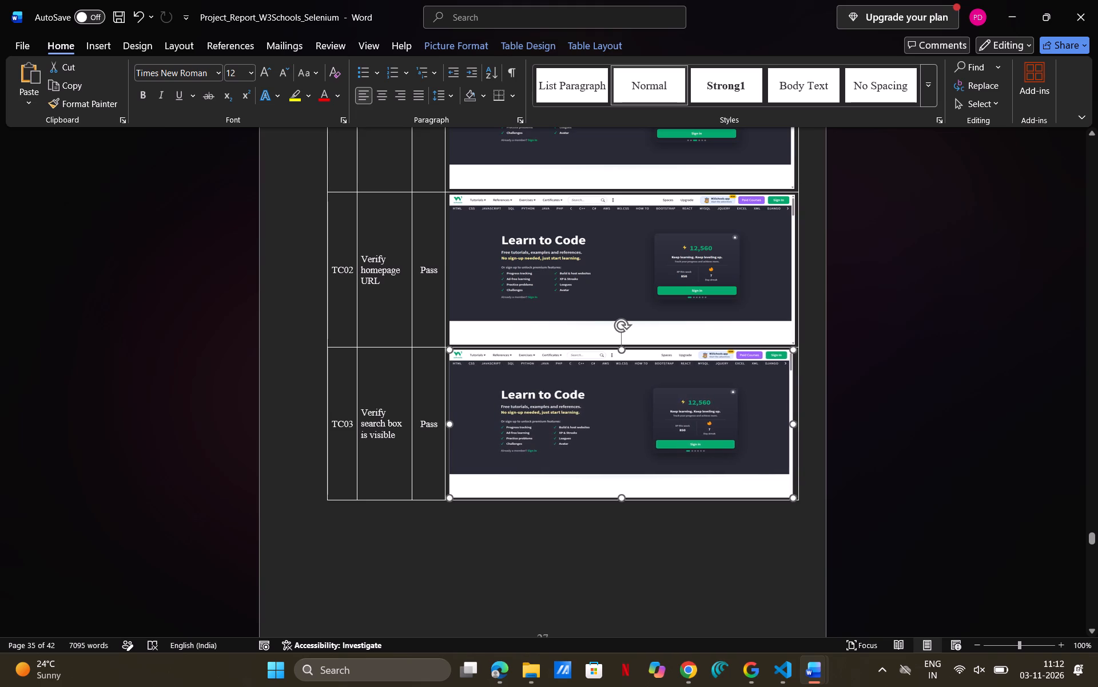
{"action": "left_click_drag", "start_coordinate": [794, 424], "coordinate": [794, 424]}
{"action": "left_click", "coordinate": [737, 536]}
Widen the TC05 CSS screenshot slightly to line up with the TC04 image above it.
{"action": "scroll", "coordinate": [737, 536], "scroll_direction": "up", "scroll_amount": 1}
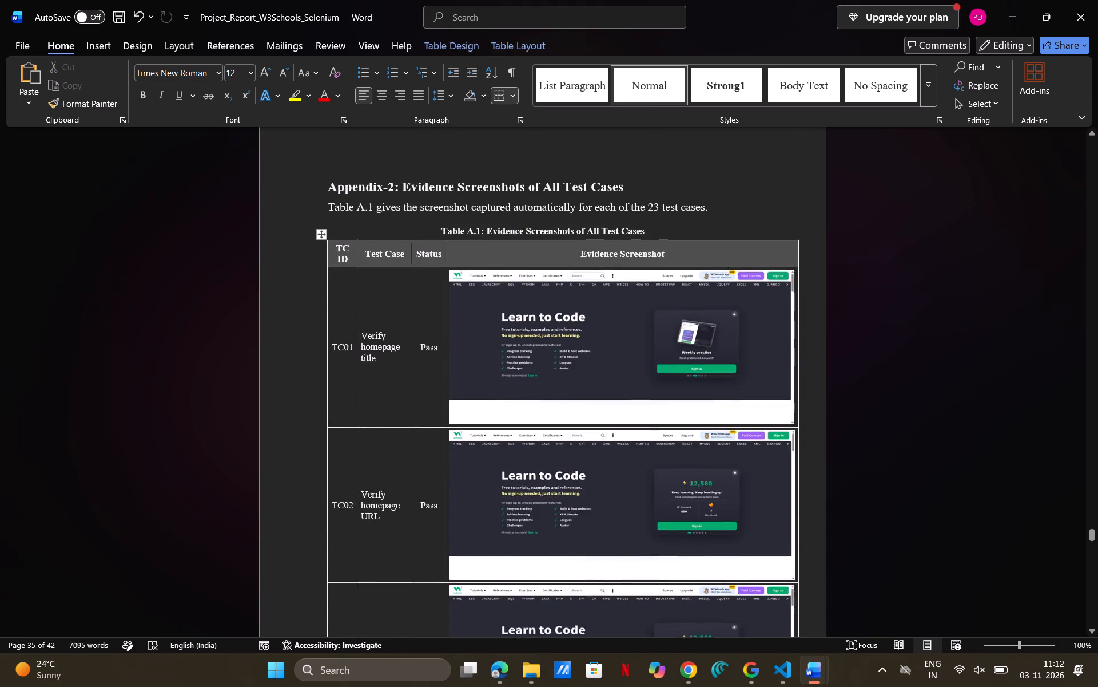
{"action": "scroll", "coordinate": [737, 536], "scroll_direction": "up", "scroll_amount": 1}
{"action": "scroll", "coordinate": [737, 536], "scroll_direction": "down", "scroll_amount": 4}
{"action": "scroll", "coordinate": [706, 493], "scroll_direction": "down", "scroll_amount": 1}
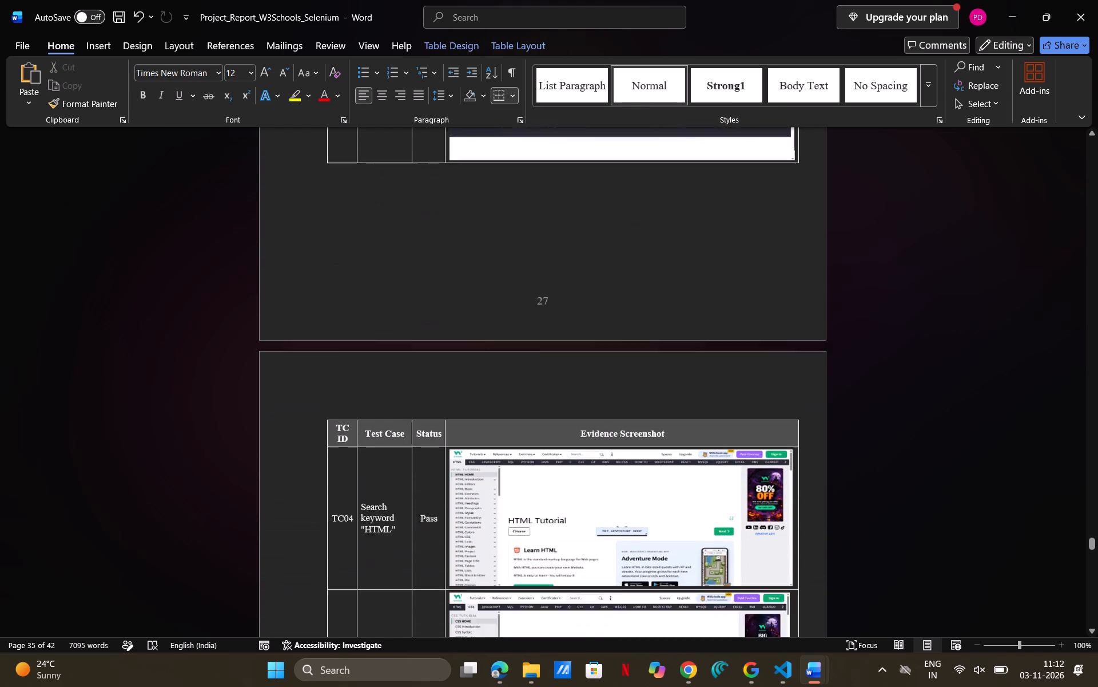
{"action": "scroll", "coordinate": [706, 493], "scroll_direction": "down", "scroll_amount": 1}
{"action": "scroll", "coordinate": [704, 410], "scroll_direction": "down", "scroll_amount": 1}
{"action": "left_click", "coordinate": [738, 361]}
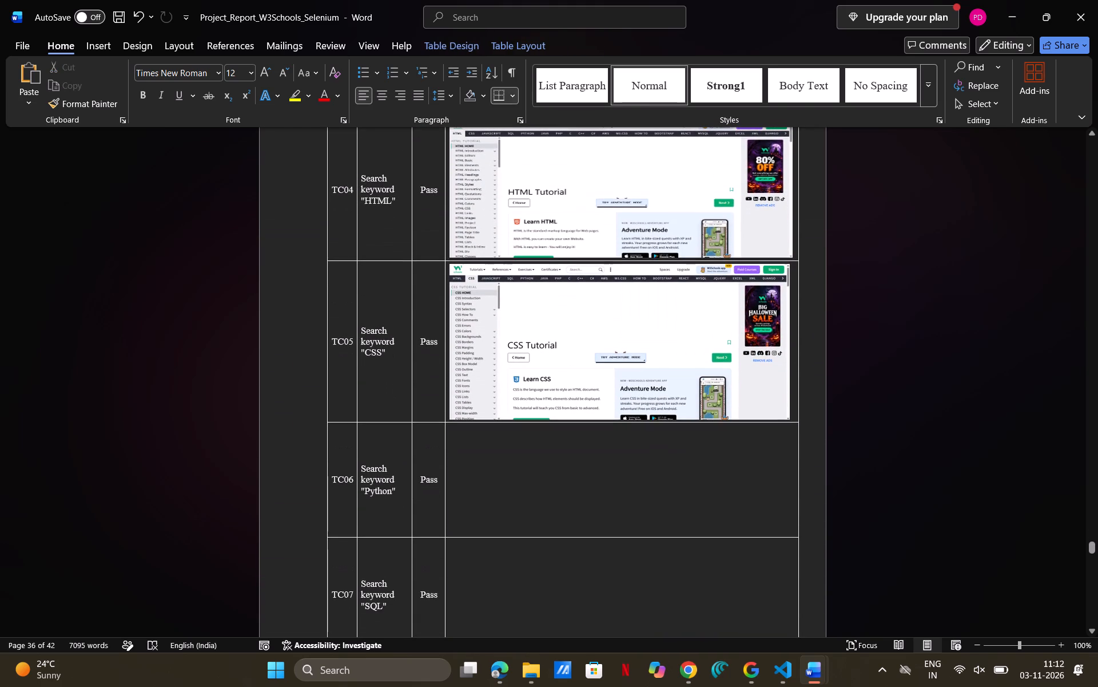
{"action": "left_click_drag", "start_coordinate": [787, 342], "coordinate": [792, 338]}
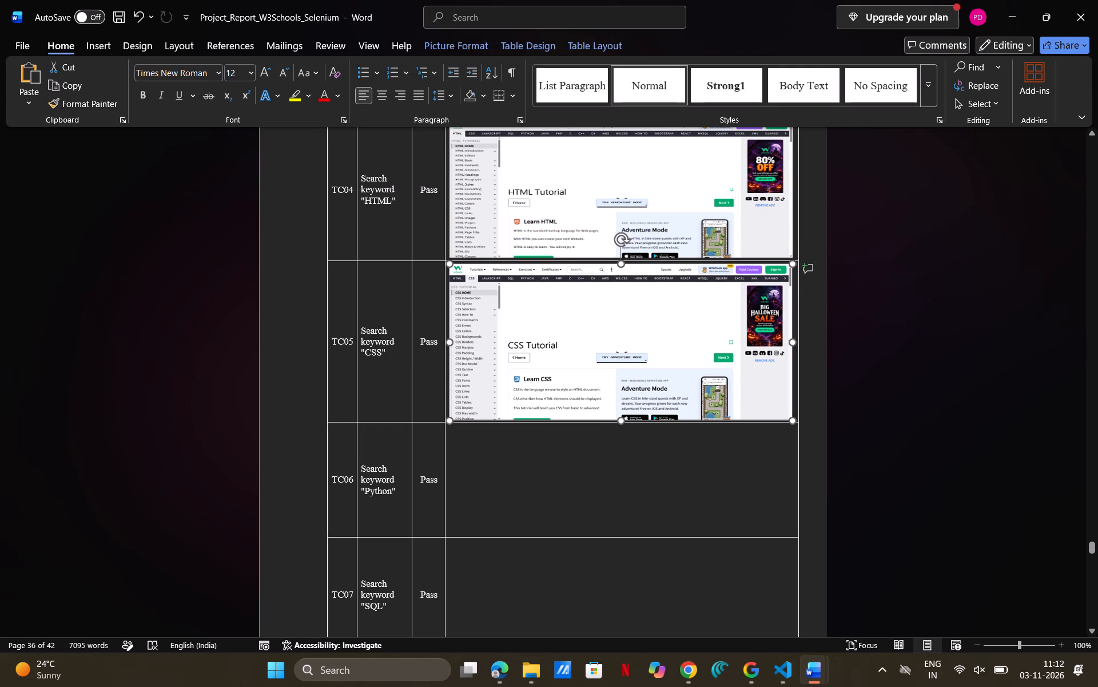
{"action": "left_click_drag", "start_coordinate": [792, 338], "coordinate": [793, 338]}
{"action": "left_click", "coordinate": [812, 348]}
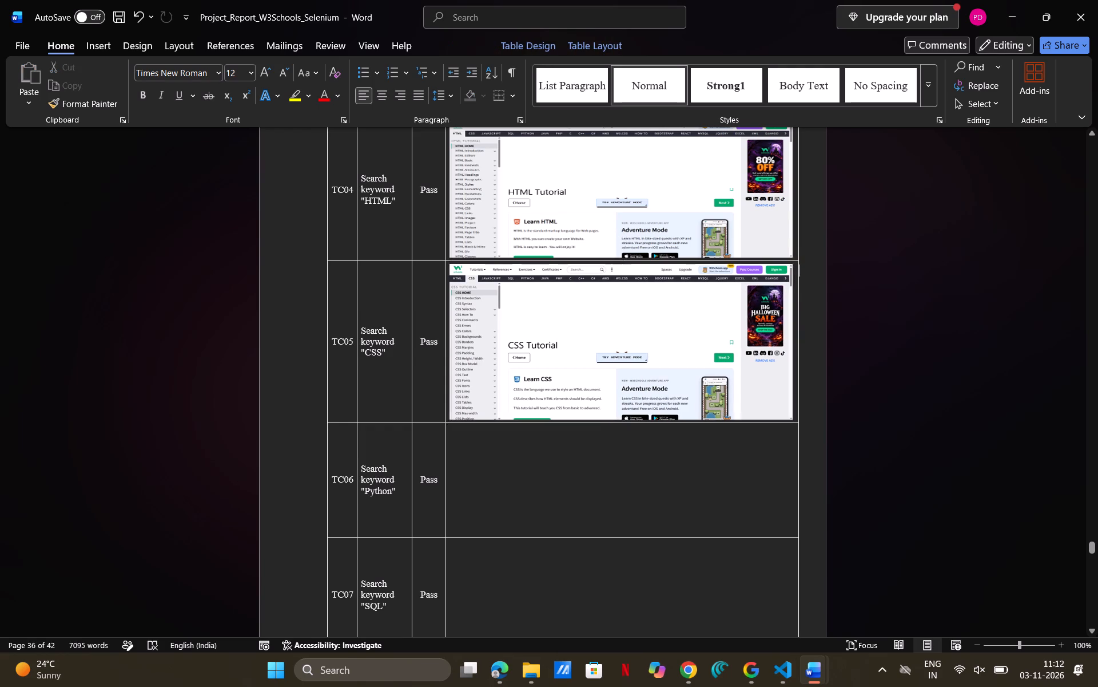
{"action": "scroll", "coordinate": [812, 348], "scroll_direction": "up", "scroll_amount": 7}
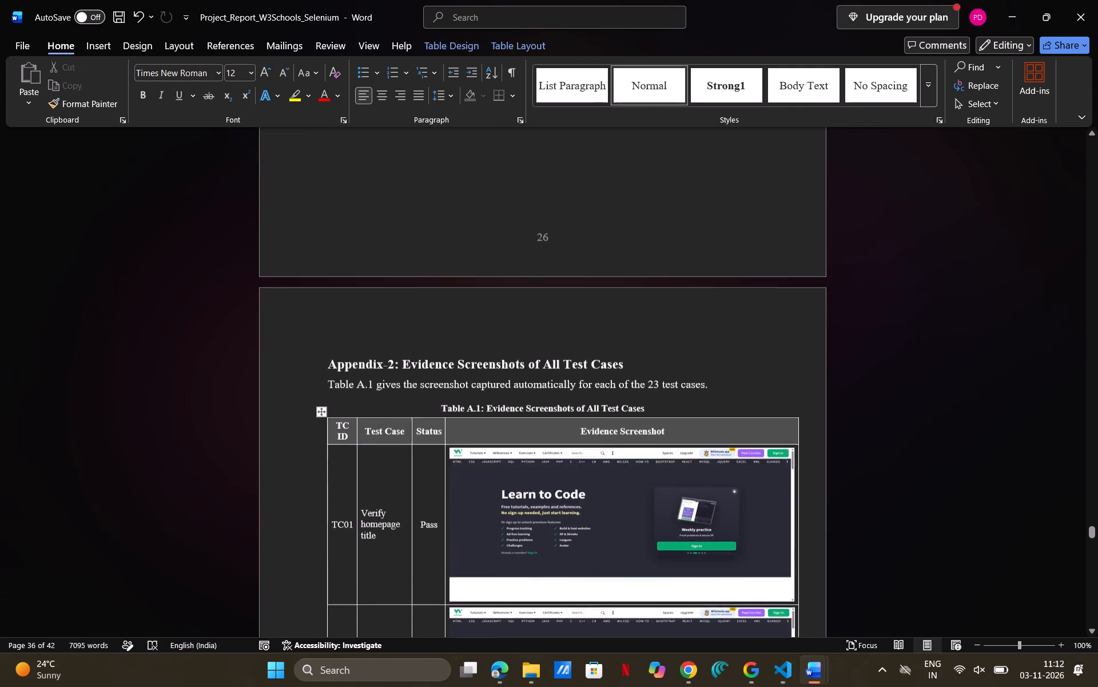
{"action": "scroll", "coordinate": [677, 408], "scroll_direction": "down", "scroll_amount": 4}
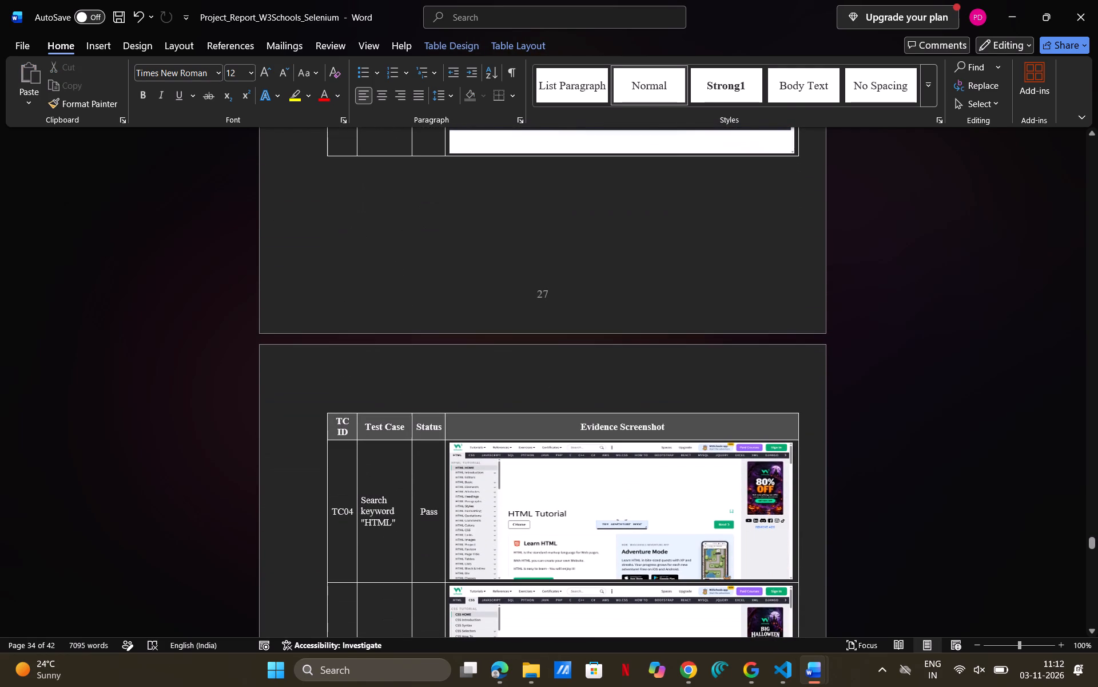
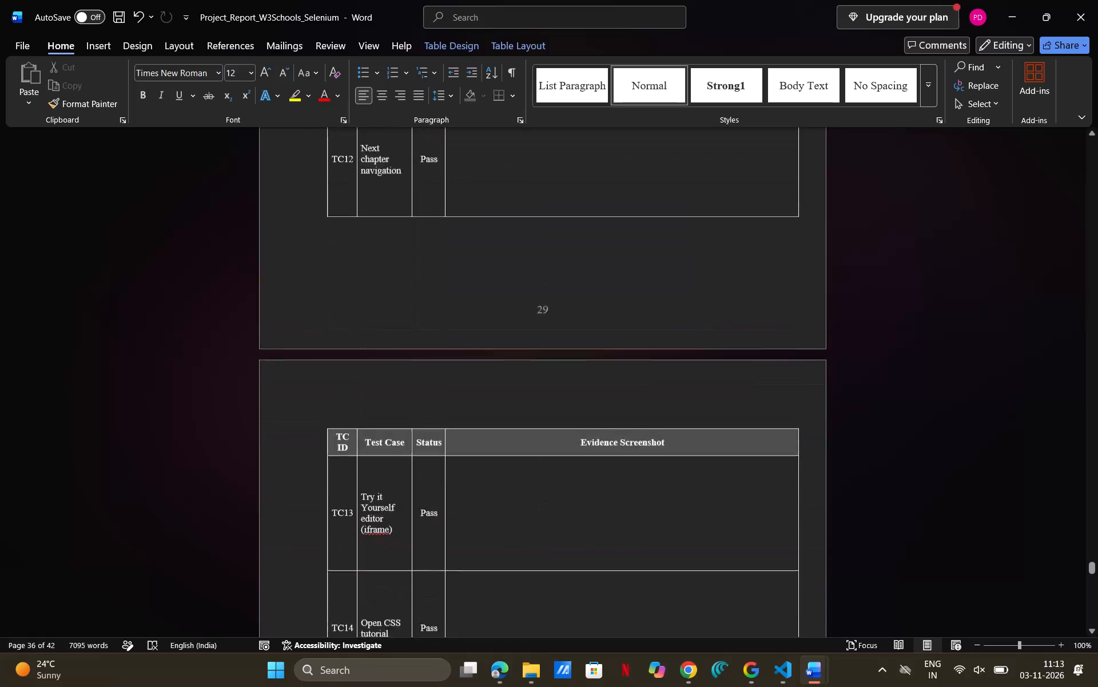
Copy the evidence image PASS_test_search_valid_Python_.png from the Selenium_Project evidence folder in Visual Studio Code.
{"action": "scroll", "coordinate": [677, 408], "scroll_direction": "up", "scroll_amount": 10}
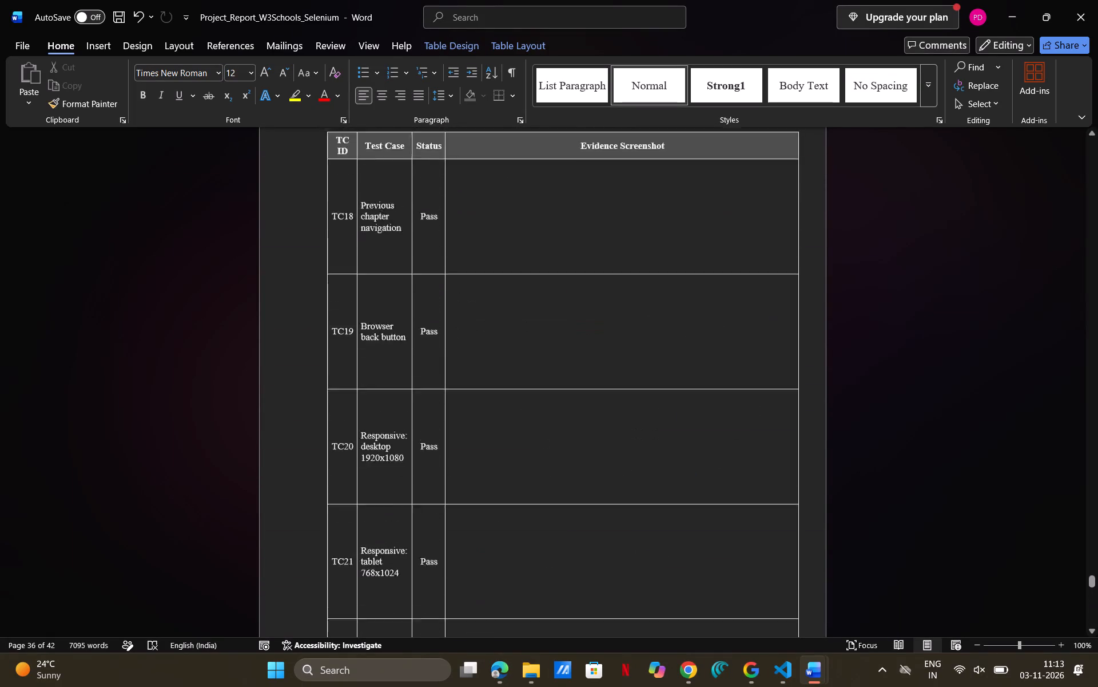
{"action": "scroll", "coordinate": [677, 408], "scroll_direction": "up", "scroll_amount": 6}
{"action": "scroll", "coordinate": [677, 408], "scroll_direction": "down", "scroll_amount": 2}
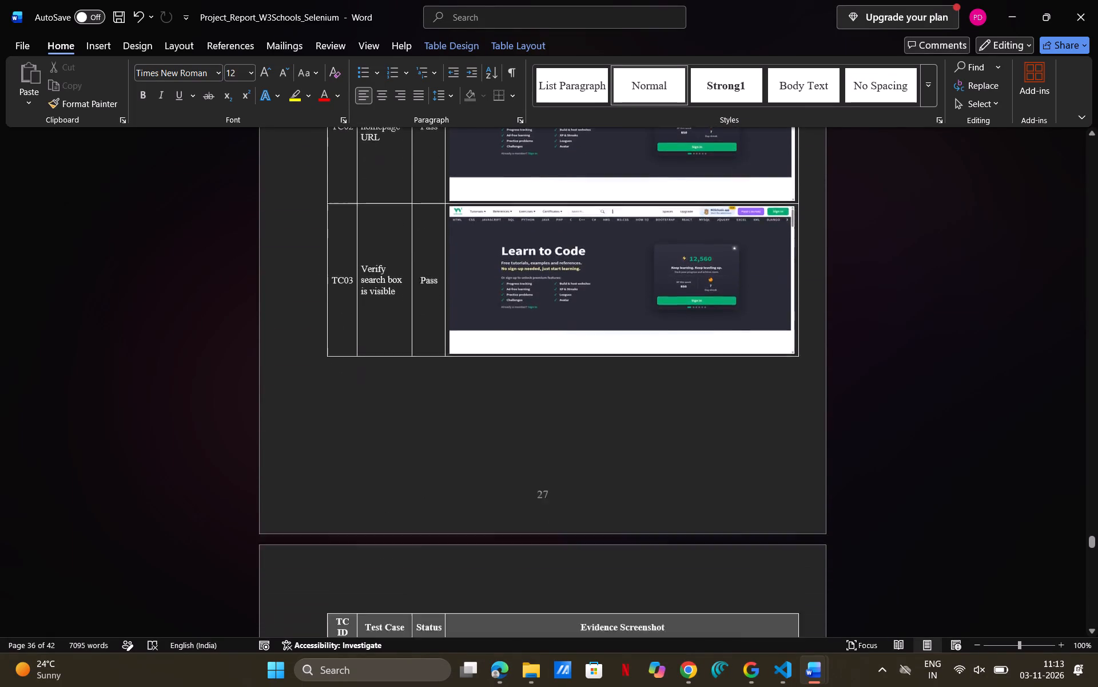
{"action": "scroll", "coordinate": [677, 408], "scroll_direction": "down", "scroll_amount": 3}
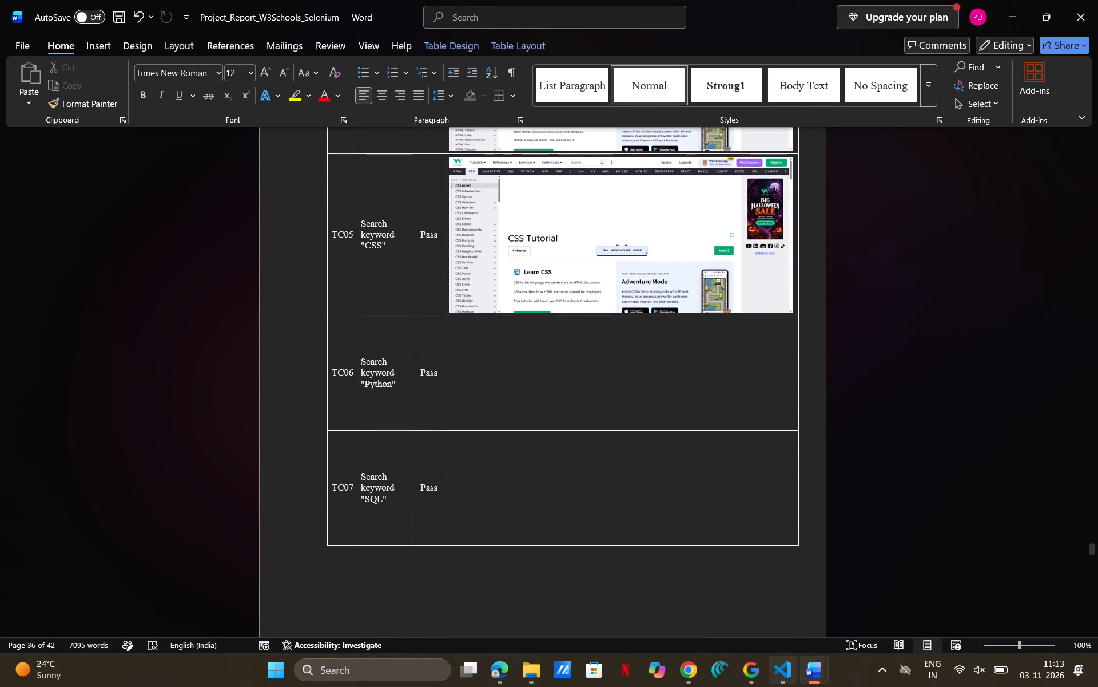
{"action": "left_click", "coordinate": [759, 608]}
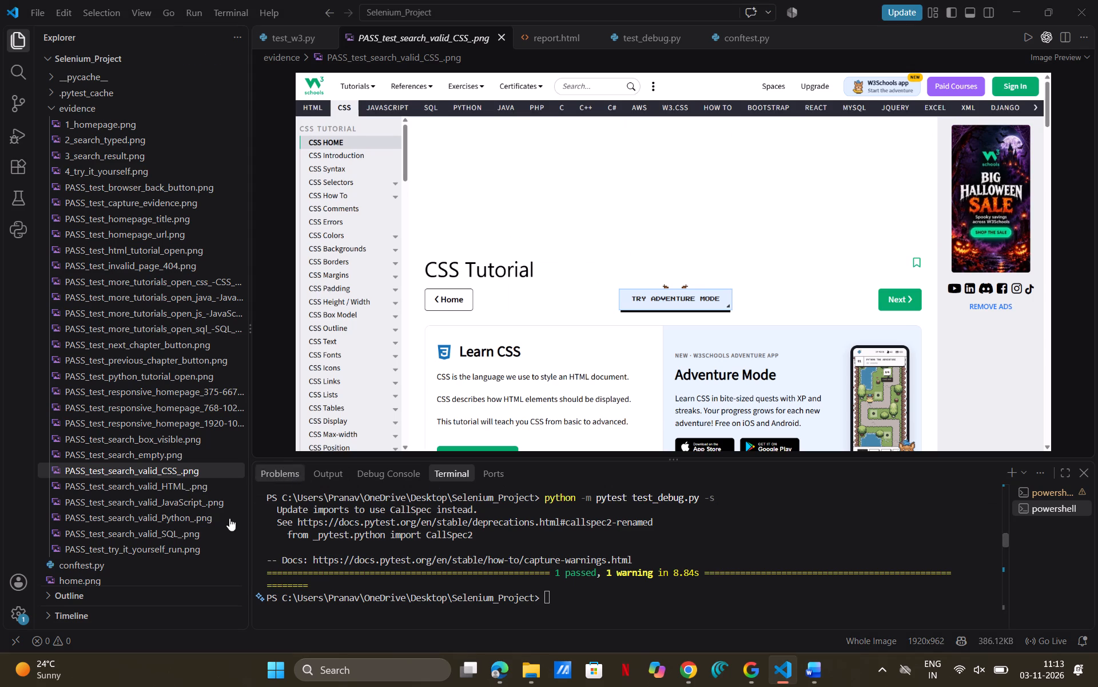
{"action": "left_click", "coordinate": [192, 514]}
{"action": "right_click", "coordinate": [563, 289]}
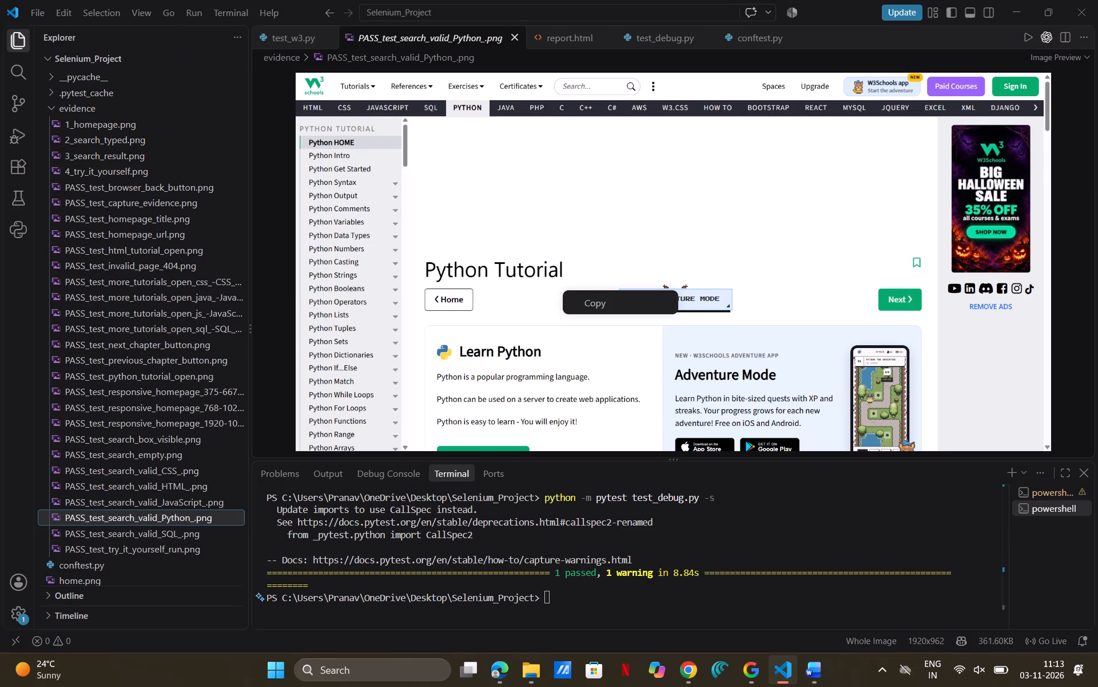
{"action": "left_click", "coordinate": [600, 302]}
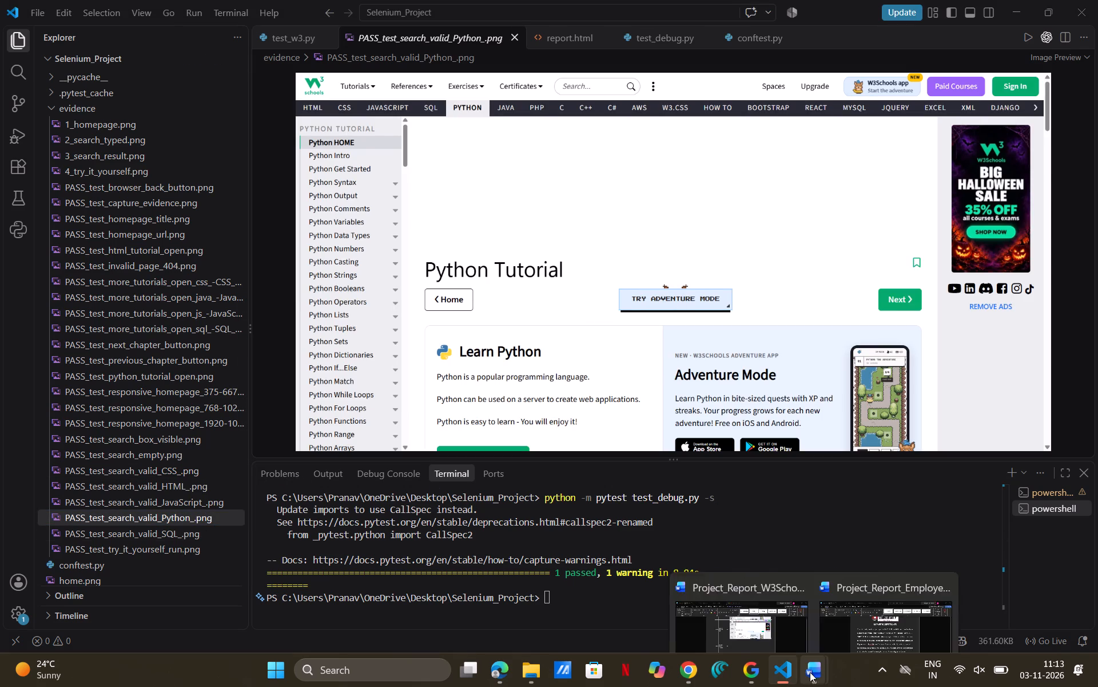
Paste the Python search image into Word's TC06 Evidence Screenshot cell and reduce its width and height to fit the column.
{"action": "left_click", "coordinate": [757, 589]}
{"action": "left_click", "coordinate": [592, 361]}
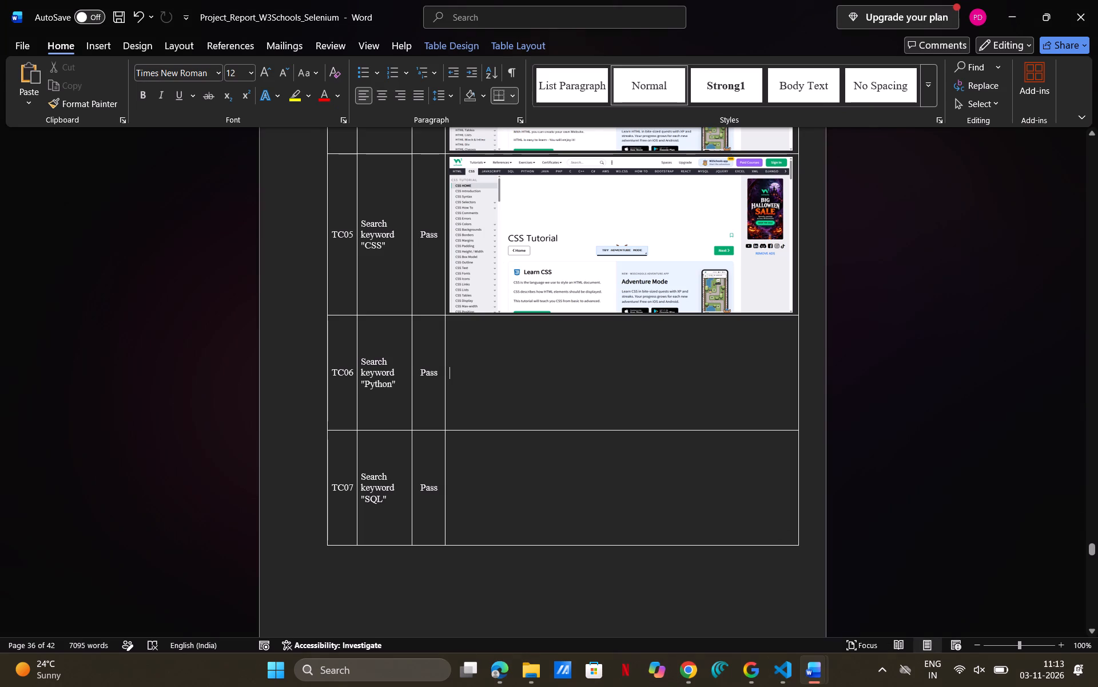
{"action": "key", "text": "ctrl+v"}
{"action": "left_click", "coordinate": [556, 416]}
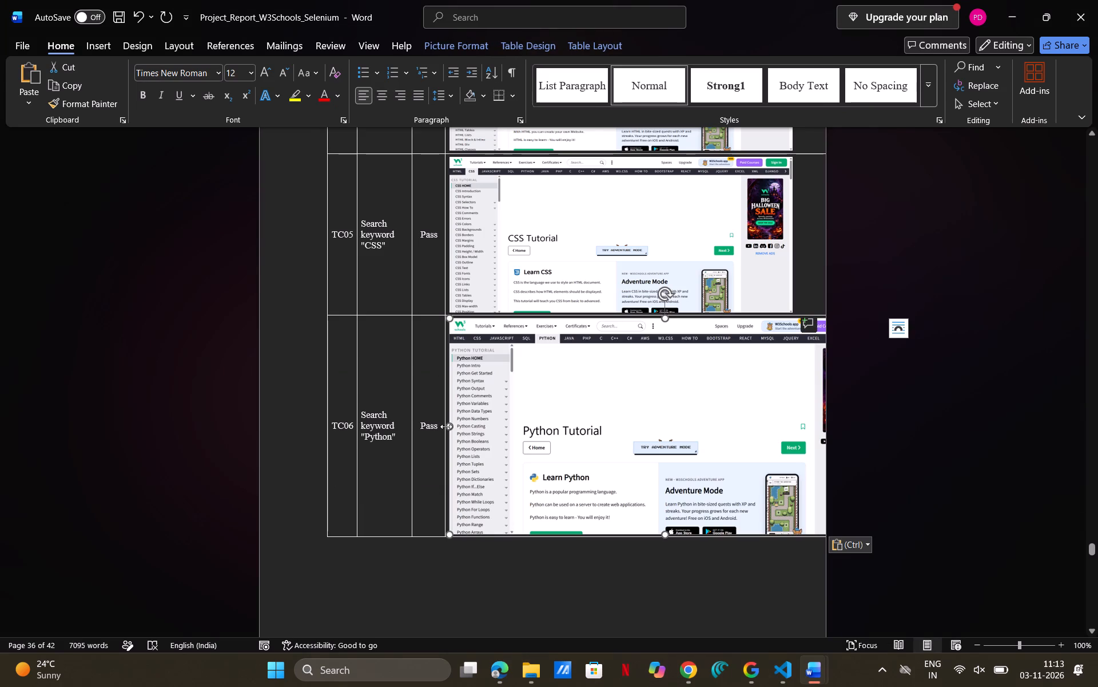
{"action": "left_click_drag", "start_coordinate": [446, 427], "coordinate": [525, 423]}
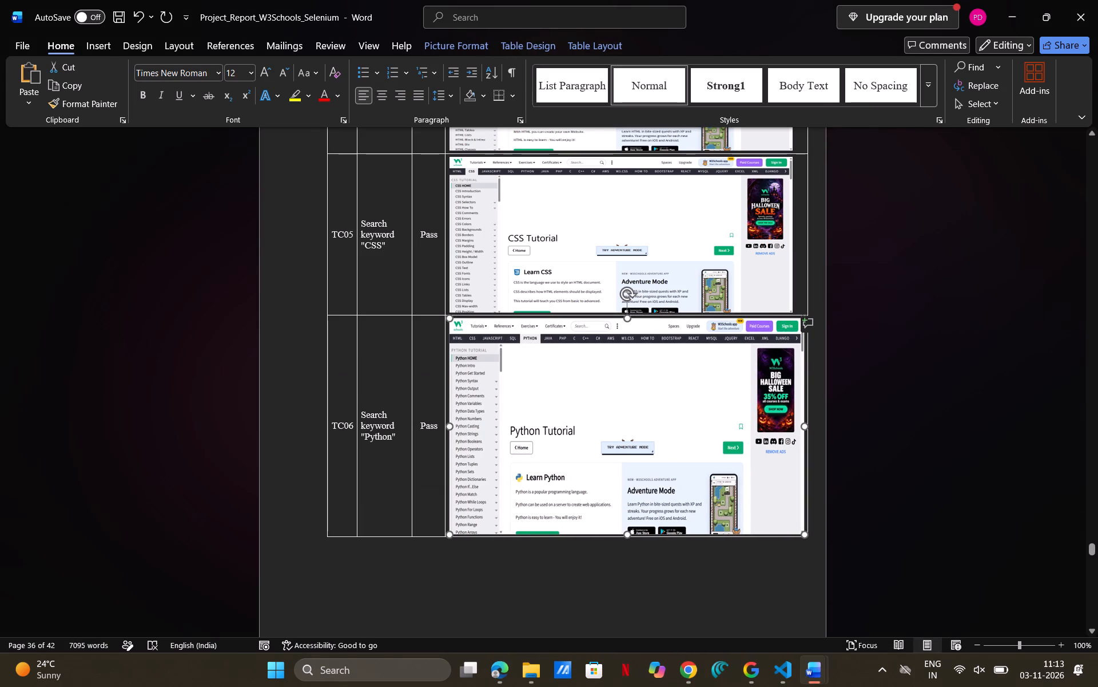
{"action": "left_click_drag", "start_coordinate": [525, 423], "coordinate": [533, 424]}
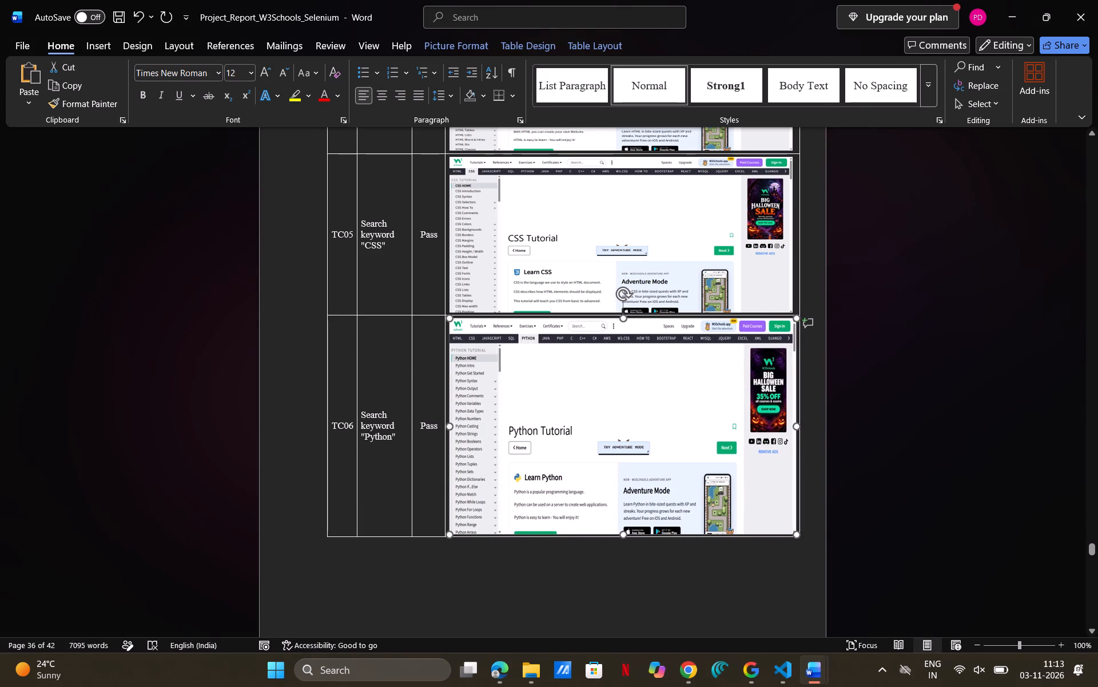
{"action": "left_click_drag", "start_coordinate": [623, 533], "coordinate": [623, 460]}
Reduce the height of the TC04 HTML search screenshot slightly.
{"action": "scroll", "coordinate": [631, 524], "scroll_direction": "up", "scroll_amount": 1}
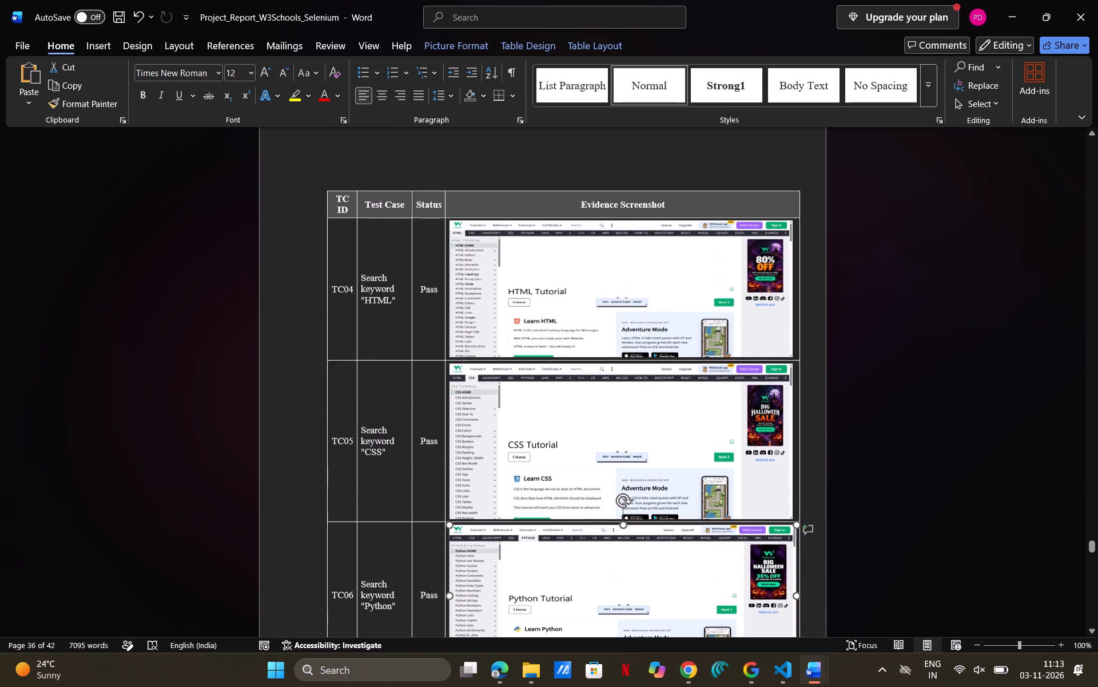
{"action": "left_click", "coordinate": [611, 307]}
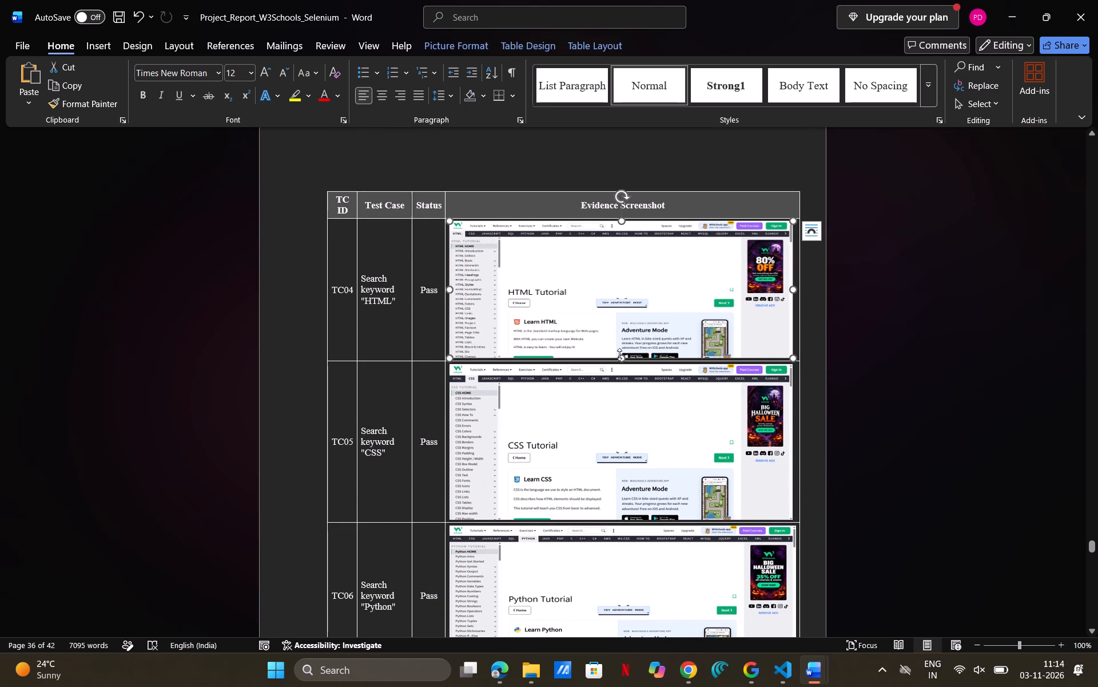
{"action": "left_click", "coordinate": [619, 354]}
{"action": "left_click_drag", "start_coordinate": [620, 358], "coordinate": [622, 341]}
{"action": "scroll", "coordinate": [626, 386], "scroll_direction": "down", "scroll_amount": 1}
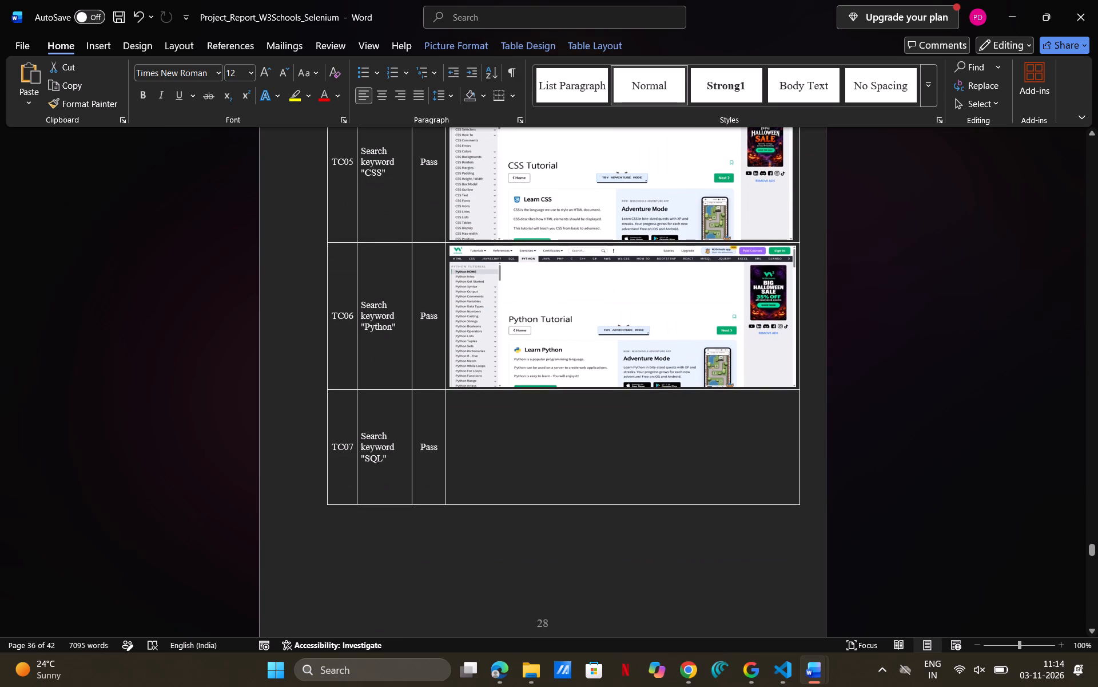
Copy the evidence image PASS_test_search_valid_SQL_.png from the evidence folder in Visual Studio Code.
{"action": "scroll", "coordinate": [628, 448], "scroll_direction": "up", "scroll_amount": 1}
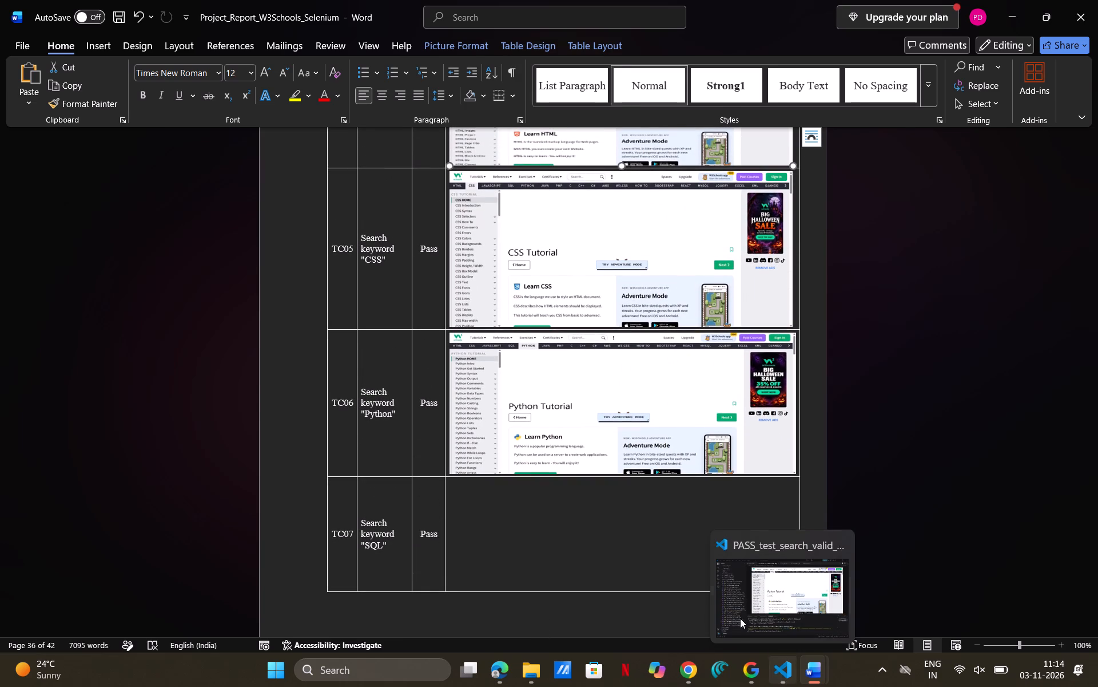
{"action": "left_click", "coordinate": [742, 614]}
{"action": "left_click", "coordinate": [191, 533]}
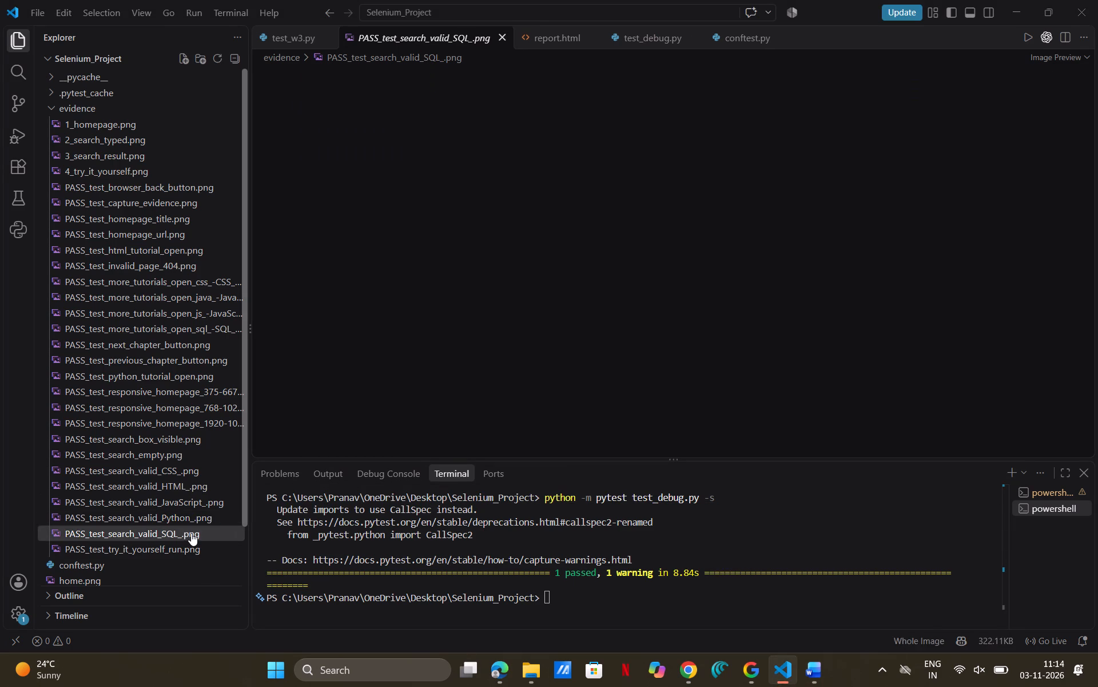
{"action": "right_click", "coordinate": [558, 270]}
{"action": "left_click", "coordinate": [592, 290]}
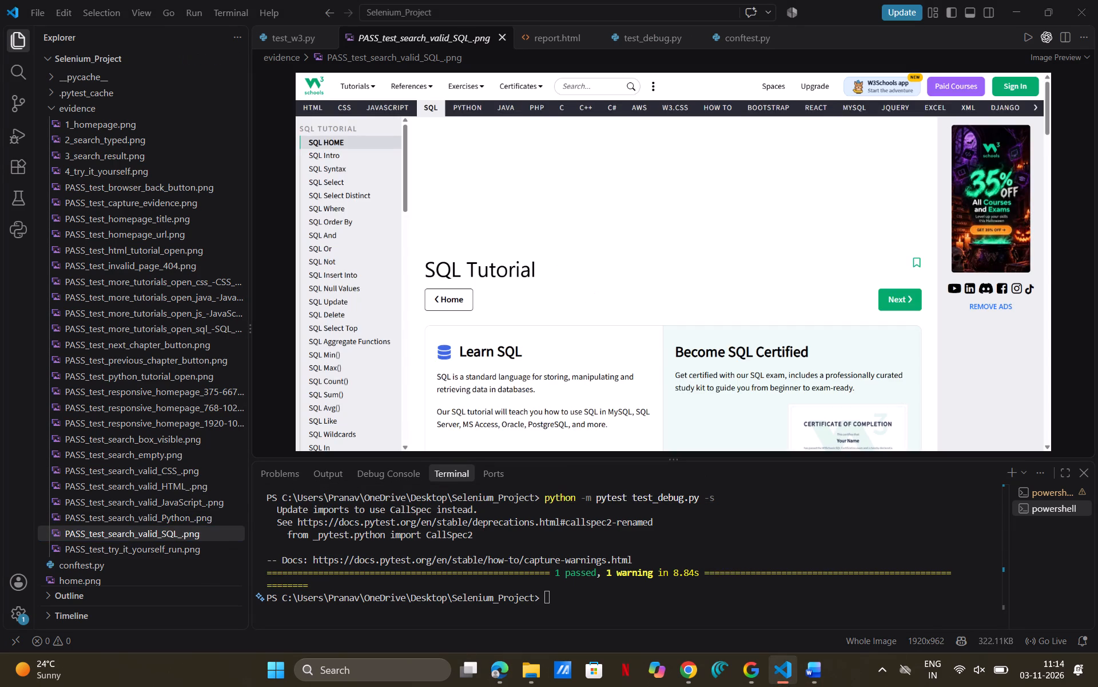
Paste the SQL search image into Word's TC07 Evidence Screenshot cell, shorten it to fit below TC06, and narrow it to the column width.
{"action": "left_click", "coordinate": [766, 601]}
{"action": "left_click", "coordinate": [594, 547]}
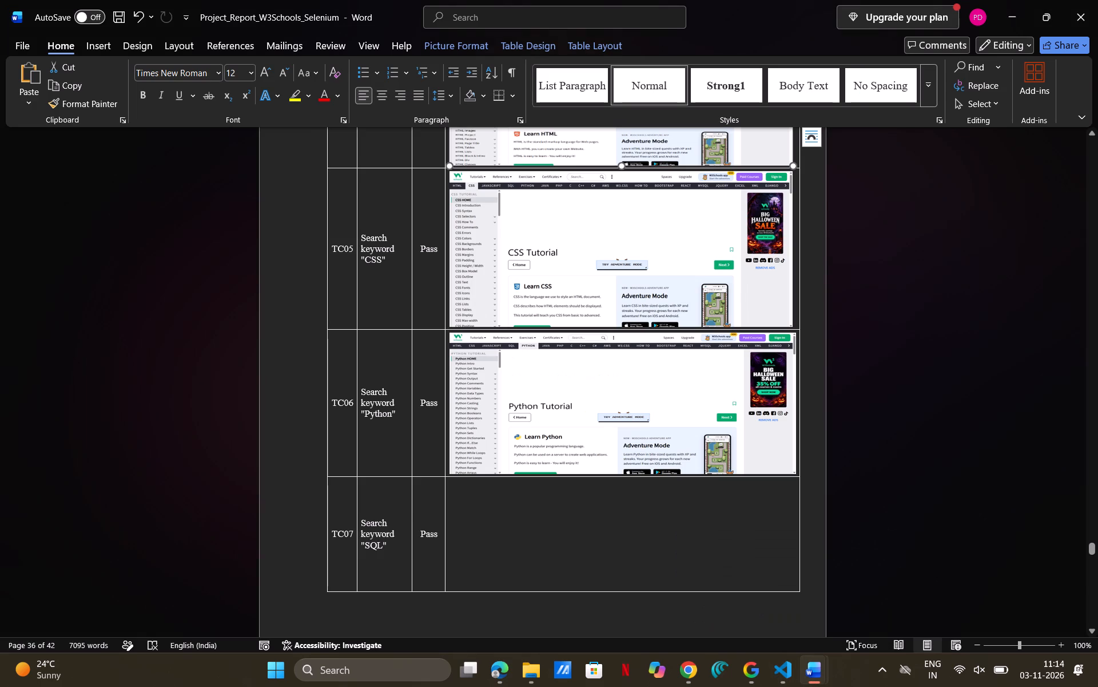
{"action": "key", "text": "ctrl+v"}
{"action": "left_click", "coordinate": [634, 496]}
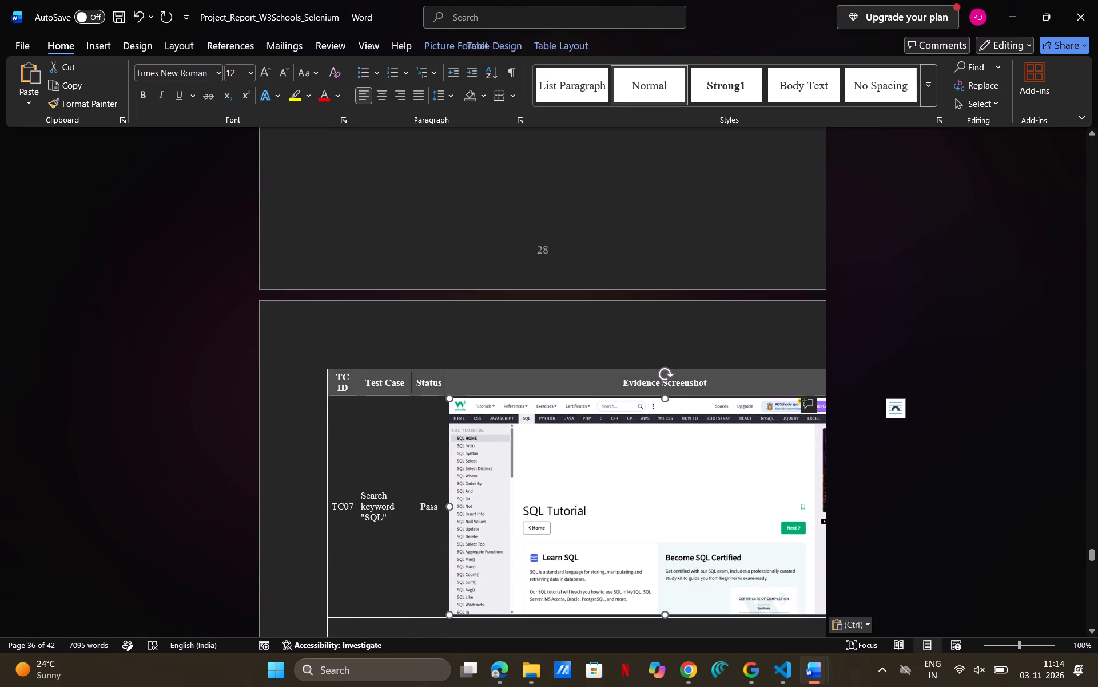
{"action": "left_click_drag", "start_coordinate": [667, 613], "coordinate": [661, 516]}
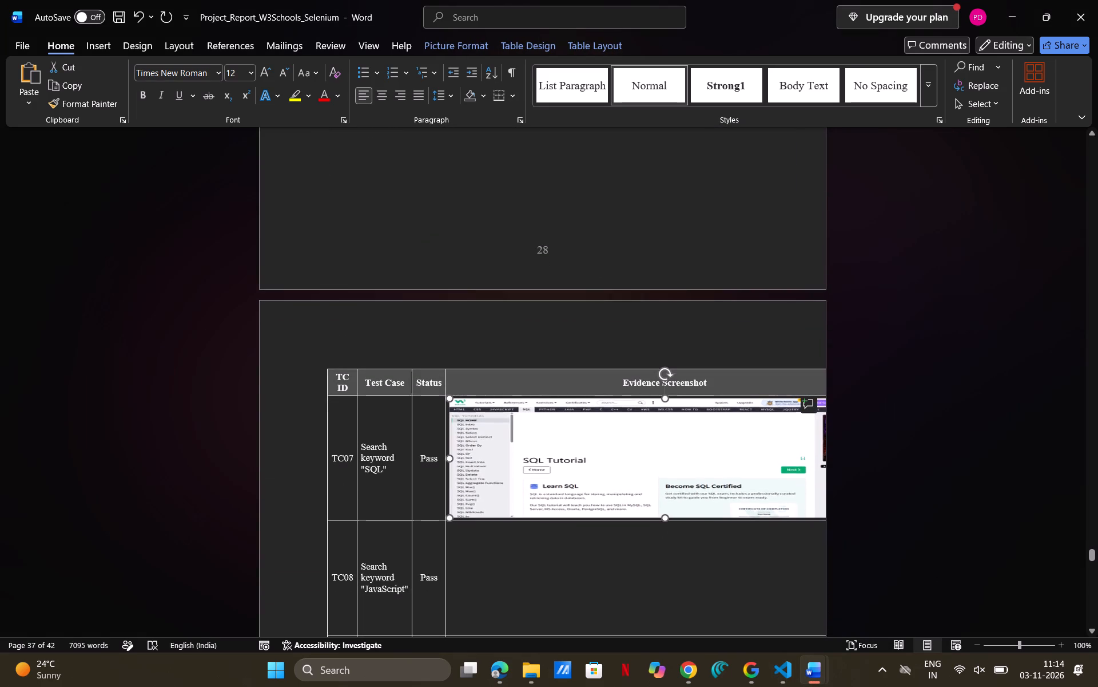
{"action": "left_click_drag", "start_coordinate": [661, 516], "coordinate": [661, 517]}
{"action": "scroll", "coordinate": [513, 389], "scroll_direction": "up", "scroll_amount": 1}
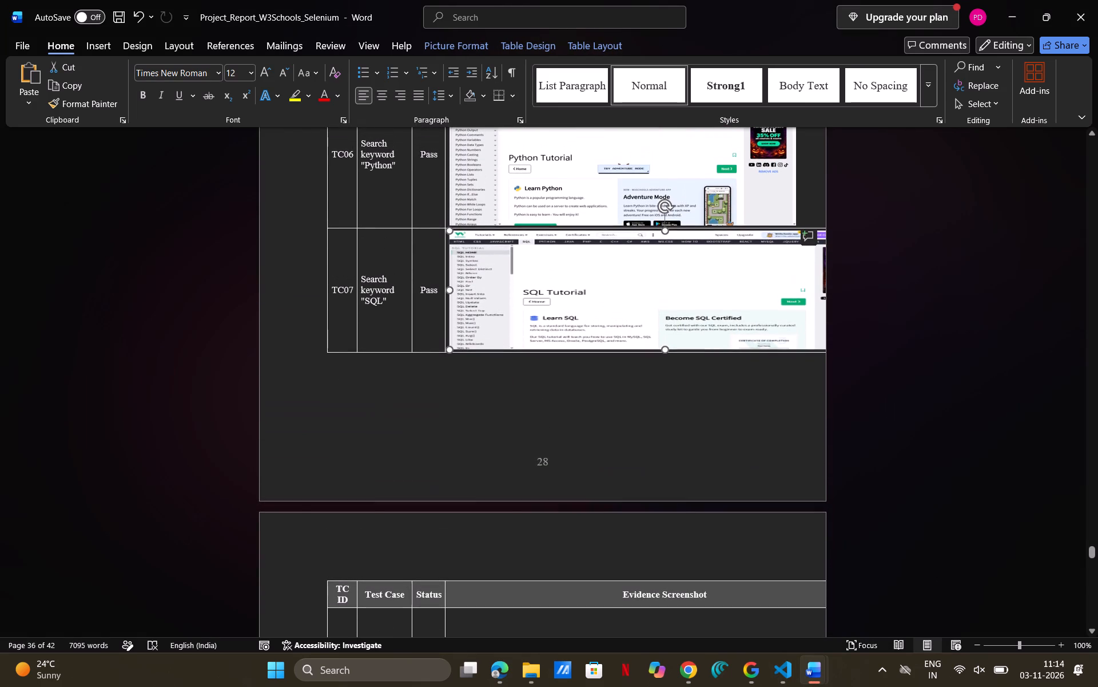
{"action": "left_click_drag", "start_coordinate": [449, 291], "coordinate": [528, 282]}
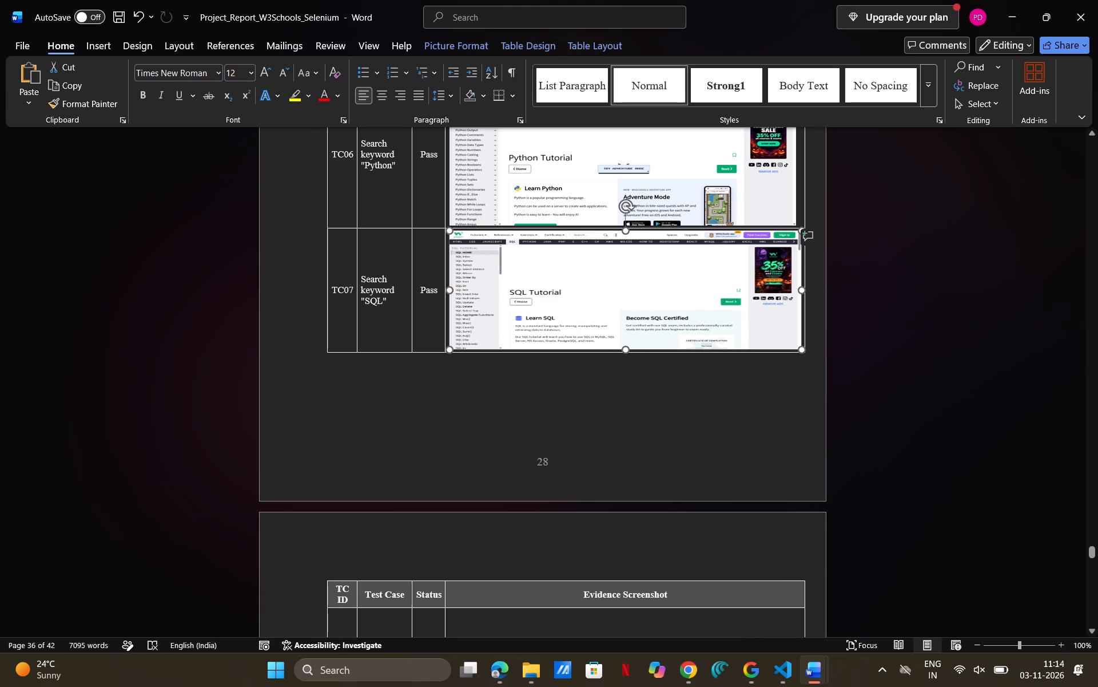
{"action": "left_click_drag", "start_coordinate": [528, 282], "coordinate": [536, 282]}
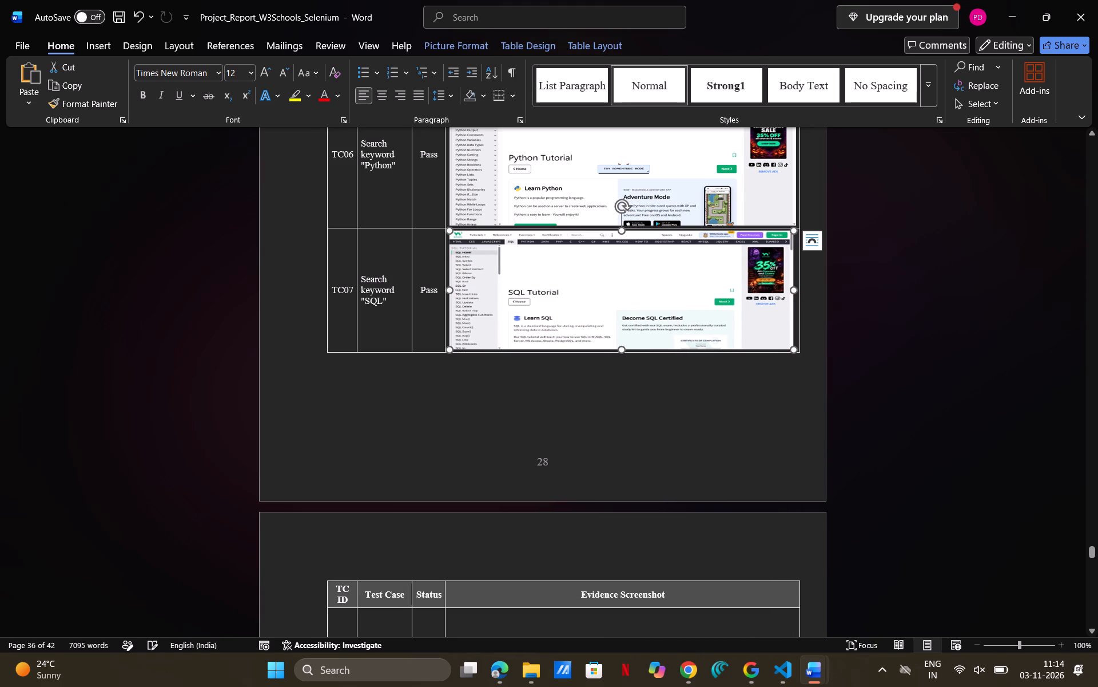
Increase the height of the TC07 SQL screenshot to a size similar to the TC05 and TC06 images.
{"action": "left_click_drag", "start_coordinate": [622, 350], "coordinate": [622, 384]}
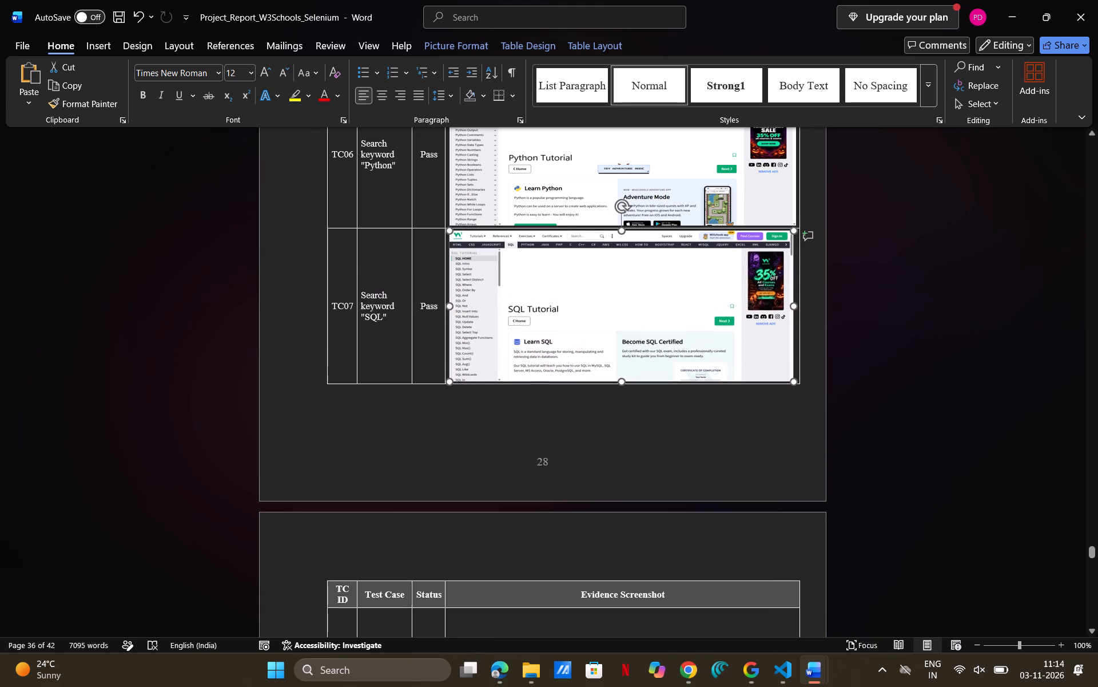
{"action": "left_click_drag", "start_coordinate": [622, 384], "coordinate": [624, 405]}
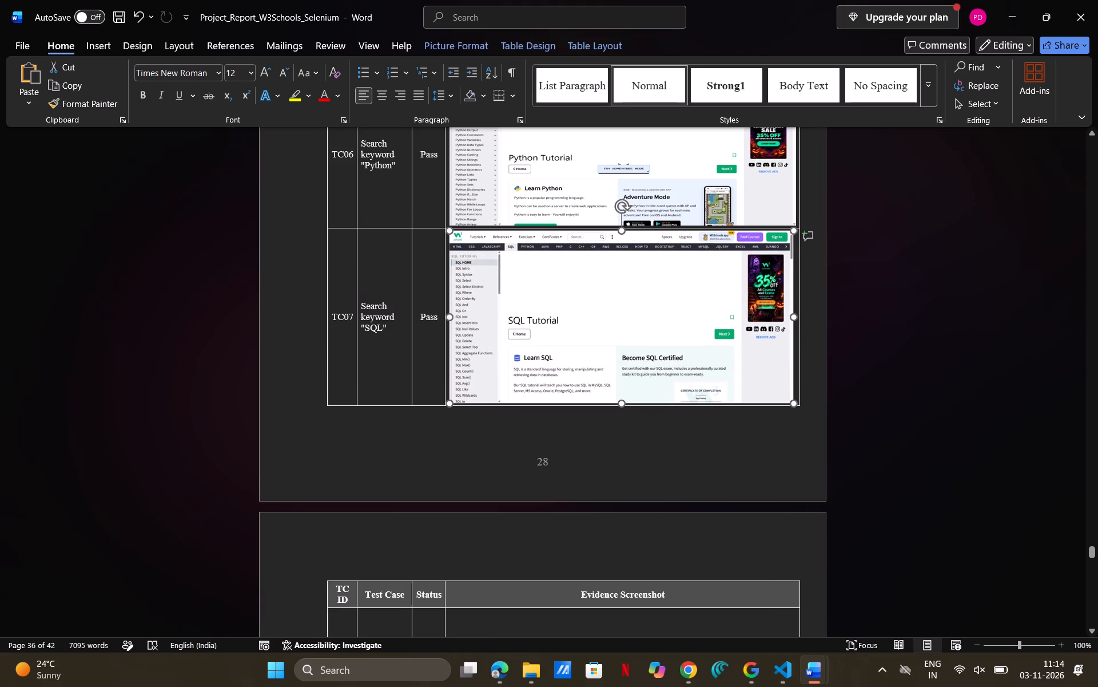
{"action": "left_click_drag", "start_coordinate": [624, 405], "coordinate": [624, 405]}
{"action": "scroll", "coordinate": [665, 461], "scroll_direction": "up", "scroll_amount": 1}
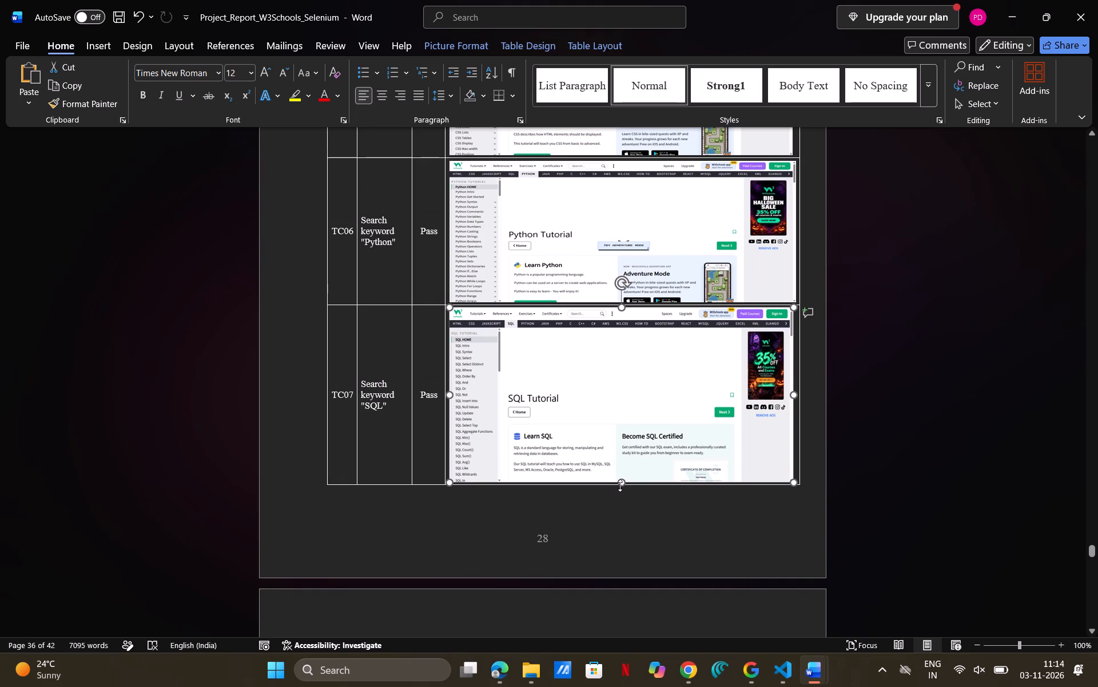
{"action": "left_click_drag", "start_coordinate": [620, 485], "coordinate": [618, 457]}
Increase the height of the TC04 HTML screenshot so it is closer to the other search screenshots on the page.
{"action": "scroll", "coordinate": [693, 435], "scroll_direction": "up", "scroll_amount": 1}
{"action": "left_click", "coordinate": [645, 218]}
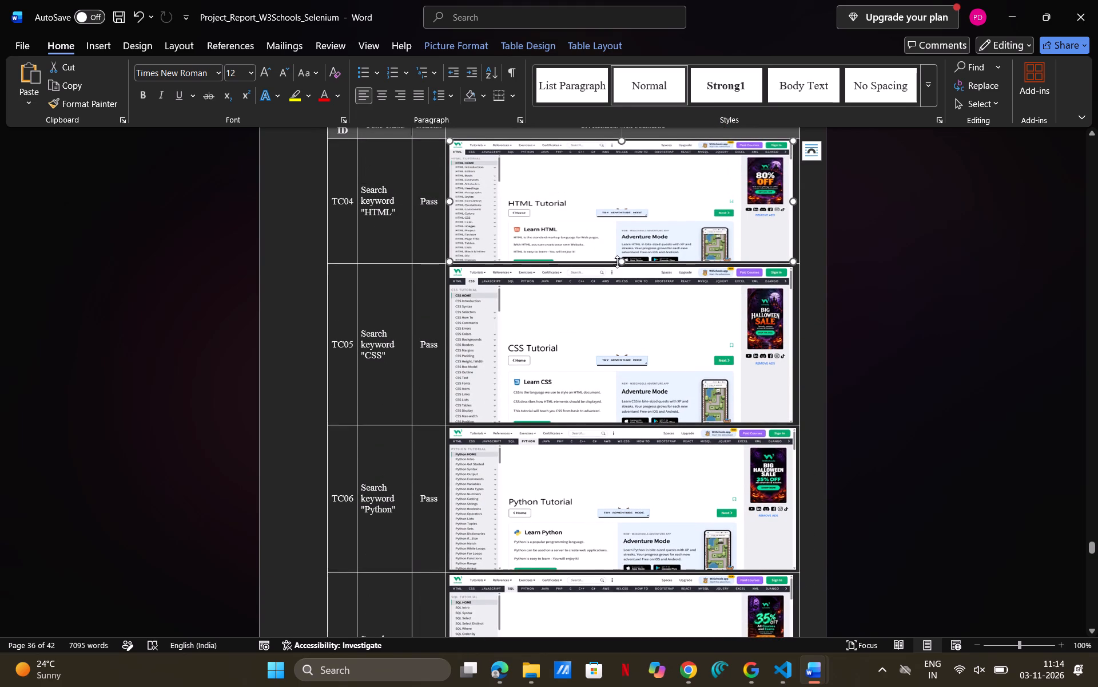
{"action": "left_click_drag", "start_coordinate": [622, 264], "coordinate": [622, 286]}
Review Table A.1's filled rows from TC01 to TC07 for even screenshot sizes and correct page placement.
{"action": "scroll", "coordinate": [638, 365], "scroll_direction": "down", "scroll_amount": 3}
{"action": "scroll", "coordinate": [638, 365], "scroll_direction": "up", "scroll_amount": 2}
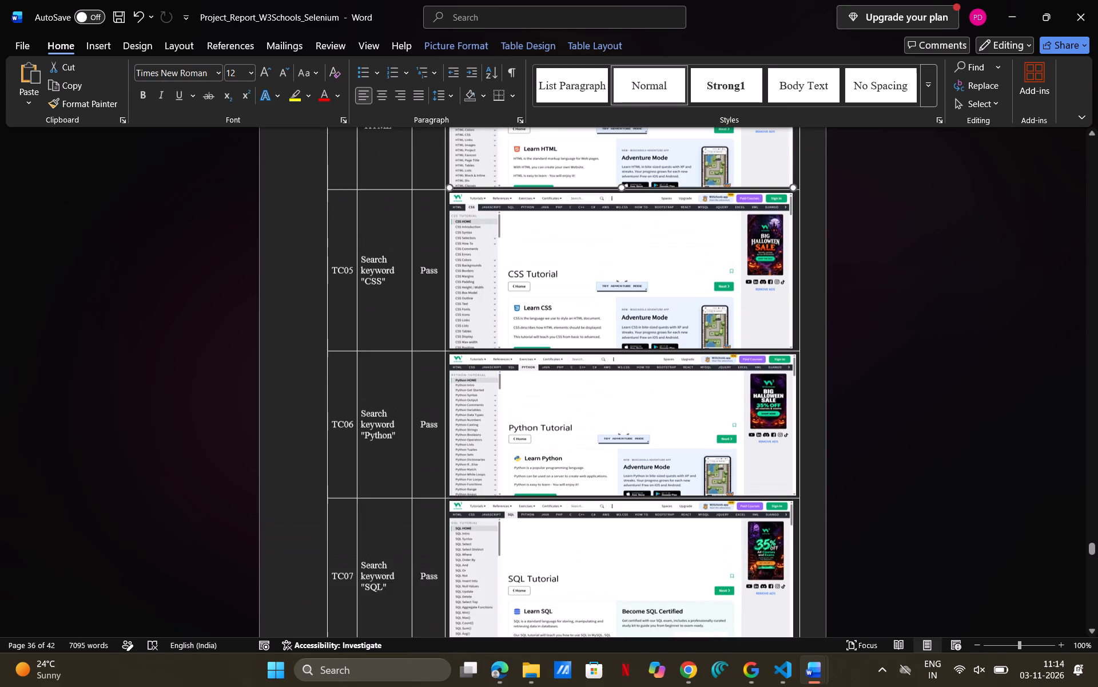
{"action": "scroll", "coordinate": [638, 365], "scroll_direction": "up", "scroll_amount": 6}
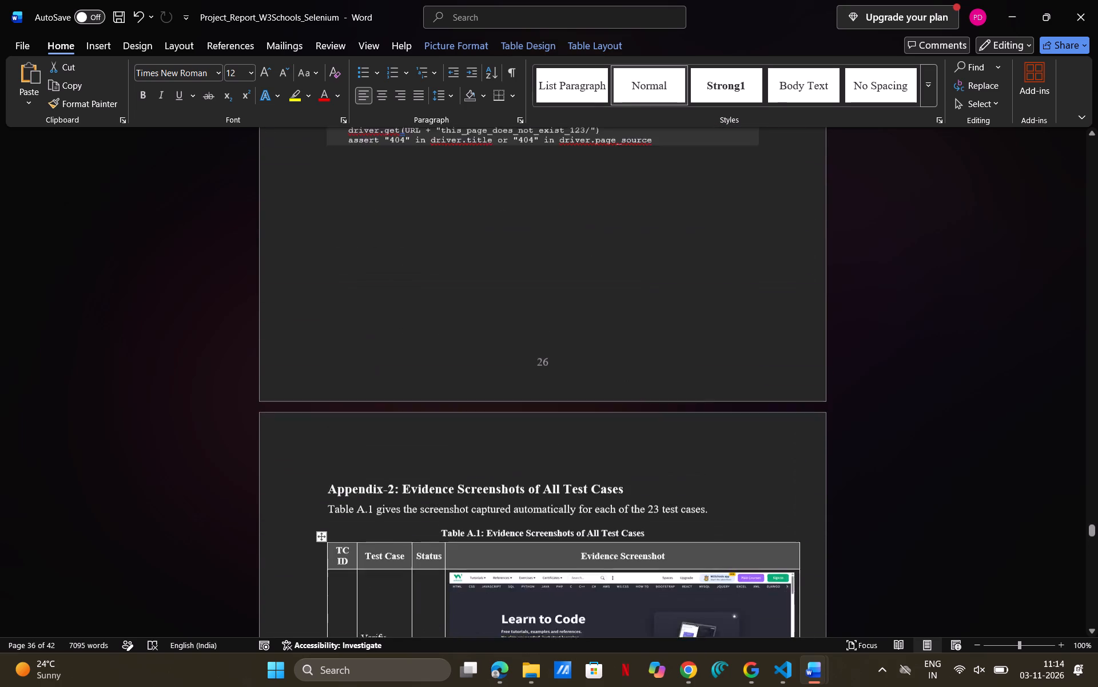
{"action": "scroll", "coordinate": [638, 365], "scroll_direction": "down", "scroll_amount": 3}
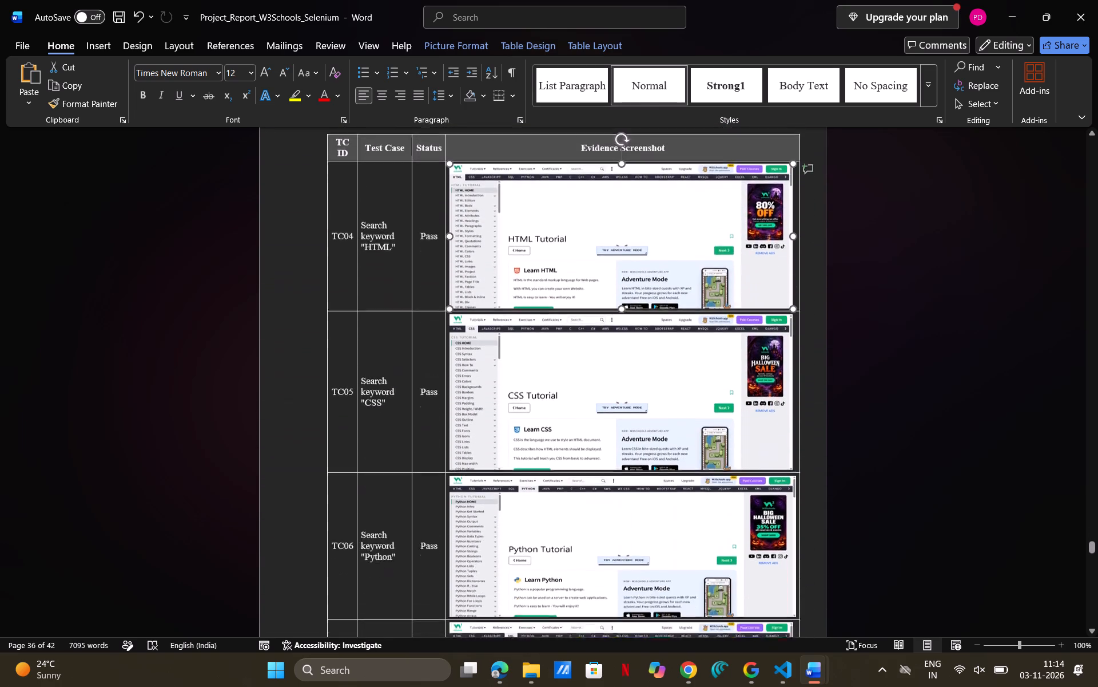
{"action": "scroll", "coordinate": [638, 365], "scroll_direction": "down", "scroll_amount": 4}
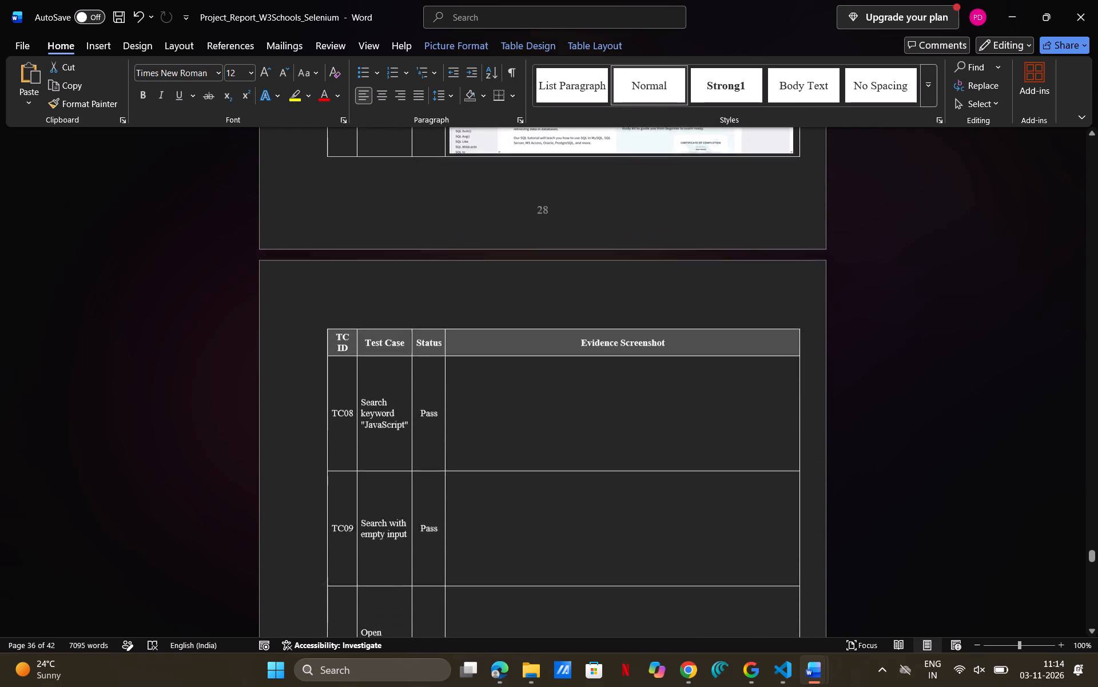
{"action": "scroll", "coordinate": [638, 365], "scroll_direction": "down", "scroll_amount": 1}
{"action": "scroll", "coordinate": [638, 365], "scroll_direction": "up", "scroll_amount": 5}
{"action": "scroll", "coordinate": [638, 365], "scroll_direction": "down", "scroll_amount": 1}
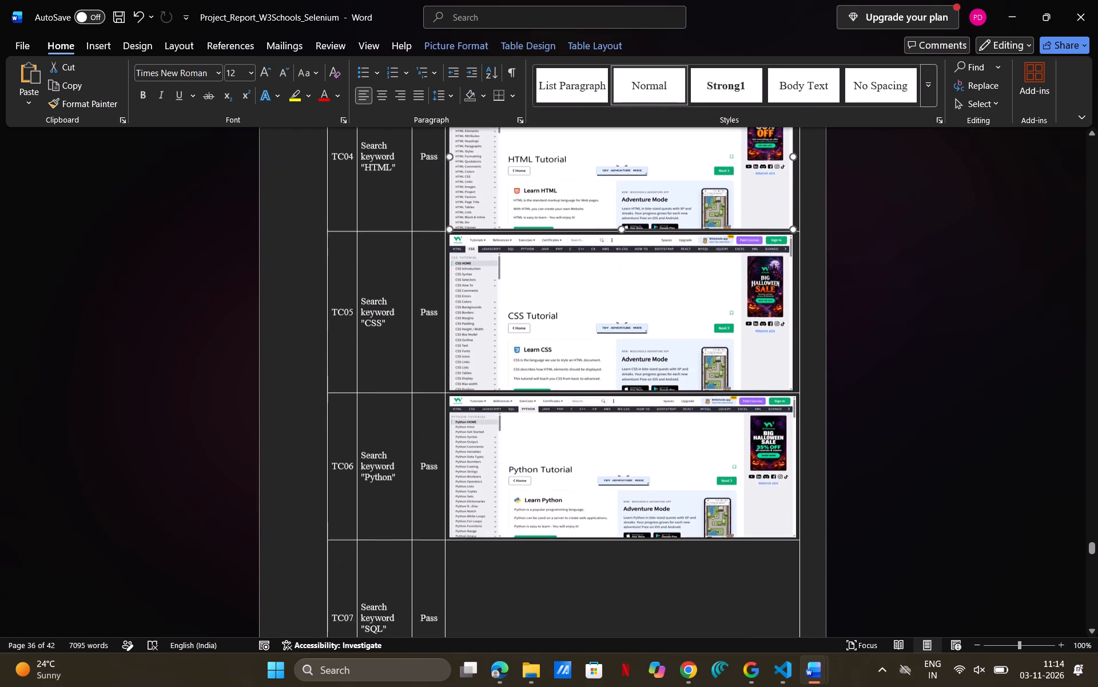
{"action": "scroll", "coordinate": [638, 365], "scroll_direction": "down", "scroll_amount": 1}
{"action": "left_click", "coordinate": [868, 419]}
{"action": "scroll", "coordinate": [783, 394], "scroll_direction": "up", "scroll_amount": 1}
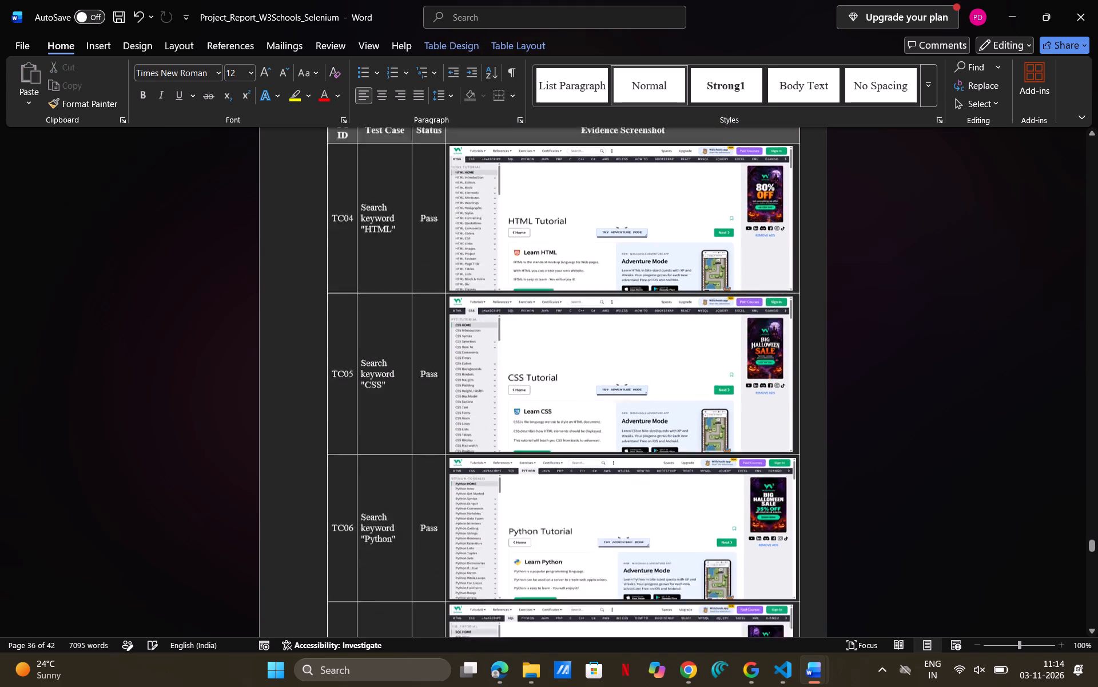
{"action": "scroll", "coordinate": [783, 394], "scroll_direction": "up", "scroll_amount": 2}
{"action": "scroll", "coordinate": [783, 394], "scroll_direction": "down", "scroll_amount": 2}
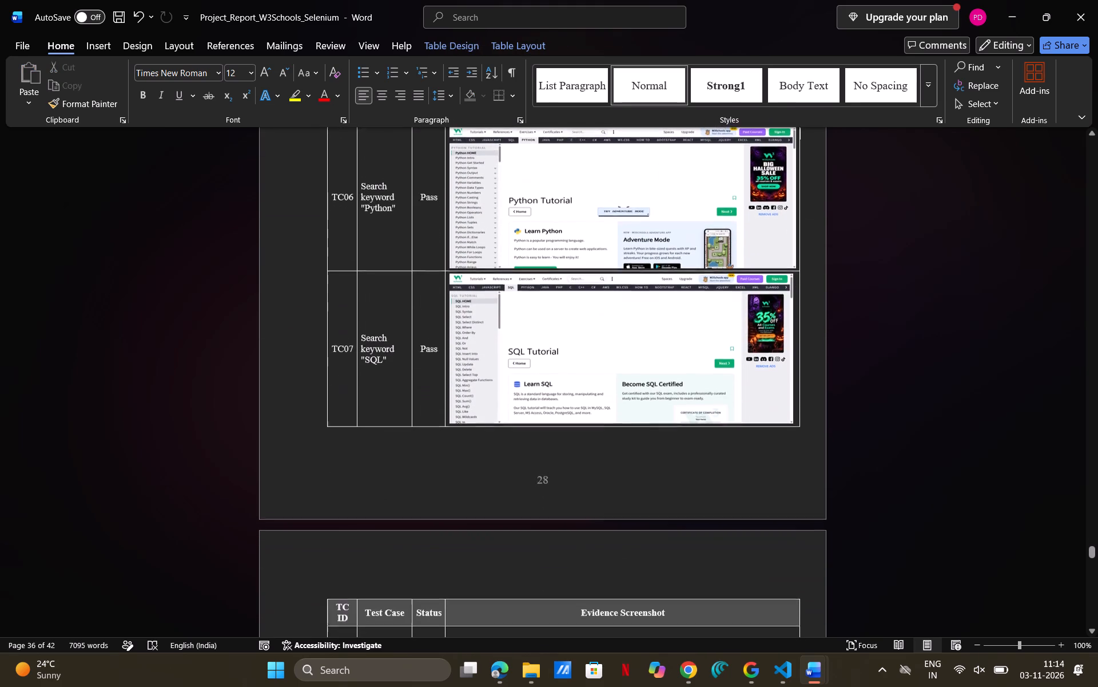
Copy the PASS_test_search_valid_JavaScript_.png image from the evidence folder in Visual Studio Code for test case TC08.
{"action": "scroll", "coordinate": [783, 394], "scroll_direction": "down", "scroll_amount": 2}
{"action": "scroll", "coordinate": [628, 356], "scroll_direction": "down", "scroll_amount": 1}
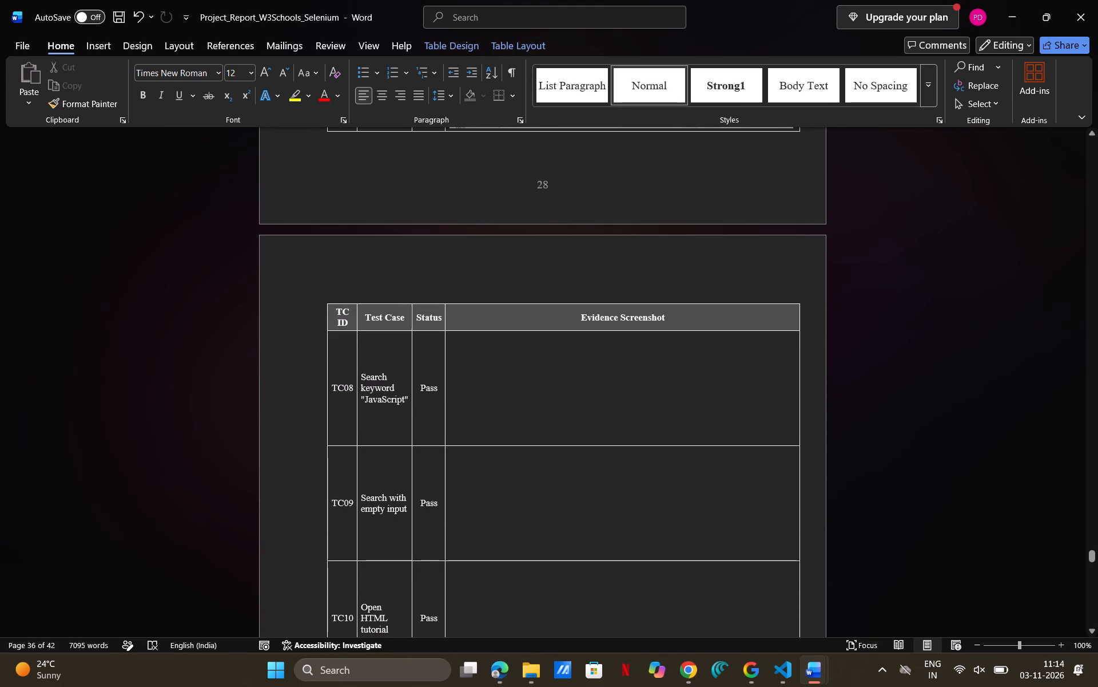
{"action": "left_click", "coordinate": [761, 599]}
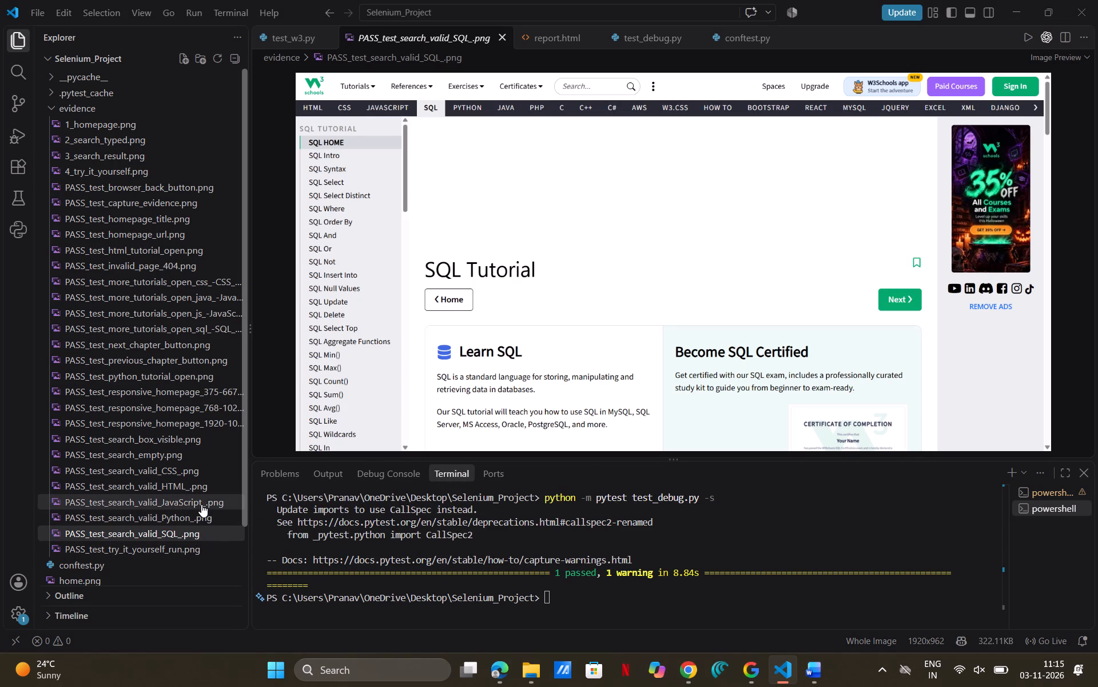
{"action": "left_click", "coordinate": [201, 498]}
{"action": "right_click", "coordinate": [548, 226]}
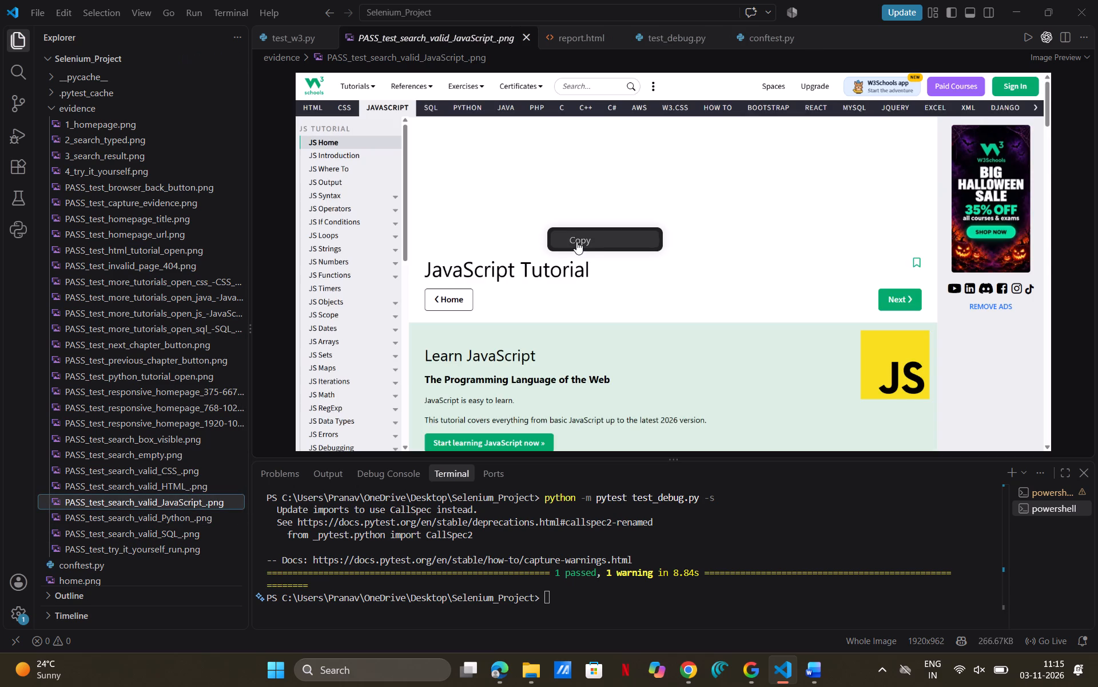
{"action": "left_click", "coordinate": [576, 242]}
Paste the JavaScript search image into Word's TC08 Evidence Screenshot cell, narrow it to fit the page, and shorten it to match the earlier rows.
{"action": "left_click", "coordinate": [782, 633]}
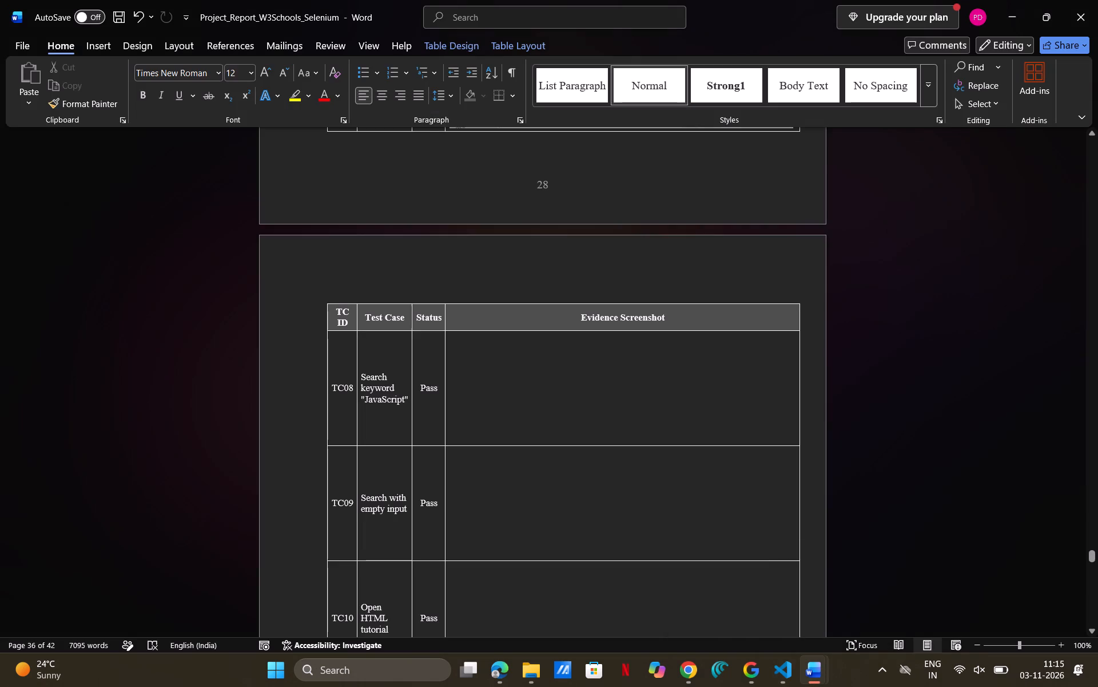
{"action": "left_click", "coordinate": [634, 382]}
{"action": "key", "text": "ctrl+v"}
{"action": "left_click", "coordinate": [561, 417]}
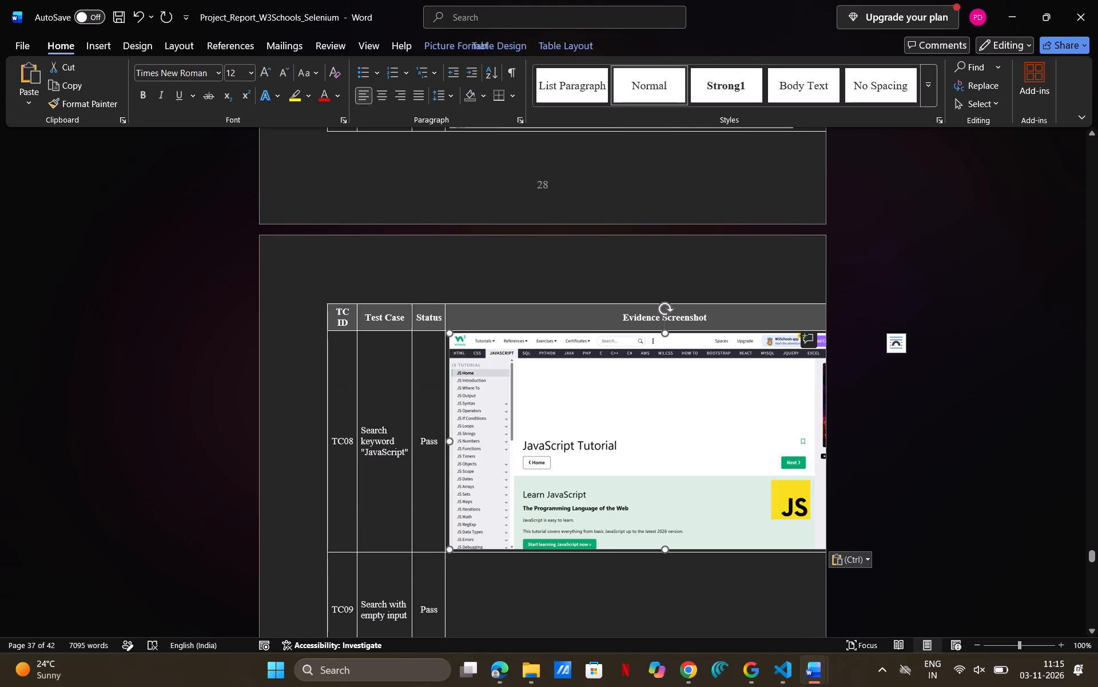
{"action": "left_click_drag", "start_coordinate": [448, 443], "coordinate": [530, 436]}
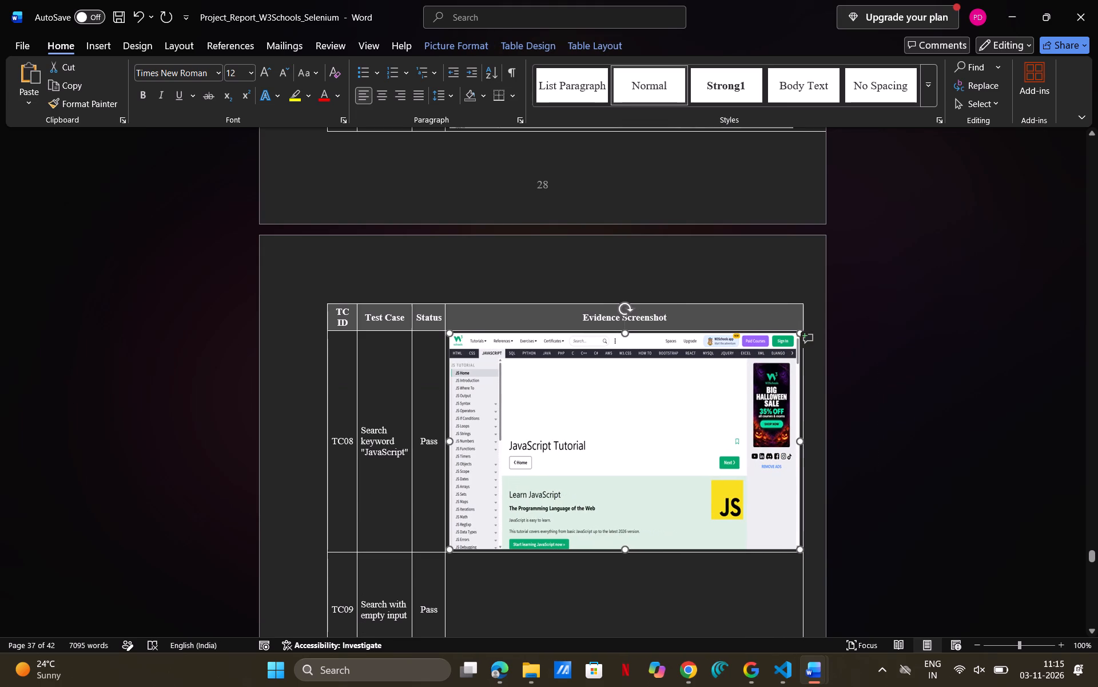
{"action": "left_click_drag", "start_coordinate": [530, 436], "coordinate": [528, 436]}
{"action": "left_click_drag", "start_coordinate": [626, 554], "coordinate": [619, 508]}
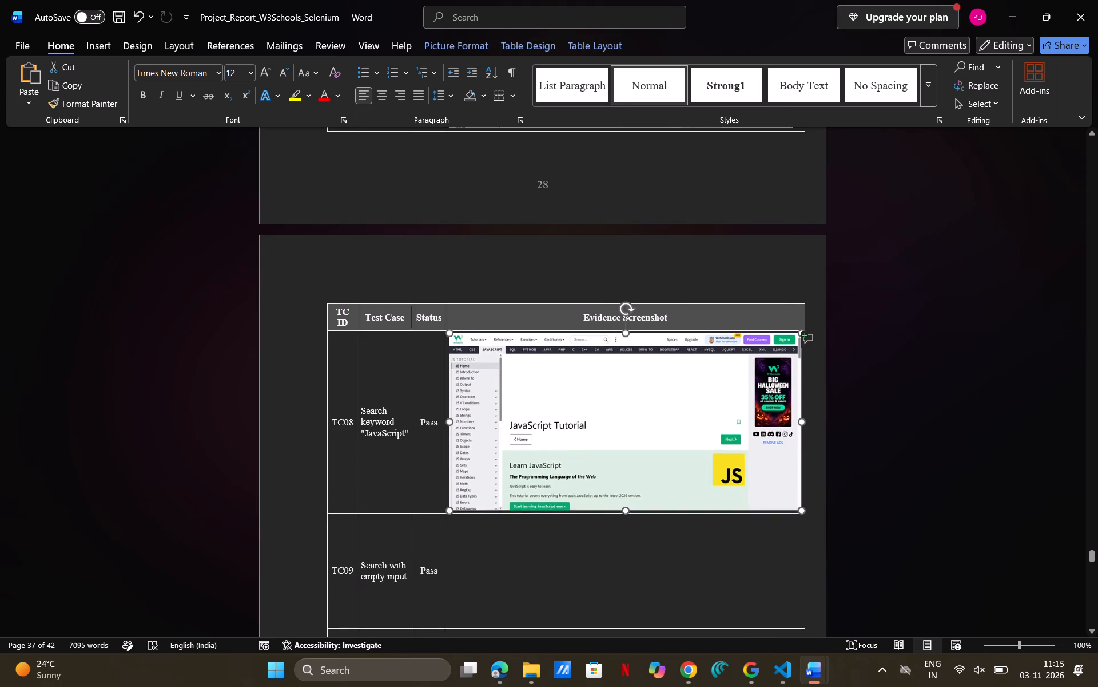
{"action": "left_click_drag", "start_coordinate": [619, 508], "coordinate": [623, 479]}
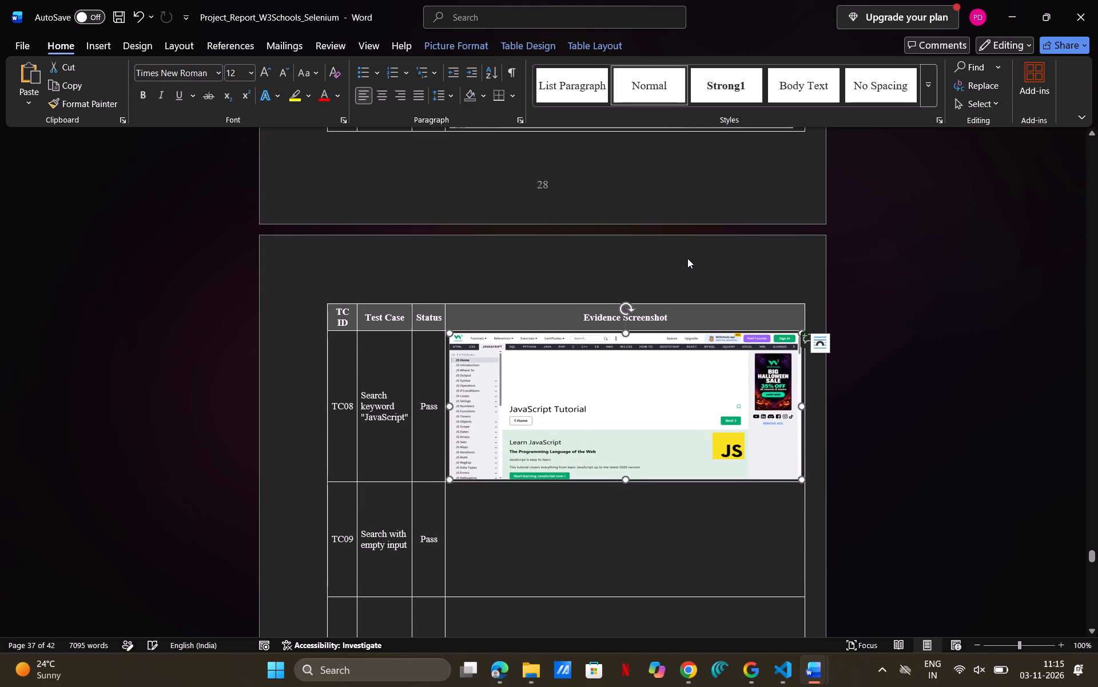
{"action": "left_click", "coordinate": [687, 258]}
Widen the TC07 SQL and TC06 Python screenshots to match the width of the TC08 JavaScript image.
{"action": "scroll", "coordinate": [651, 277], "scroll_direction": "up", "scroll_amount": 2}
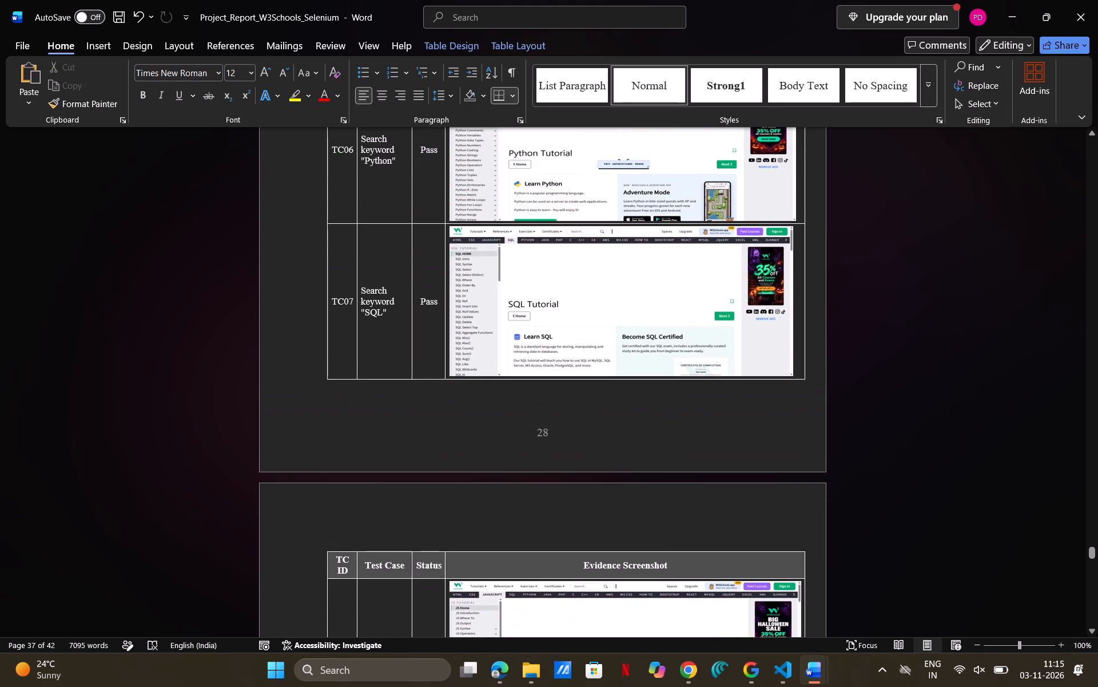
{"action": "scroll", "coordinate": [651, 277], "scroll_direction": "up", "scroll_amount": 1}
{"action": "left_click", "coordinate": [684, 473]}
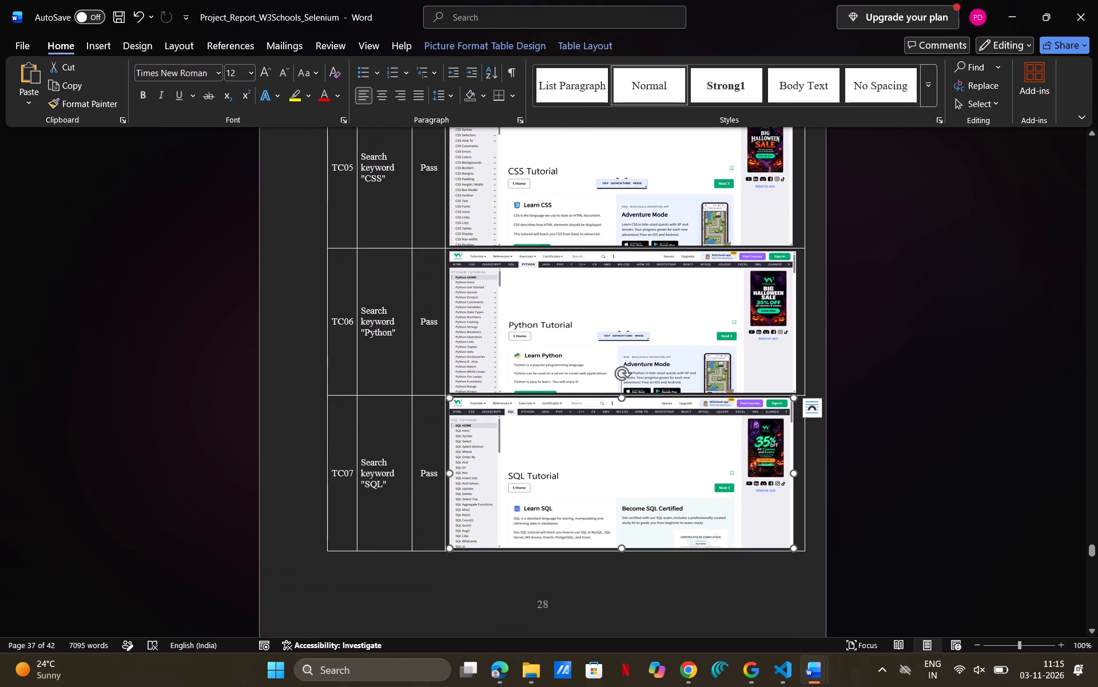
{"action": "left_click_drag", "start_coordinate": [794, 473], "coordinate": [799, 471]}
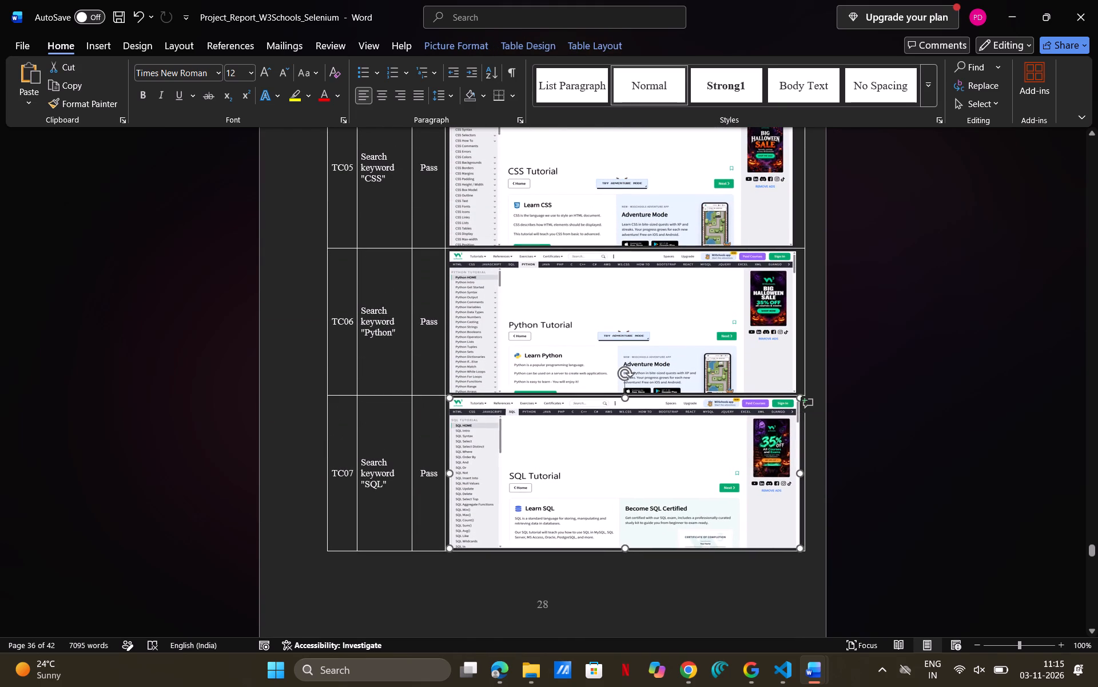
{"action": "left_click_drag", "start_coordinate": [799, 471], "coordinate": [801, 471]}
{"action": "left_click", "coordinate": [670, 358]}
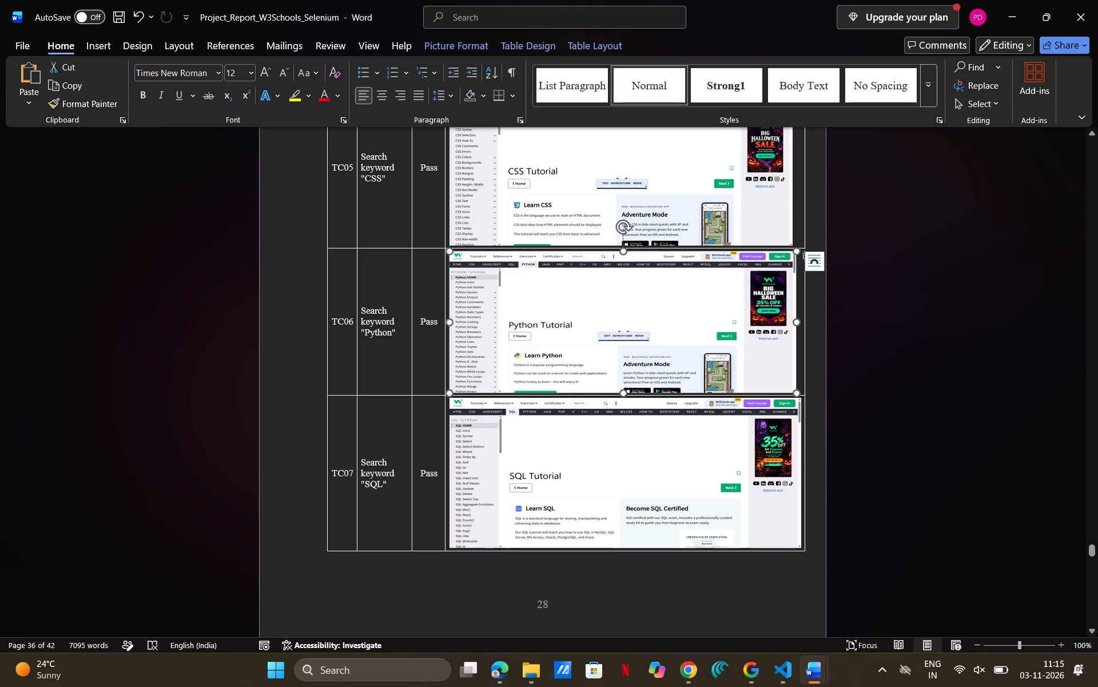
{"action": "left_click", "coordinate": [798, 320]}
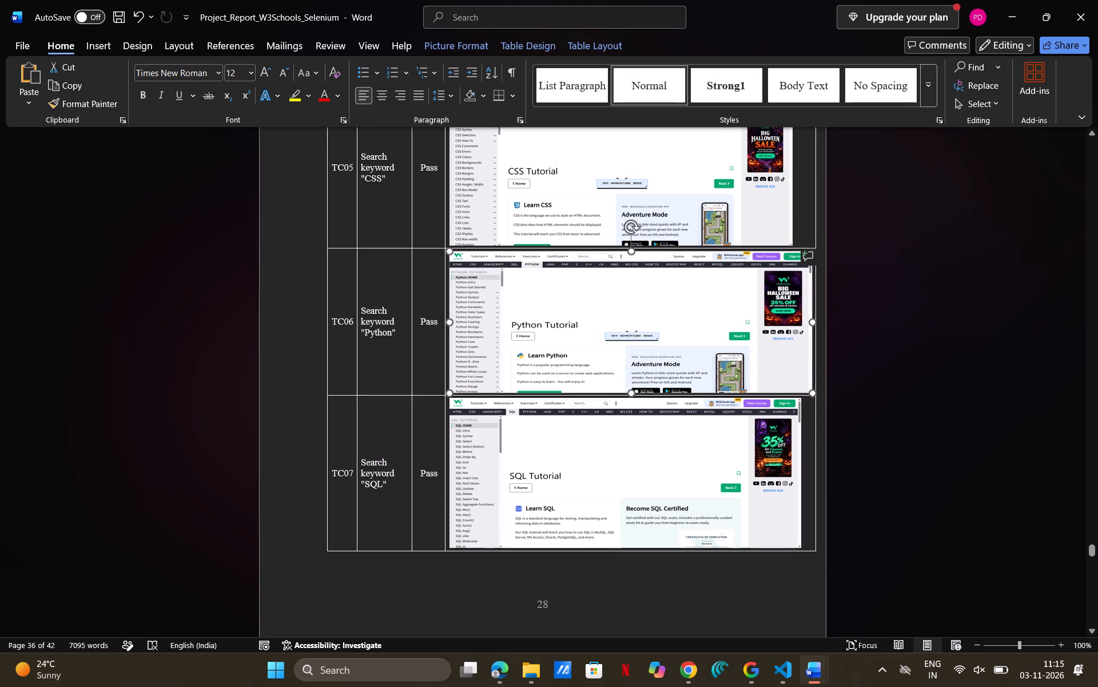
Widen the TC05 CSS and TC04 HTML screenshots to the same width as the TC06 and TC07 images.
{"action": "scroll", "coordinate": [734, 358], "scroll_direction": "up", "scroll_amount": 1}
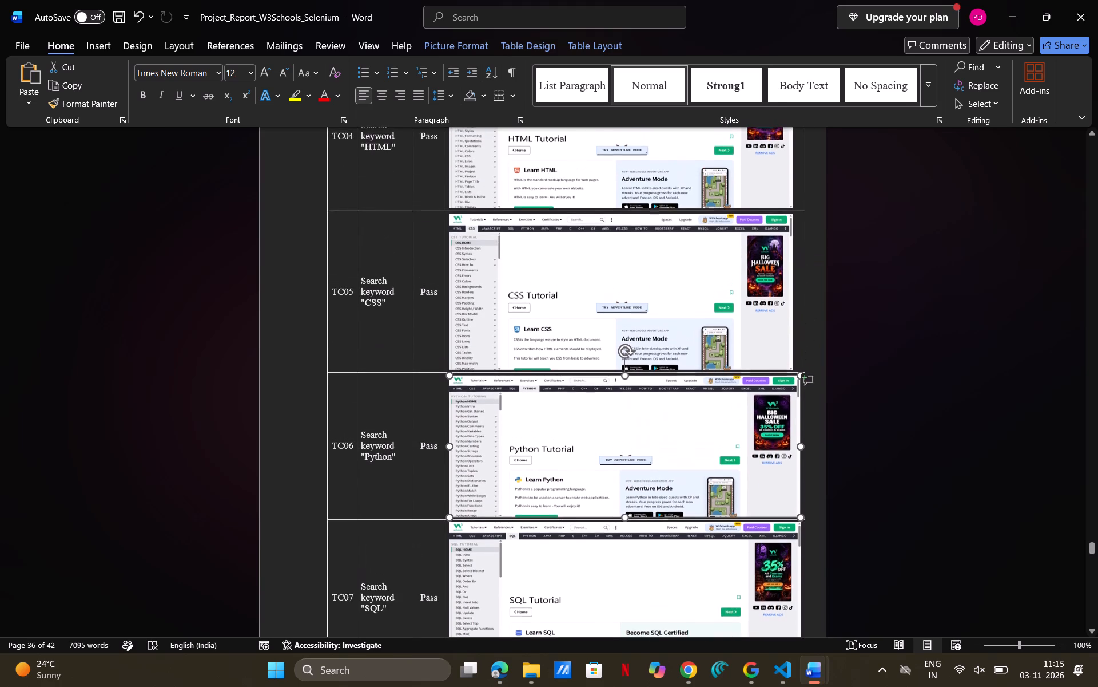
{"action": "left_click", "coordinate": [703, 313]}
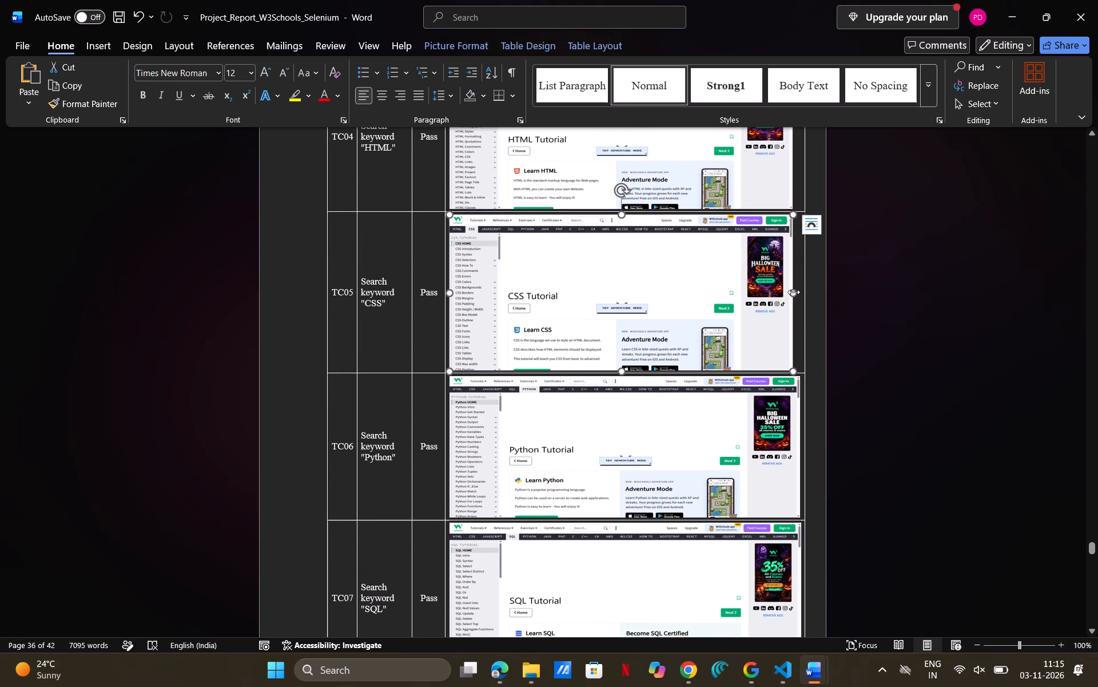
{"action": "left_click_drag", "start_coordinate": [794, 292], "coordinate": [801, 294]}
{"action": "scroll", "coordinate": [724, 343], "scroll_direction": "up", "scroll_amount": 1}
{"action": "left_click", "coordinate": [685, 306]}
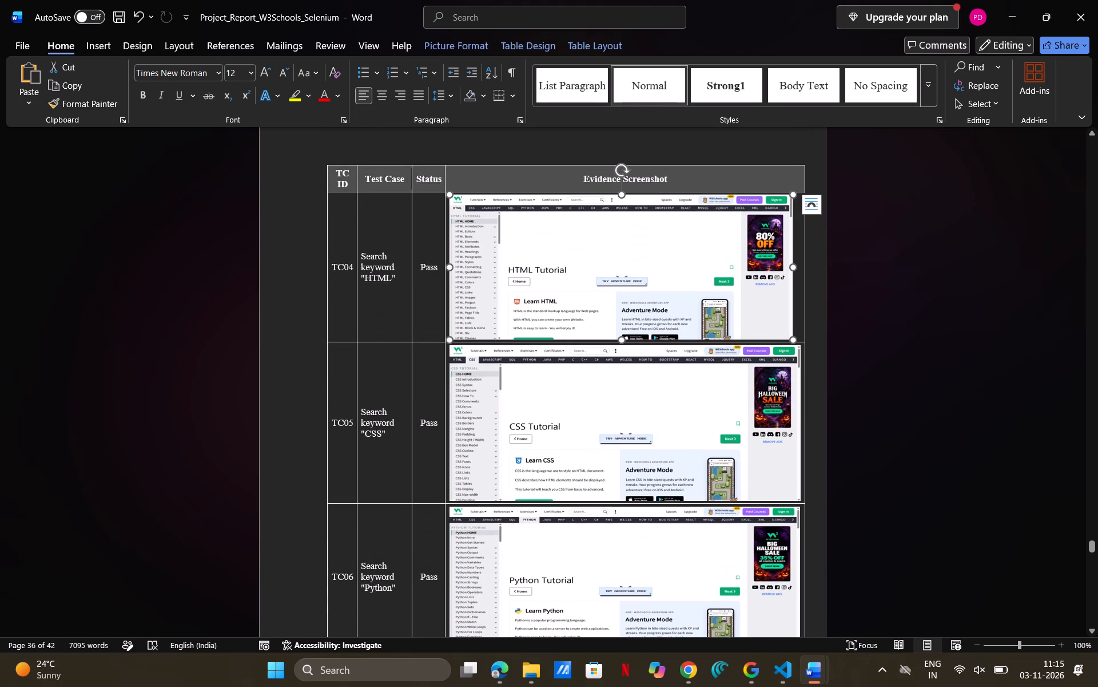
{"action": "left_click_drag", "start_coordinate": [791, 268], "coordinate": [800, 268]}
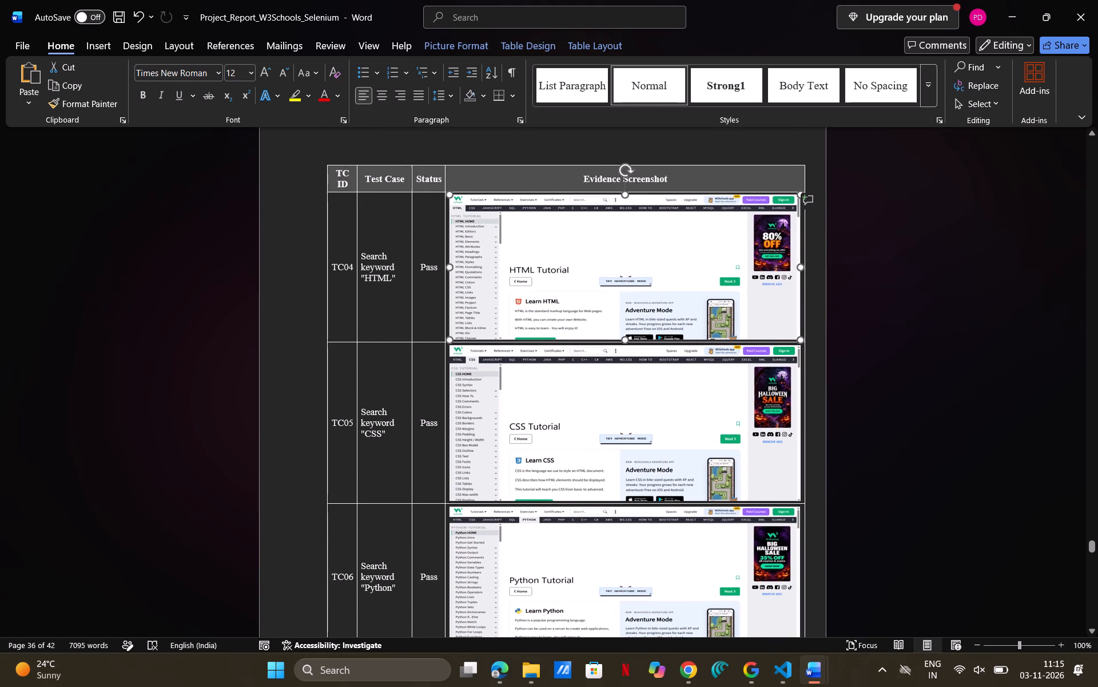
{"action": "scroll", "coordinate": [720, 338], "scroll_direction": "up", "scroll_amount": 4}
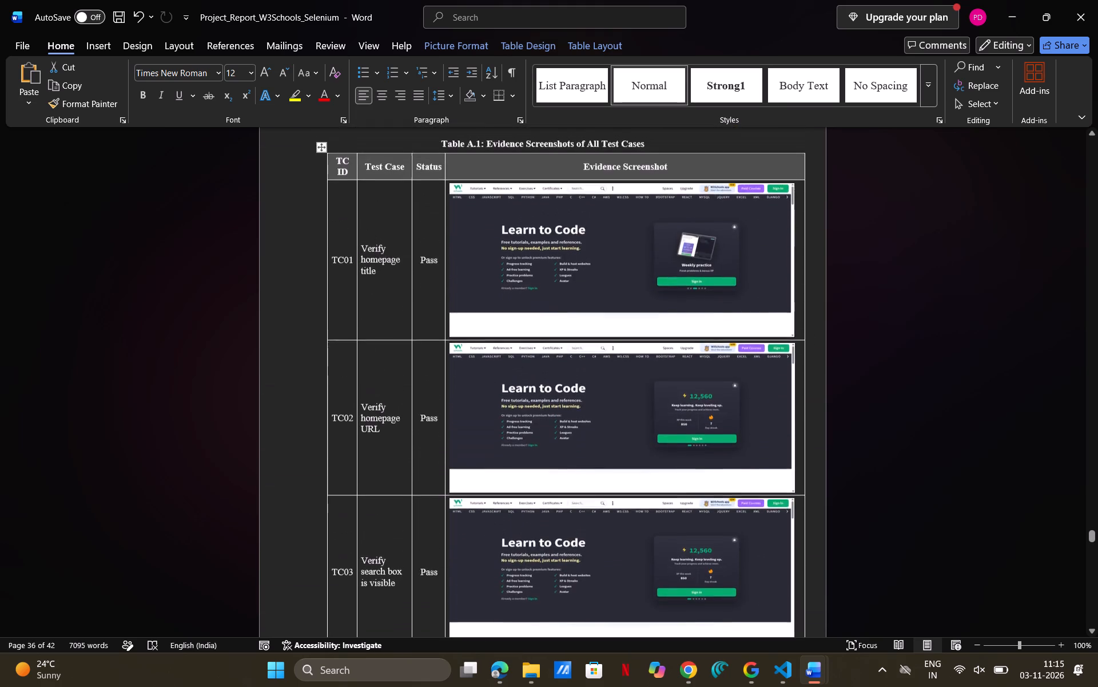
{"action": "scroll", "coordinate": [720, 338], "scroll_direction": "down", "scroll_amount": 7}
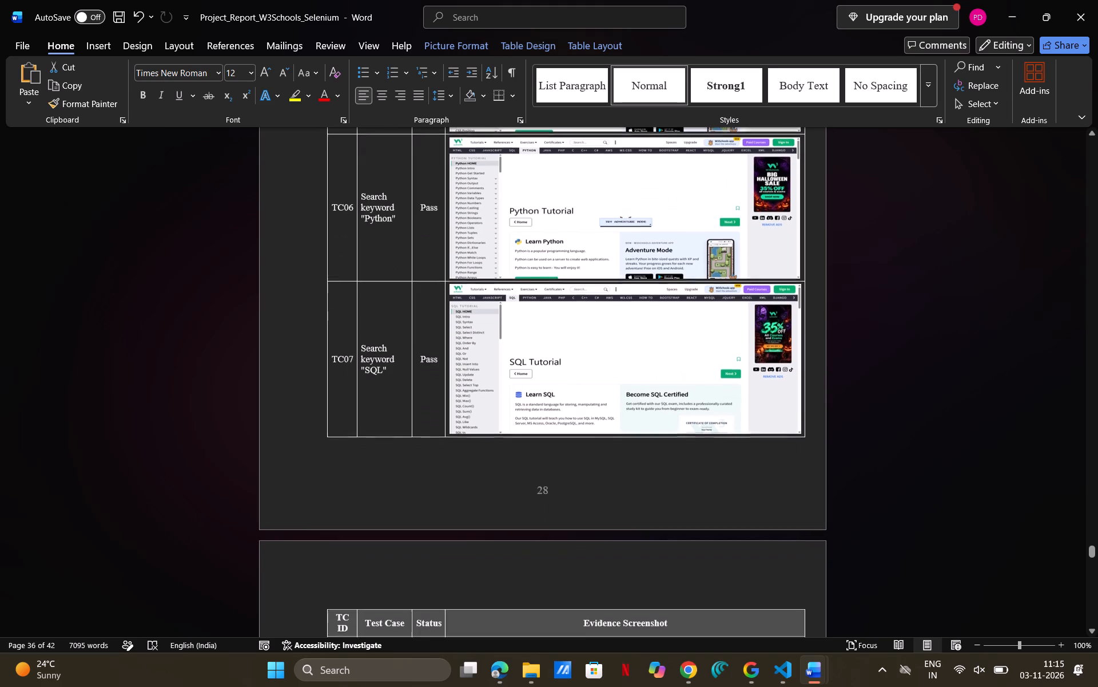
{"action": "left_click", "coordinate": [779, 488]}
Copy the PASS_test_search_empty.png image from the evidence folder in Visual Studio Code for test case TC09.
{"action": "scroll", "coordinate": [779, 488], "scroll_direction": "down", "scroll_amount": 2}
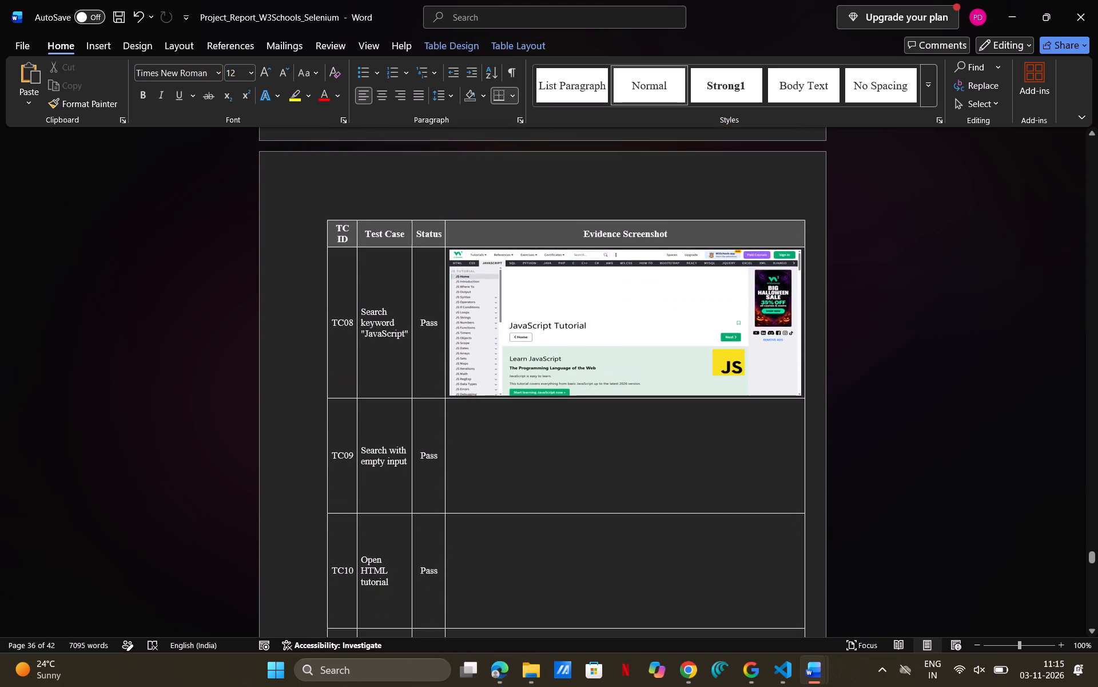
{"action": "scroll", "coordinate": [658, 452], "scroll_direction": "down", "scroll_amount": 1}
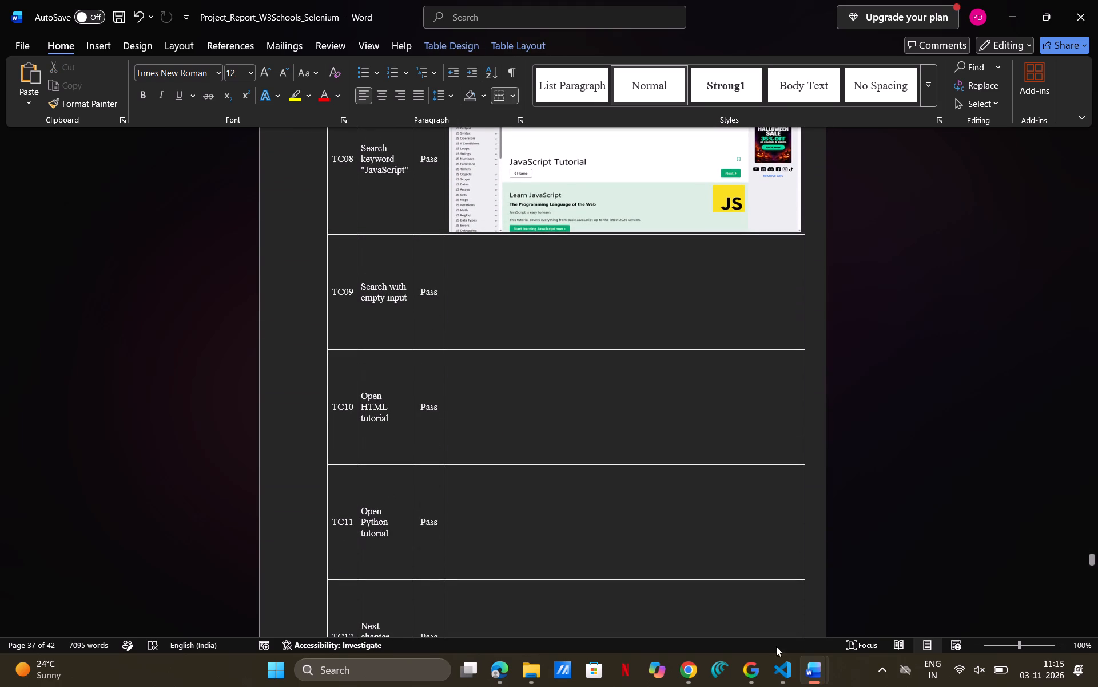
{"action": "left_click", "coordinate": [763, 598]}
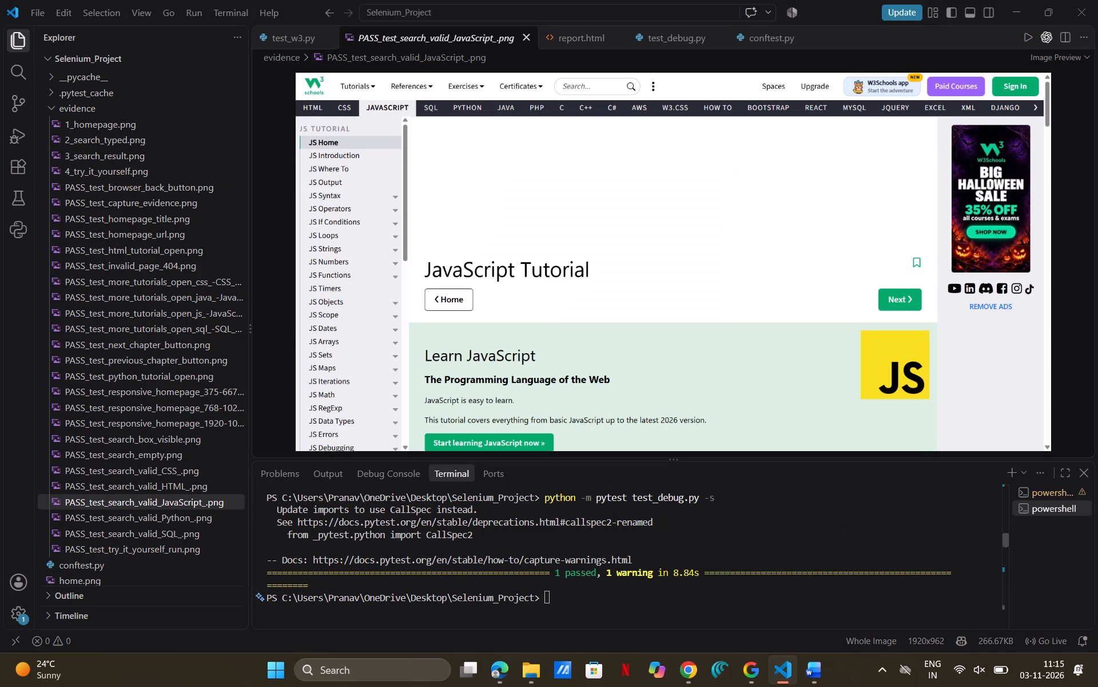
{"action": "left_click", "coordinate": [188, 456]}
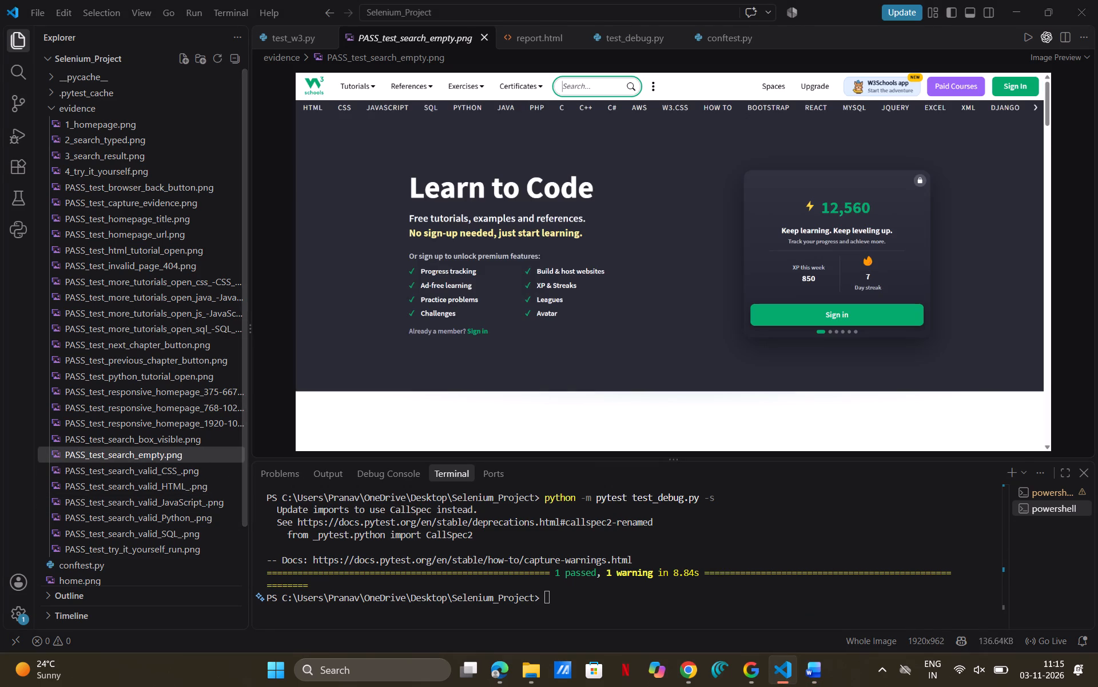
{"action": "right_click", "coordinate": [518, 250]}
{"action": "left_click", "coordinate": [574, 270]}
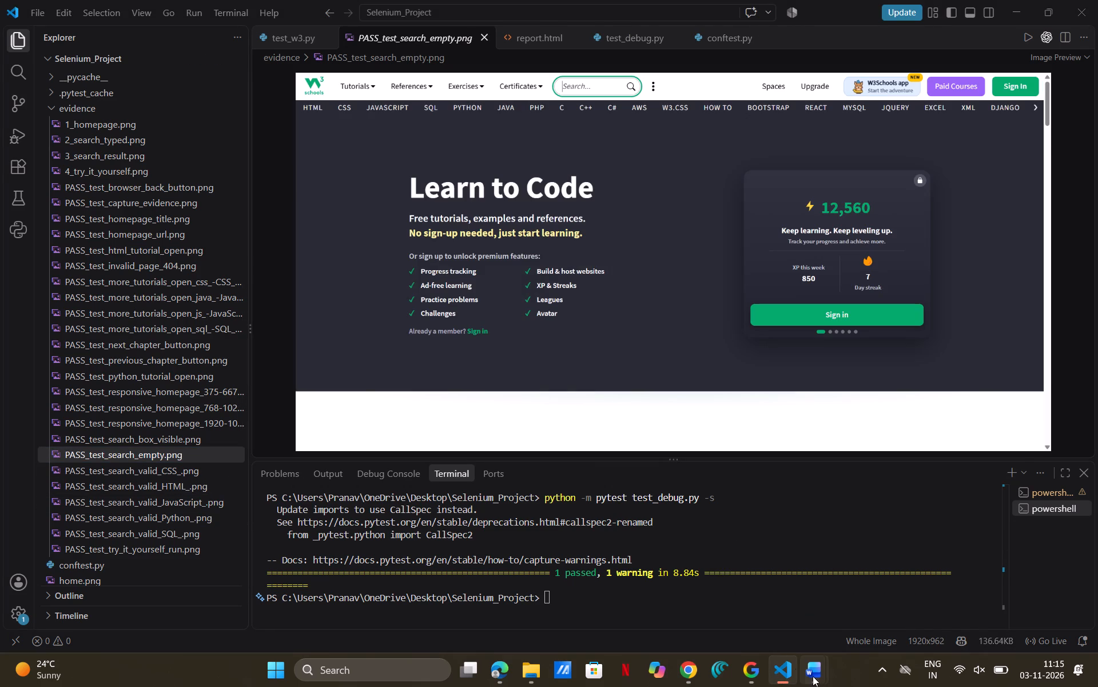
Paste the empty-search image into Word's TC09 Evidence Screenshot cell, narrow it to fit the page, and shorten it to about the TC08 image's height.
{"action": "left_click", "coordinate": [787, 619]}
{"action": "left_click", "coordinate": [631, 303]}
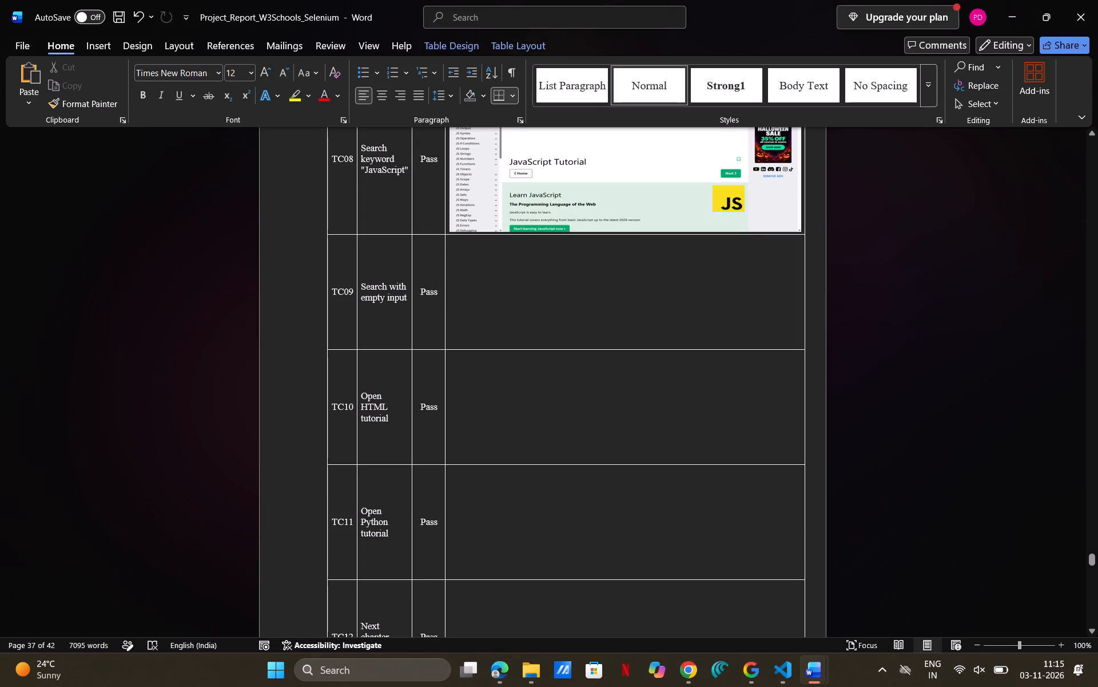
{"action": "key", "text": "ctrl+v"}
{"action": "left_click", "coordinate": [596, 347]}
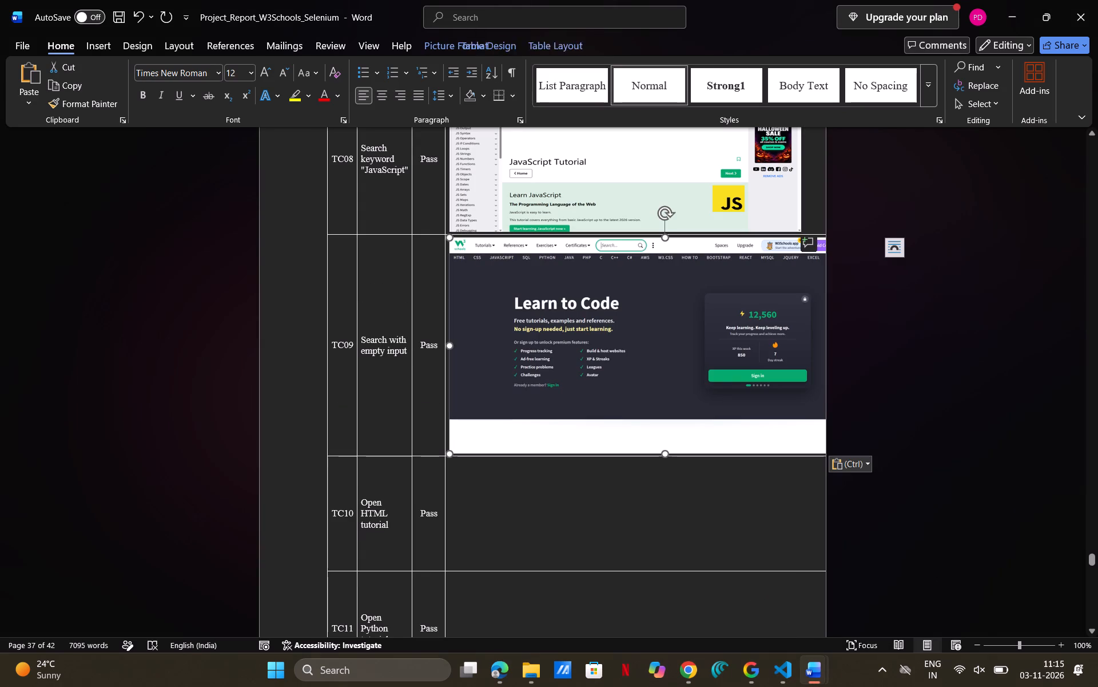
{"action": "left_click", "coordinate": [449, 350]}
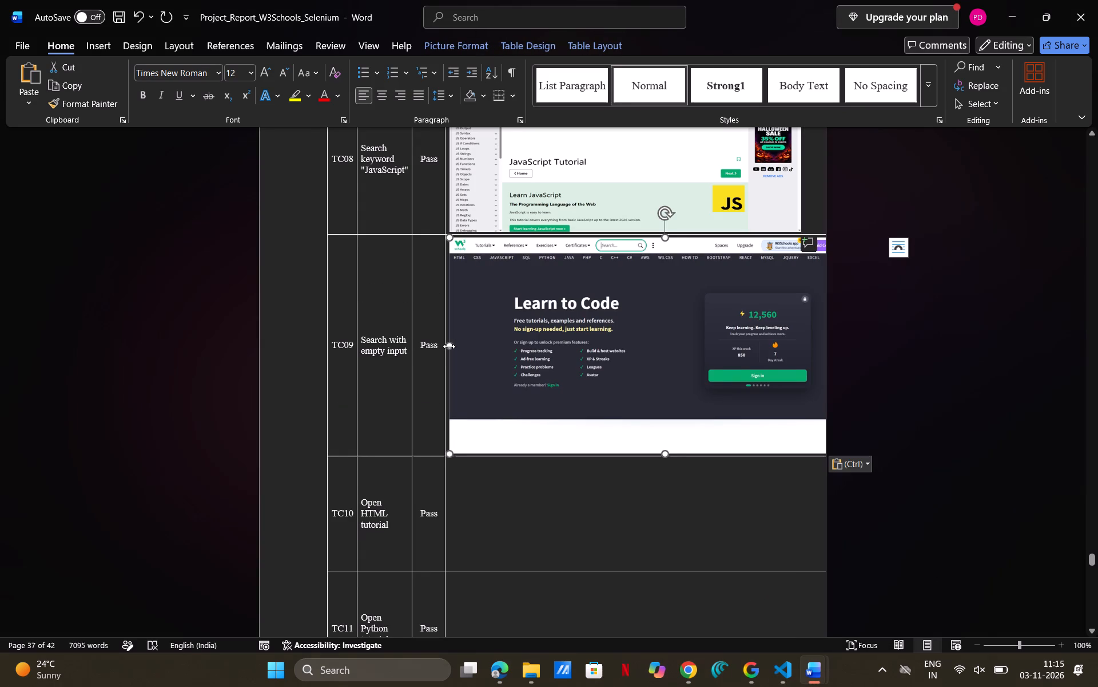
{"action": "left_click_drag", "start_coordinate": [449, 346], "coordinate": [516, 345]}
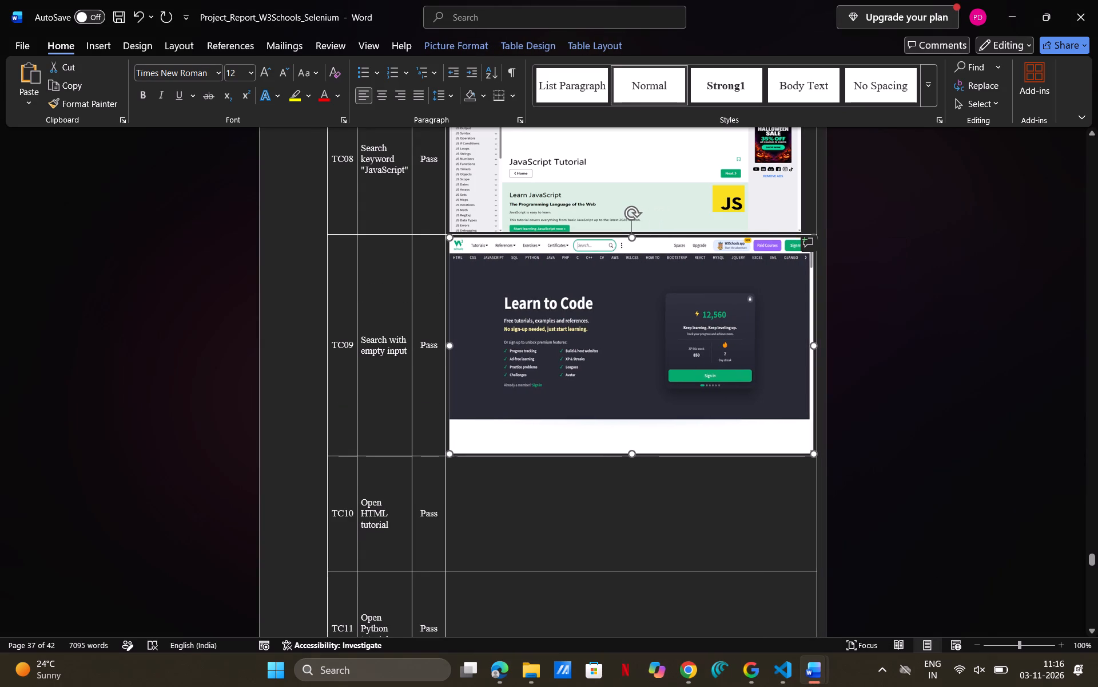
{"action": "left_click_drag", "start_coordinate": [516, 345], "coordinate": [518, 345]}
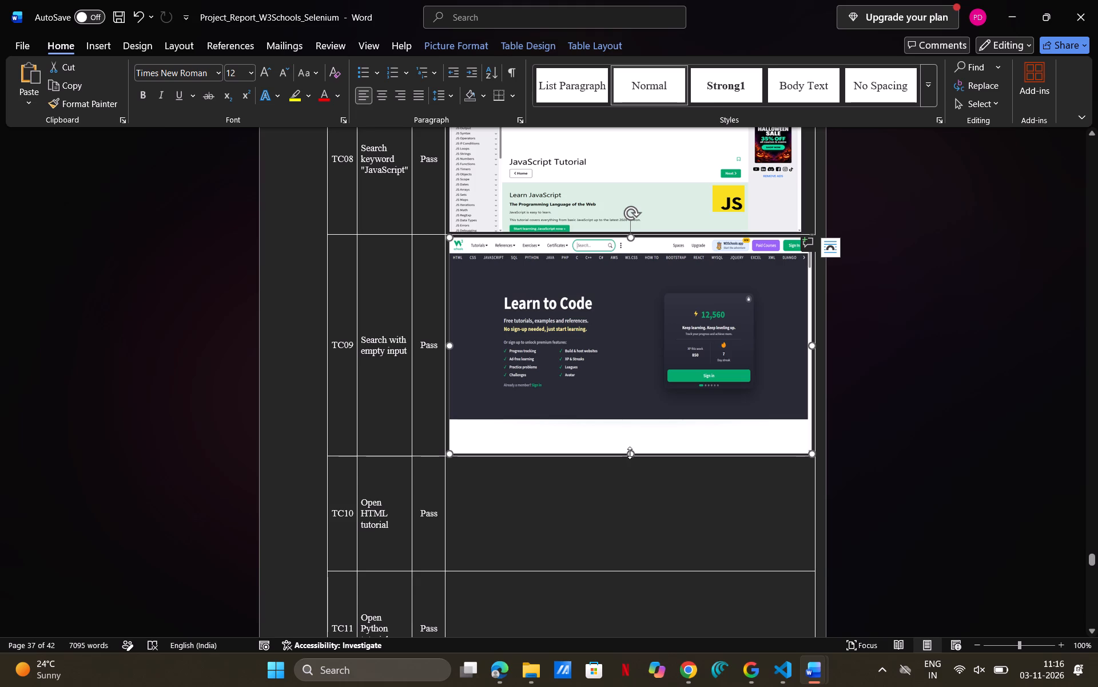
{"action": "left_click_drag", "start_coordinate": [630, 453], "coordinate": [631, 390]}
{"action": "left_click", "coordinate": [974, 382]}
{"action": "scroll", "coordinate": [821, 411], "scroll_direction": "up", "scroll_amount": 1}
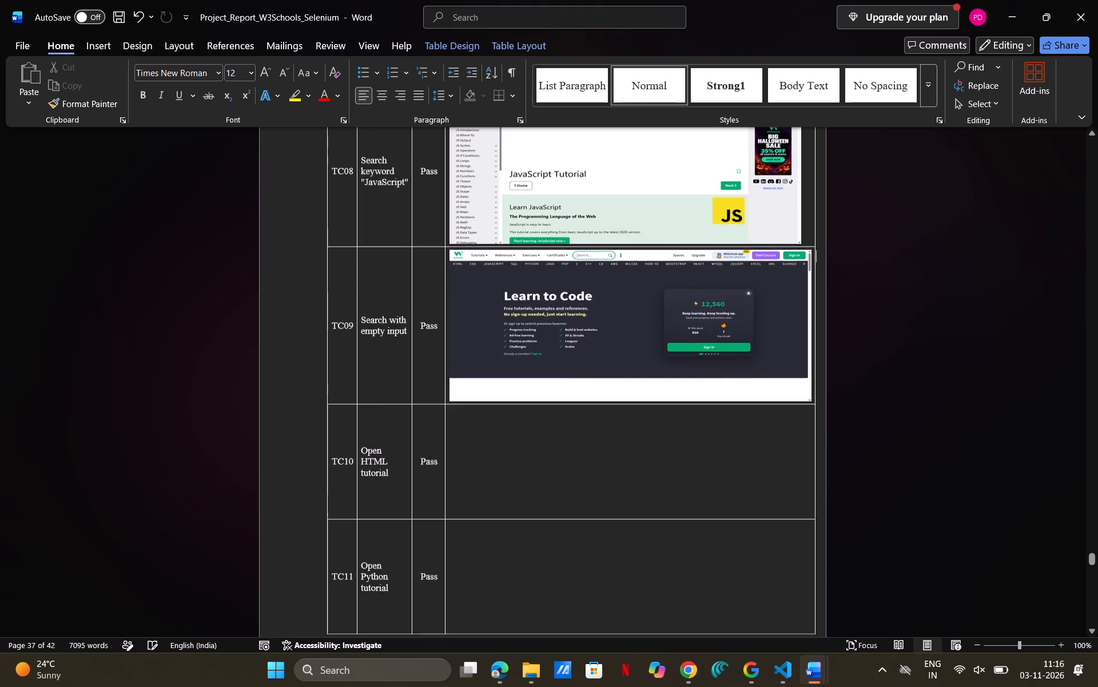
{"action": "scroll", "coordinate": [821, 411], "scroll_direction": "up", "scroll_amount": 1}
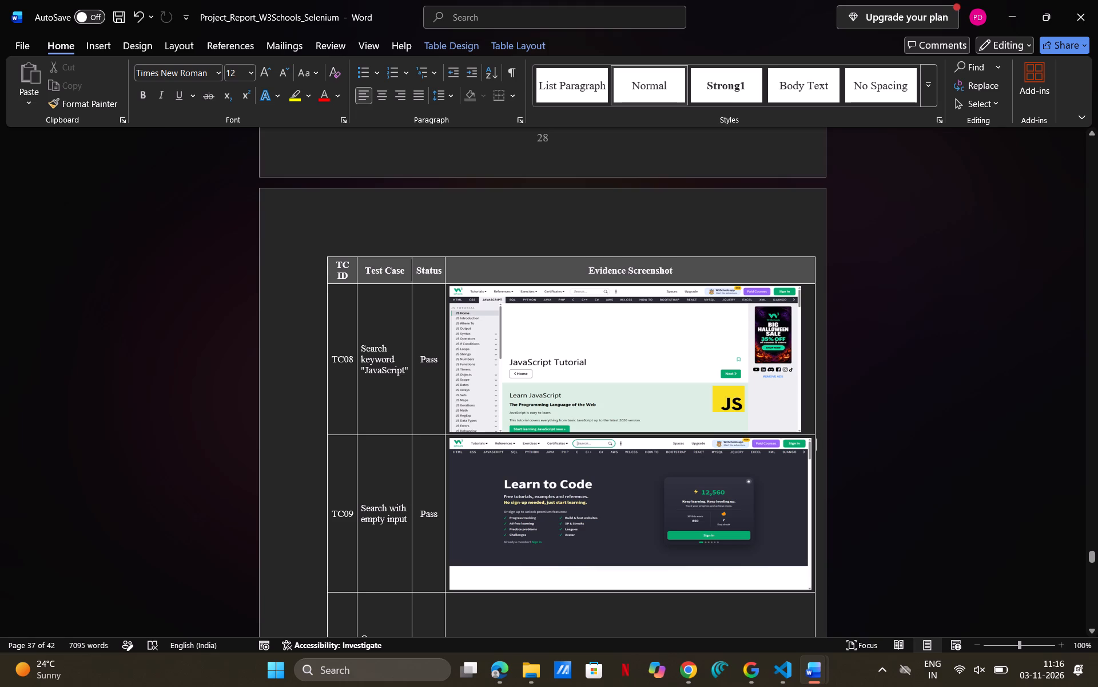
Open the PASS_test_html_tutorial_open.png image from the evidence folder in Visual Studio Code for test case TC10.
{"action": "scroll", "coordinate": [760, 515], "scroll_direction": "down", "scroll_amount": 2}
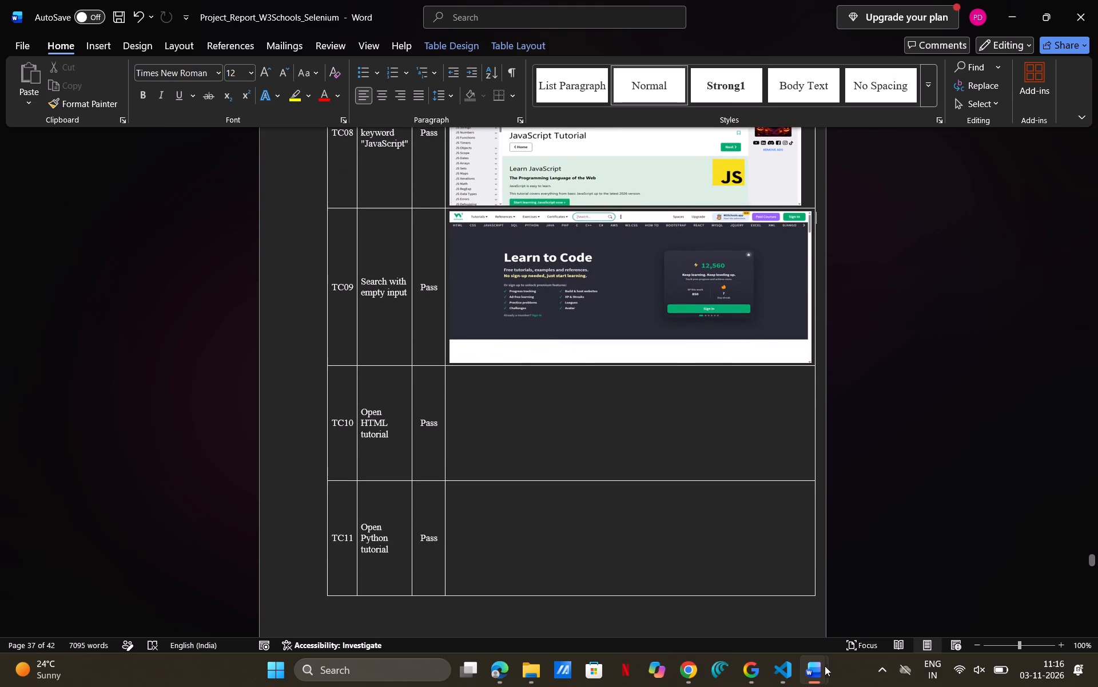
{"action": "left_click", "coordinate": [762, 576]}
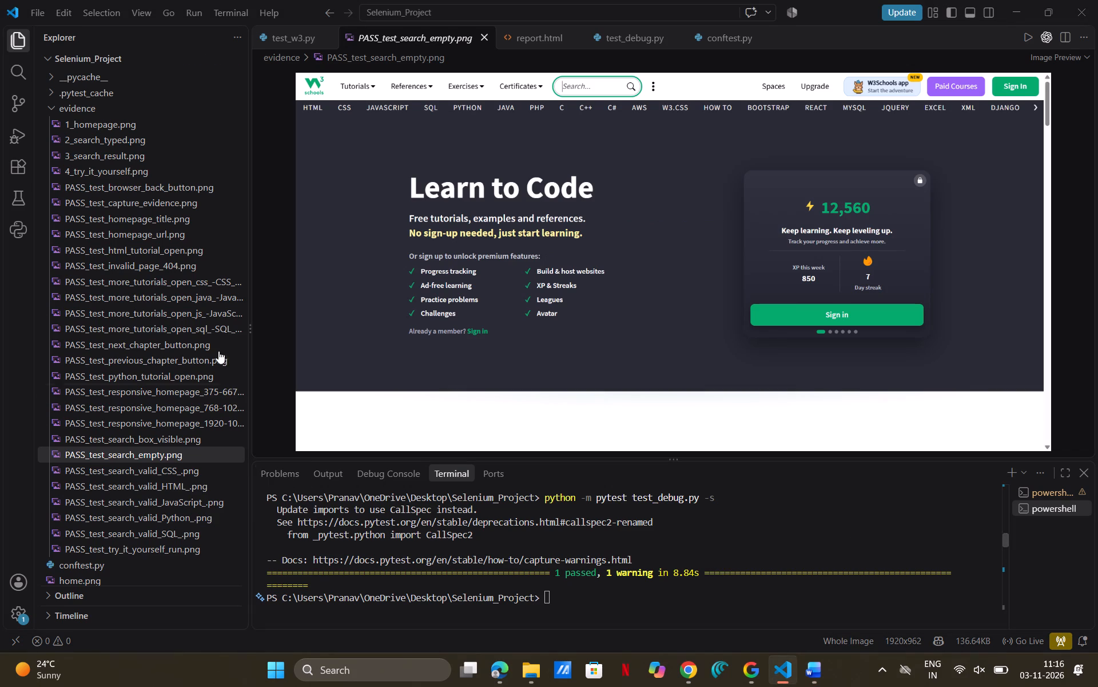
{"action": "left_click", "coordinate": [200, 251]}
{"action": "right_click", "coordinate": [606, 250]}
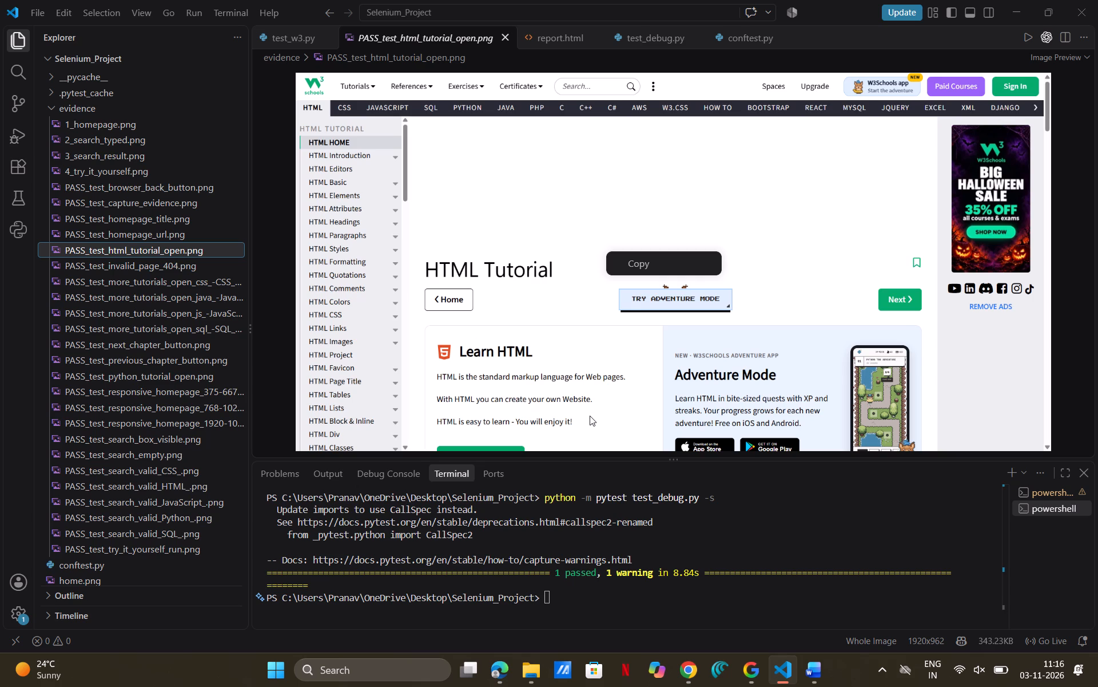
{"action": "left_click", "coordinate": [772, 608]}
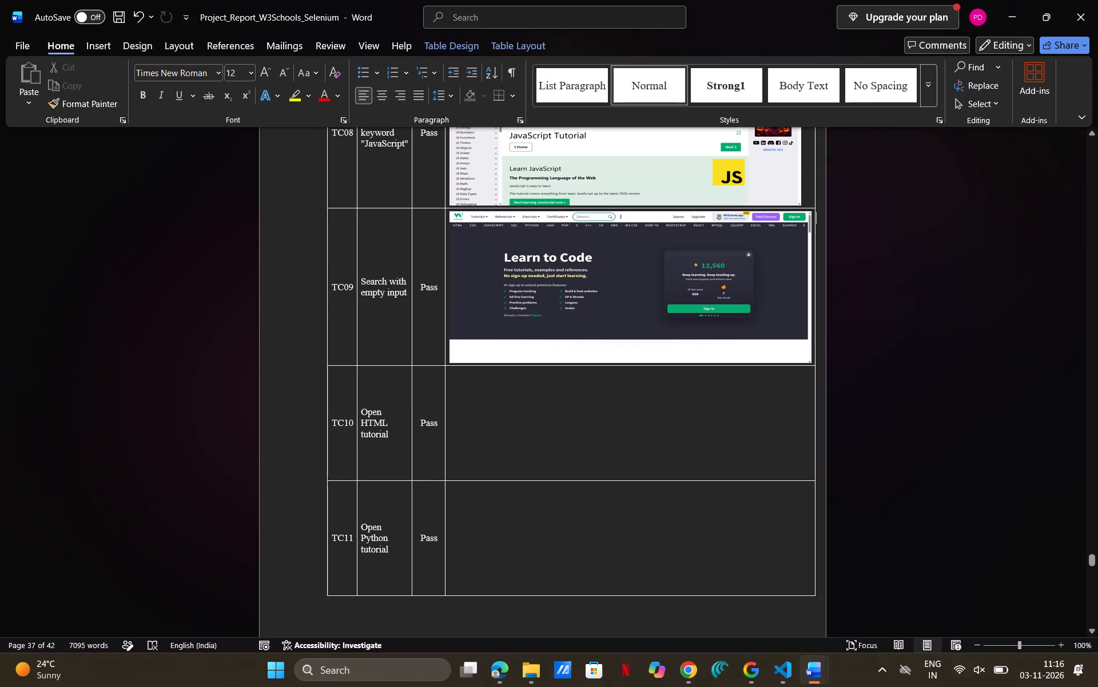
{"action": "scroll", "coordinate": [608, 471], "scroll_direction": "down", "scroll_amount": 1}
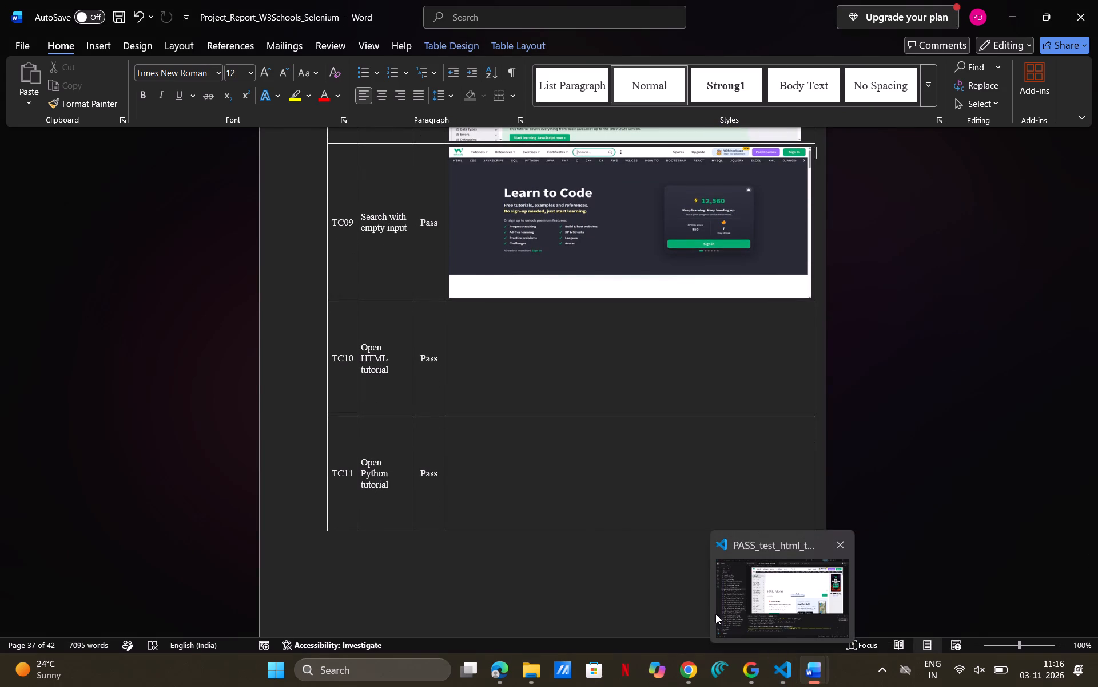
{"action": "left_click", "coordinate": [734, 605]}
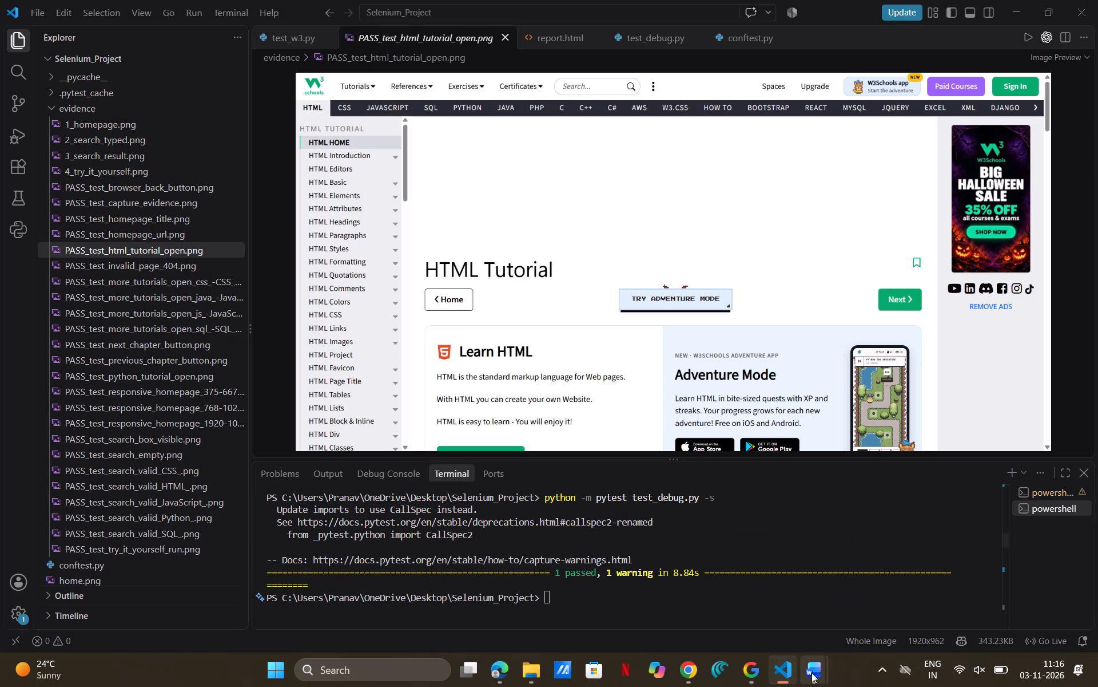
Compare the HTML tutorial image with the evidence already in Word's table, and view PASS_test_search_valid_HTML_.png in Visual Studio Code.
{"action": "left_click", "coordinate": [772, 634]}
{"action": "scroll", "coordinate": [736, 506], "scroll_direction": "up", "scroll_amount": 3}
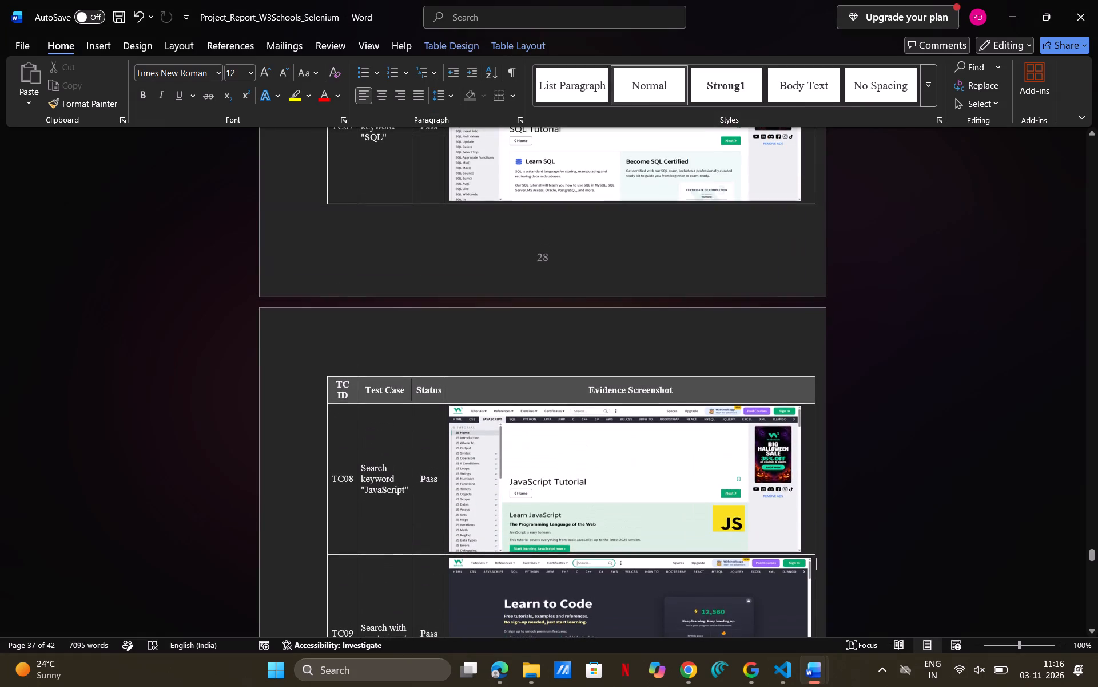
{"action": "scroll", "coordinate": [736, 506], "scroll_direction": "up", "scroll_amount": 3}
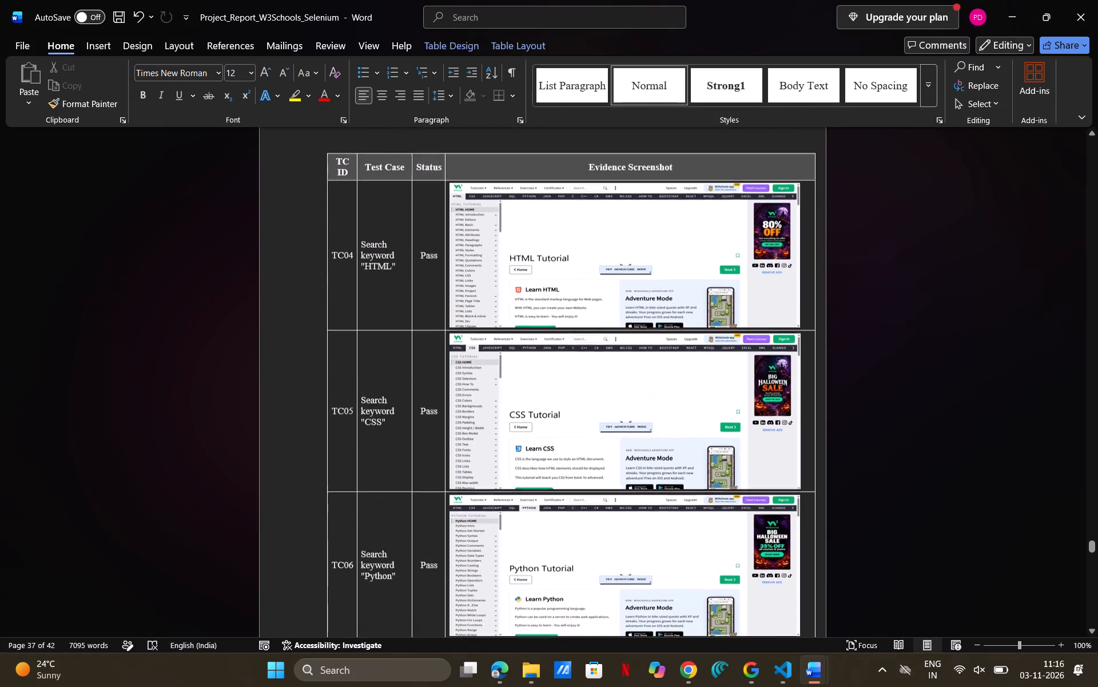
{"action": "scroll", "coordinate": [736, 506], "scroll_direction": "up", "scroll_amount": 1}
{"action": "scroll", "coordinate": [736, 506], "scroll_direction": "down", "scroll_amount": 4}
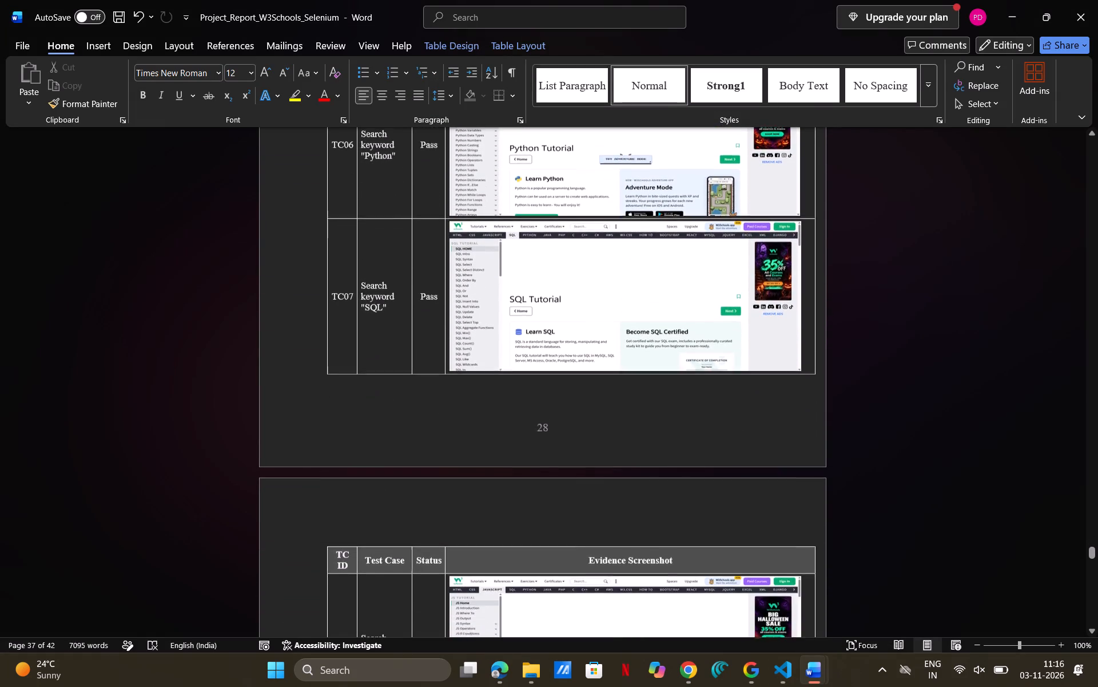
{"action": "scroll", "coordinate": [736, 506], "scroll_direction": "up", "scroll_amount": 1}
{"action": "scroll", "coordinate": [736, 506], "scroll_direction": "down", "scroll_amount": 2}
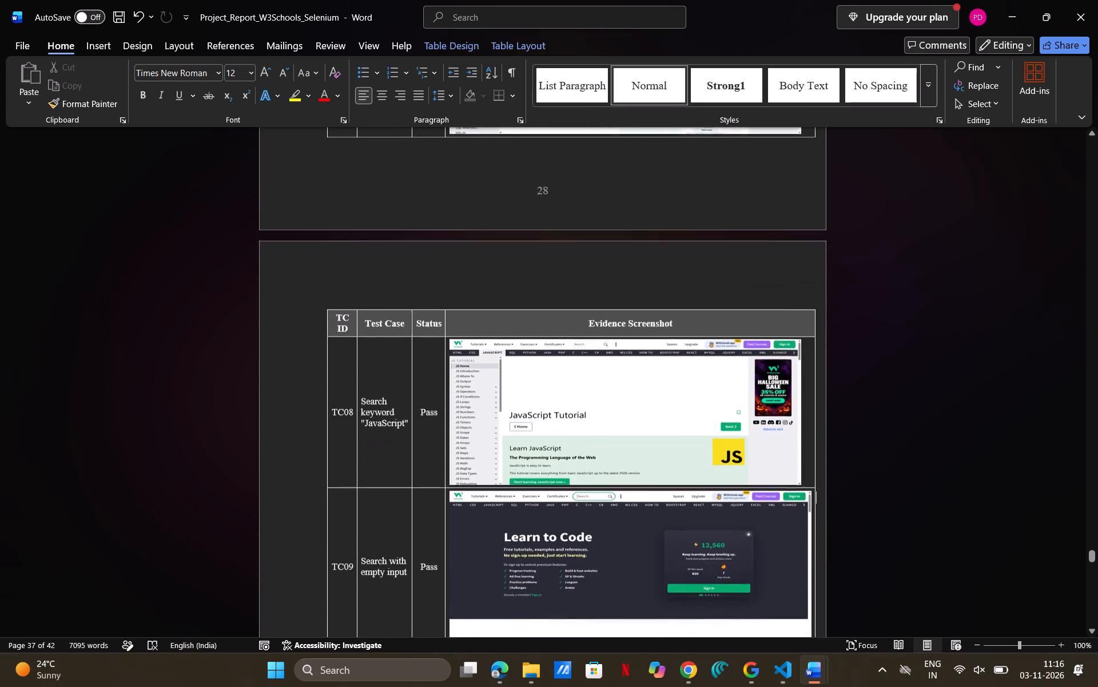
{"action": "scroll", "coordinate": [736, 506], "scroll_direction": "down", "scroll_amount": 4}
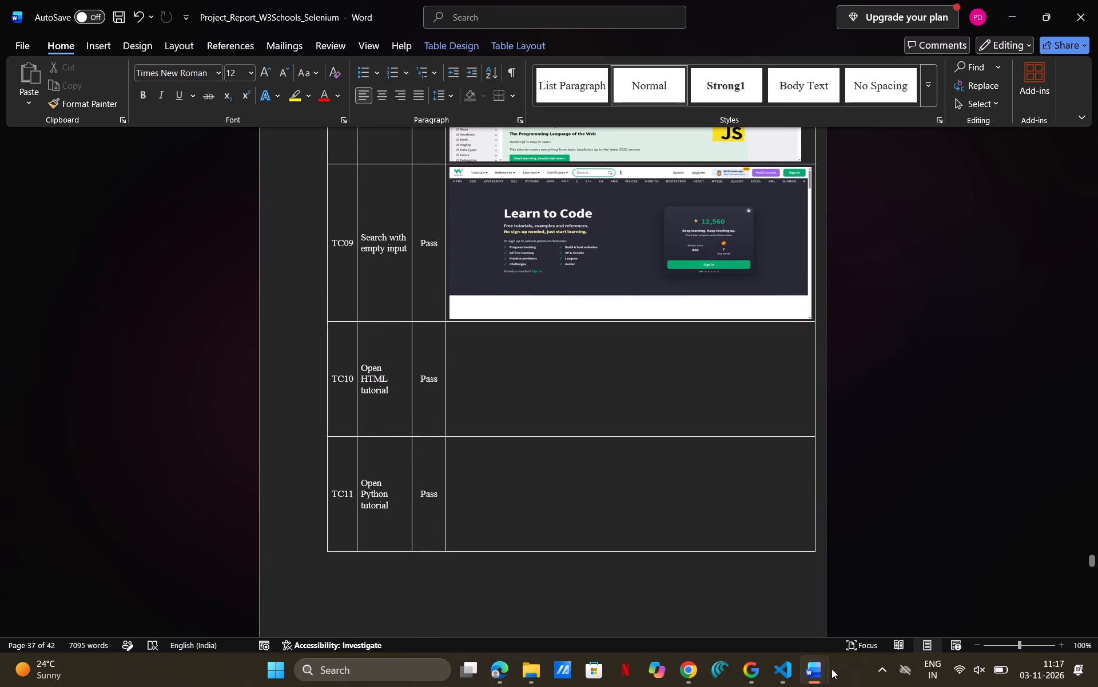
{"action": "left_click", "coordinate": [766, 608]}
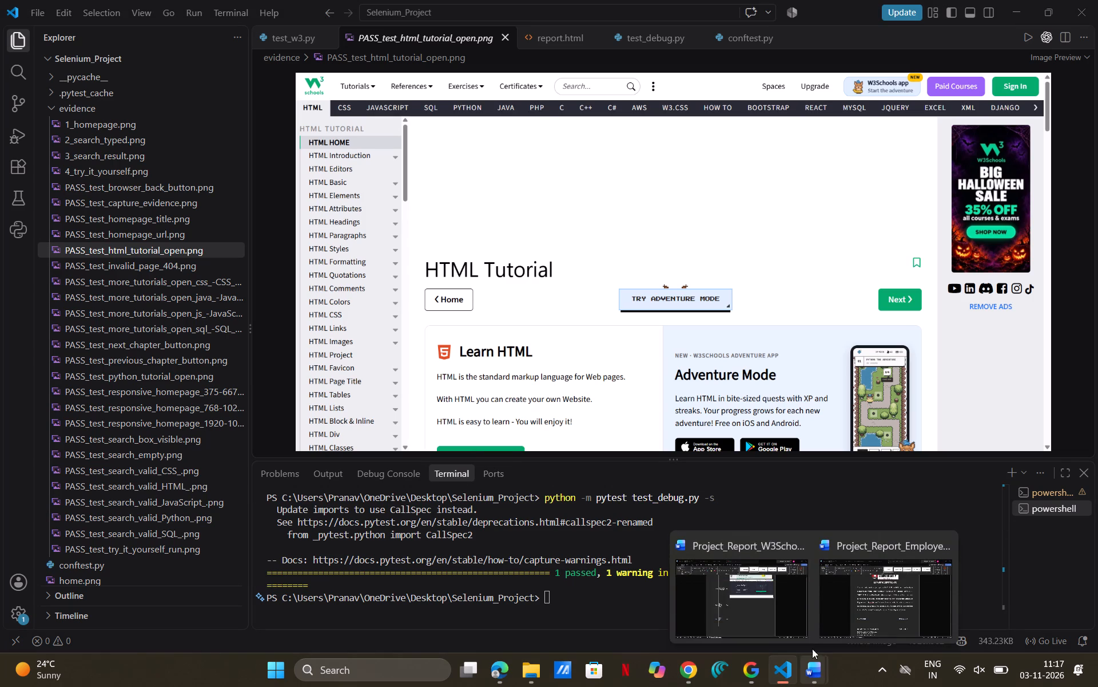
{"action": "left_click", "coordinate": [185, 479]}
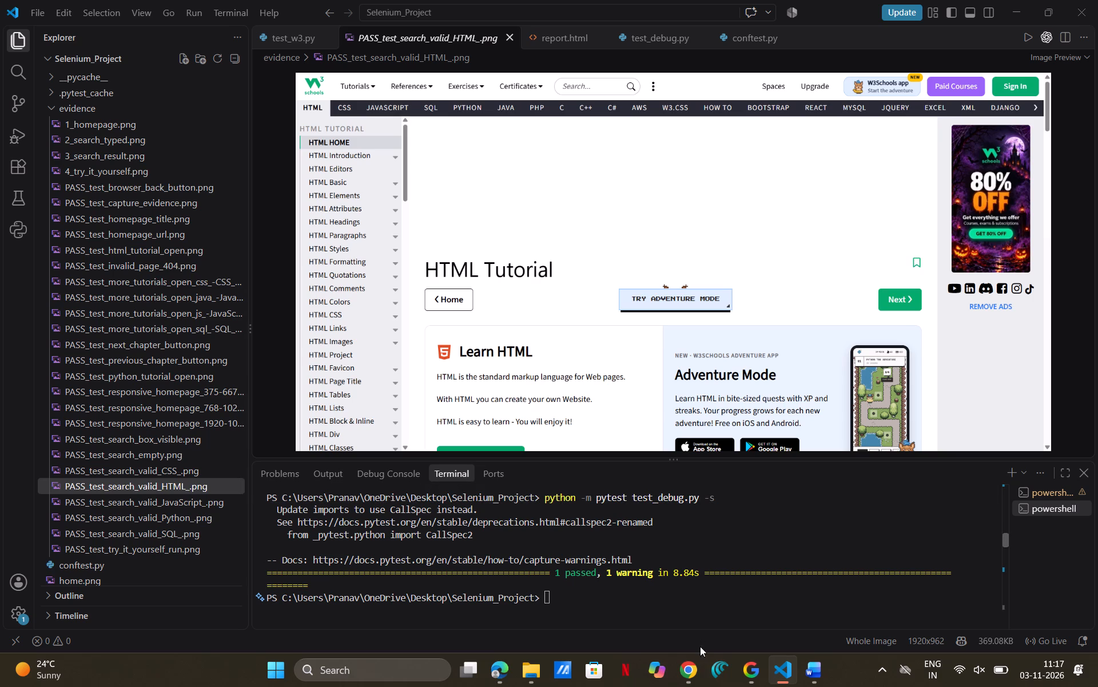
Search for "w3 schools" in a new Chrome tab and open the HTML tutorial on the W3Schools website.
{"action": "left_click", "coordinate": [694, 671]}
{"action": "left_click", "coordinate": [376, 9]}
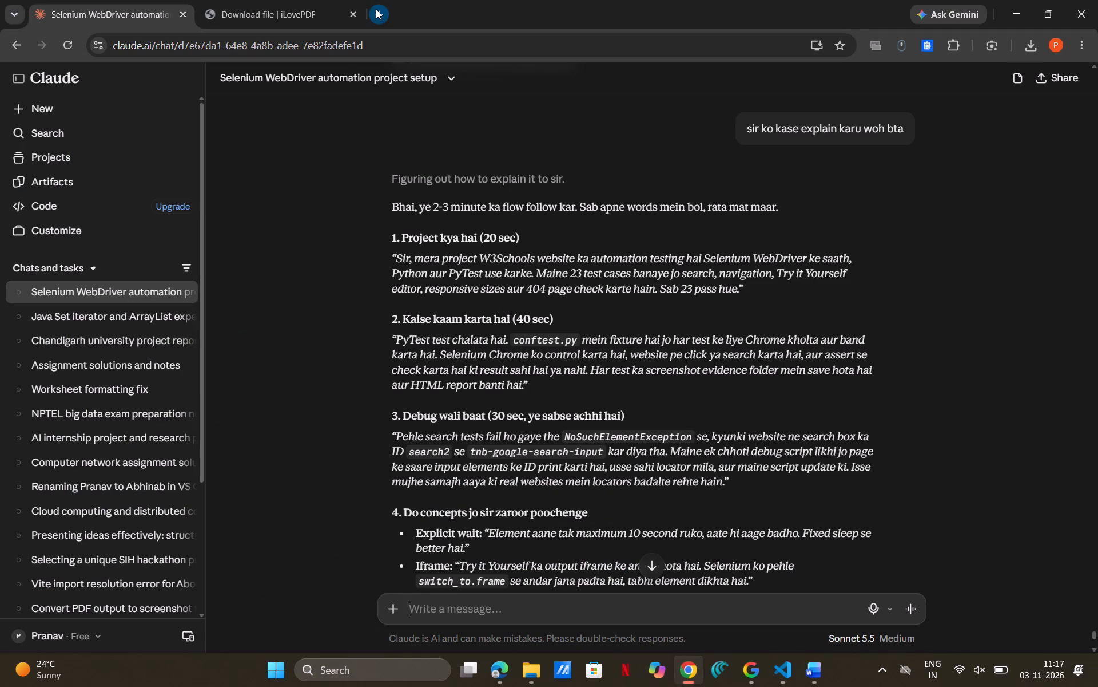
{"action": "type", "text": "w3 schools"}
{"action": "key", "text": "Return"}
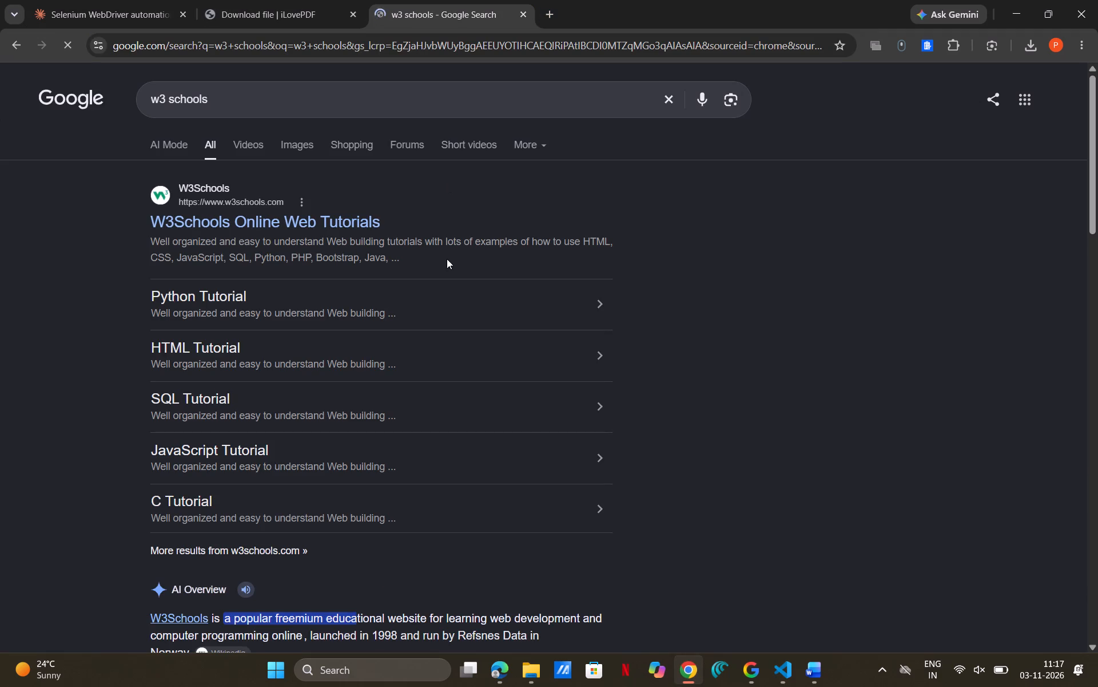
{"action": "left_click", "coordinate": [338, 218]}
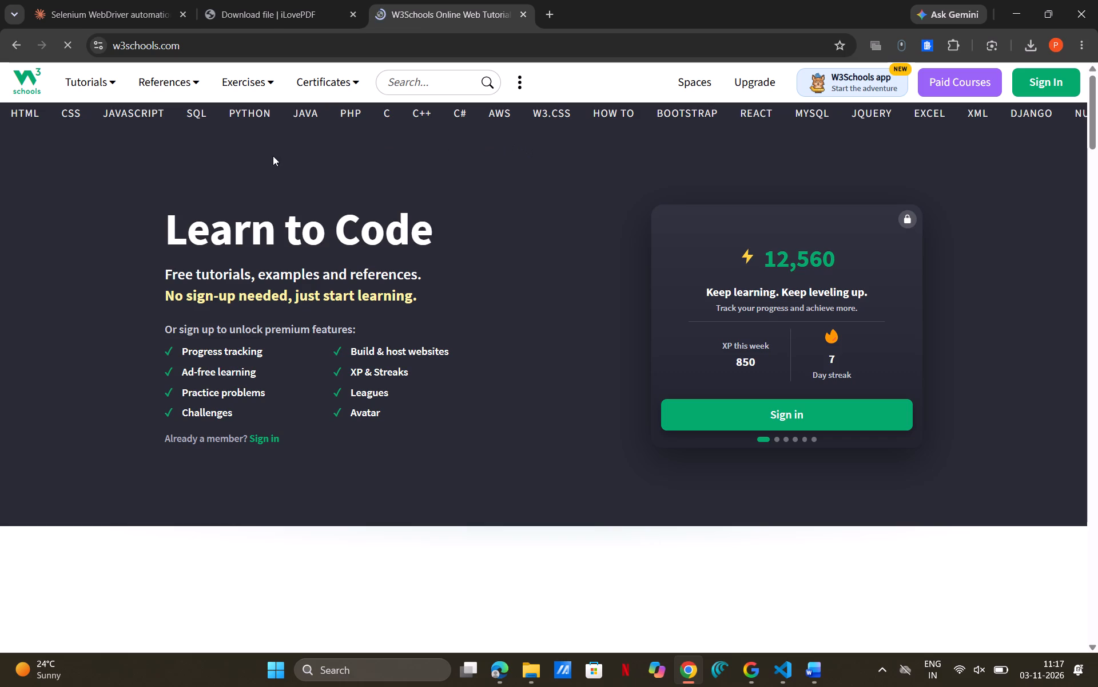
{"action": "left_click", "coordinate": [31, 112]}
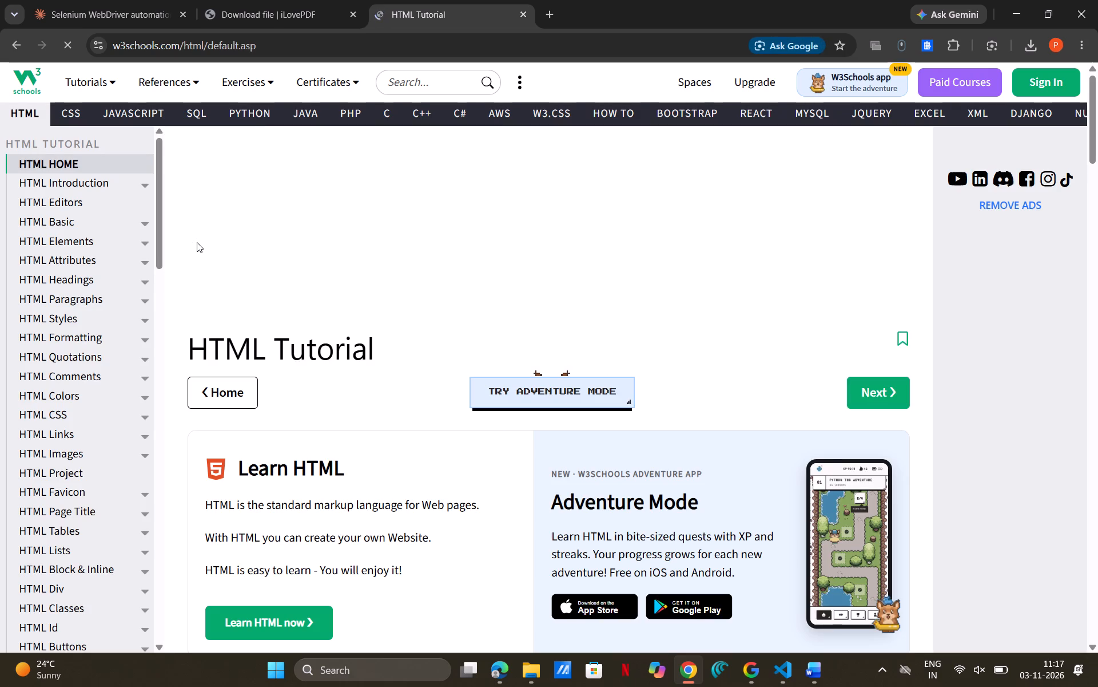
Look over the HTML tutorial and its HTML Introduction page, and check the empty evidence rows from TC10 onward in Word.
{"action": "scroll", "coordinate": [343, 333], "scroll_direction": "down", "scroll_amount": 1}
{"action": "scroll", "coordinate": [381, 418], "scroll_direction": "down", "scroll_amount": 1}
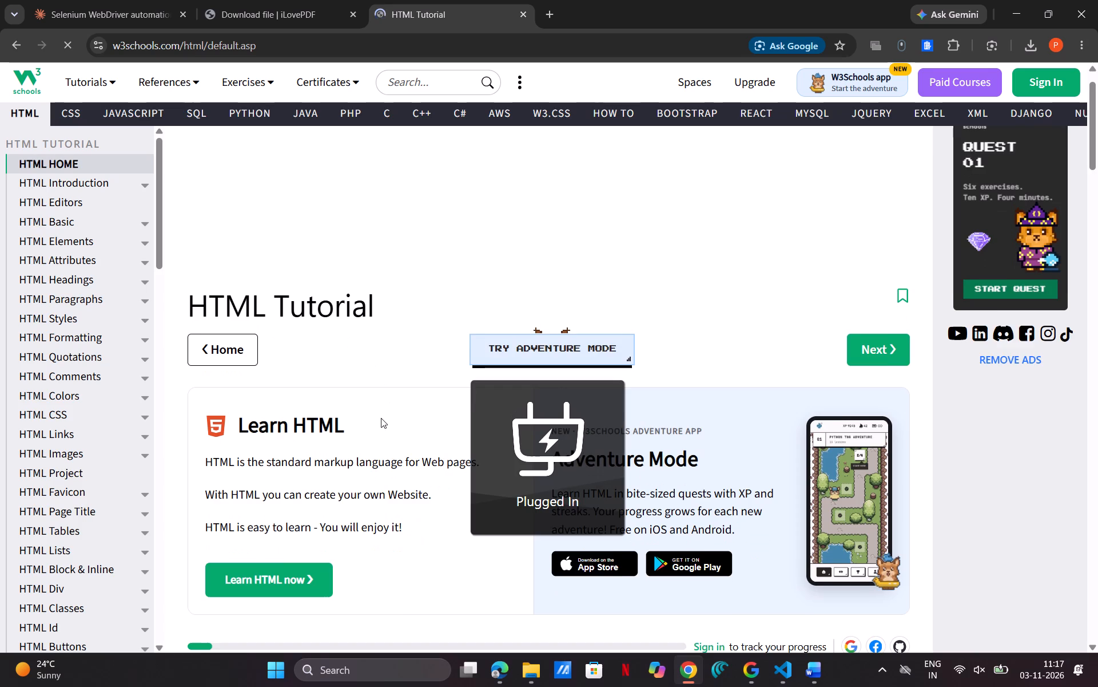
{"action": "scroll", "coordinate": [381, 418], "scroll_direction": "down", "scroll_amount": 1}
{"action": "left_click", "coordinate": [303, 500]}
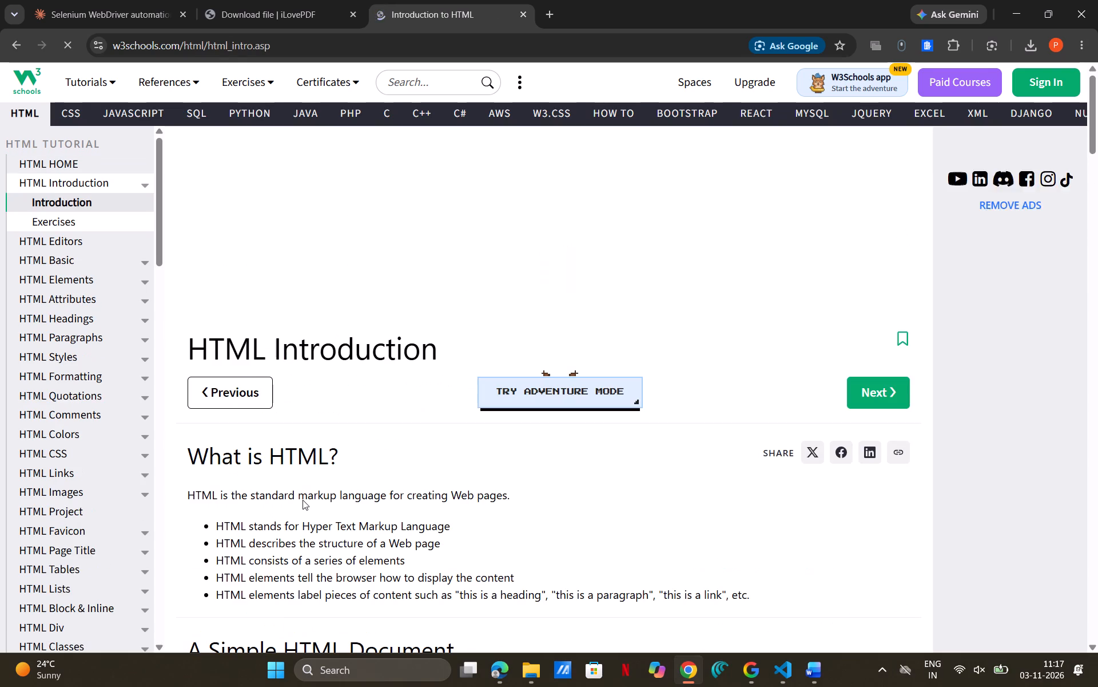
{"action": "scroll", "coordinate": [429, 433], "scroll_direction": "down", "scroll_amount": 1}
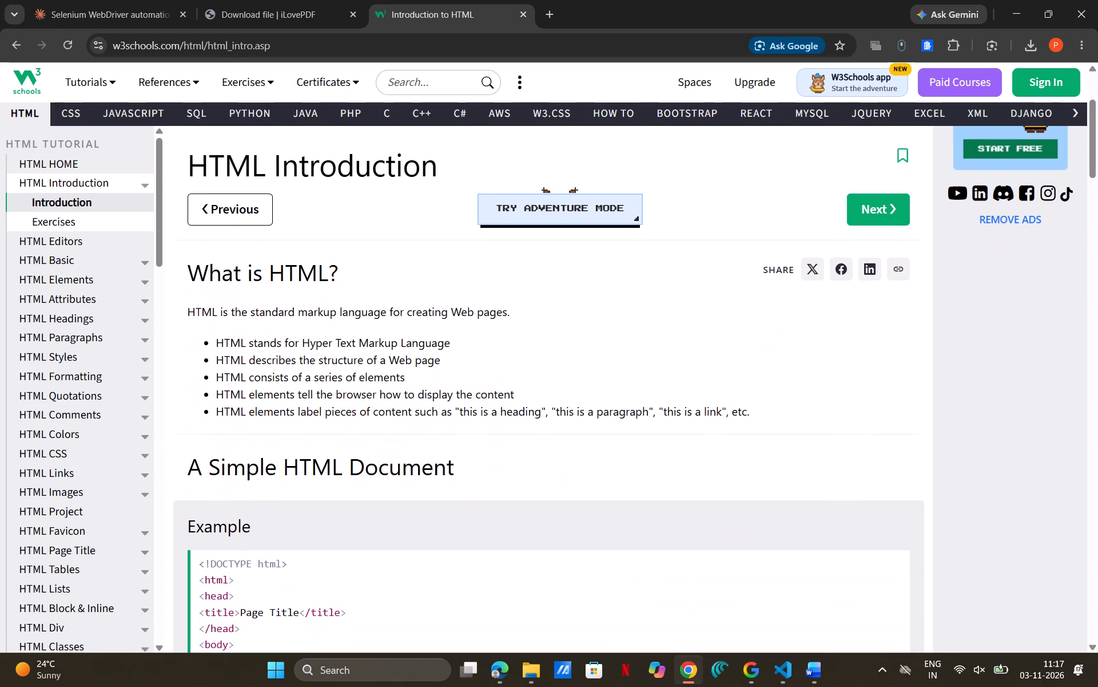
{"action": "scroll", "coordinate": [429, 433], "scroll_direction": "down", "scroll_amount": 1}
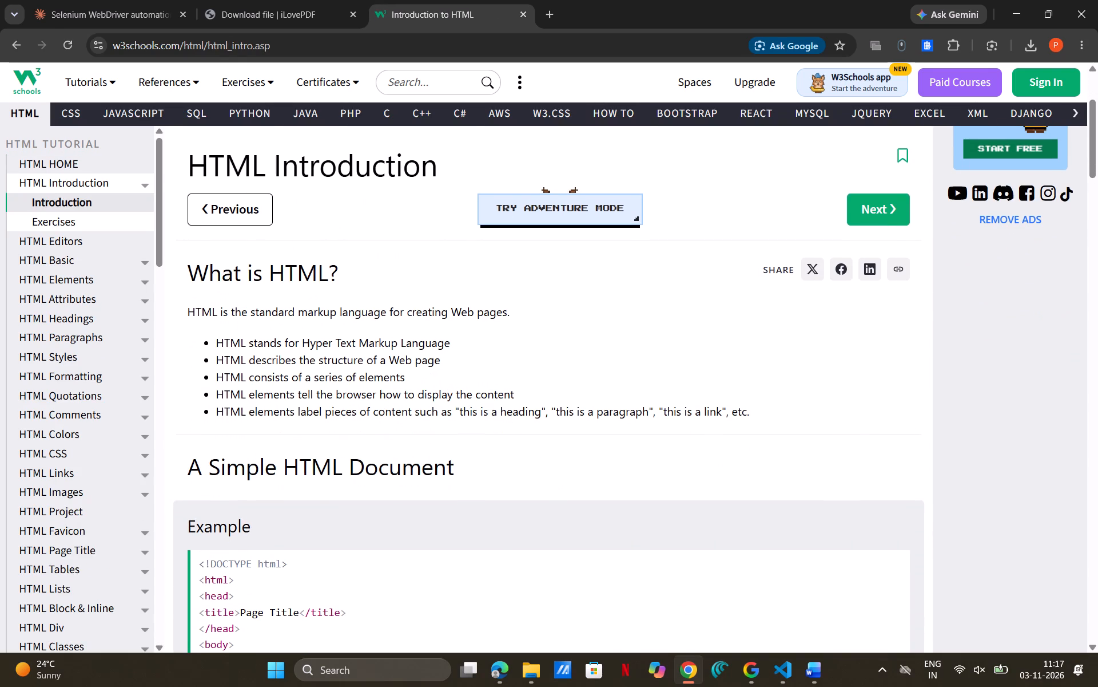
{"action": "left_click", "coordinate": [777, 605]}
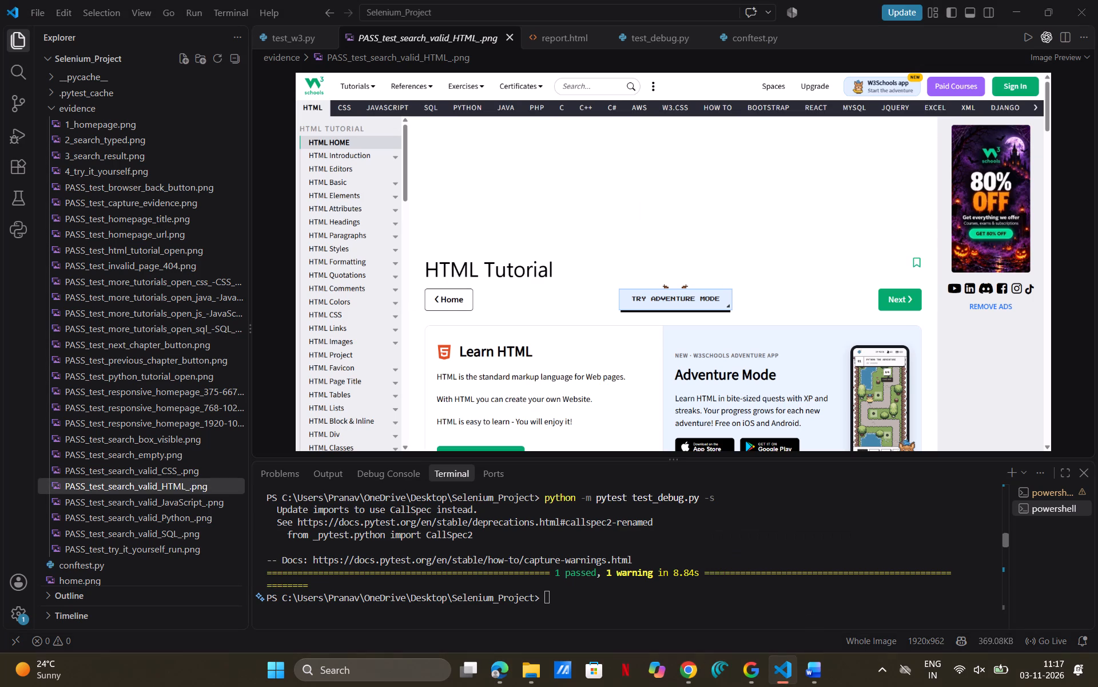
{"action": "left_click", "coordinate": [752, 619]}
{"action": "scroll", "coordinate": [595, 503], "scroll_direction": "down", "scroll_amount": 1}
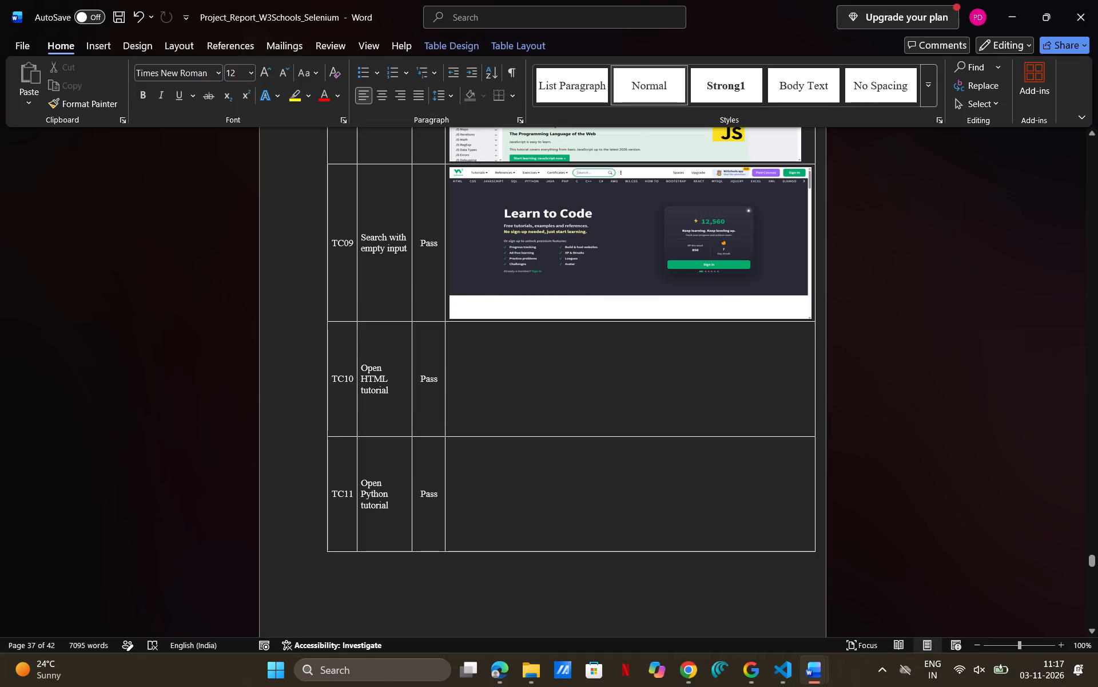
{"action": "scroll", "coordinate": [595, 503], "scroll_direction": "down", "scroll_amount": 2}
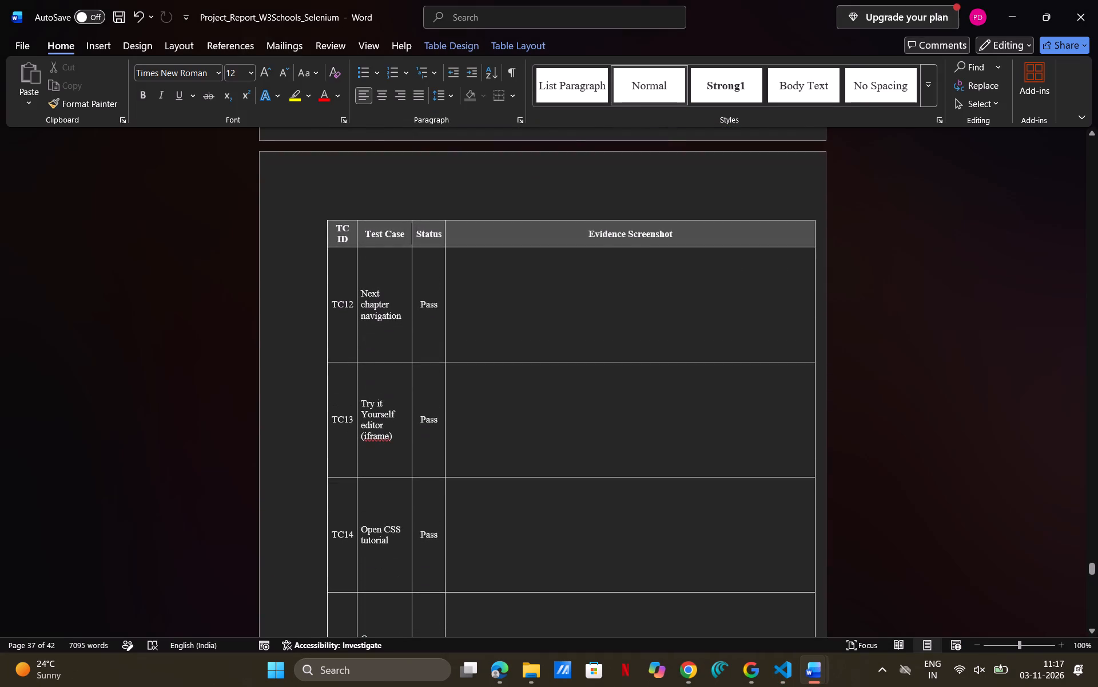
{"action": "scroll", "coordinate": [595, 503], "scroll_direction": "up", "scroll_amount": 2}
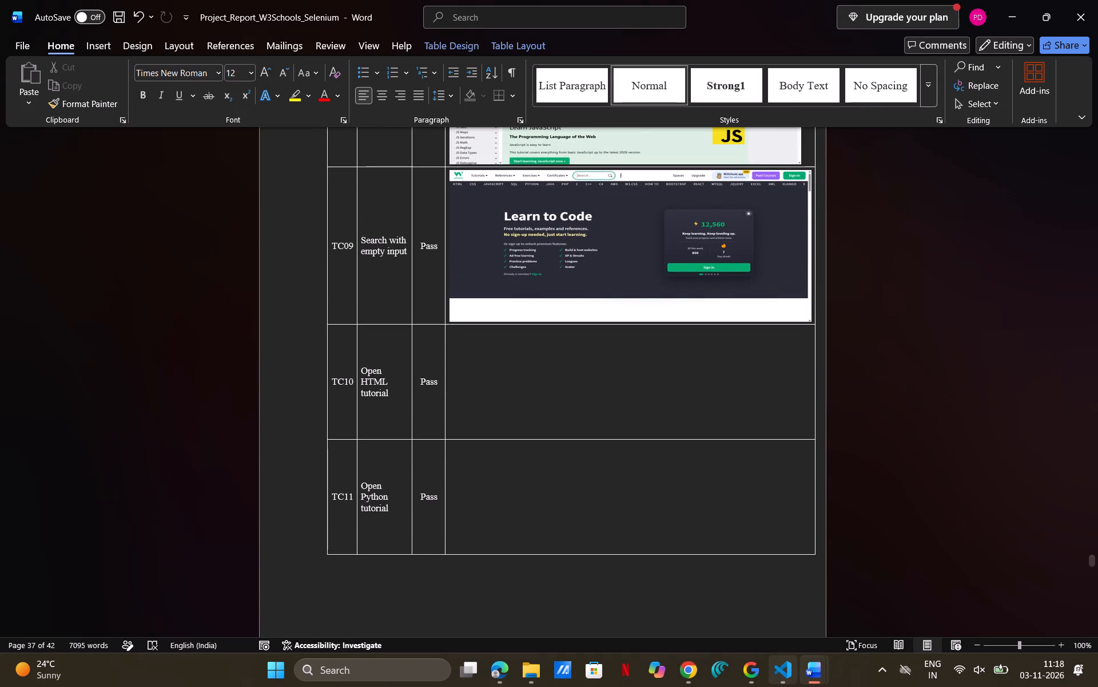
Return to the HTML HOME page in Chrome and capture its Learning by Examples section with the code example and chapter sidebar.
{"action": "left_click", "coordinate": [685, 670]}
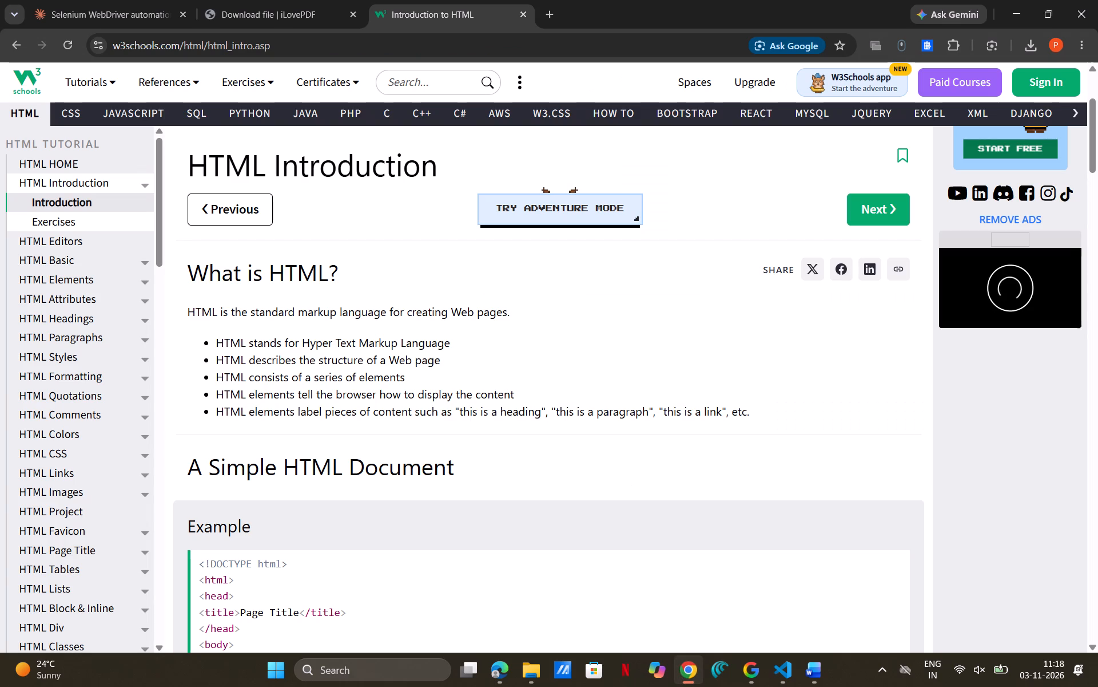
{"action": "left_click", "coordinate": [76, 143]}
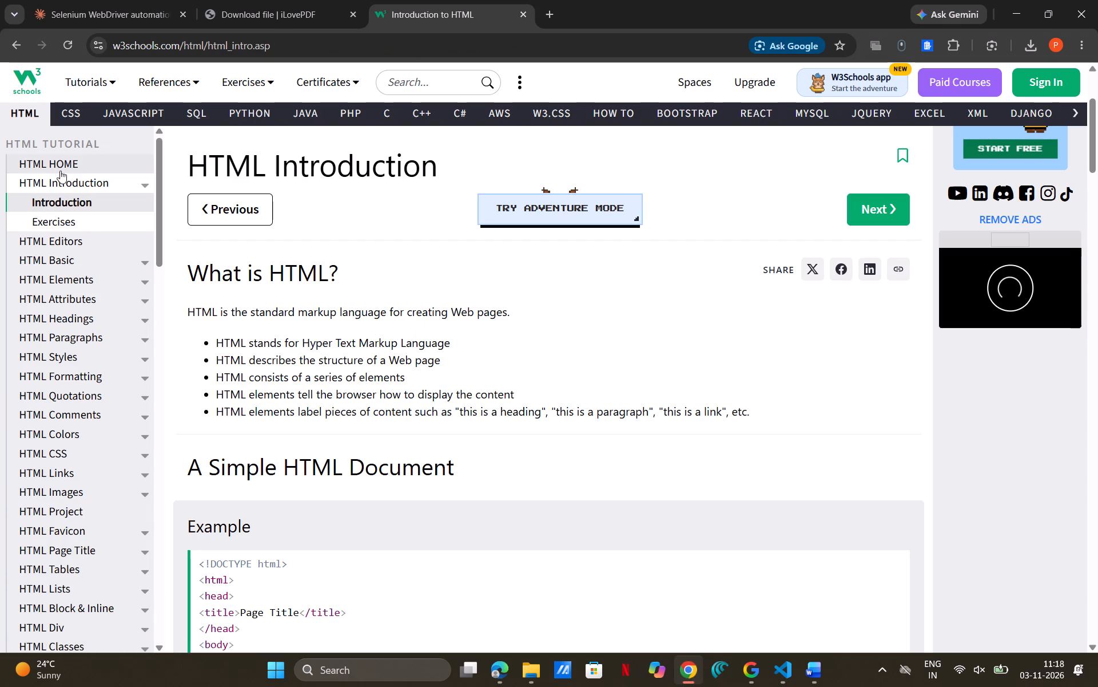
{"action": "left_click", "coordinate": [59, 163]}
{"action": "scroll", "coordinate": [314, 327], "scroll_direction": "down", "scroll_amount": 2}
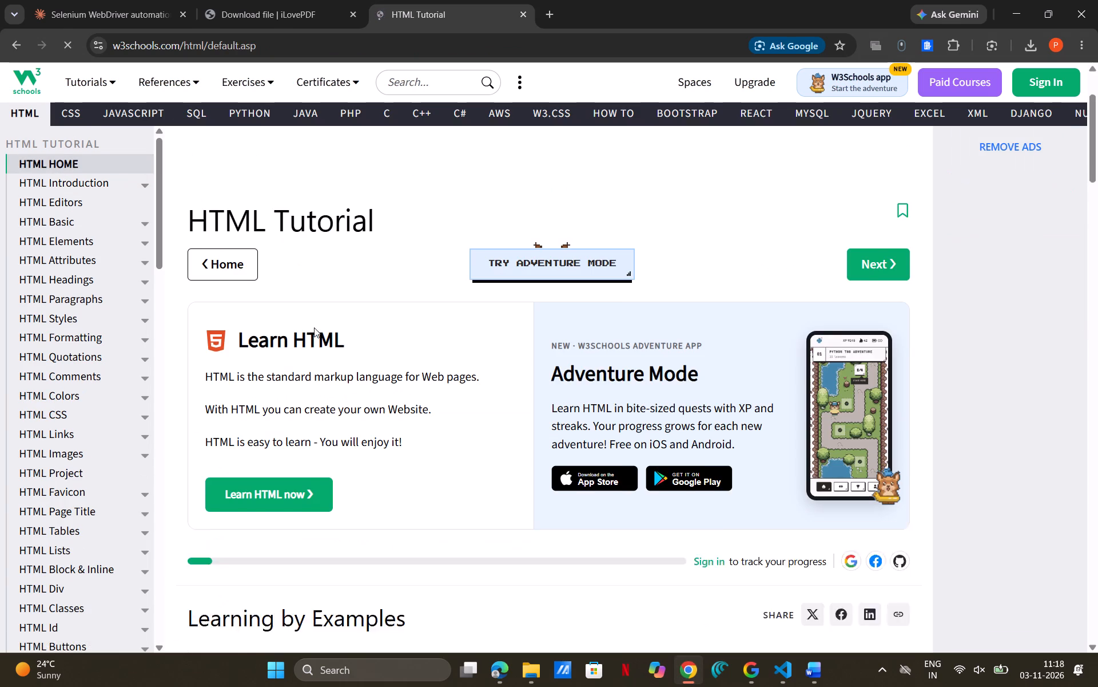
{"action": "scroll", "coordinate": [314, 327], "scroll_direction": "down", "scroll_amount": 5}
{"action": "scroll", "coordinate": [314, 327], "scroll_direction": "up", "scroll_amount": 1}
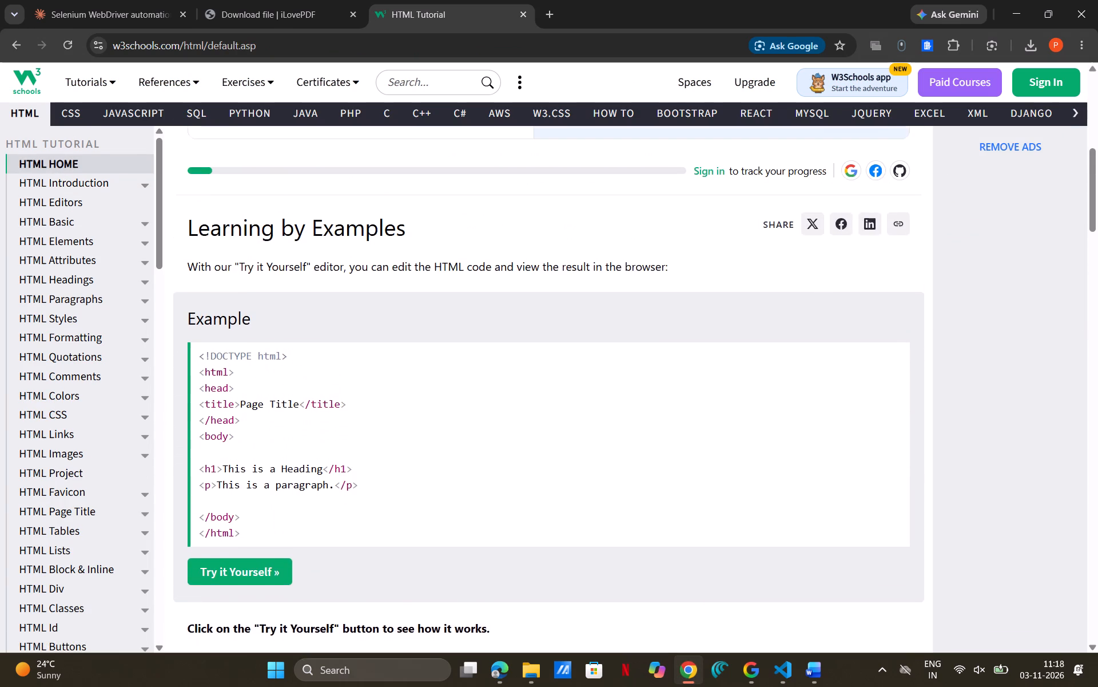
{"action": "scroll", "coordinate": [314, 327], "scroll_direction": "up", "scroll_amount": 1}
{"action": "scroll", "coordinate": [314, 327], "scroll_direction": "down", "scroll_amount": 1}
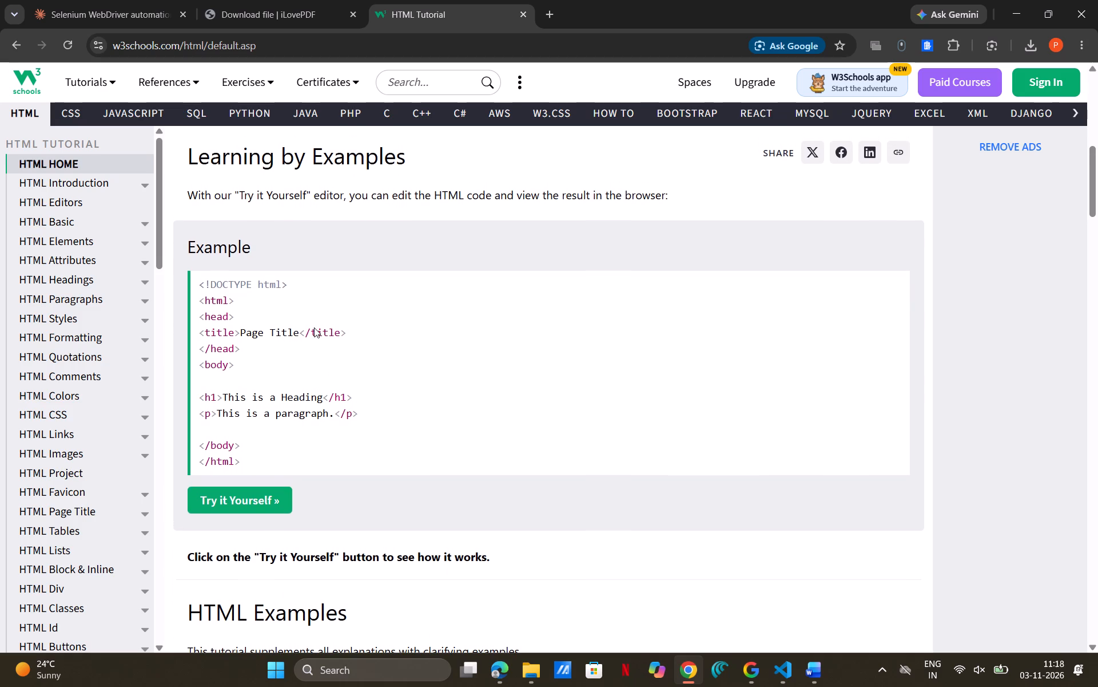
{"action": "key", "text": "shift+super+s"}
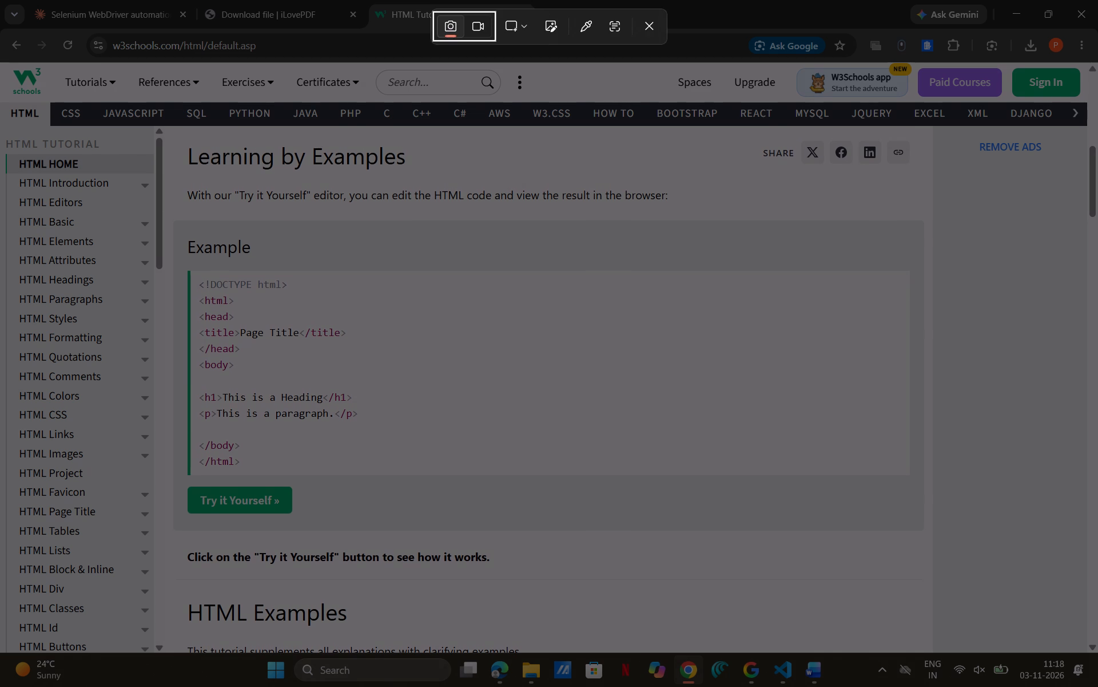
{"action": "left_click_drag", "start_coordinate": [7, 132], "coordinate": [932, 493]}
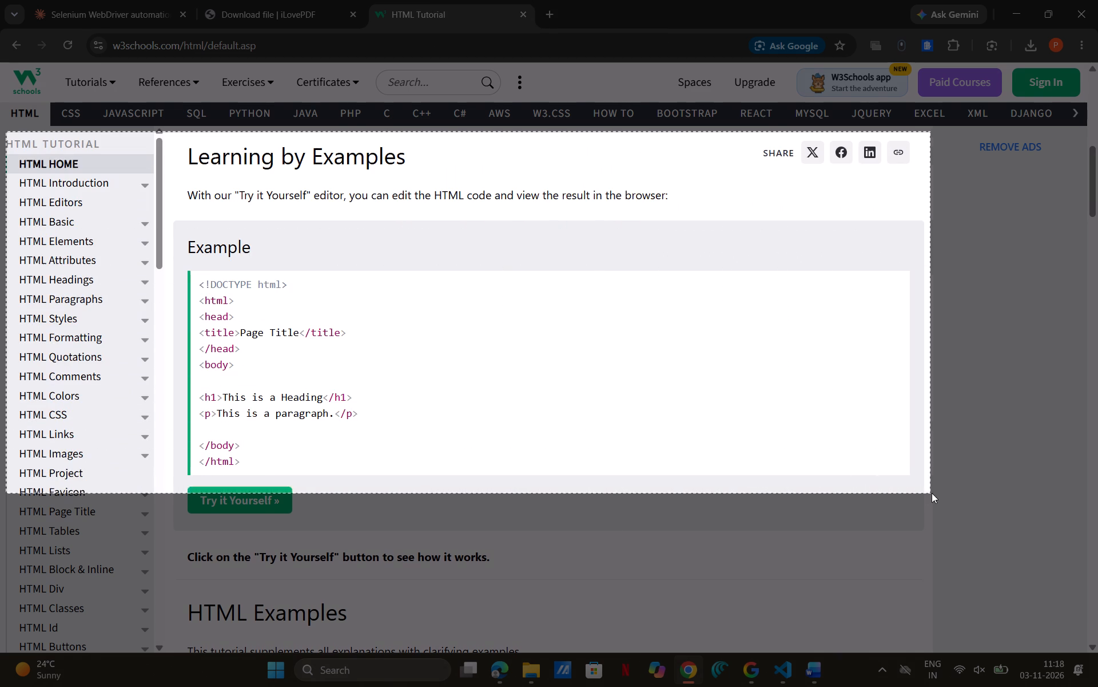
{"action": "left_click_drag", "start_coordinate": [932, 493], "coordinate": [929, 481]}
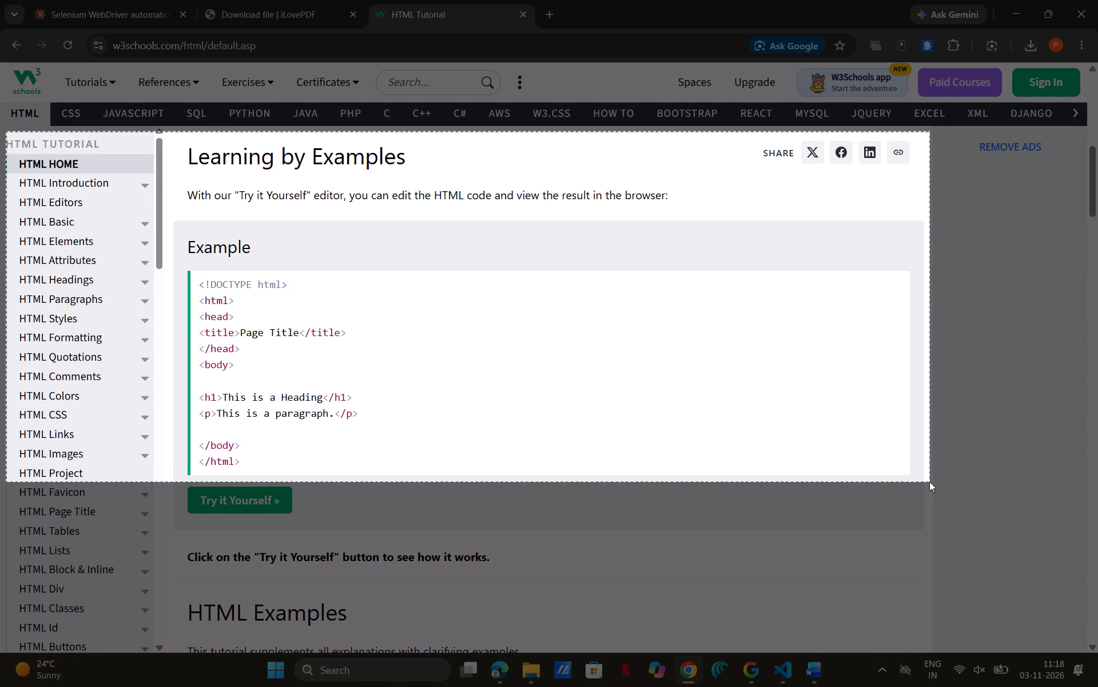
{"action": "left_click_drag", "start_coordinate": [929, 481], "coordinate": [921, 478]}
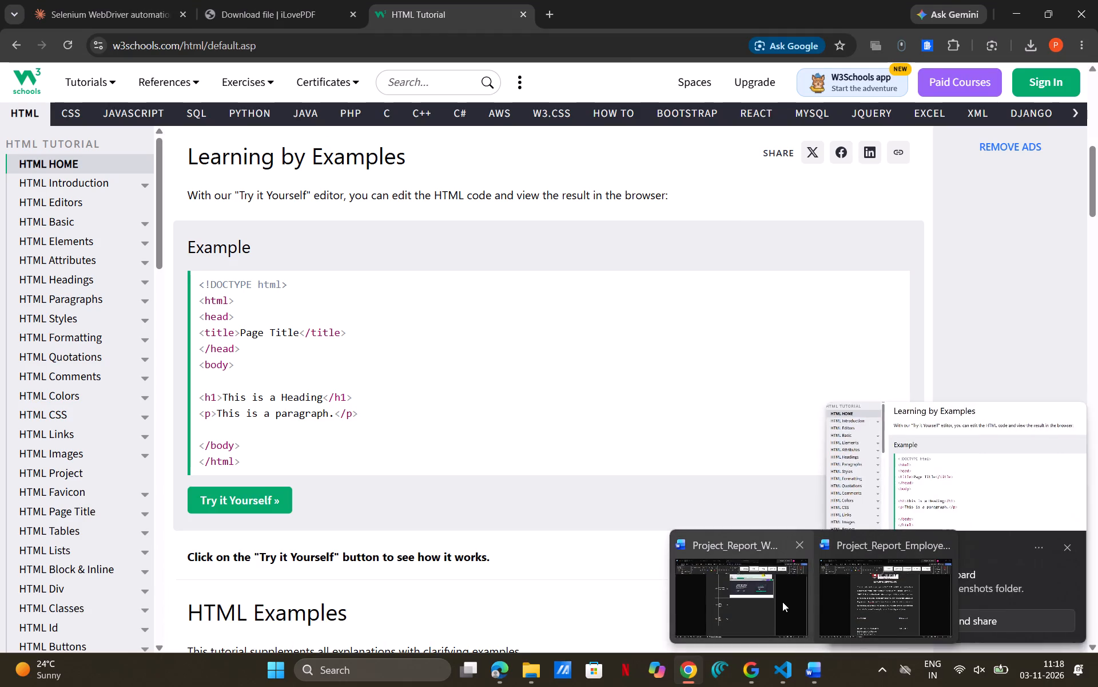
Paste the captured HTML Learning by Examples image into the TC10 Open HTML tutorial evidence cell in Word's W3Schools report.
{"action": "left_click", "coordinate": [782, 602]}
{"action": "left_click", "coordinate": [632, 388]}
{"action": "key", "text": "ctrl+c"}
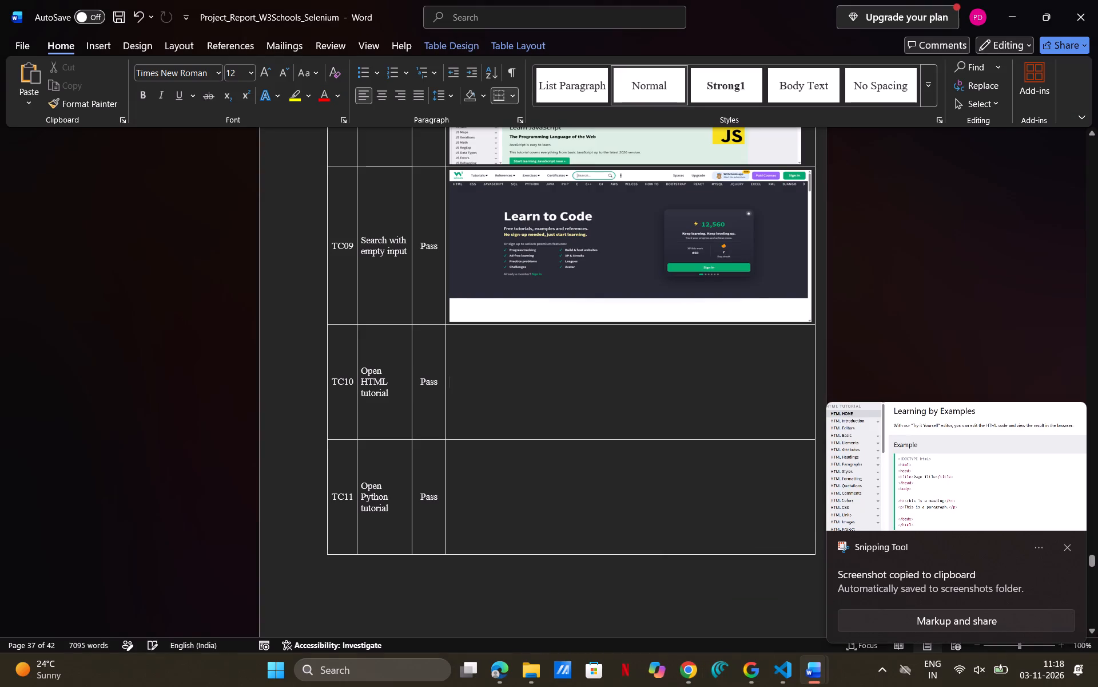
{"action": "key", "text": "ctrl+v"}
Shrink the TC10 evidence image in width and height to fit its cell, comparing it with the TC08 JavaScript image.
{"action": "left_click", "coordinate": [632, 406]}
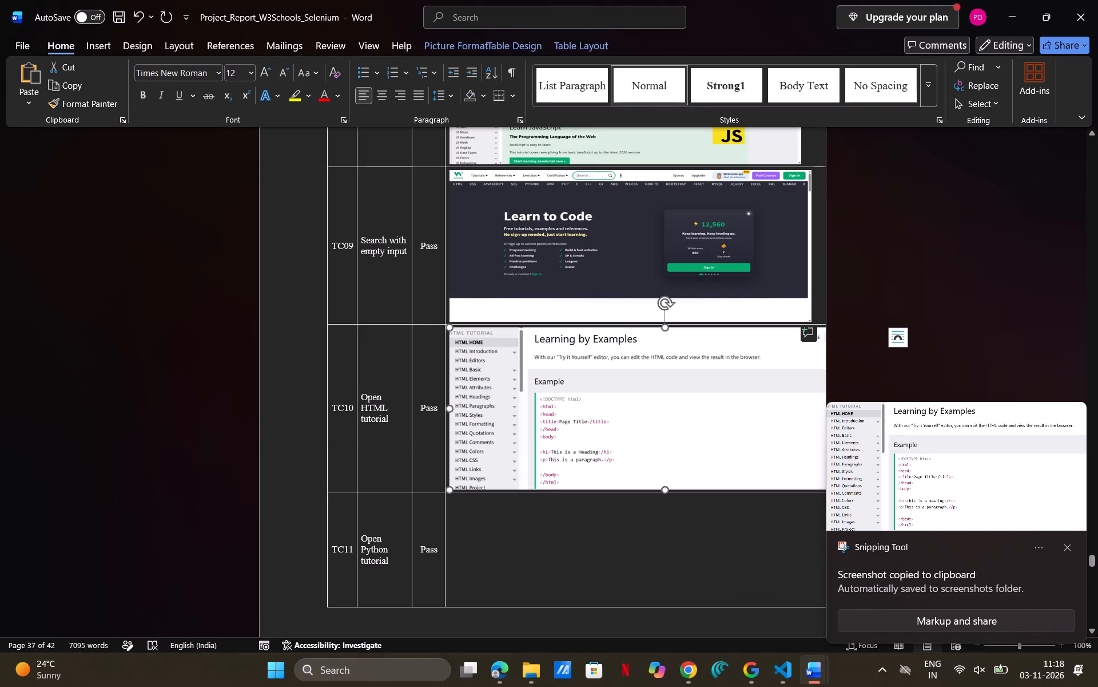
{"action": "left_click_drag", "start_coordinate": [447, 410], "coordinate": [483, 406]}
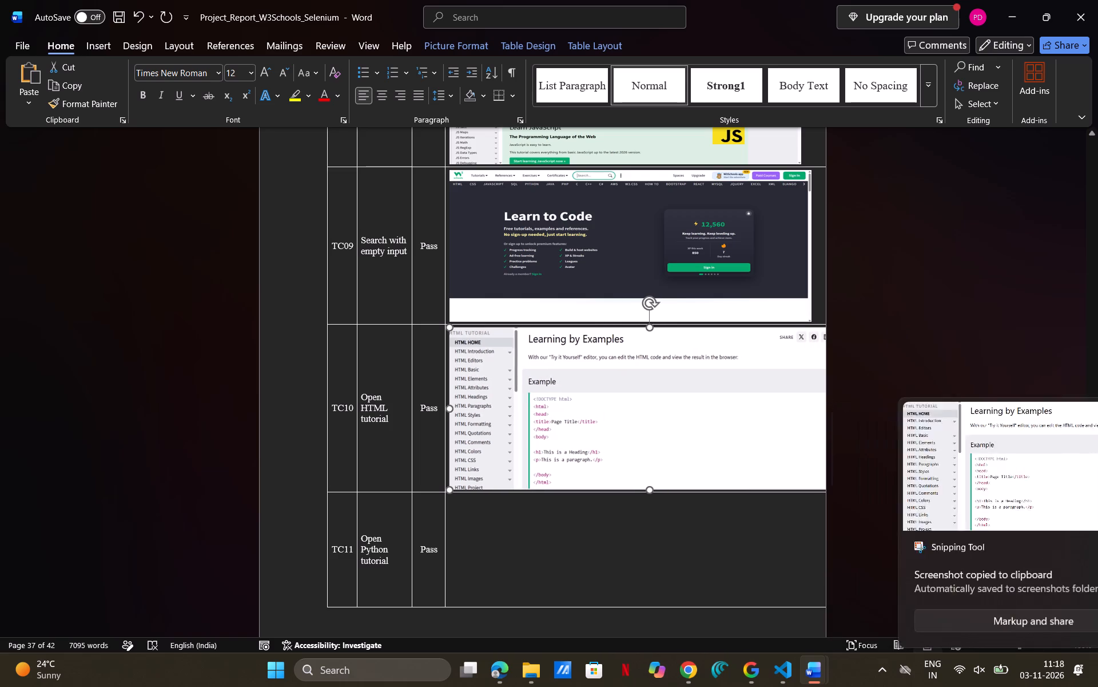
{"action": "left_click_drag", "start_coordinate": [483, 406], "coordinate": [511, 408]}
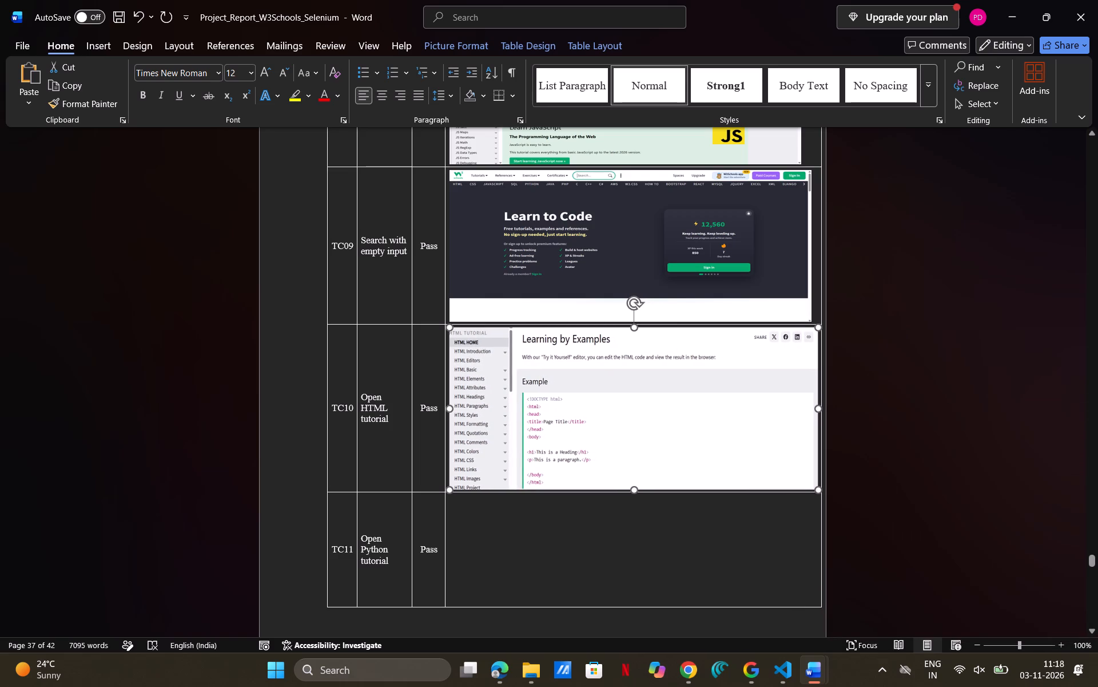
{"action": "left_click_drag", "start_coordinate": [511, 408], "coordinate": [520, 409]}
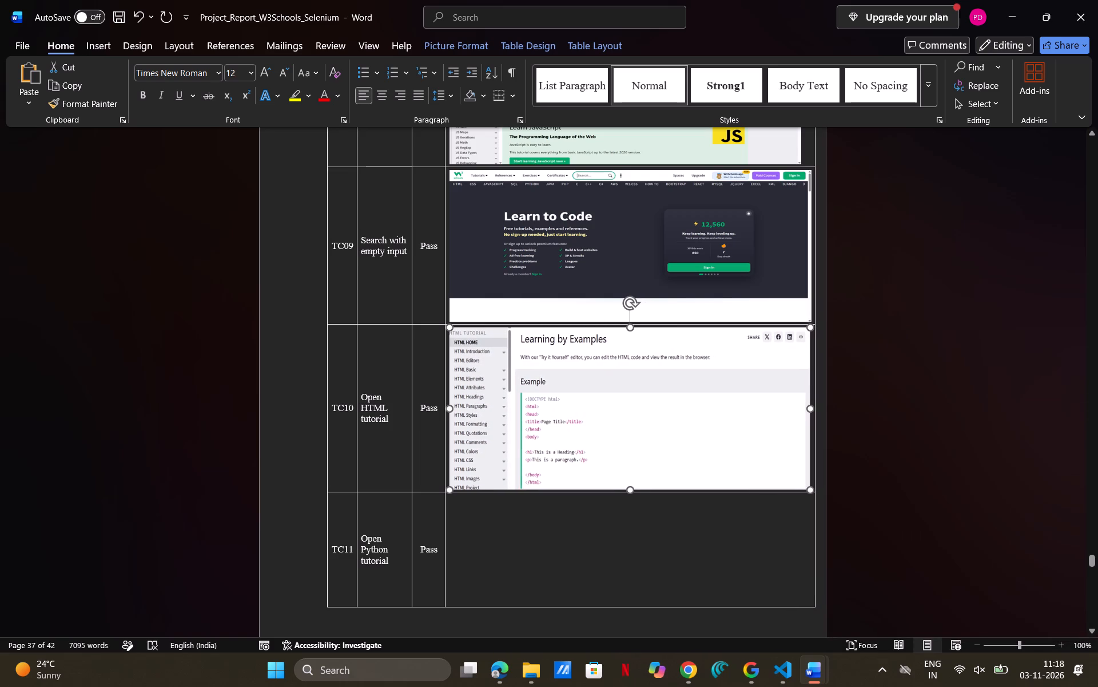
{"action": "left_click_drag", "start_coordinate": [520, 409], "coordinate": [519, 410]}
{"action": "left_click_drag", "start_coordinate": [628, 491], "coordinate": [632, 467]}
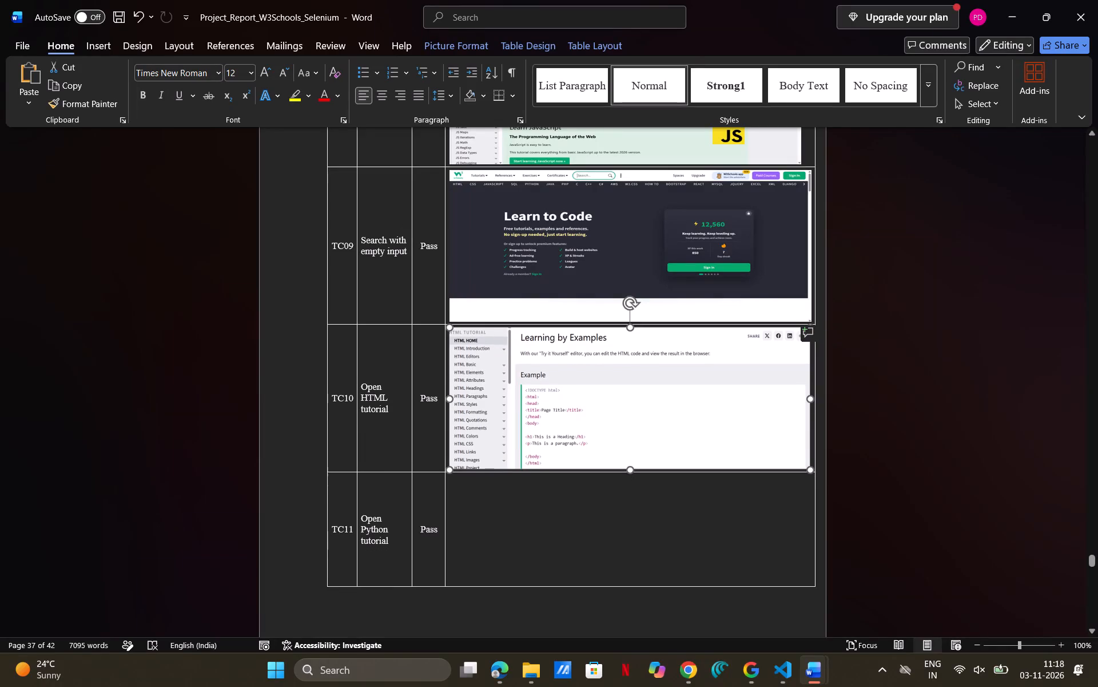
{"action": "left_click_drag", "start_coordinate": [632, 467], "coordinate": [632, 464]}
{"action": "scroll", "coordinate": [632, 464], "scroll_direction": "up", "scroll_amount": 1}
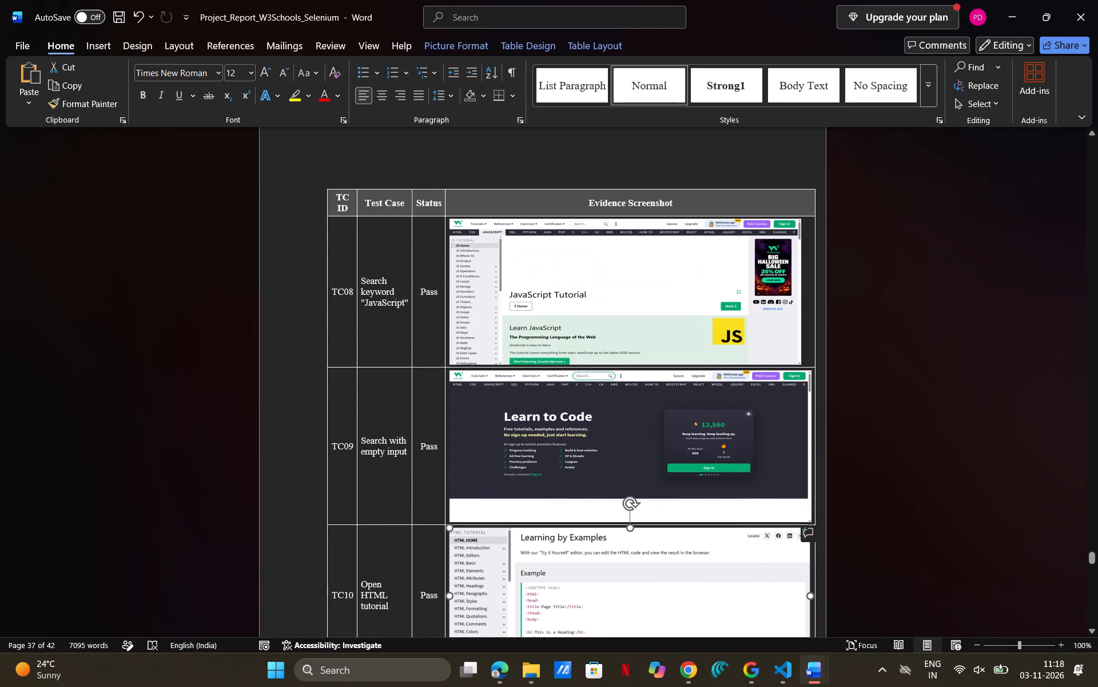
{"action": "left_click", "coordinate": [635, 325]}
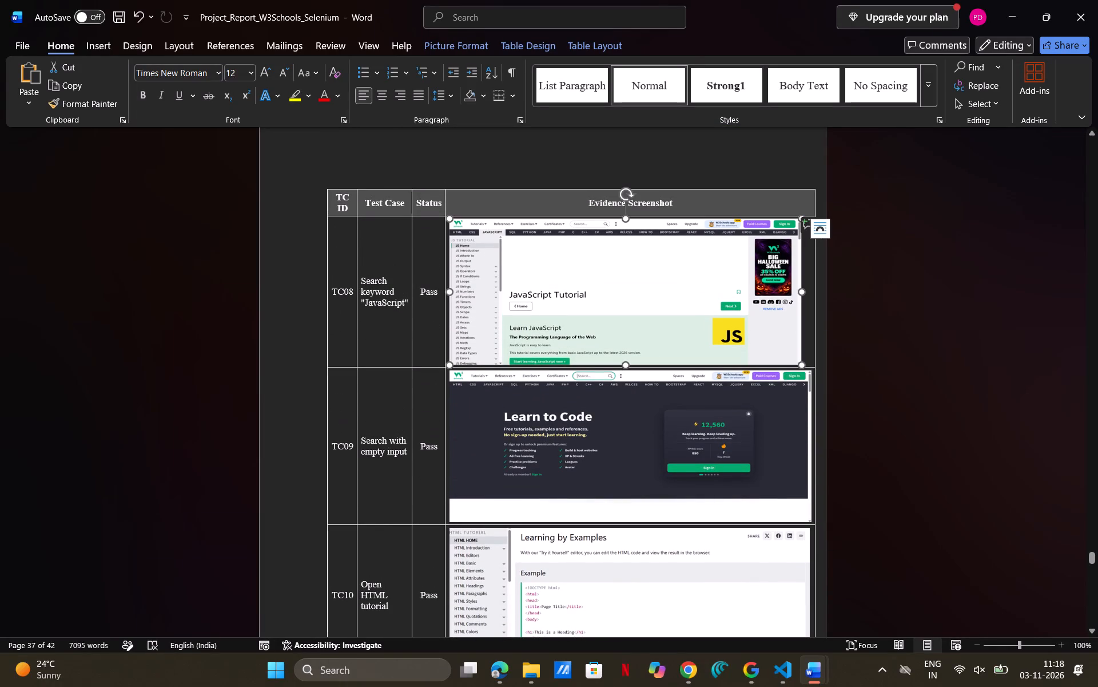
{"action": "scroll", "coordinate": [642, 467], "scroll_direction": "down", "scroll_amount": 3}
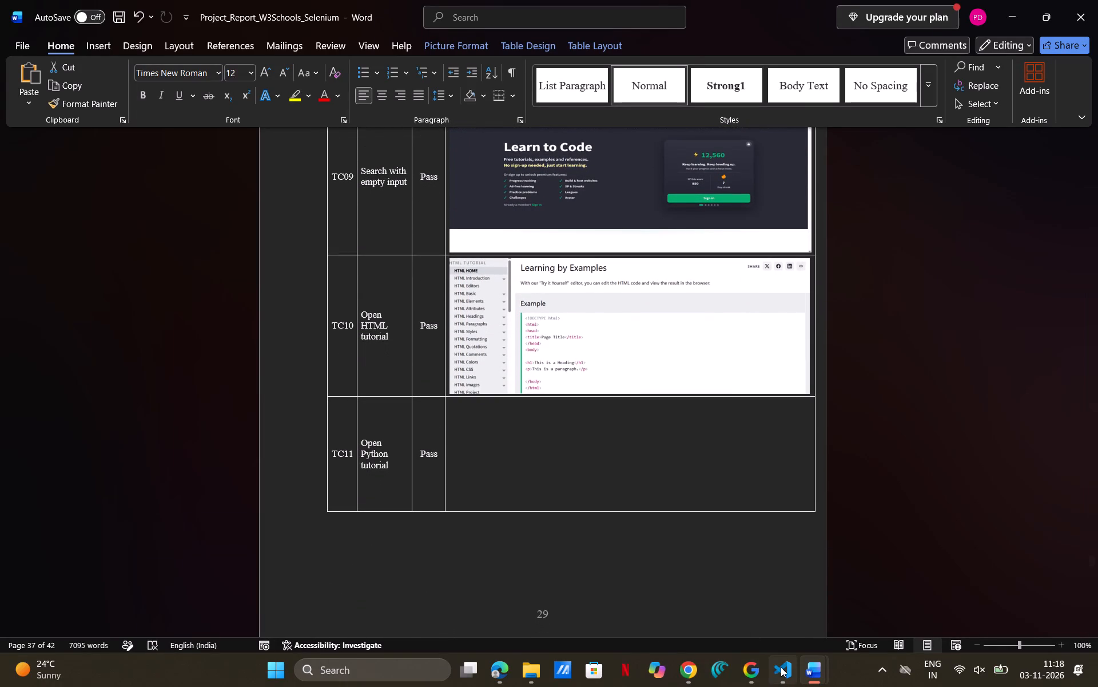
Open the W3Schools Python tutorial in Chrome and capture its Learning by Examples section with the code example and chapter sidebar.
{"action": "left_click", "coordinate": [682, 668]}
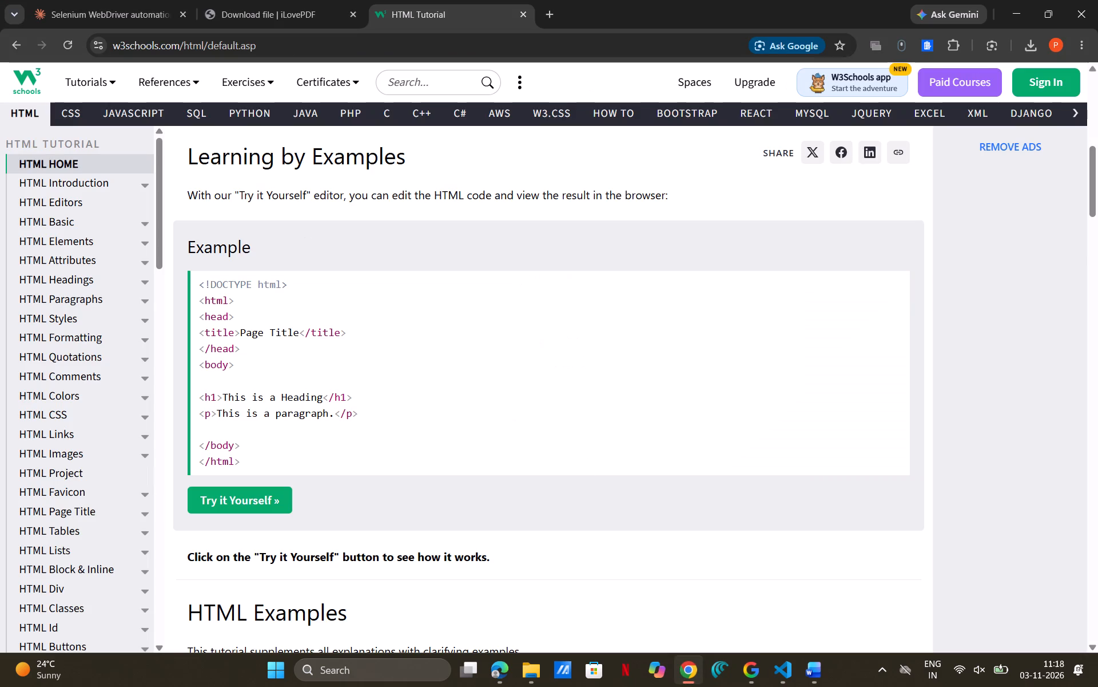
{"action": "left_click", "coordinate": [252, 112]}
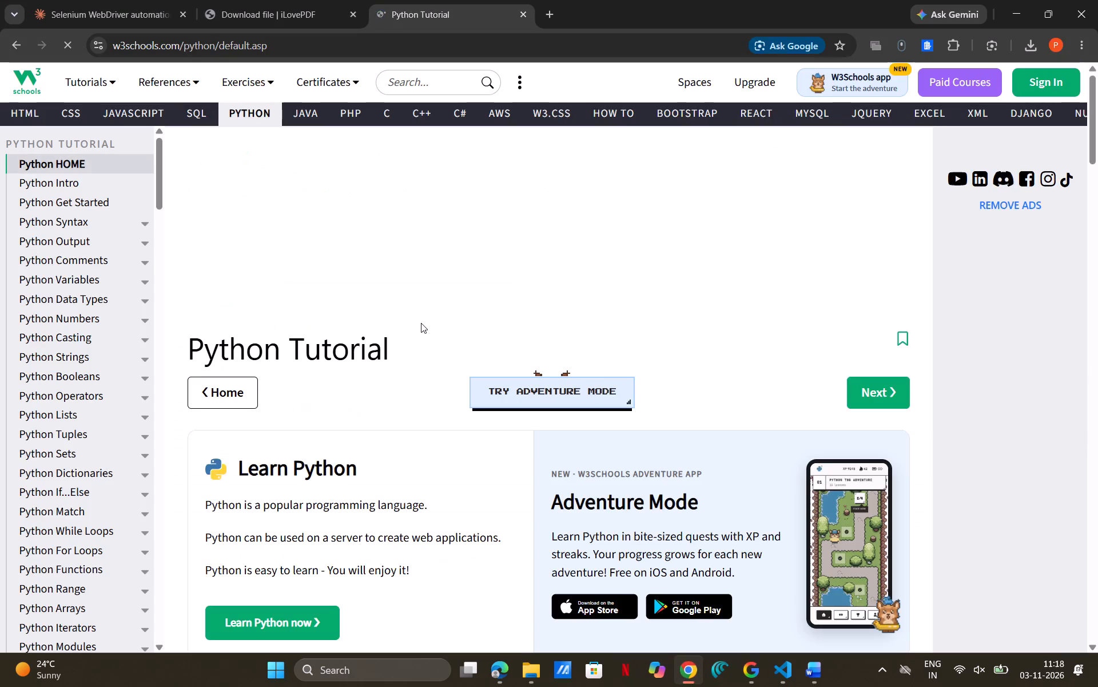
{"action": "scroll", "coordinate": [421, 323], "scroll_direction": "down", "scroll_amount": 8}
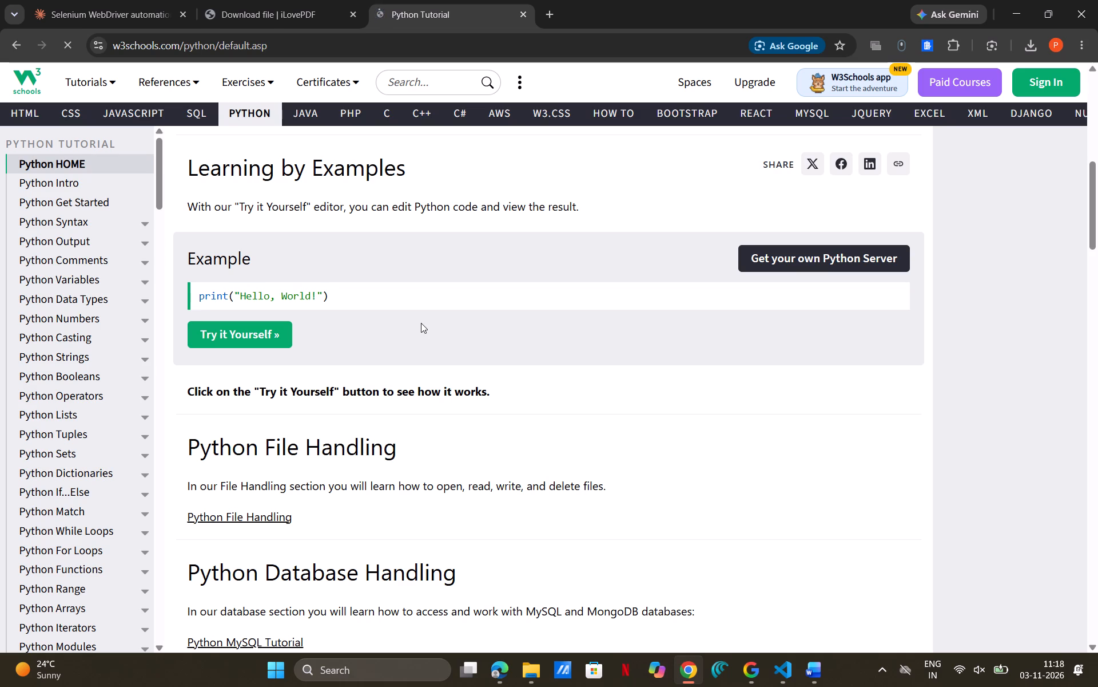
{"action": "key", "text": "shift+super+s"}
{"action": "left_click", "coordinate": [1, 139]}
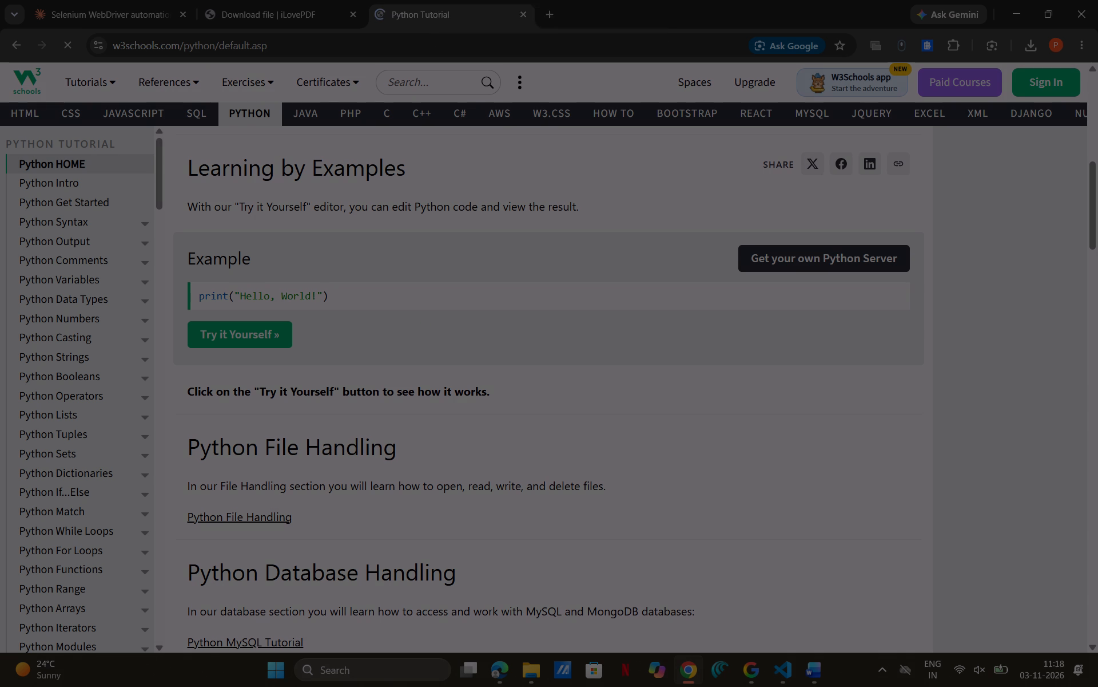
{"action": "left_click_drag", "start_coordinate": [2, 135], "coordinate": [942, 369]}
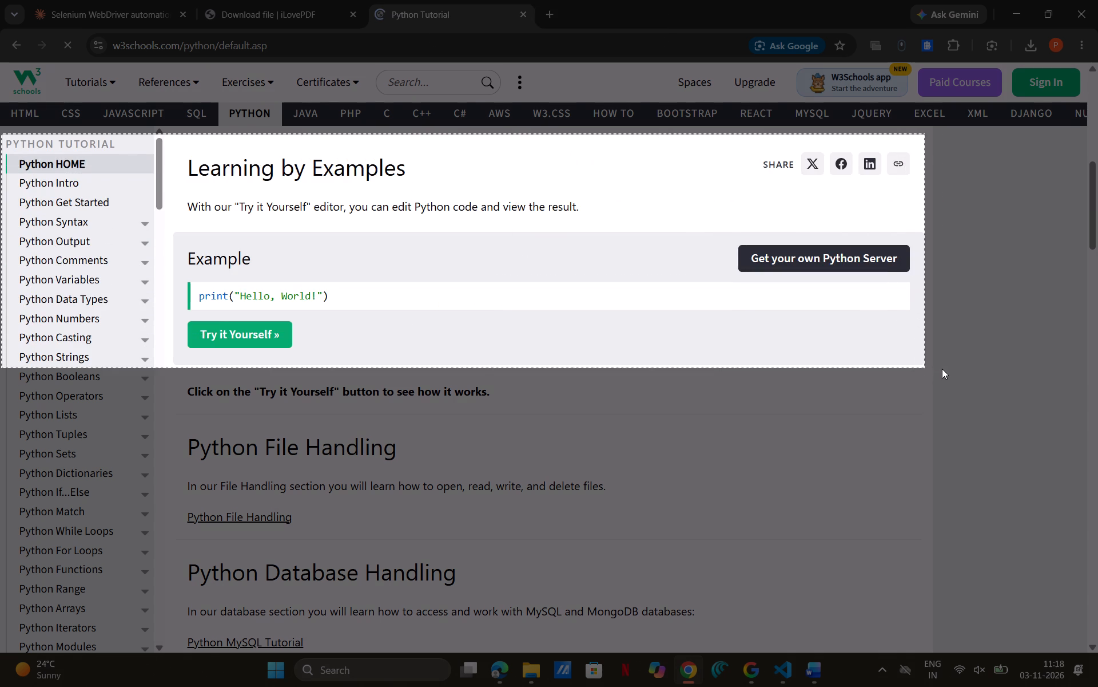
{"action": "left_click_drag", "start_coordinate": [942, 369], "coordinate": [932, 365]}
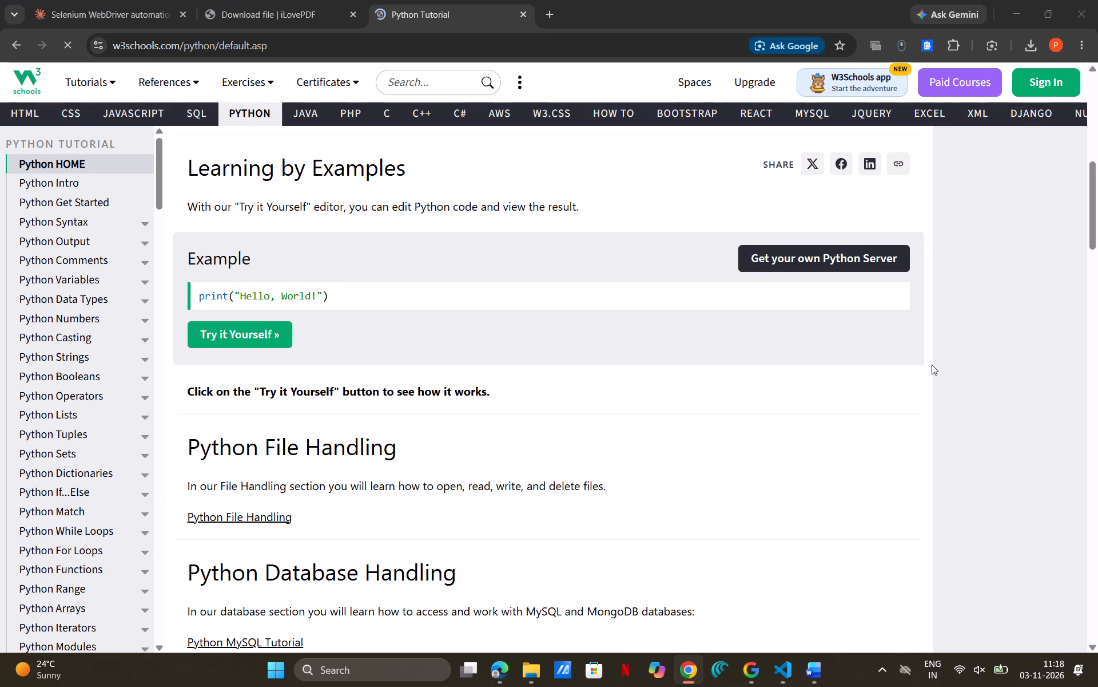
Insert the Python capture into the TC11 Open Python tutorial evidence cell in Word and narrow it to fit the column.
{"action": "left_click", "coordinate": [767, 601]}
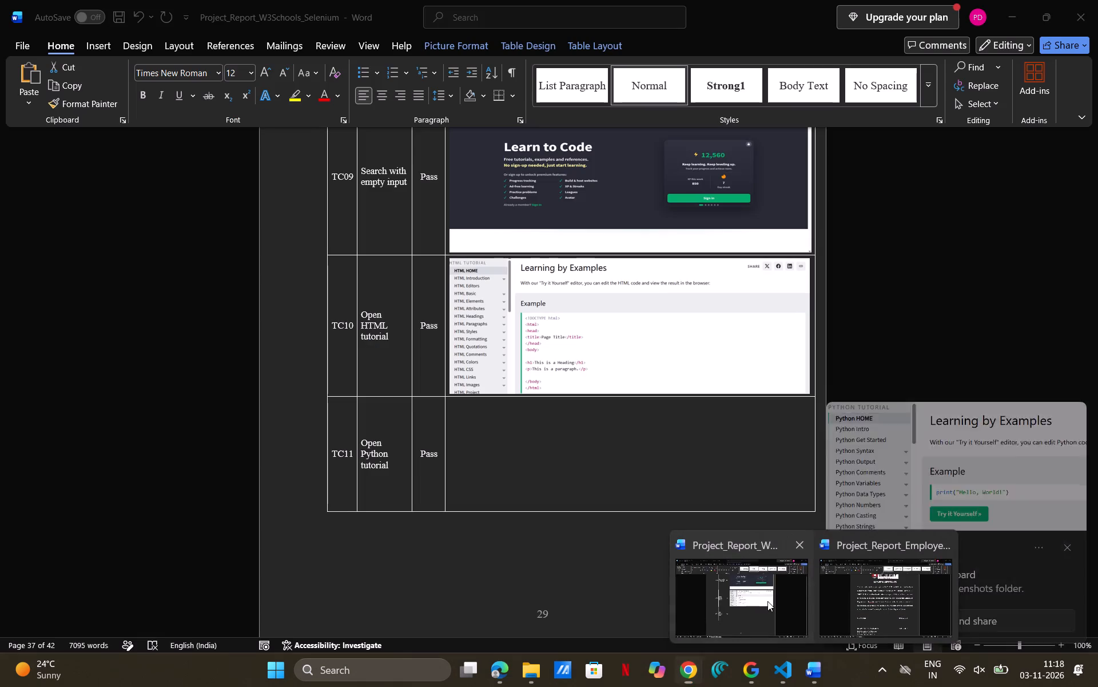
{"action": "left_click", "coordinate": [636, 465]}
{"action": "key", "text": "ctrl+v"}
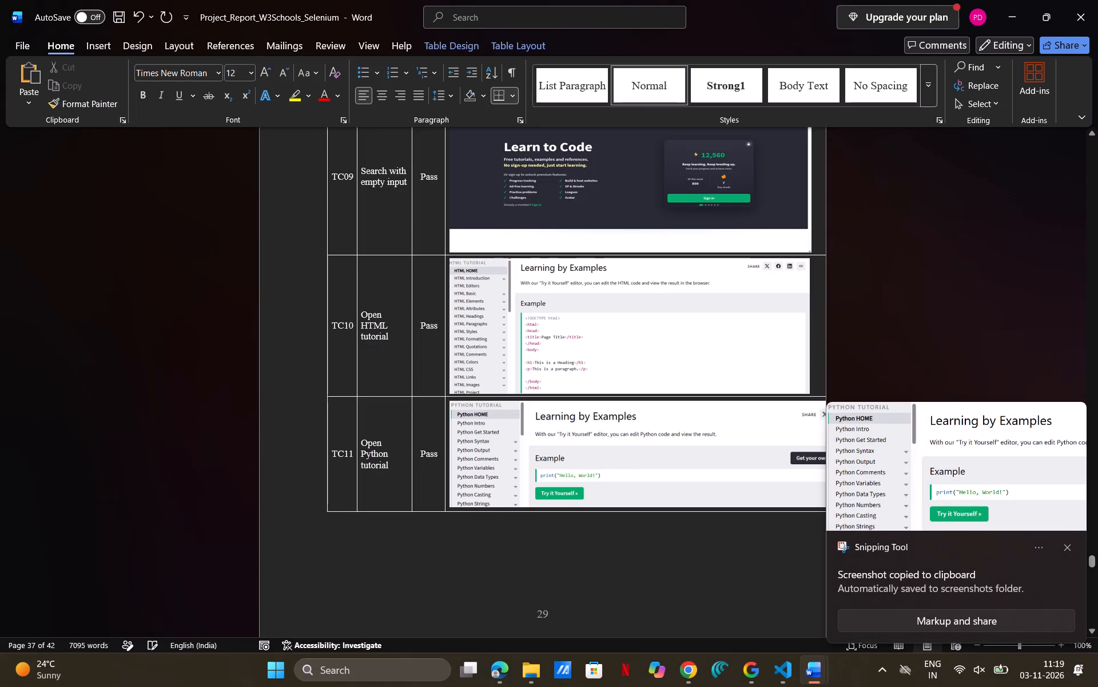
{"action": "left_click", "coordinate": [675, 460]}
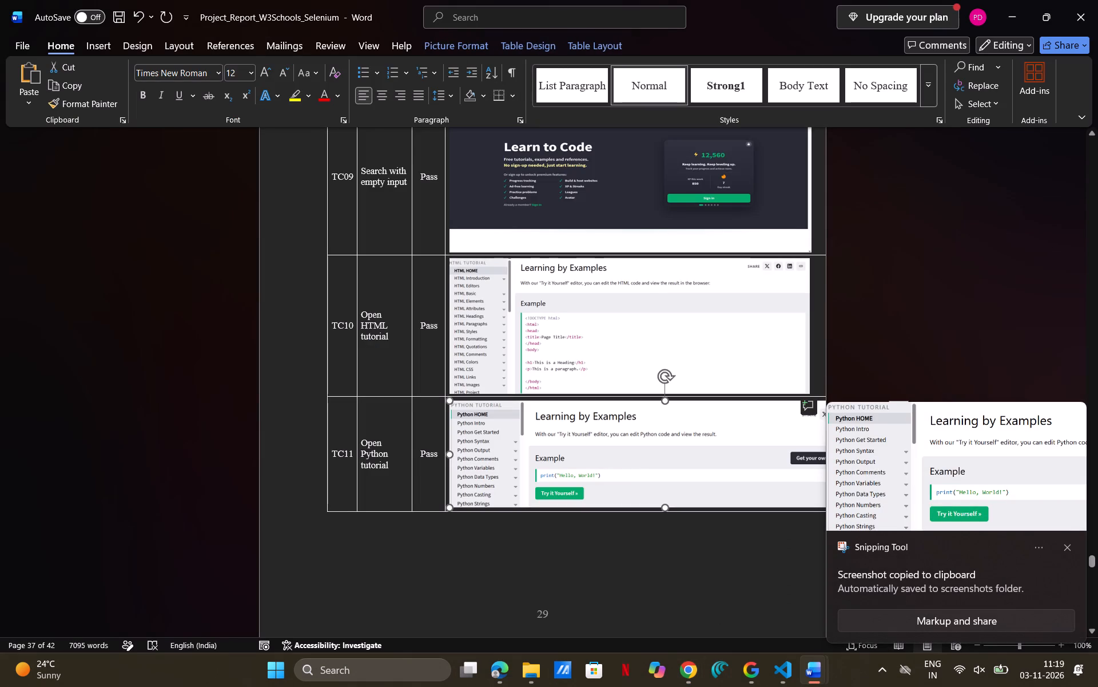
{"action": "left_click_drag", "start_coordinate": [449, 453], "coordinate": [482, 450]}
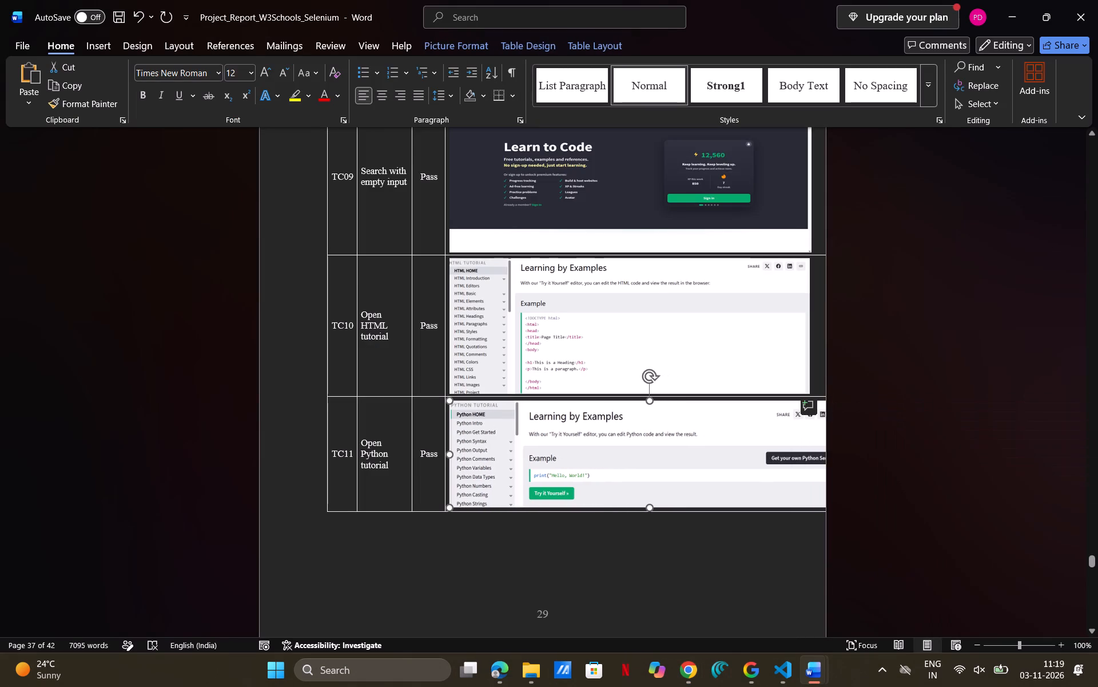
{"action": "left_click_drag", "start_coordinate": [482, 450], "coordinate": [515, 454]}
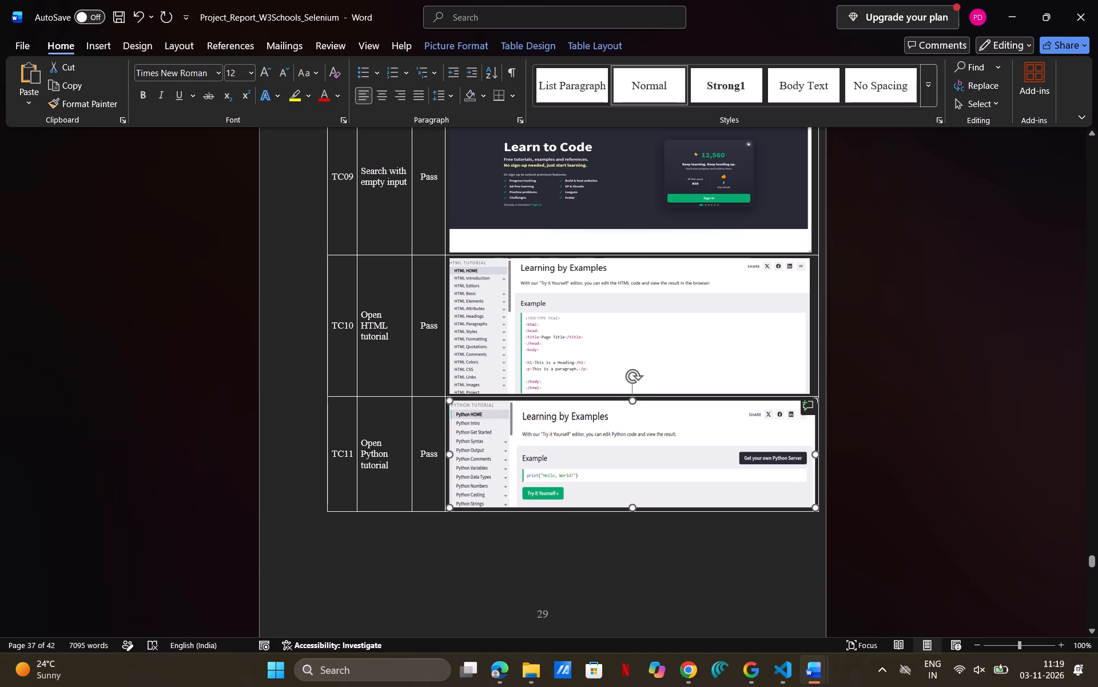
{"action": "left_click_drag", "start_coordinate": [515, 454], "coordinate": [516, 454]}
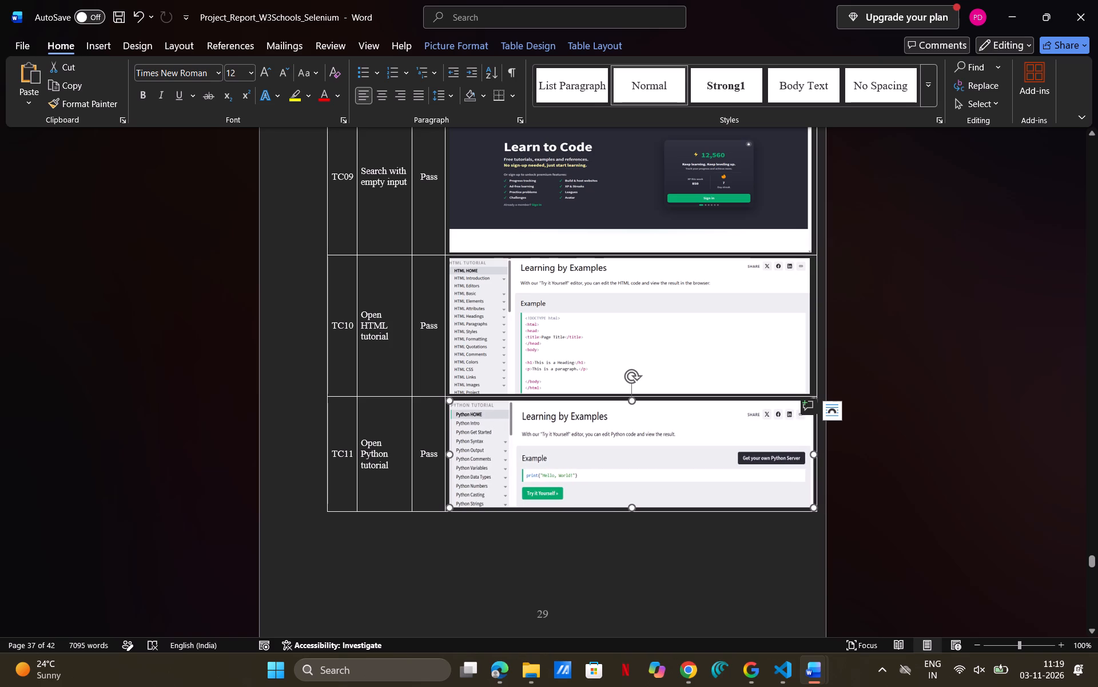
{"action": "left_click", "coordinate": [762, 559]}
Review the Table A.1 evidence rows from TC01 onward, checking the filled screenshots and the rows from TC12 still needing one.
{"action": "scroll", "coordinate": [762, 559], "scroll_direction": "up", "scroll_amount": 3}
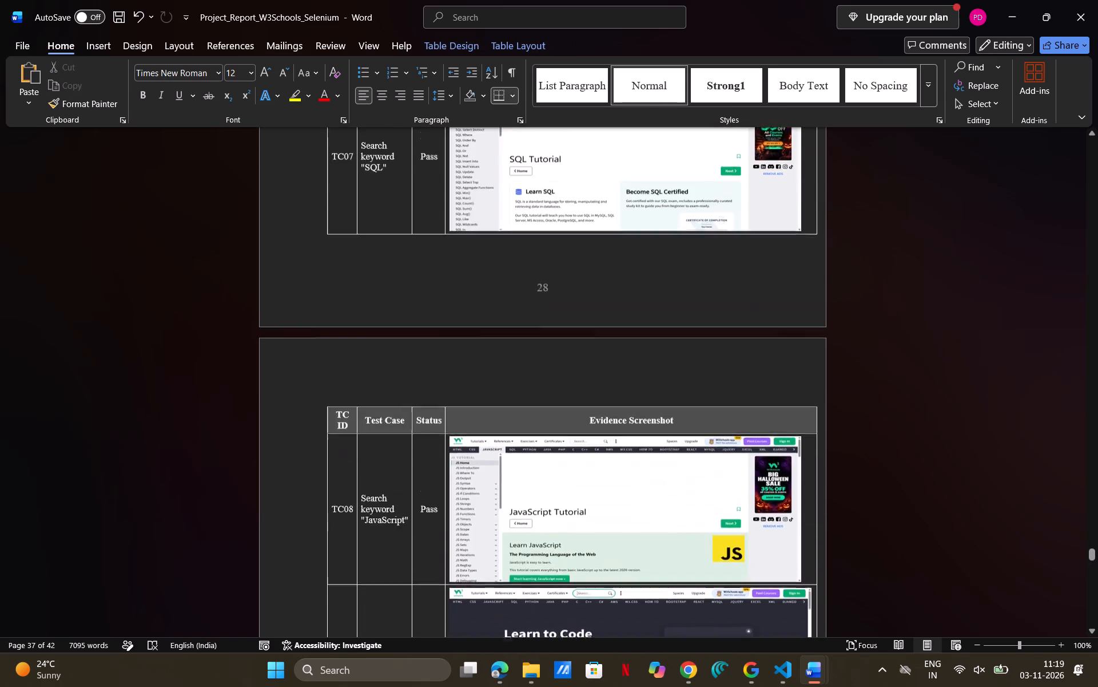
{"action": "scroll", "coordinate": [762, 559], "scroll_direction": "down", "scroll_amount": 3}
{"action": "scroll", "coordinate": [762, 559], "scroll_direction": "up", "scroll_amount": 5}
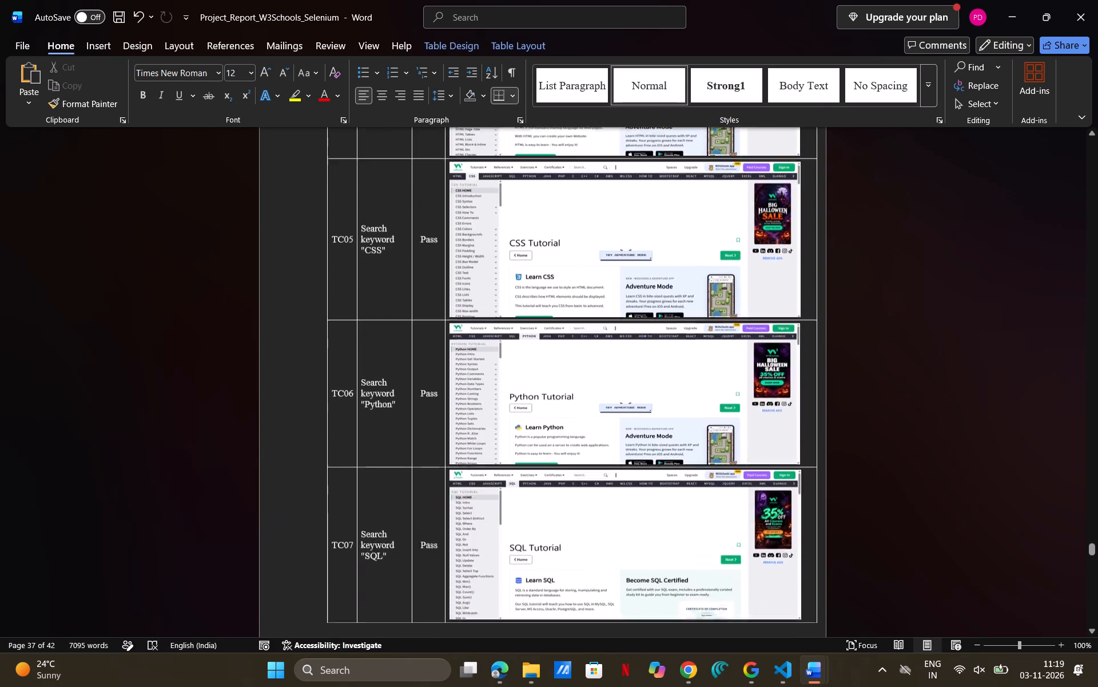
{"action": "scroll", "coordinate": [762, 559], "scroll_direction": "up", "scroll_amount": 6}
{"action": "scroll", "coordinate": [762, 559], "scroll_direction": "down", "scroll_amount": 3}
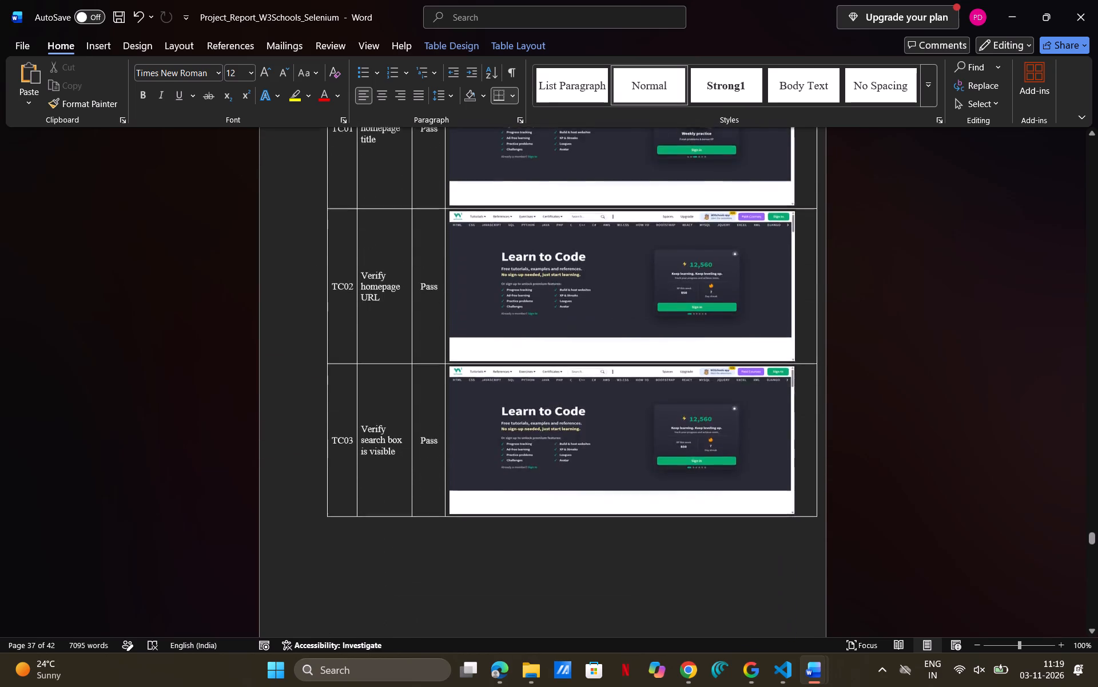
{"action": "scroll", "coordinate": [762, 559], "scroll_direction": "down", "scroll_amount": 10}
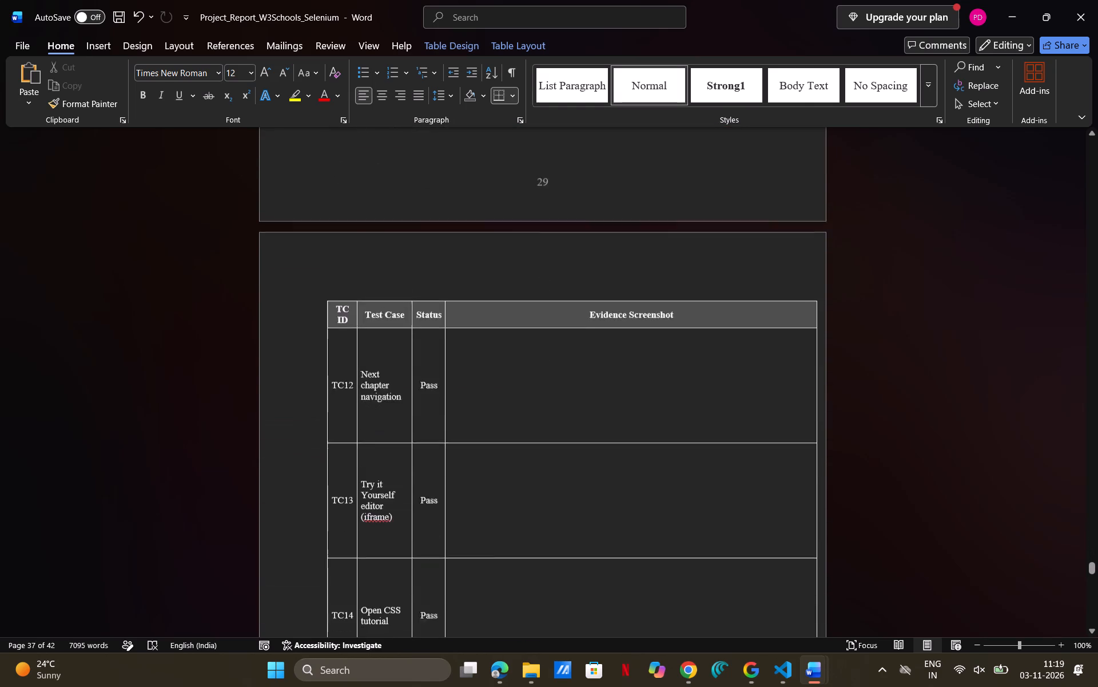
{"action": "scroll", "coordinate": [762, 559], "scroll_direction": "up", "scroll_amount": 1}
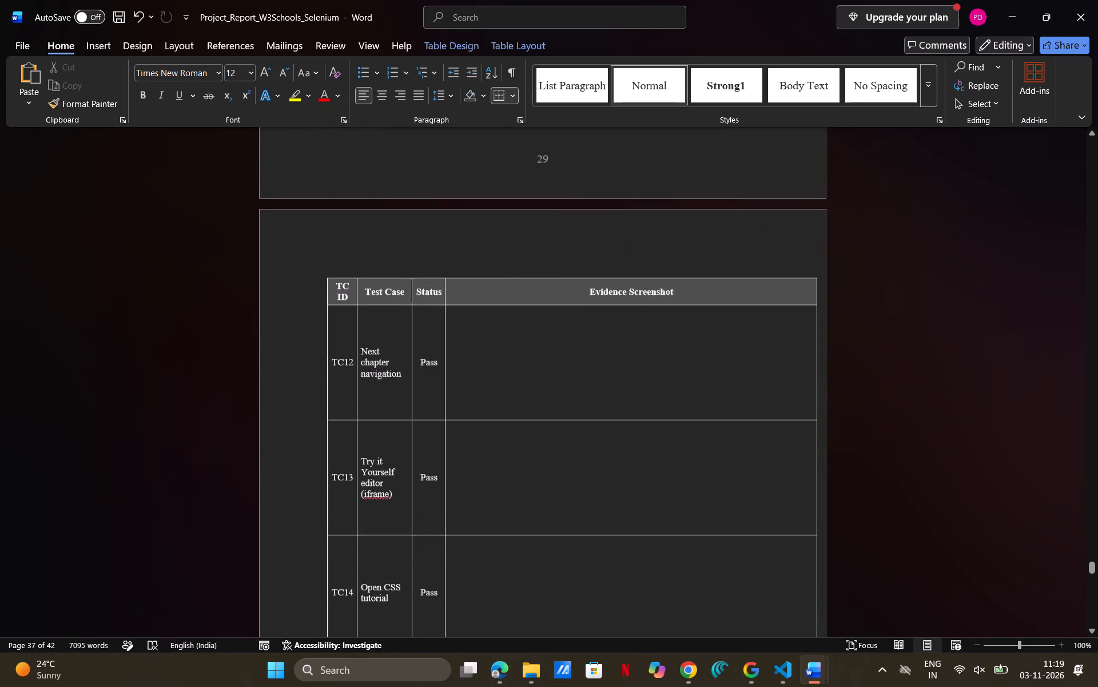
{"action": "scroll", "coordinate": [762, 559], "scroll_direction": "up", "scroll_amount": 4}
{"action": "scroll", "coordinate": [762, 559], "scroll_direction": "down", "scroll_amount": 2}
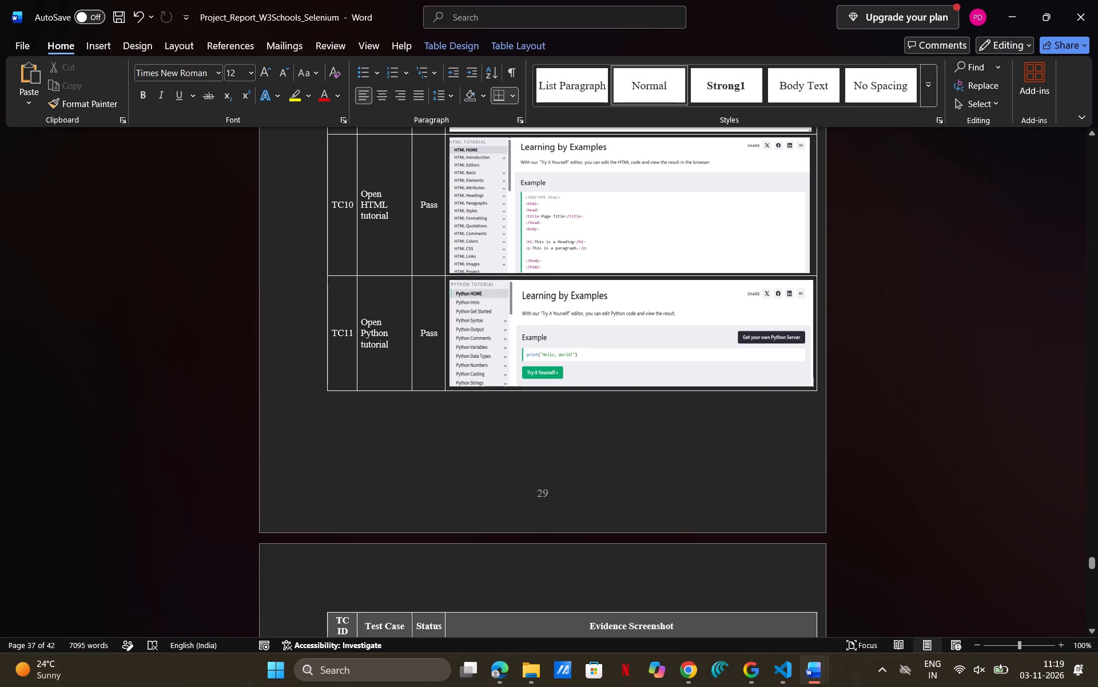
{"action": "scroll", "coordinate": [762, 559], "scroll_direction": "up", "scroll_amount": 12}
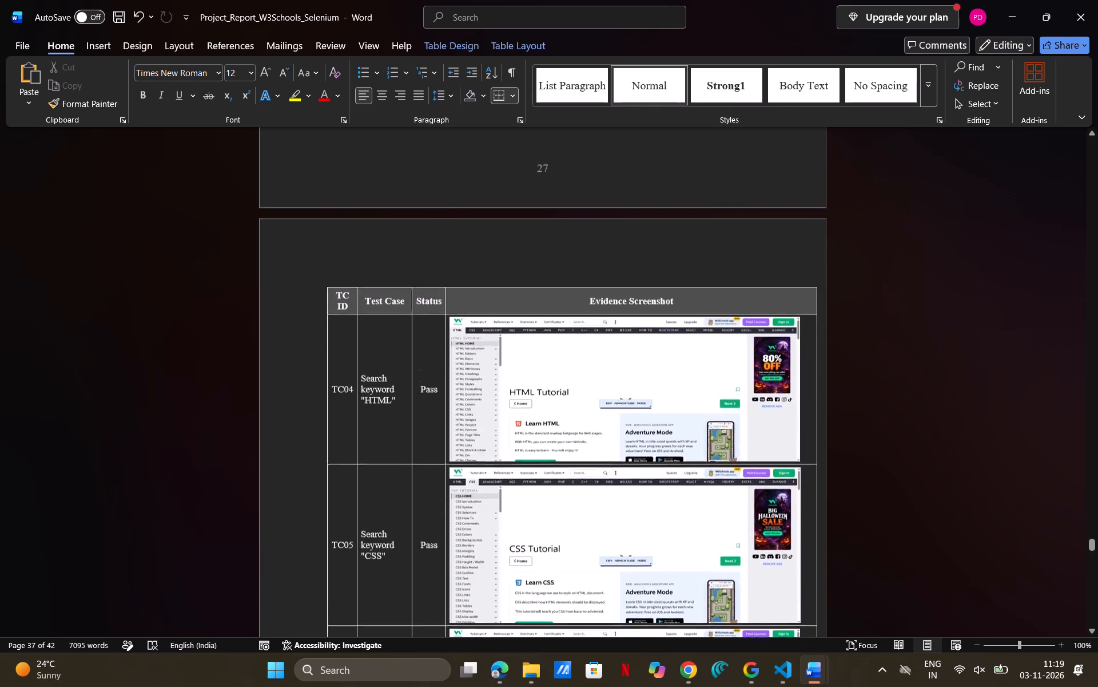
Look through the report from the PyTest Framework section to Appendix-2, checking the figures, references, code and Table A.1 evidence up to TC12.
{"action": "scroll", "coordinate": [762, 559], "scroll_direction": "up", "scroll_amount": 13}
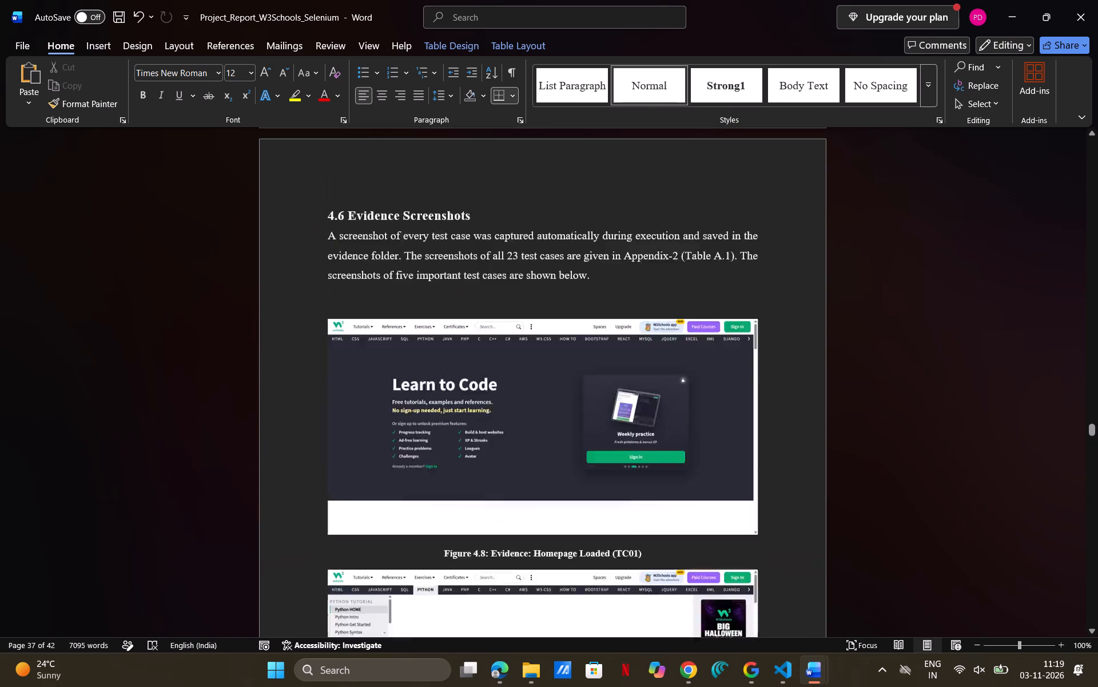
{"action": "scroll", "coordinate": [762, 559], "scroll_direction": "up", "scroll_amount": 11}
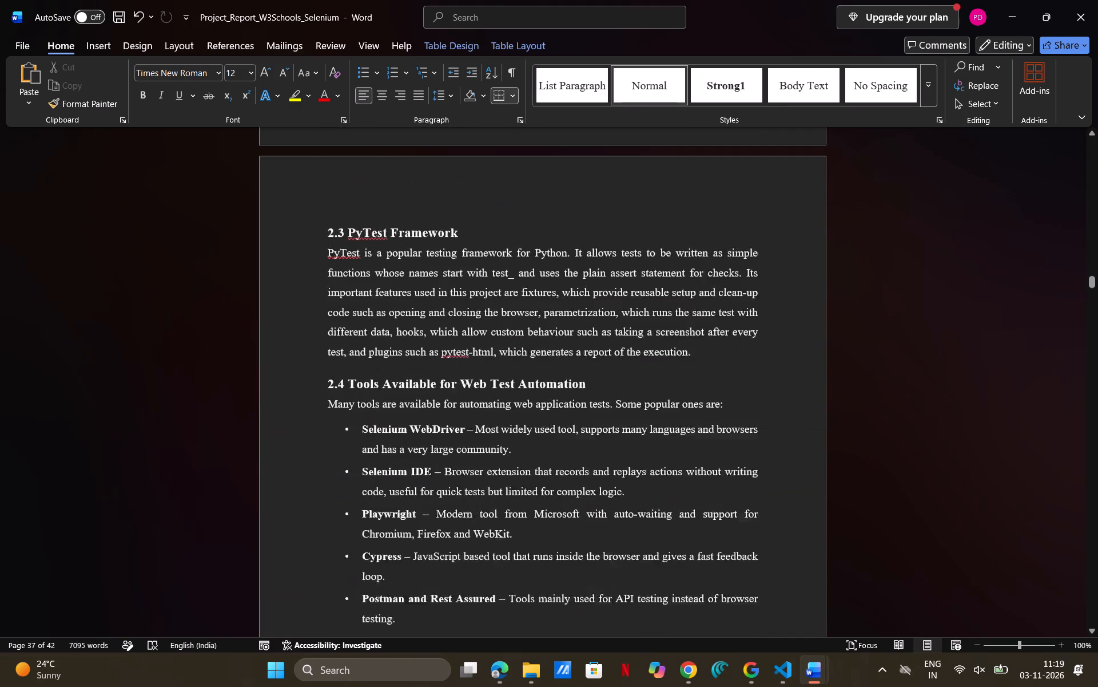
{"action": "scroll", "coordinate": [762, 559], "scroll_direction": "down", "scroll_amount": 20}
{"action": "scroll", "coordinate": [762, 559], "scroll_direction": "down", "scroll_amount": 20}
{"action": "scroll", "coordinate": [762, 559], "scroll_direction": "down", "scroll_amount": 20}
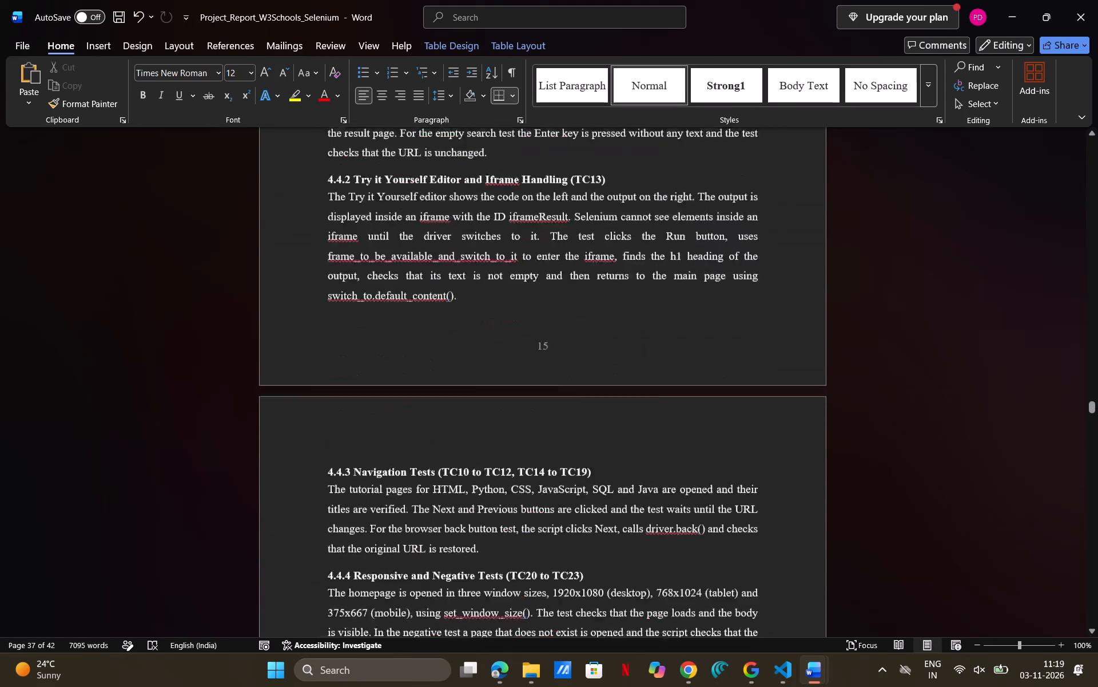
{"action": "scroll", "coordinate": [762, 559], "scroll_direction": "down", "scroll_amount": 20}
{"action": "scroll", "coordinate": [762, 559], "scroll_direction": "down", "scroll_amount": 20}
{"action": "scroll", "coordinate": [762, 559], "scroll_direction": "down", "scroll_amount": 20}
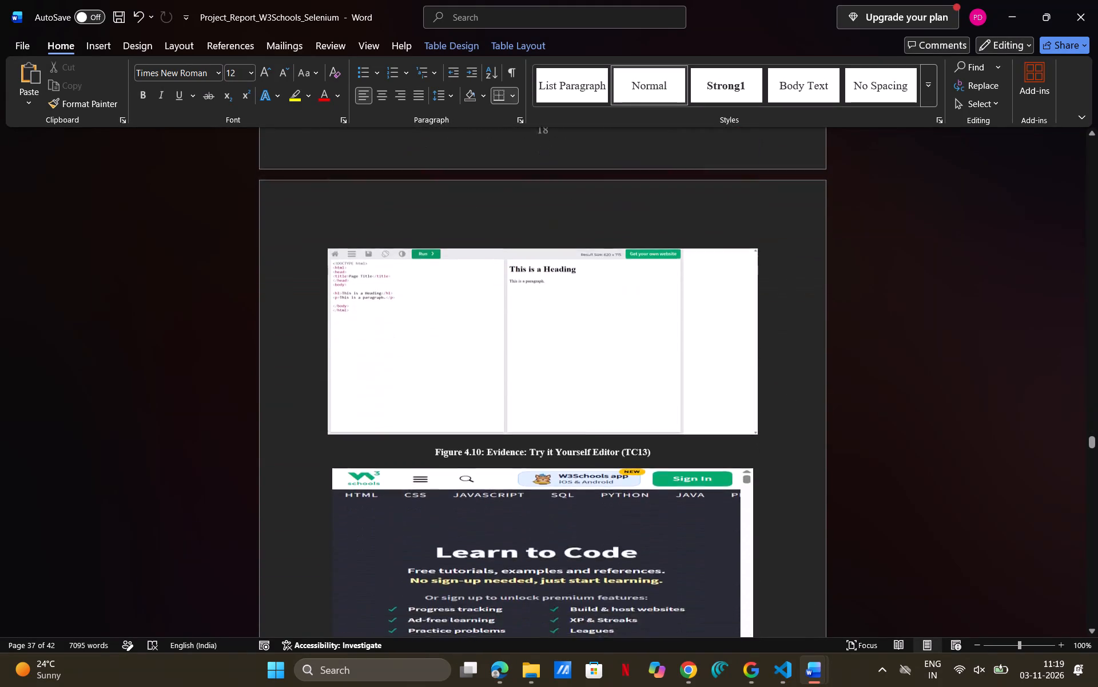
{"action": "scroll", "coordinate": [762, 525], "scroll_direction": "down", "scroll_amount": 20}
{"action": "scroll", "coordinate": [762, 525], "scroll_direction": "down", "scroll_amount": 20}
{"action": "scroll", "coordinate": [762, 525], "scroll_direction": "down", "scroll_amount": 3}
{"action": "scroll", "coordinate": [762, 525], "scroll_direction": "up", "scroll_amount": 2}
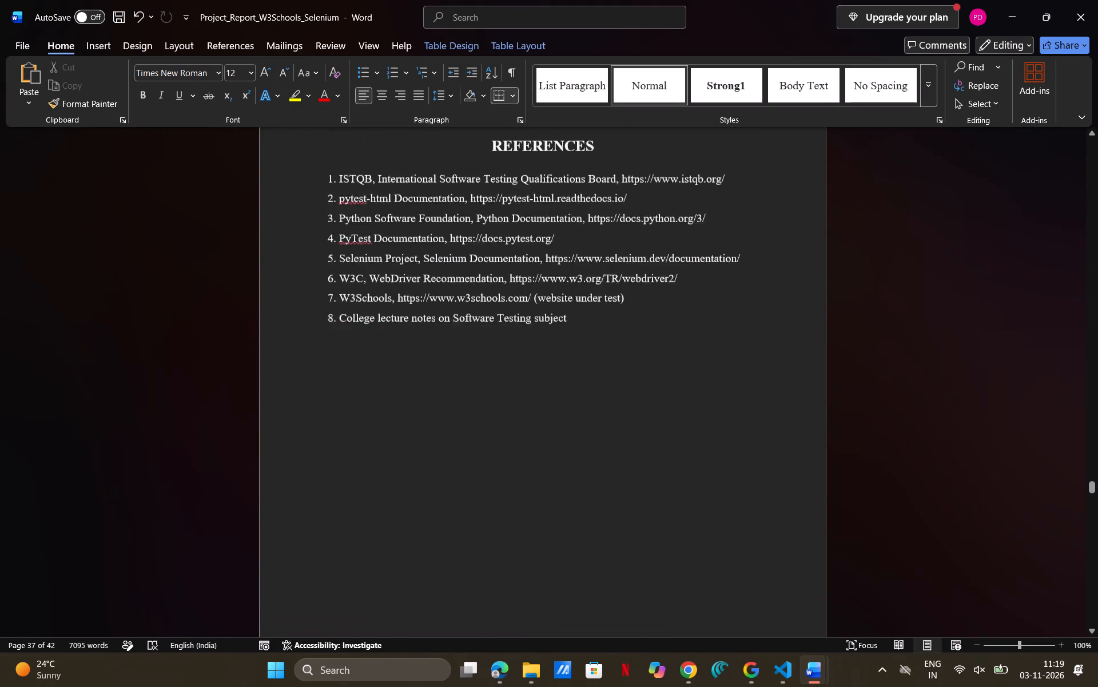
{"action": "scroll", "coordinate": [762, 525], "scroll_direction": "up", "scroll_amount": 14}
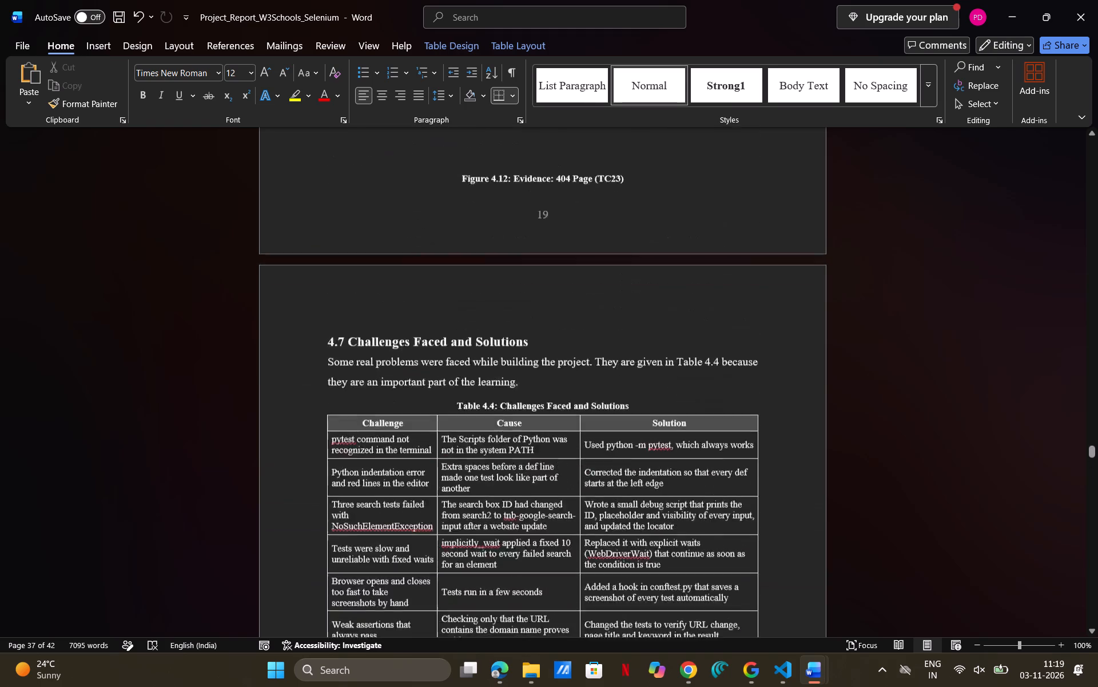
{"action": "scroll", "coordinate": [762, 525], "scroll_direction": "down", "scroll_amount": 18}
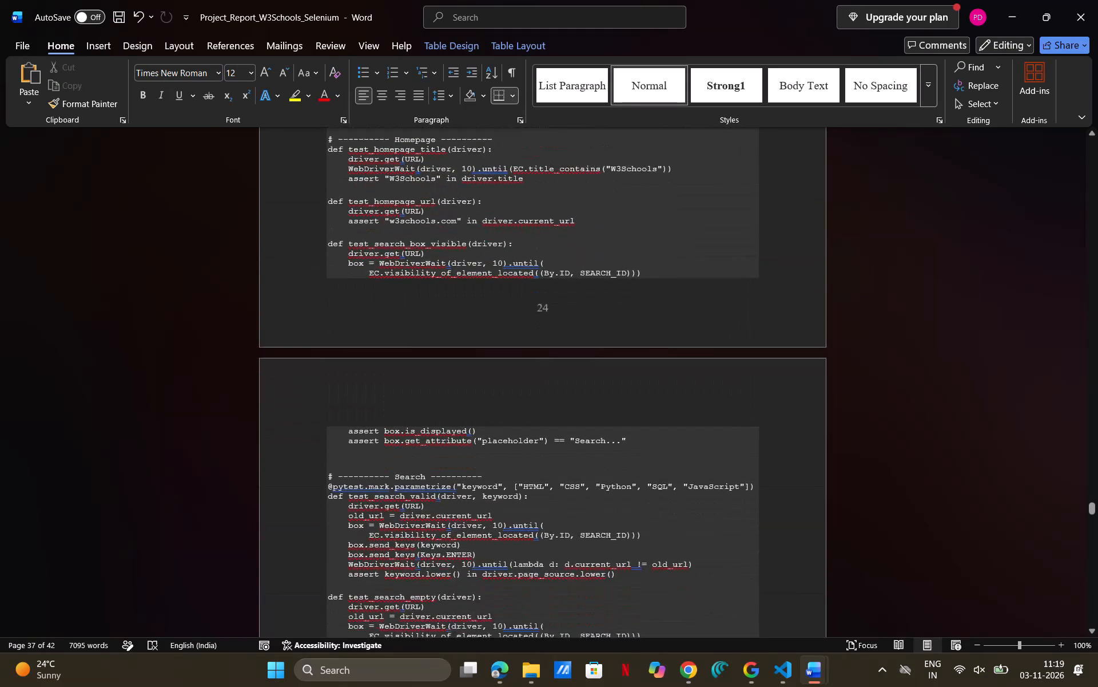
{"action": "scroll", "coordinate": [762, 525], "scroll_direction": "down", "scroll_amount": 19}
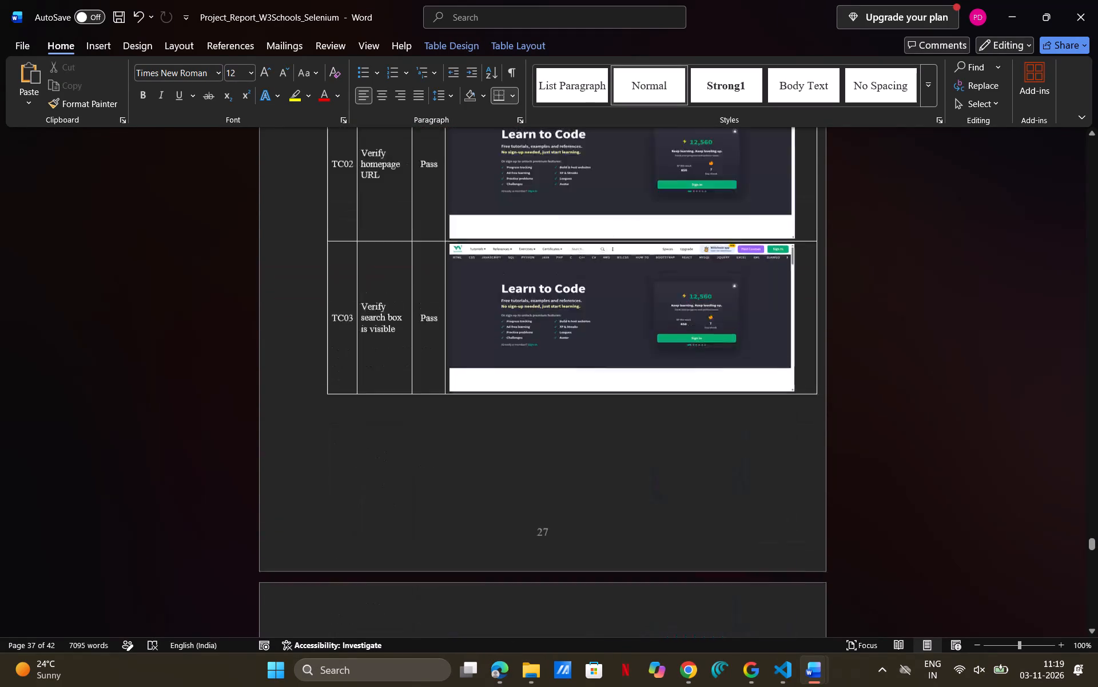
{"action": "scroll", "coordinate": [762, 525], "scroll_direction": "down", "scroll_amount": 19}
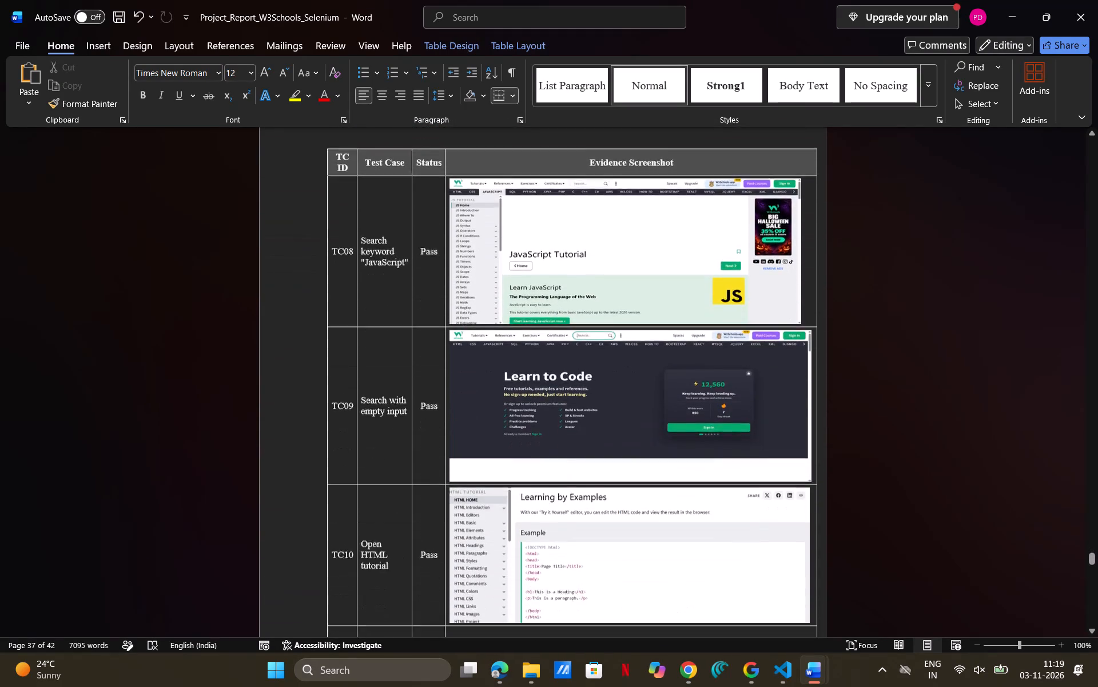
{"action": "scroll", "coordinate": [762, 525], "scroll_direction": "down", "scroll_amount": 18}
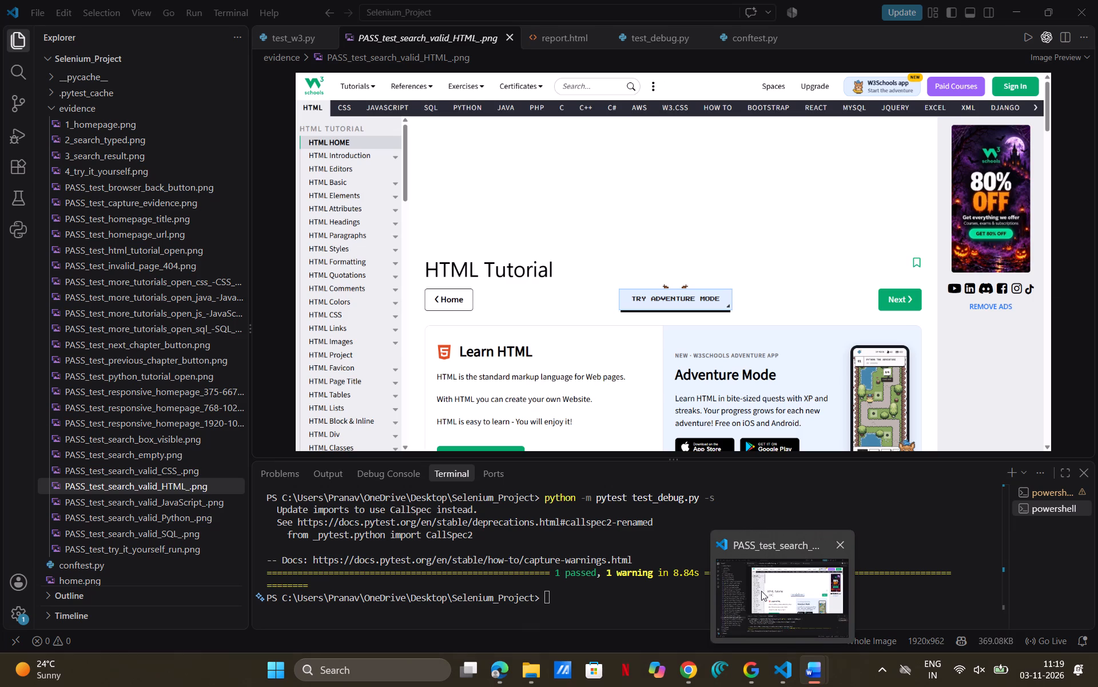
Copy PASS_test_next_chapter_button.png from VS Code into the TC12 Next chapter navigation evidence cell in Word and shrink it to fit.
{"action": "left_click", "coordinate": [763, 587]}
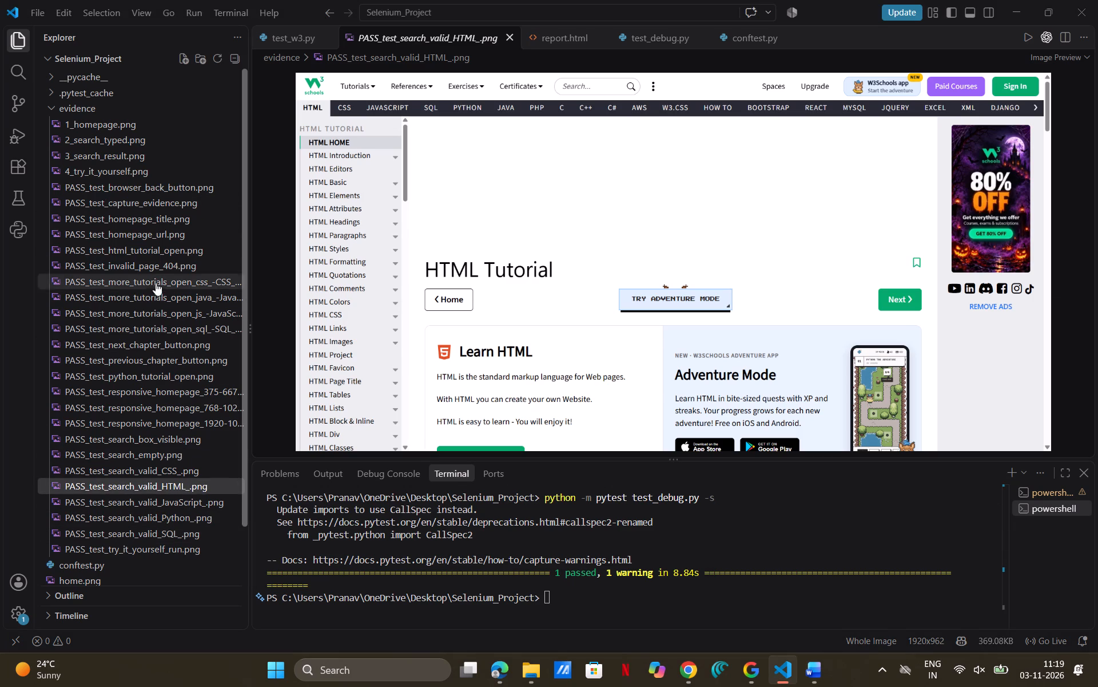
{"action": "left_click", "coordinate": [170, 348]}
{"action": "right_click", "coordinate": [564, 173]}
{"action": "left_click", "coordinate": [595, 187]}
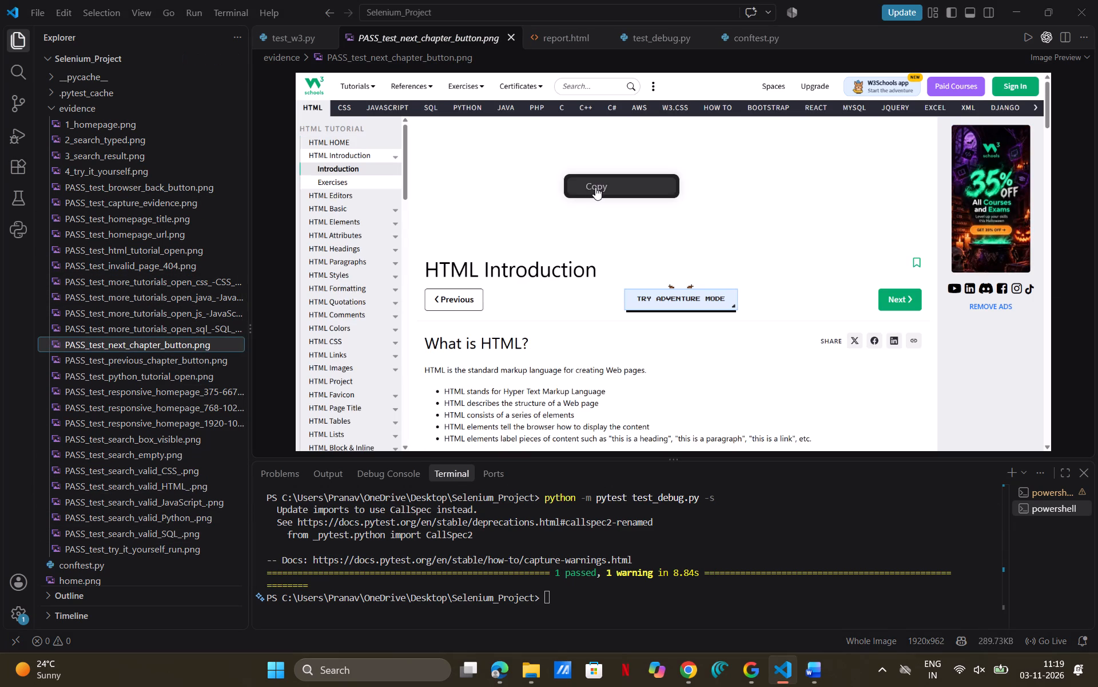
{"action": "left_click", "coordinate": [765, 602]}
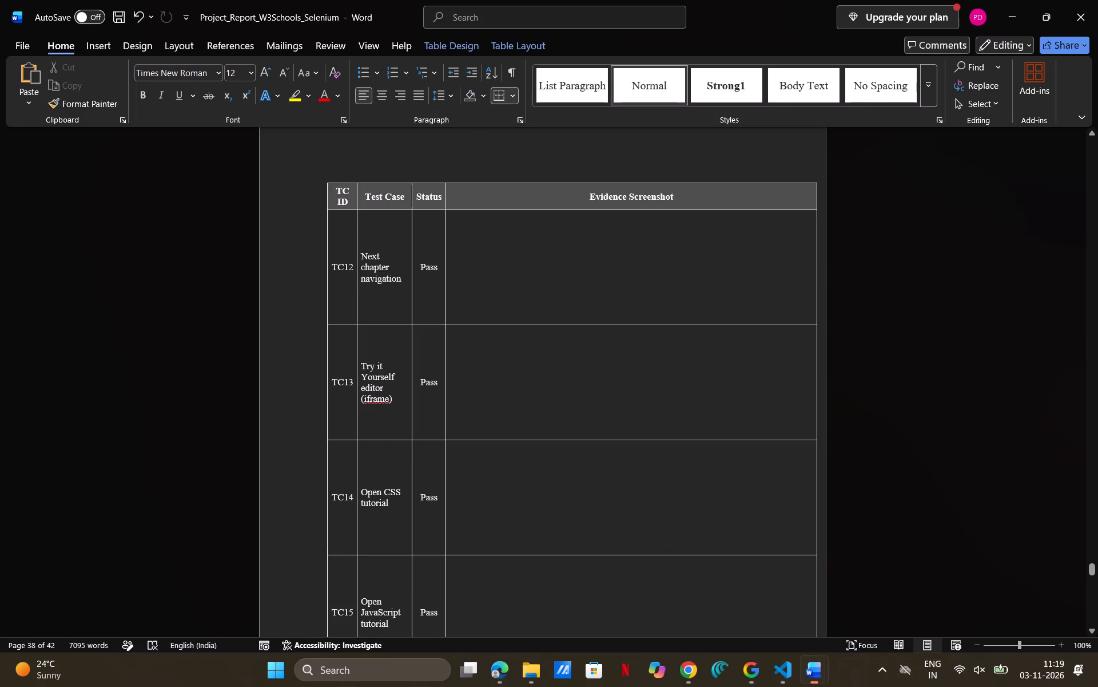
{"action": "left_click", "coordinate": [653, 283]}
{"action": "key", "text": "ctrl+v"}
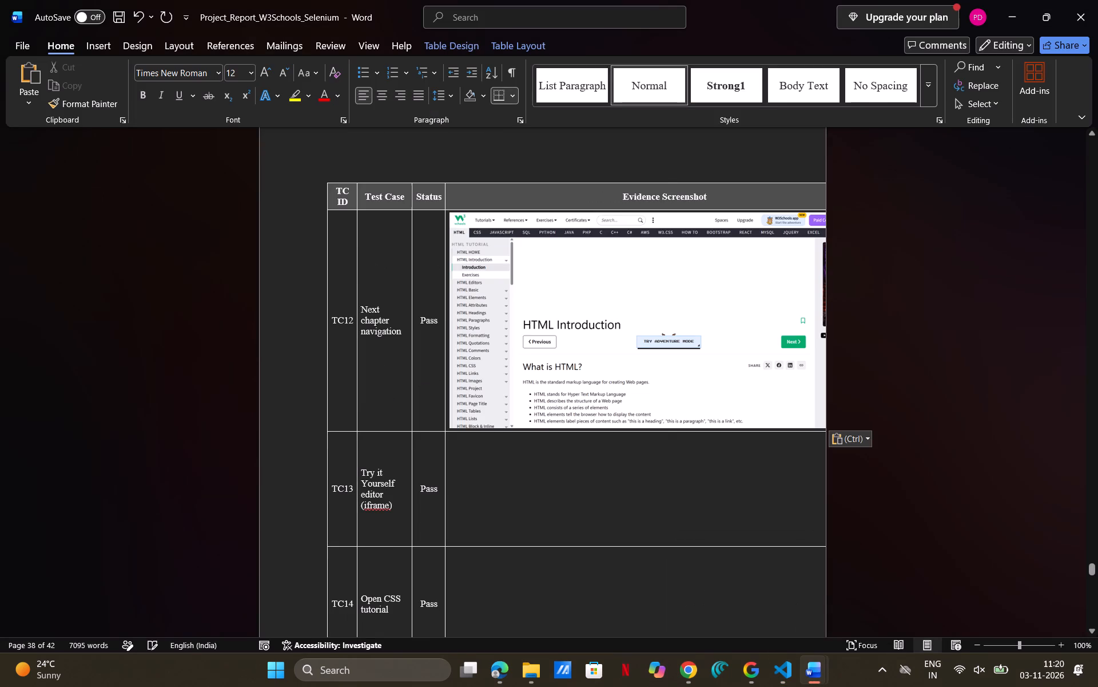
{"action": "left_click", "coordinate": [666, 354]}
{"action": "left_click_drag", "start_coordinate": [448, 322], "coordinate": [522, 316]}
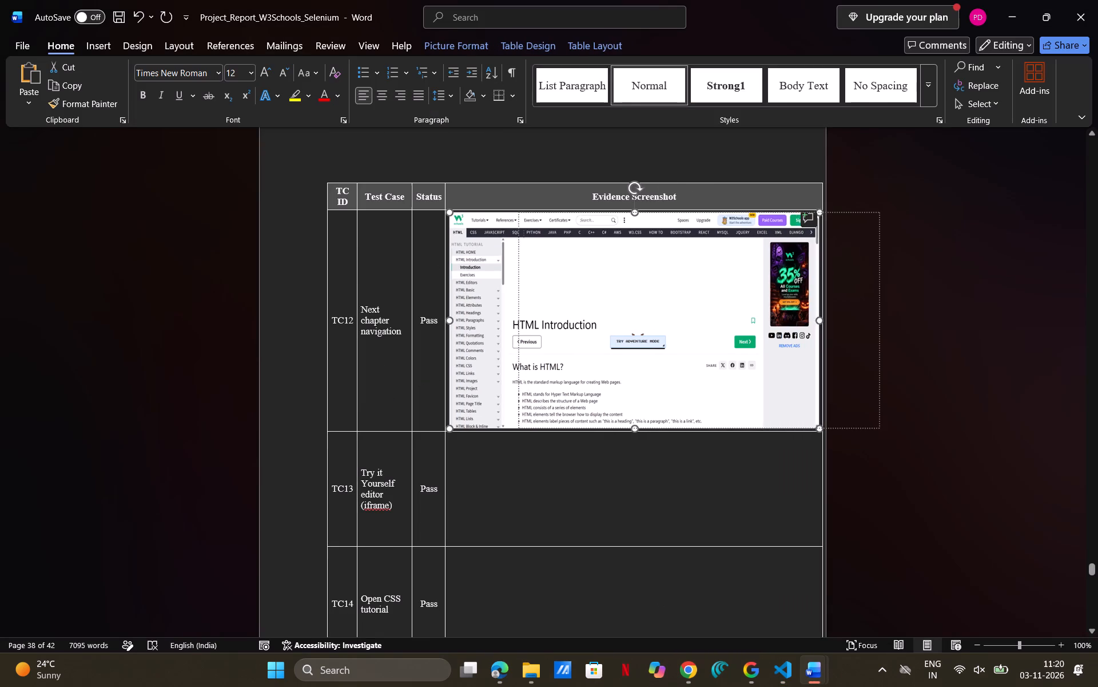
{"action": "left_click_drag", "start_coordinate": [522, 316], "coordinate": [527, 318]}
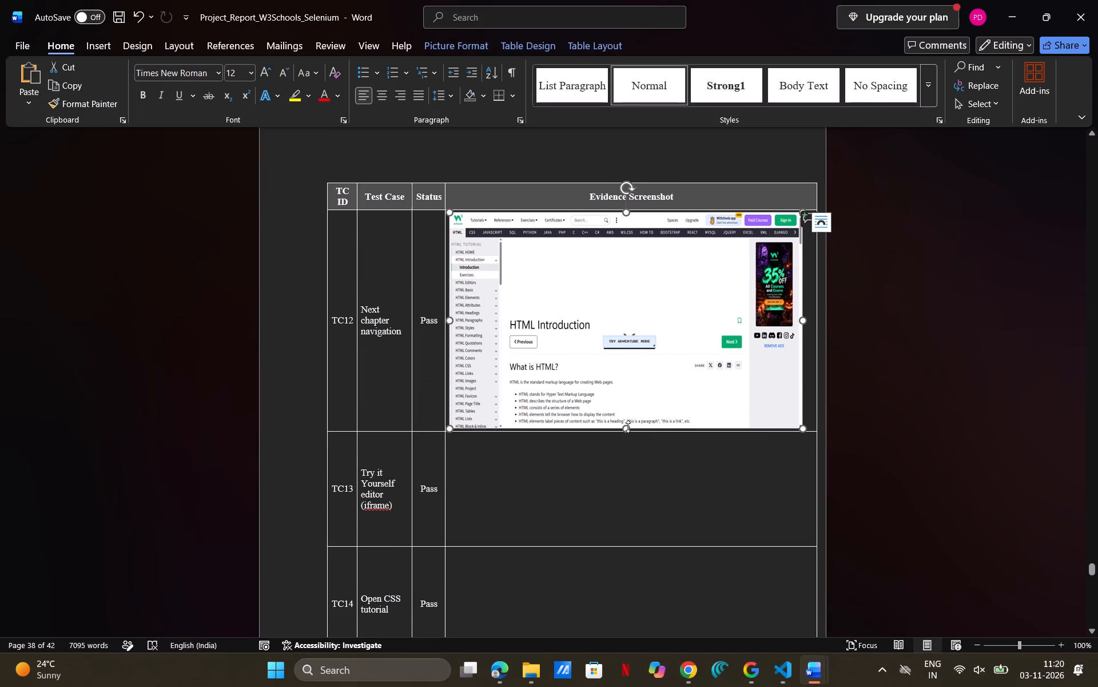
{"action": "left_click_drag", "start_coordinate": [628, 427], "coordinate": [635, 346]}
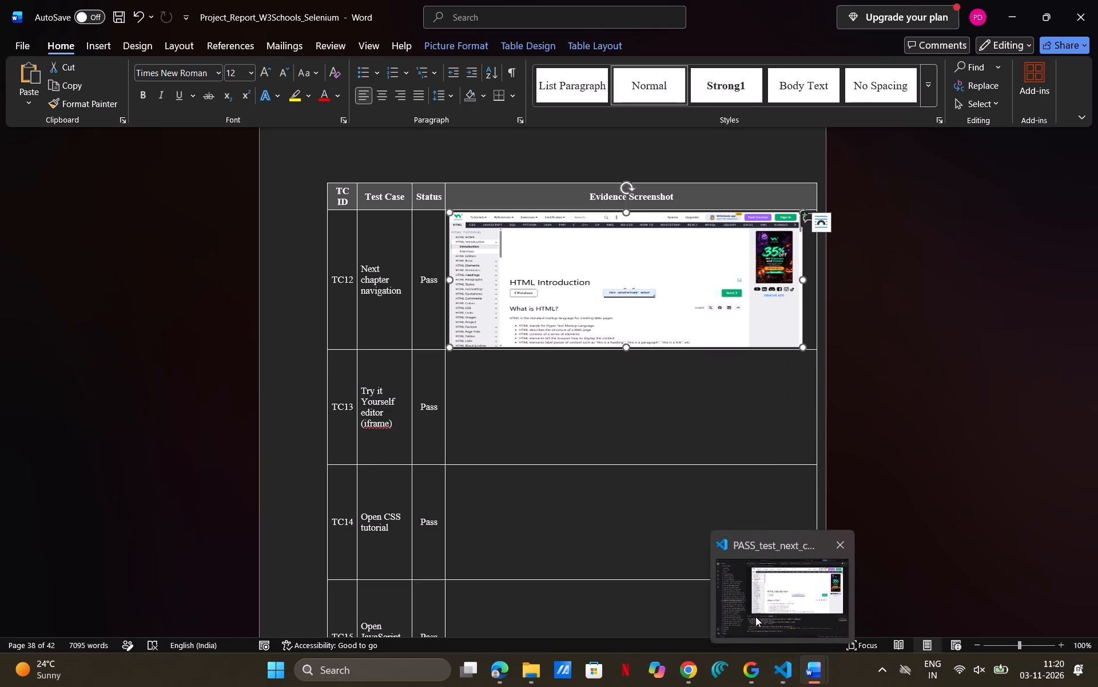
Copy PASS_test_try_it_yourself_run.png from VS Code into the TC13 Try it Yourself editor evidence cell in Word and shrink it to fit.
{"action": "left_click", "coordinate": [755, 617]}
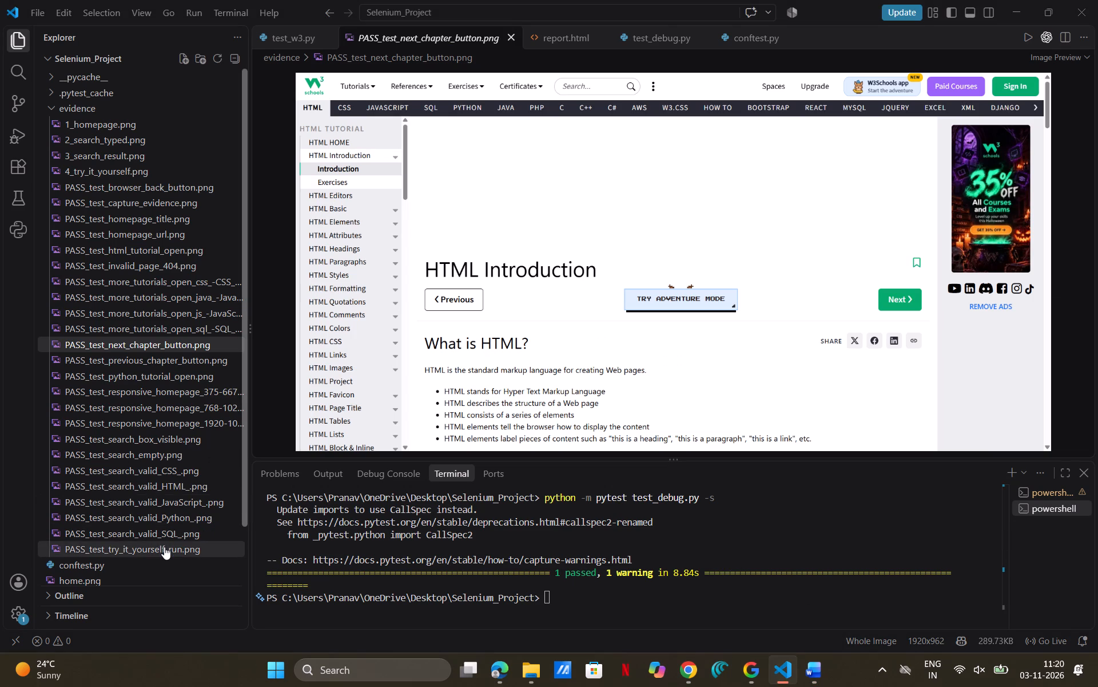
{"action": "left_click", "coordinate": [164, 547]}
{"action": "right_click", "coordinate": [494, 240]}
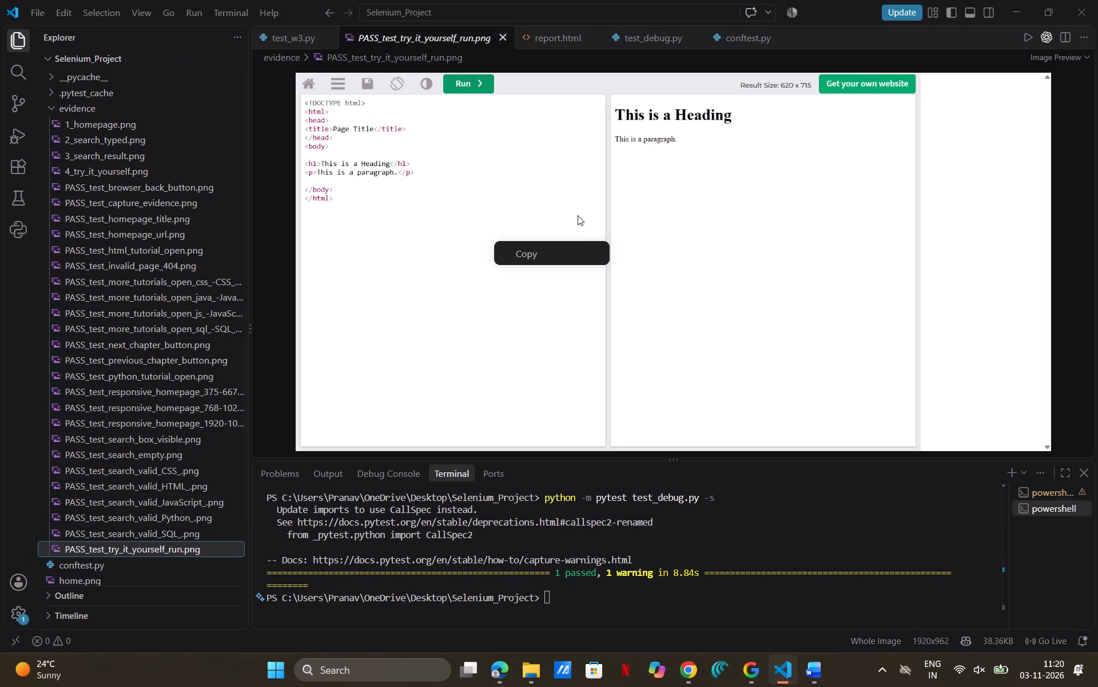
{"action": "left_click", "coordinate": [561, 247]}
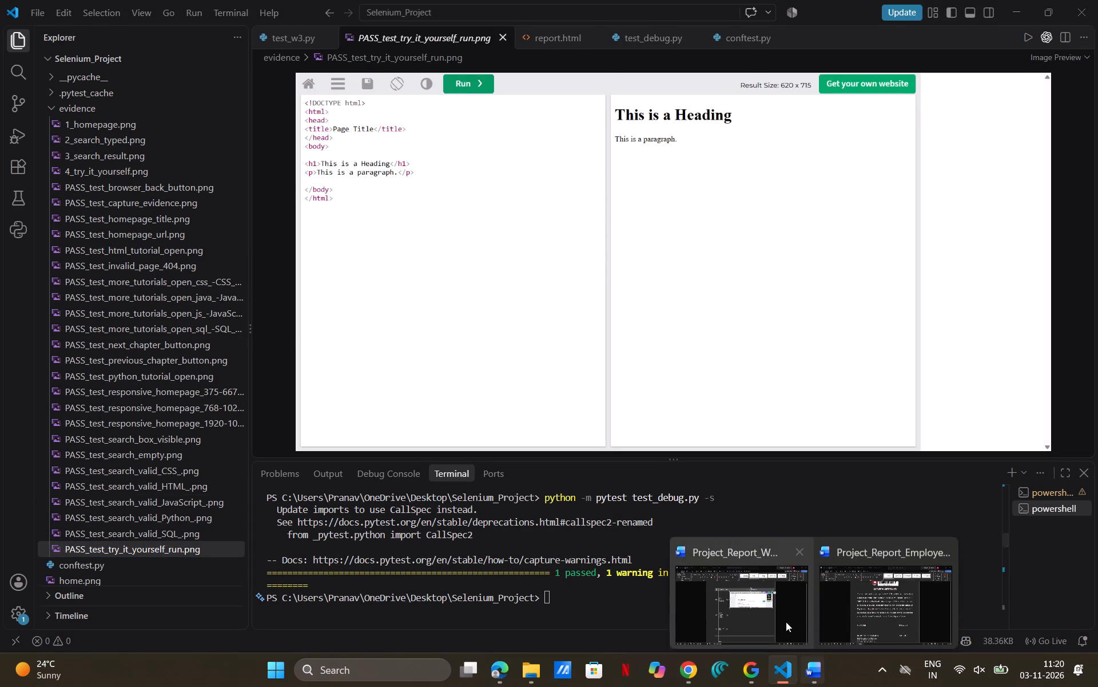
{"action": "left_click", "coordinate": [773, 616]}
{"action": "left_click", "coordinate": [624, 392]}
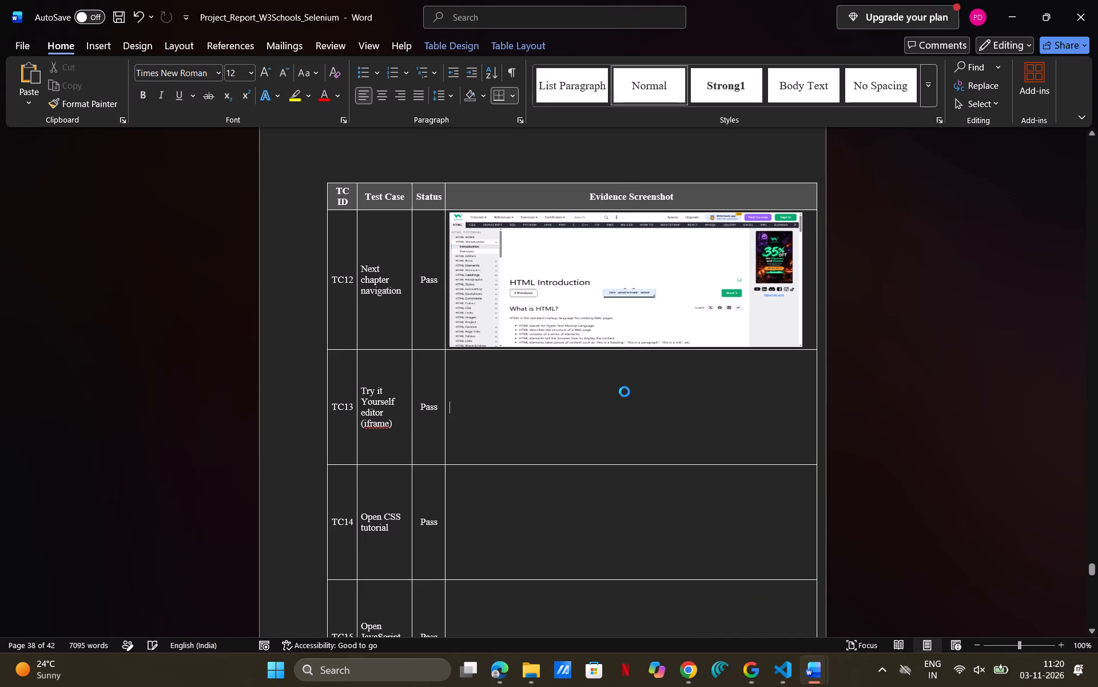
{"action": "key", "text": "ctrl+v"}
{"action": "left_click", "coordinate": [550, 444]}
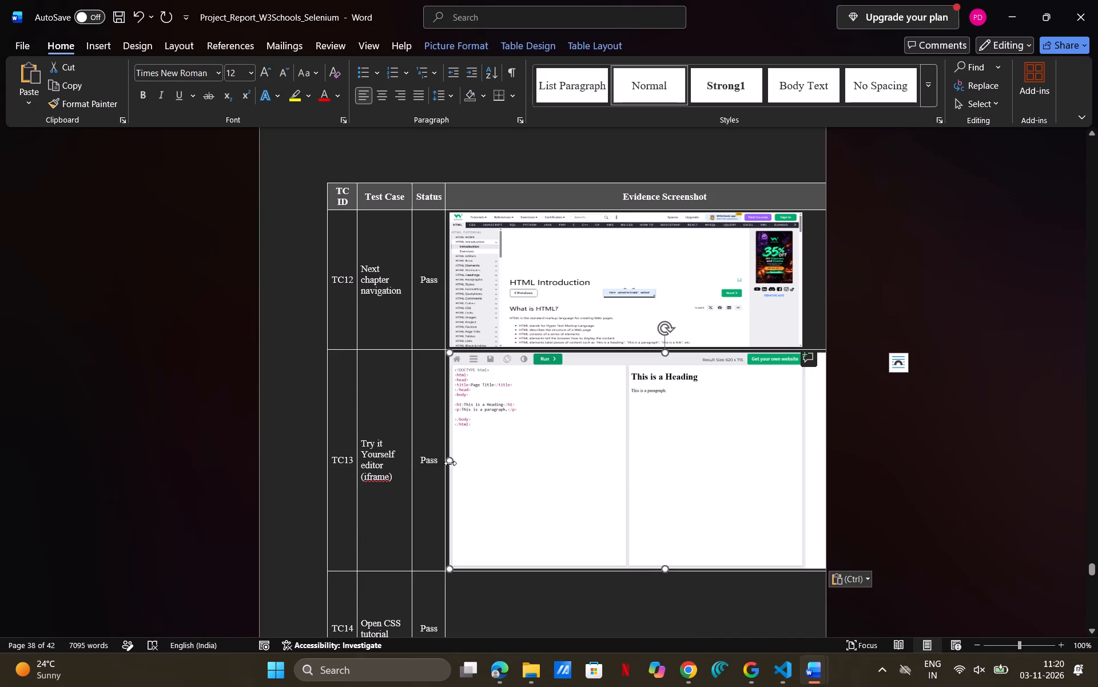
{"action": "left_click_drag", "start_coordinate": [450, 463], "coordinate": [519, 457]}
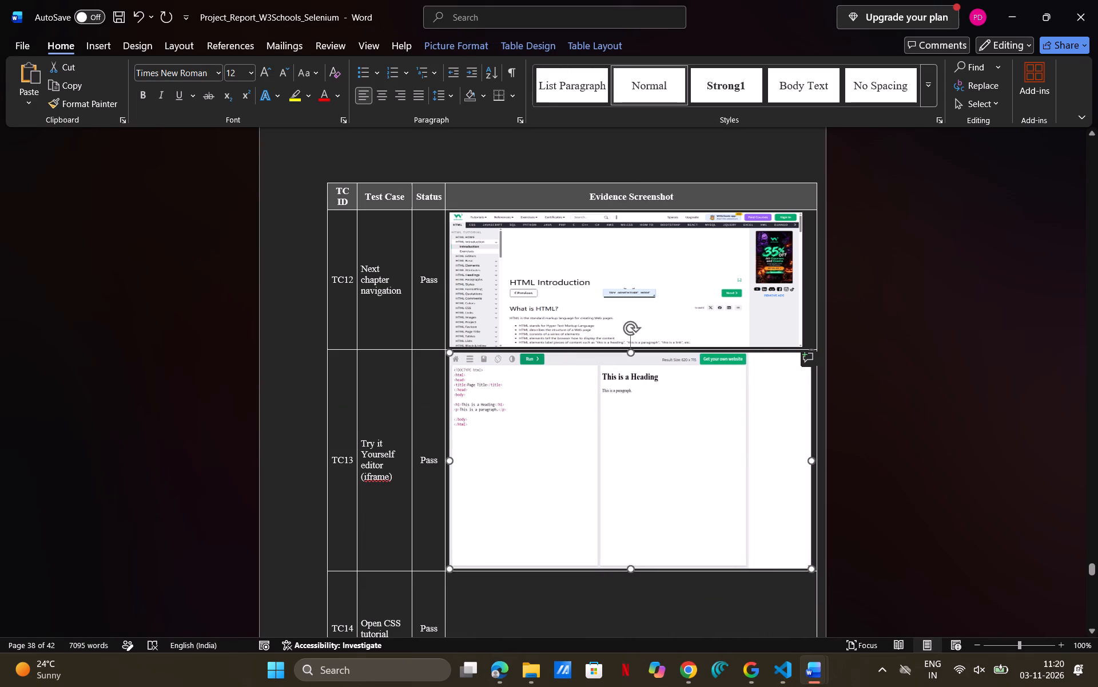
{"action": "left_click_drag", "start_coordinate": [519, 457], "coordinate": [519, 457]}
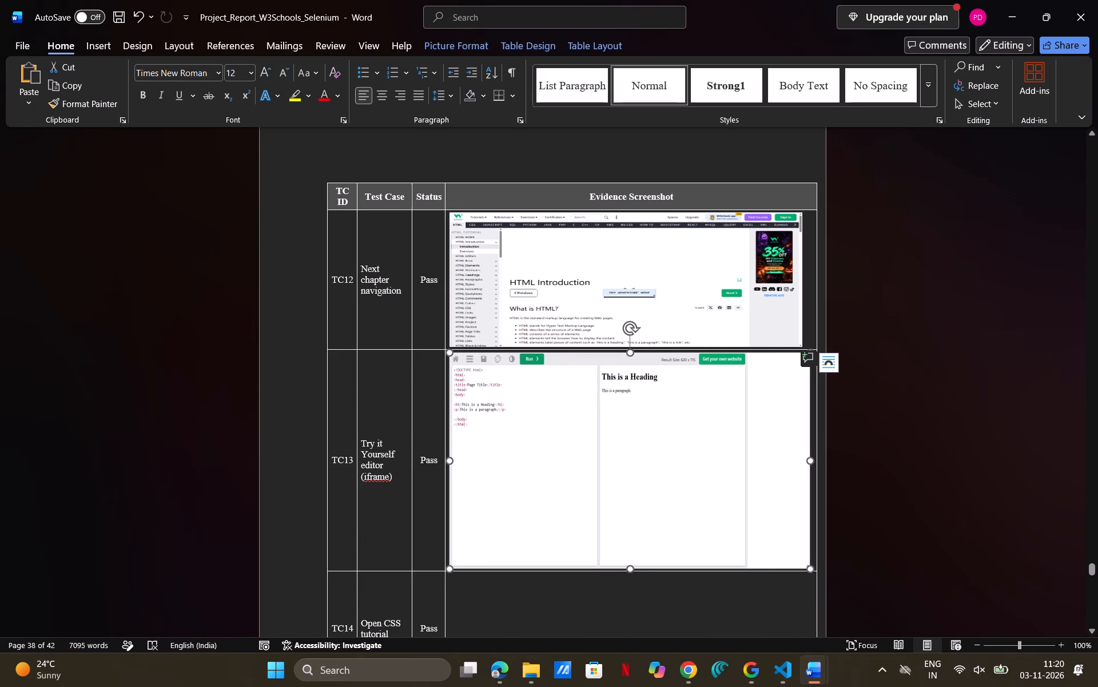
{"action": "left_click_drag", "start_coordinate": [631, 569], "coordinate": [632, 523]}
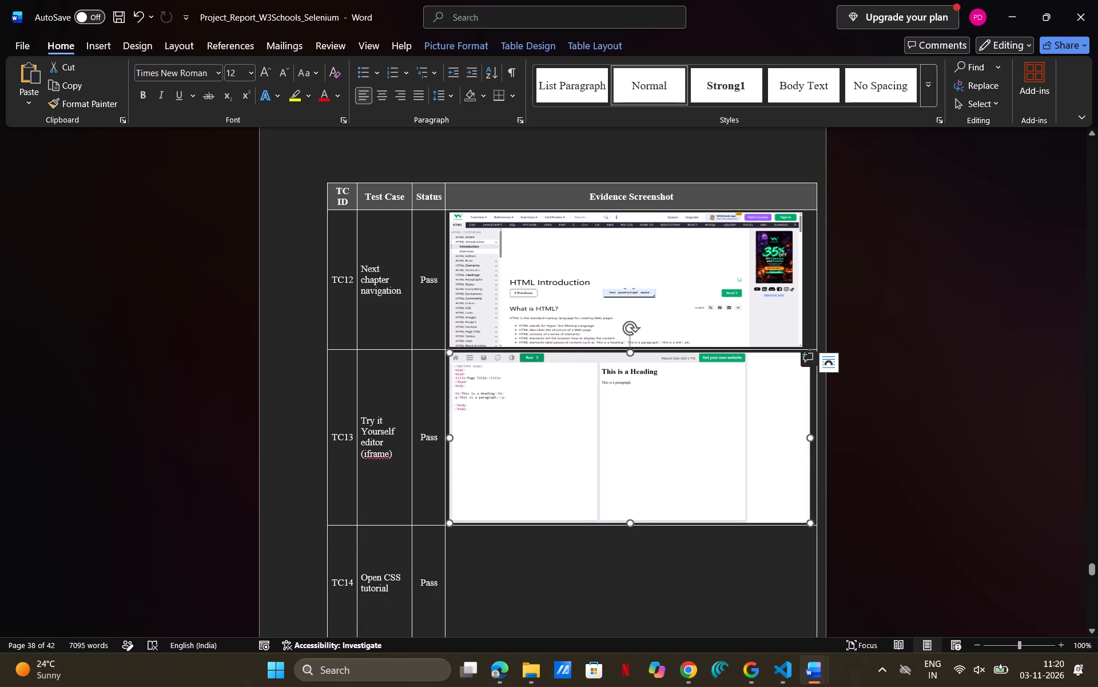
Widen the TC12 and TC13 evidence images slightly so both span nearly the full width of the Evidence Screenshot column.
{"action": "left_click", "coordinate": [642, 286]}
{"action": "left_click_drag", "start_coordinate": [801, 281], "coordinate": [813, 278]}
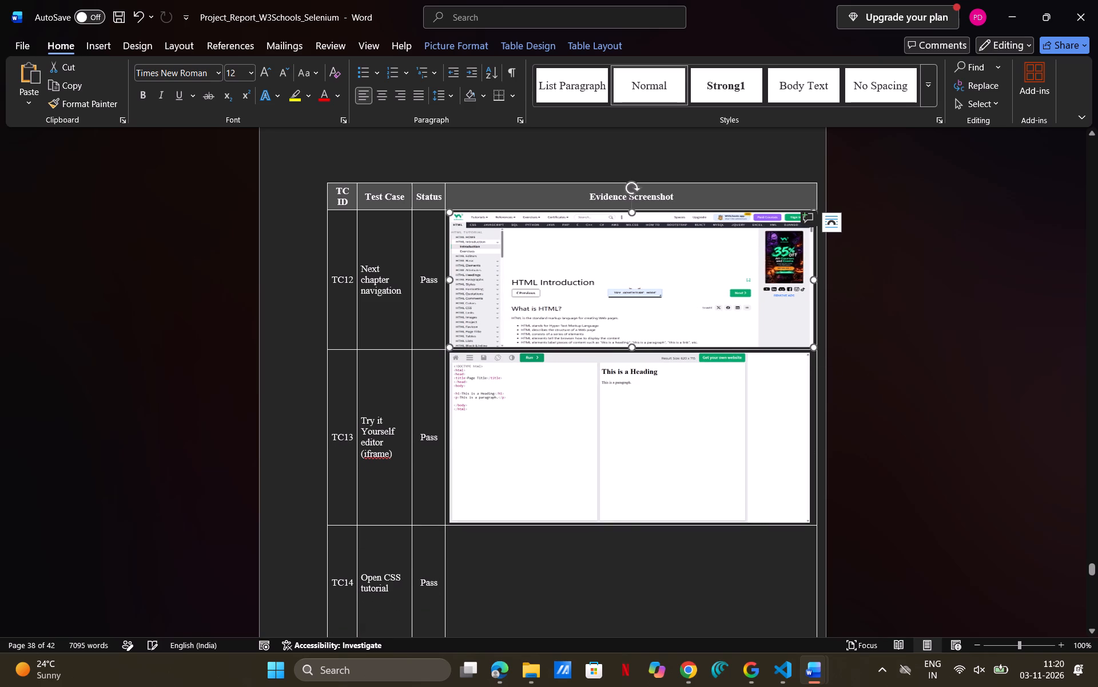
{"action": "left_click", "coordinate": [705, 451]}
{"action": "left_click_drag", "start_coordinate": [807, 436], "coordinate": [814, 433]}
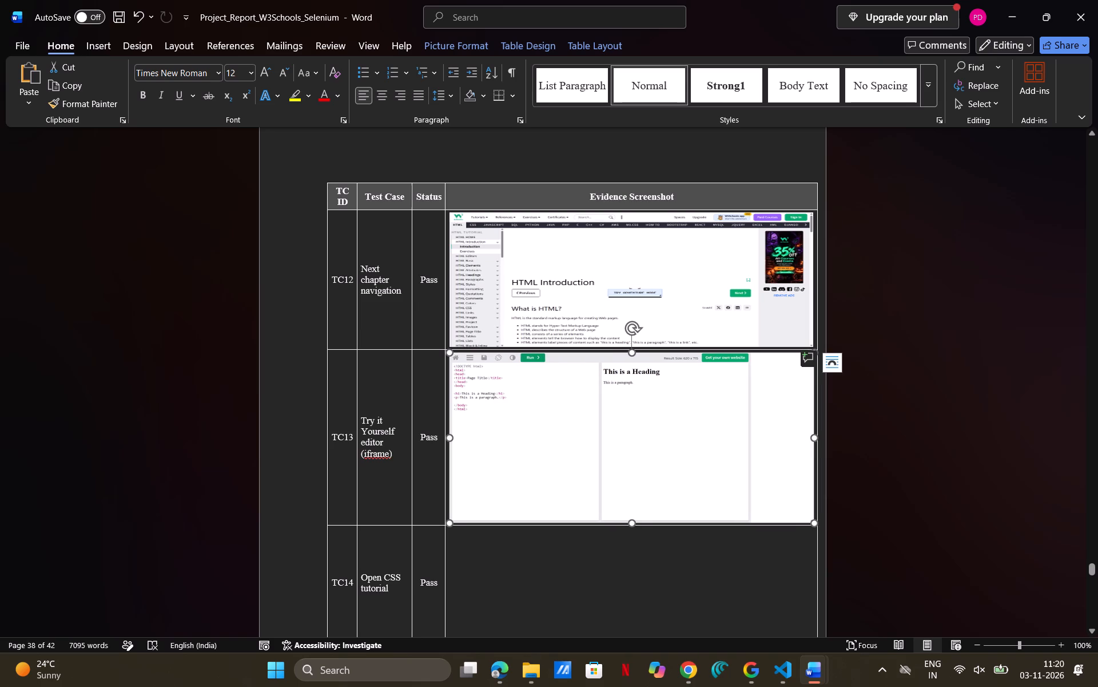
{"action": "left_click", "coordinate": [908, 476]}
Open the W3Schools CSS tutorial in Chrome and capture its Examples in Each Chapter section with the CSS example and chapter sidebar.
{"action": "scroll", "coordinate": [718, 453], "scroll_direction": "down", "scroll_amount": 1}
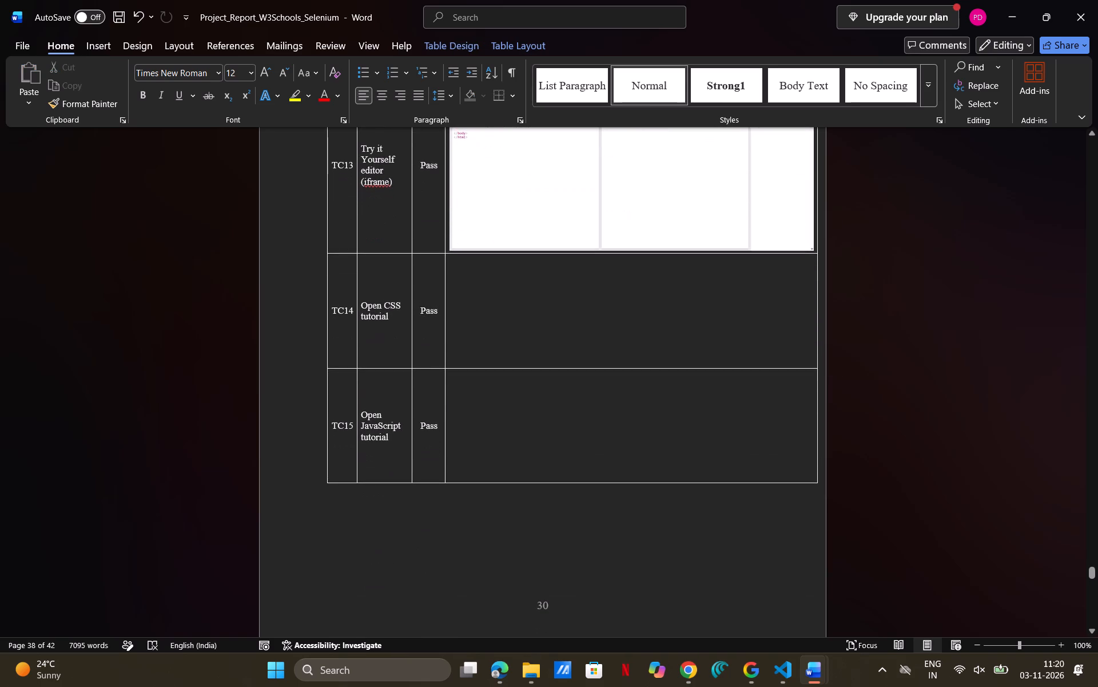
{"action": "left_click", "coordinate": [696, 673]}
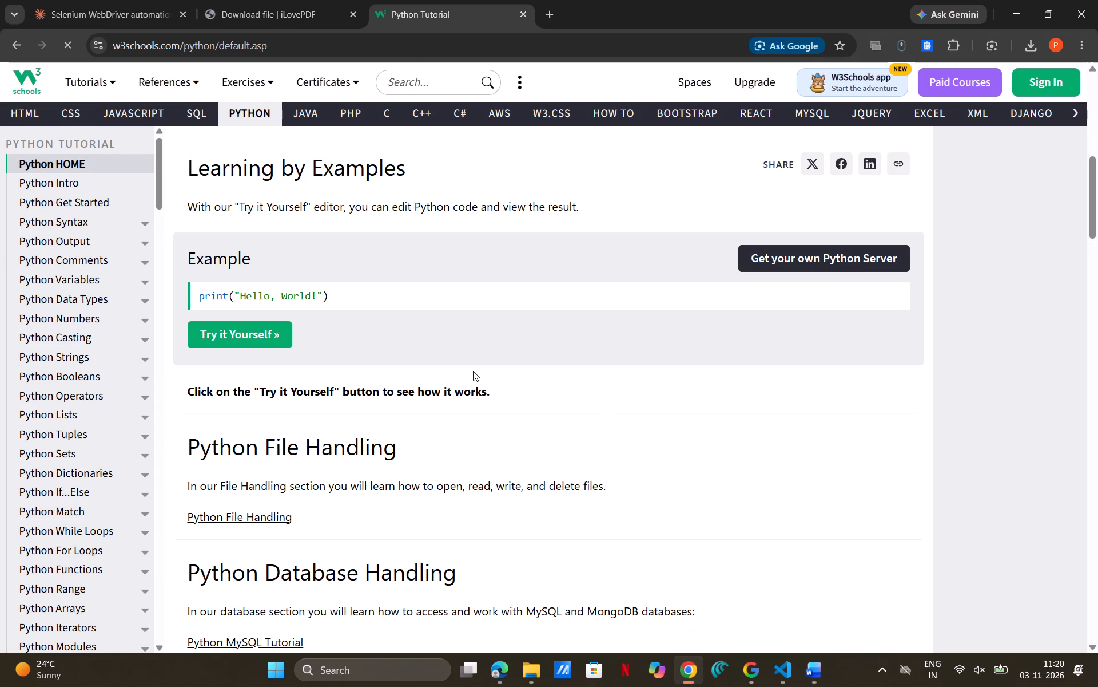
{"action": "left_click", "coordinate": [77, 114]}
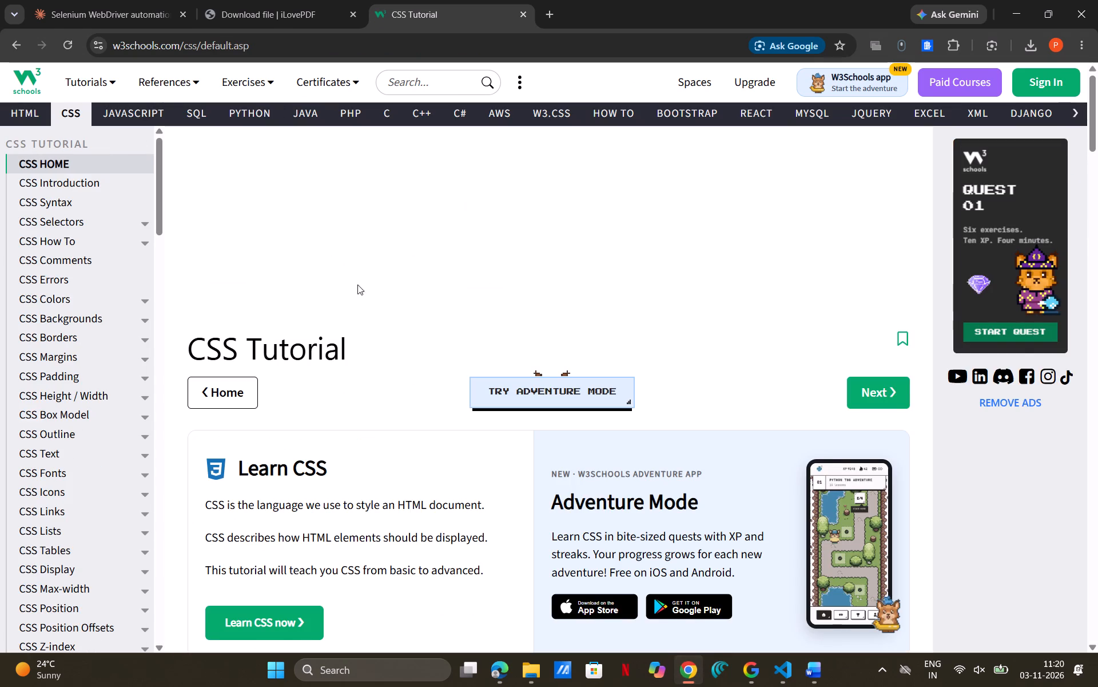
{"action": "scroll", "coordinate": [445, 351], "scroll_direction": "down", "scroll_amount": 5}
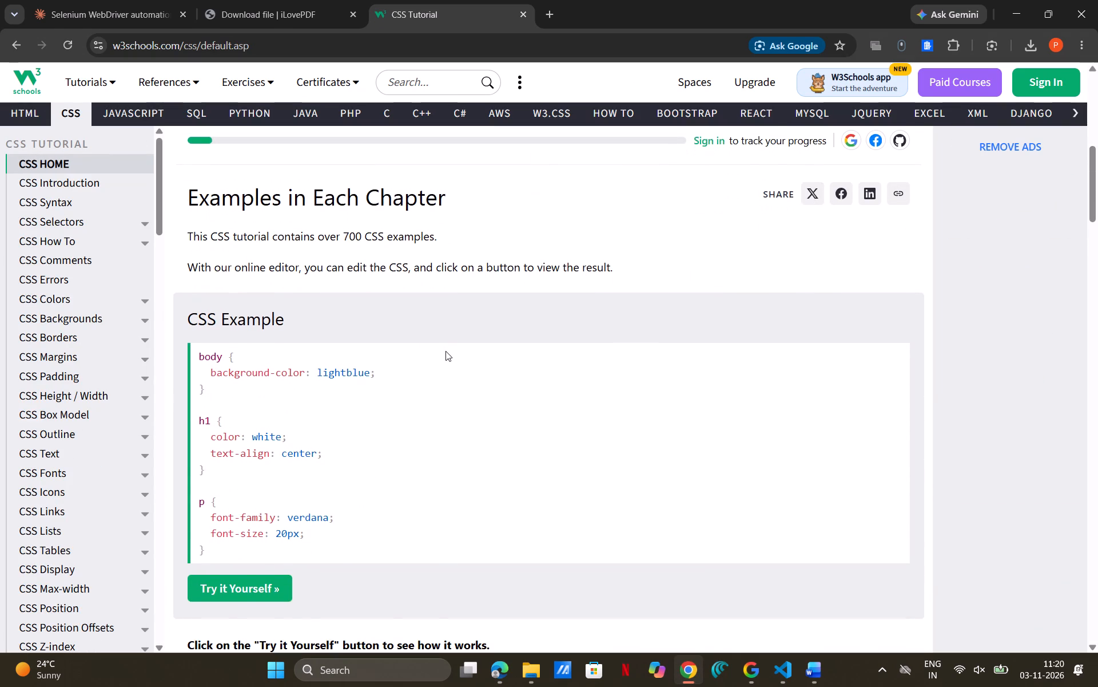
{"action": "scroll", "coordinate": [445, 351], "scroll_direction": "down", "scroll_amount": 3}
{"action": "key", "text": "shift+super+s"}
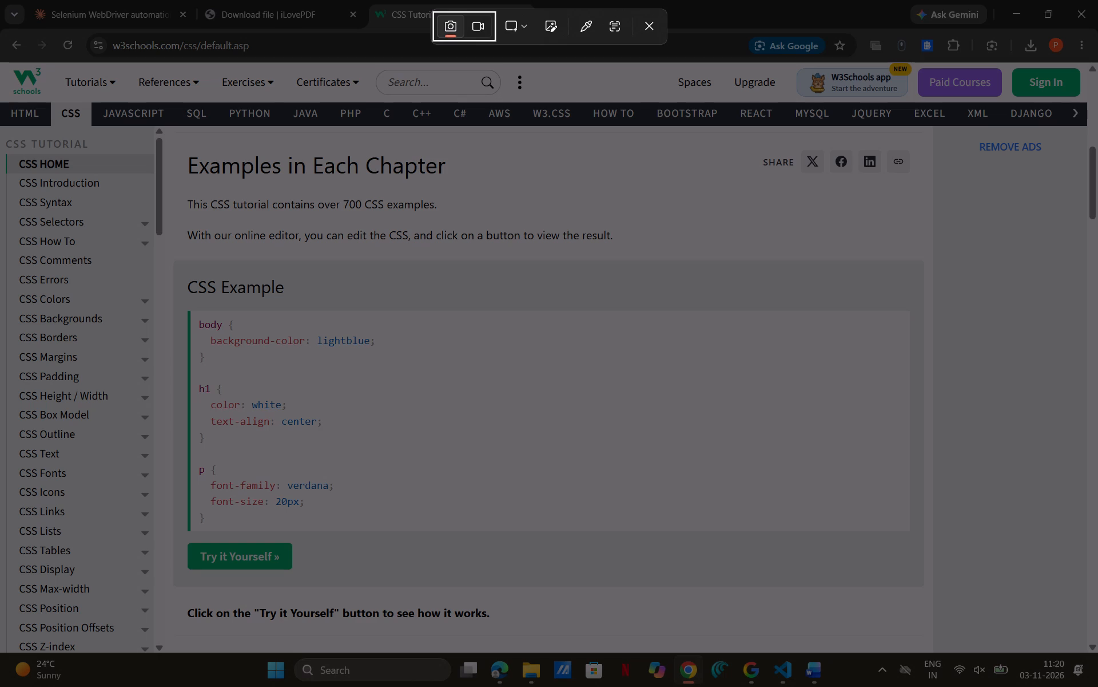
{"action": "left_click_drag", "start_coordinate": [2, 135], "coordinate": [989, 438]}
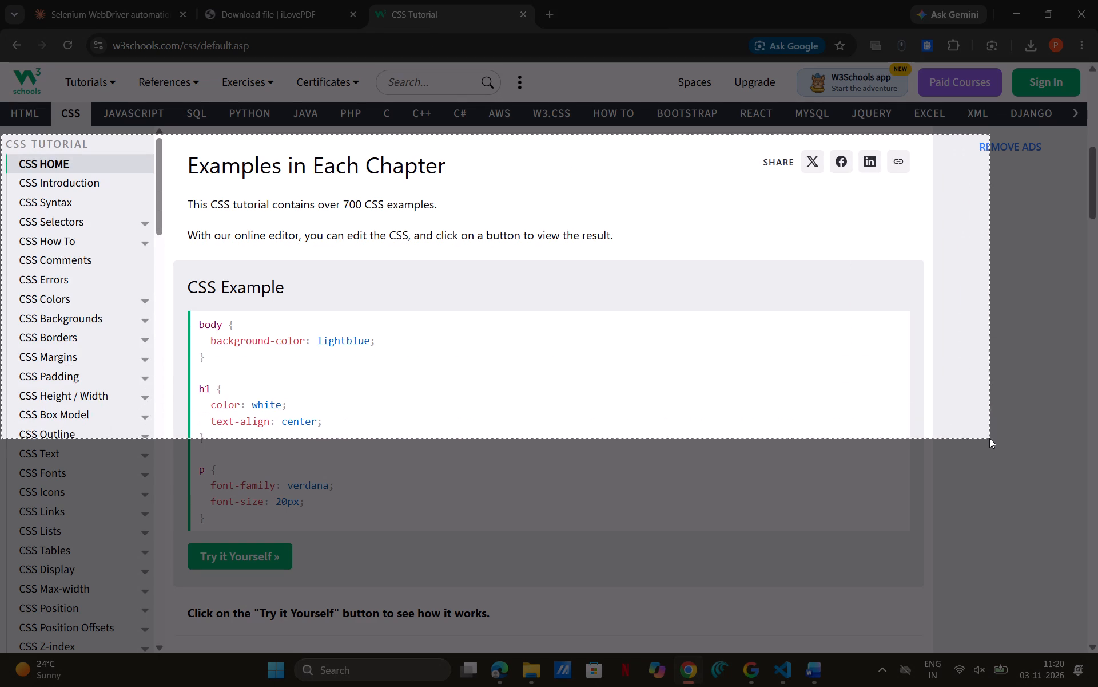
{"action": "left_click_drag", "start_coordinate": [989, 438], "coordinate": [929, 522]}
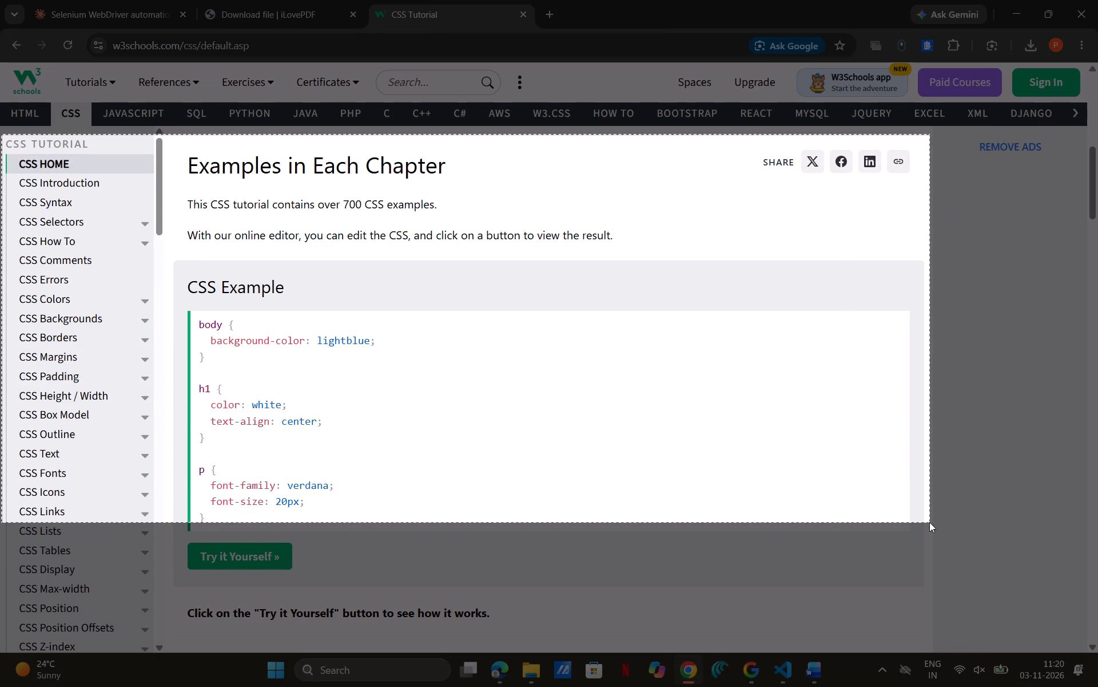
{"action": "left_click_drag", "start_coordinate": [929, 522], "coordinate": [930, 524]}
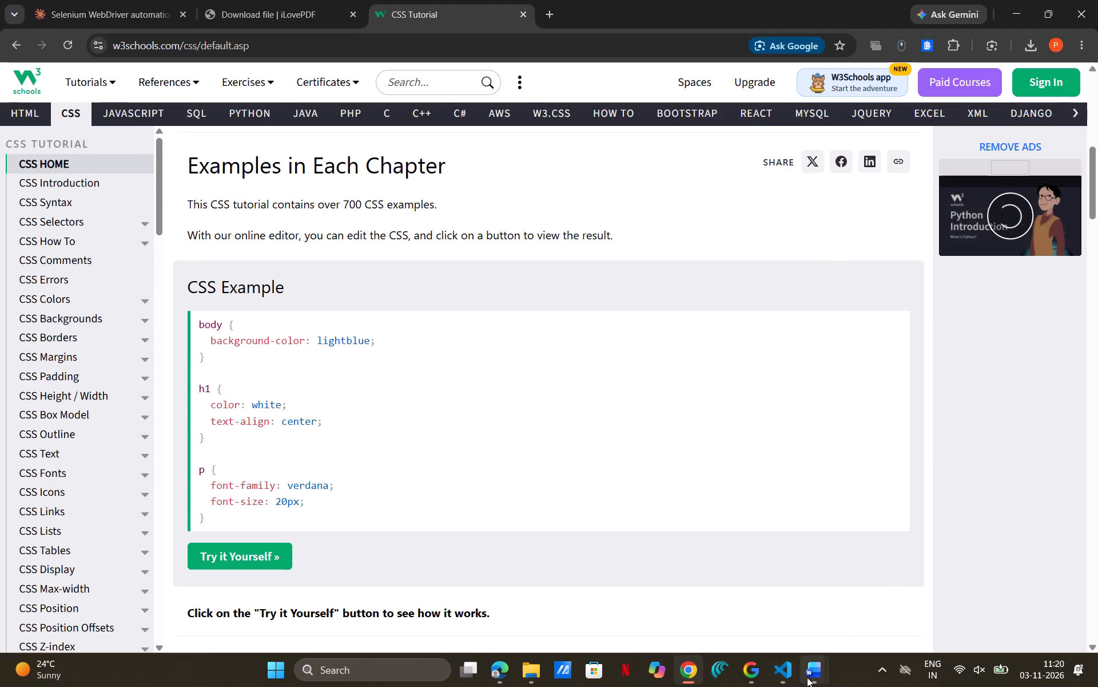
Paste the CSS tutorial capture into the TC14 Open CSS tutorial evidence cell in Word and reduce its width and height to fit.
{"action": "left_click", "coordinate": [762, 598]}
{"action": "left_click", "coordinate": [635, 298]}
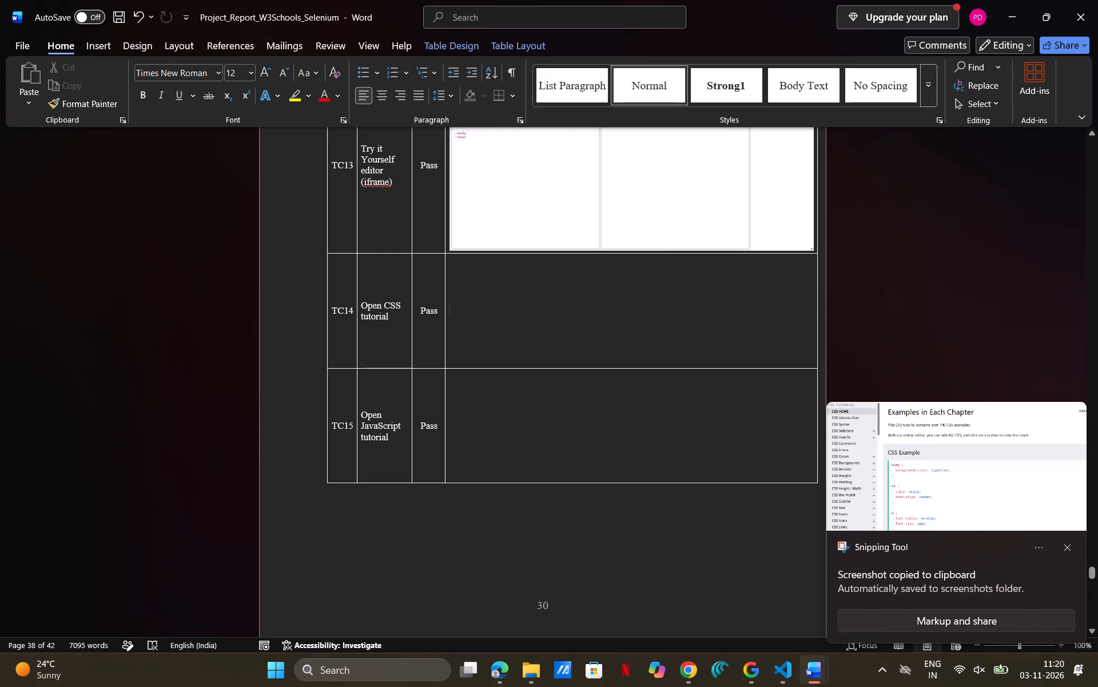
{"action": "key", "text": "ctrl+v"}
{"action": "left_click", "coordinate": [622, 346]}
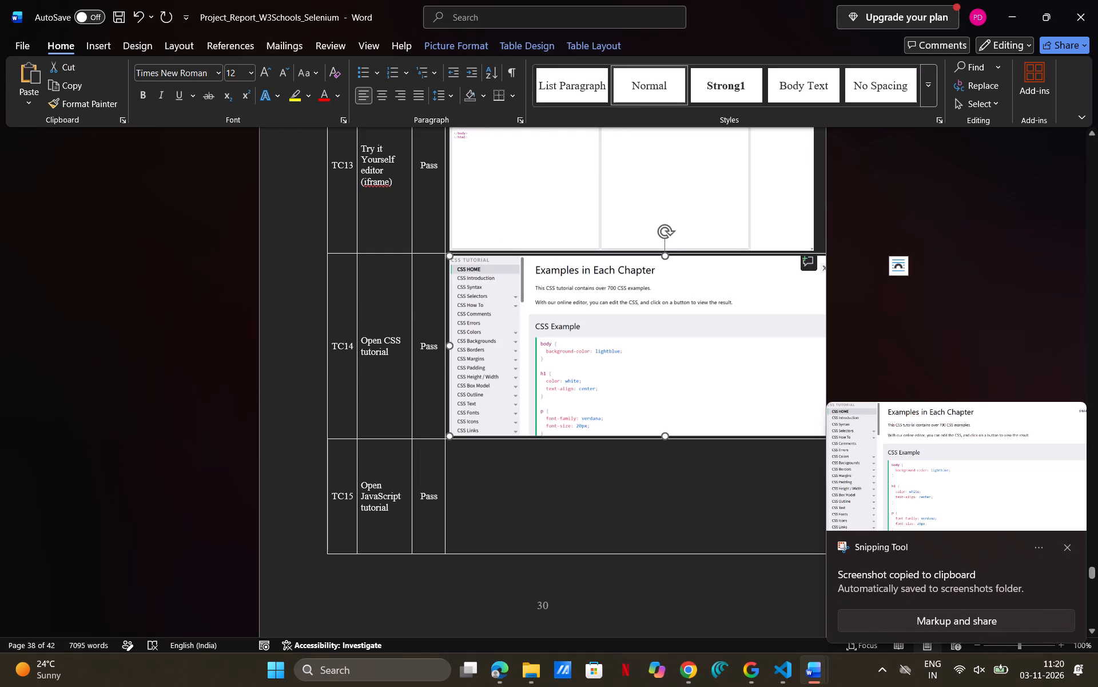
{"action": "left_click_drag", "start_coordinate": [449, 346], "coordinate": [502, 338]}
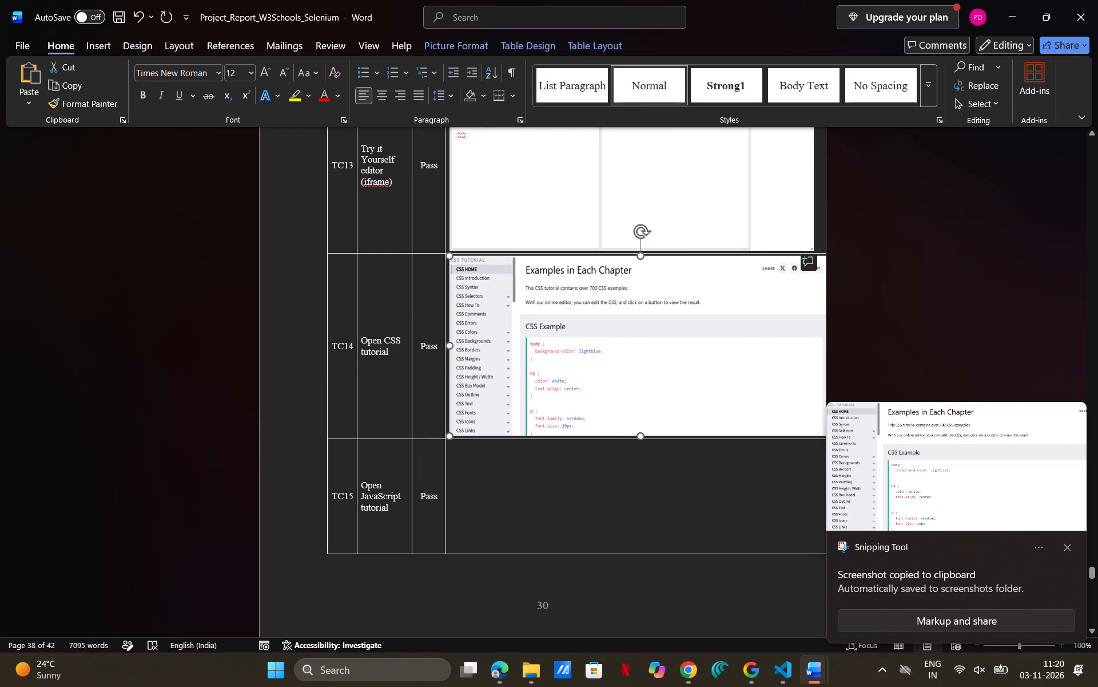
{"action": "left_click_drag", "start_coordinate": [502, 338], "coordinate": [521, 336]}
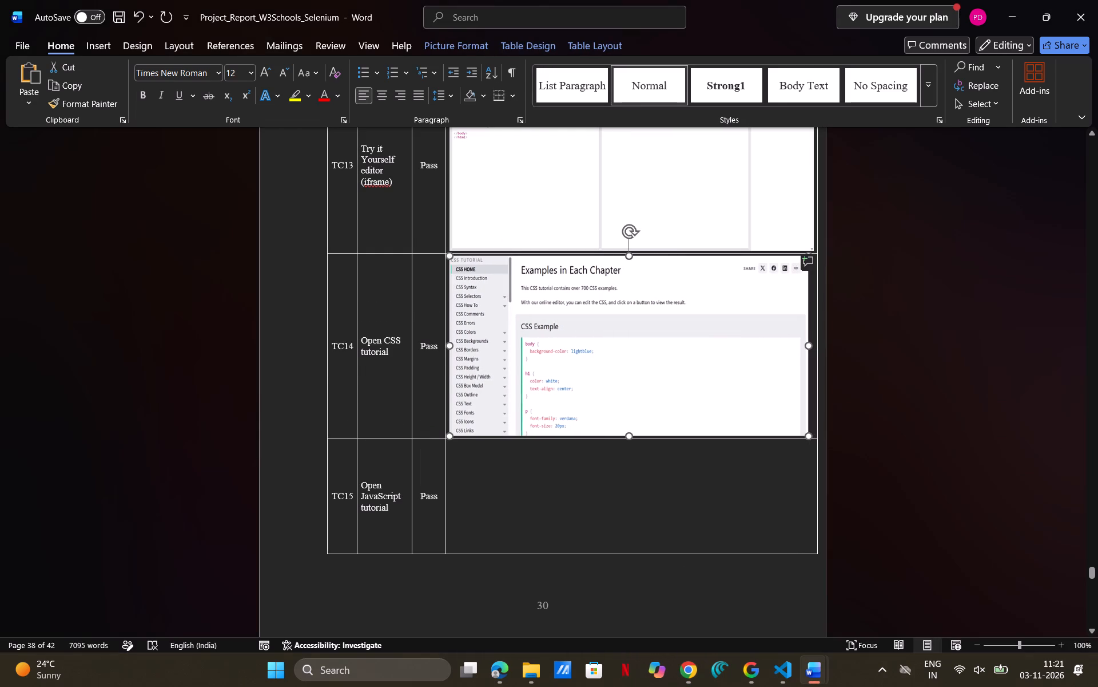
{"action": "left_click_drag", "start_coordinate": [521, 336], "coordinate": [513, 338]}
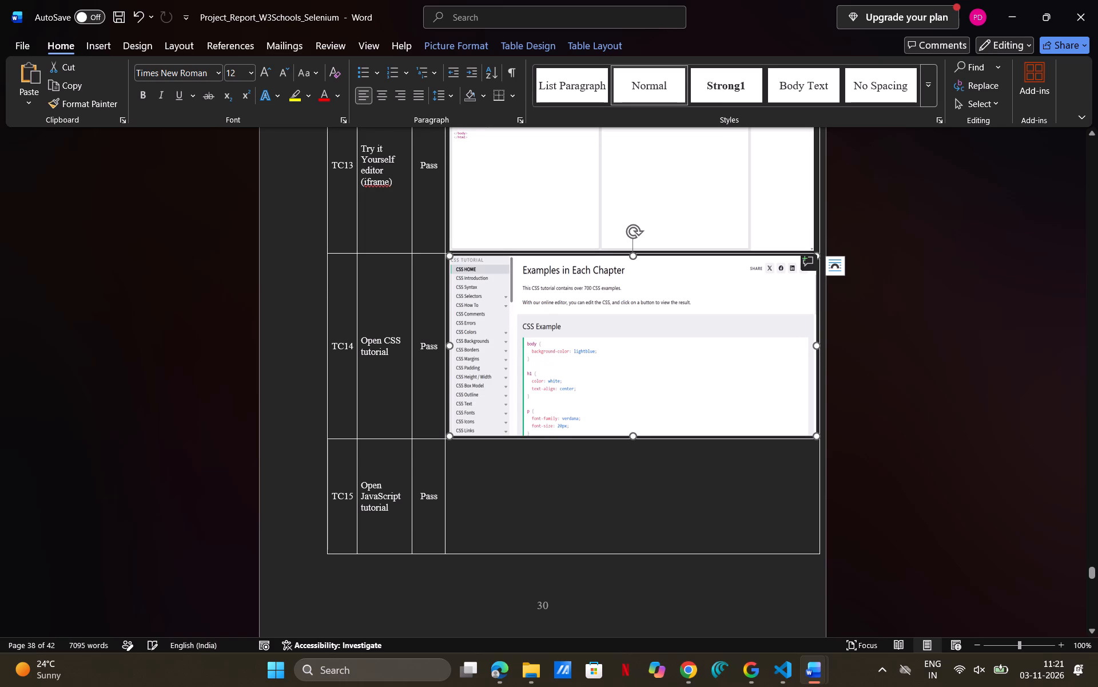
{"action": "left_click_drag", "start_coordinate": [635, 436], "coordinate": [632, 410]}
{"action": "left_click", "coordinate": [728, 573]}
Review the evidence screenshots from TC08 through TC14 in Table A.1 for consistent size and placement.
{"action": "scroll", "coordinate": [728, 573], "scroll_direction": "up", "scroll_amount": 2}
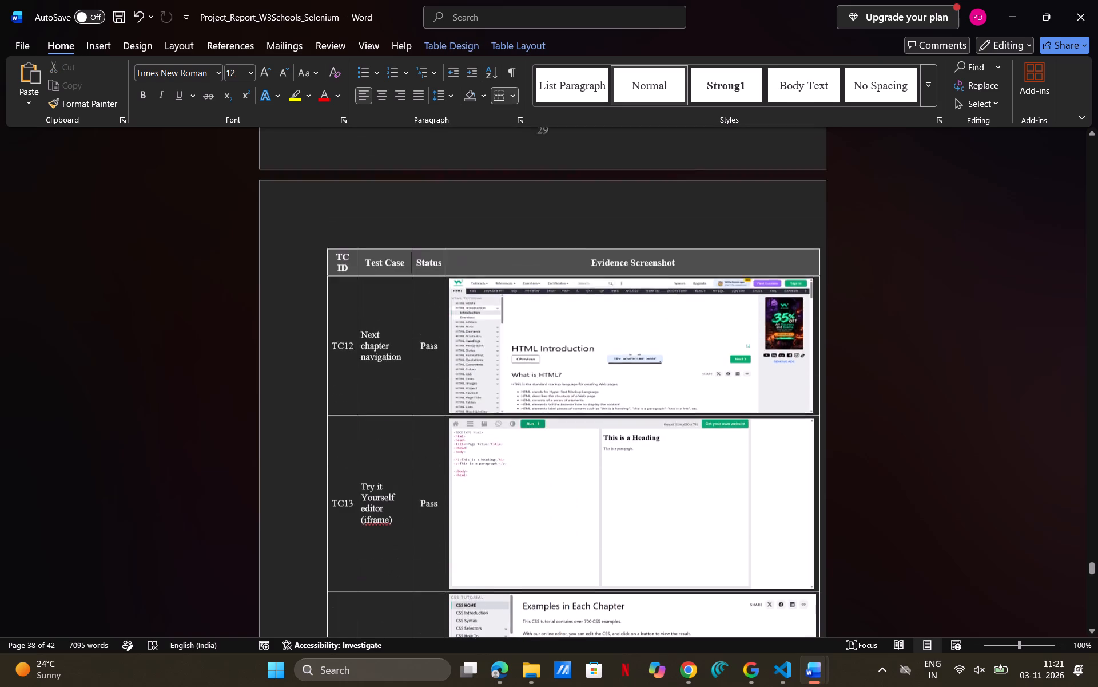
{"action": "scroll", "coordinate": [728, 573], "scroll_direction": "up", "scroll_amount": 5}
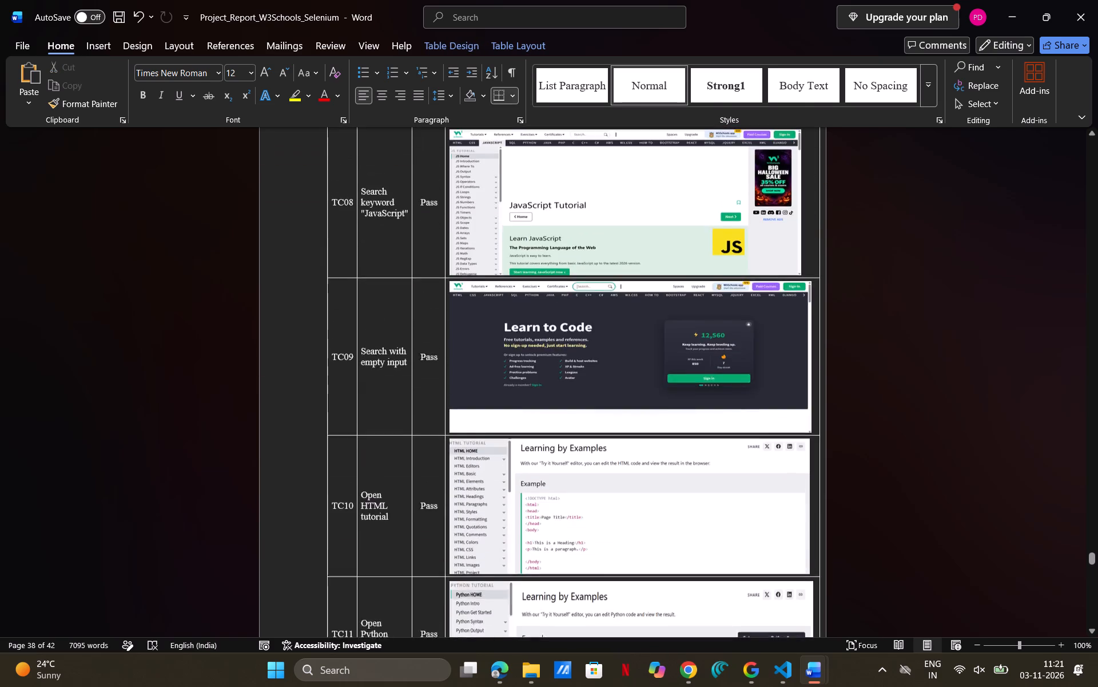
{"action": "scroll", "coordinate": [728, 573], "scroll_direction": "up", "scroll_amount": 4}
{"action": "scroll", "coordinate": [728, 573], "scroll_direction": "down", "scroll_amount": 3}
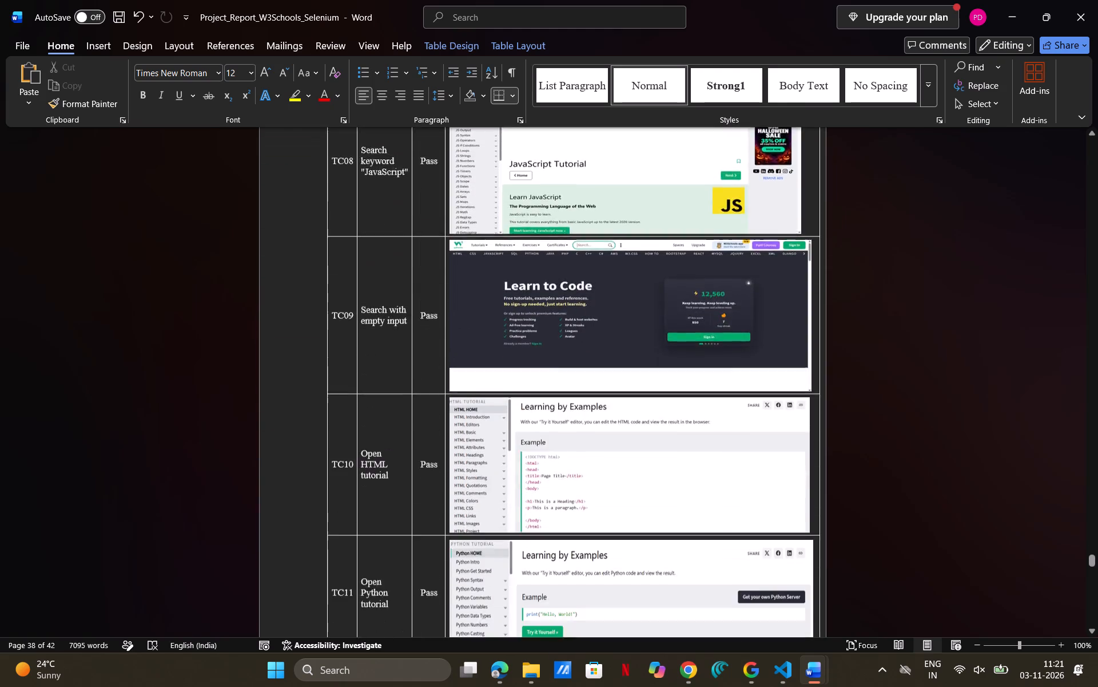
{"action": "scroll", "coordinate": [728, 573], "scroll_direction": "down", "scroll_amount": 8}
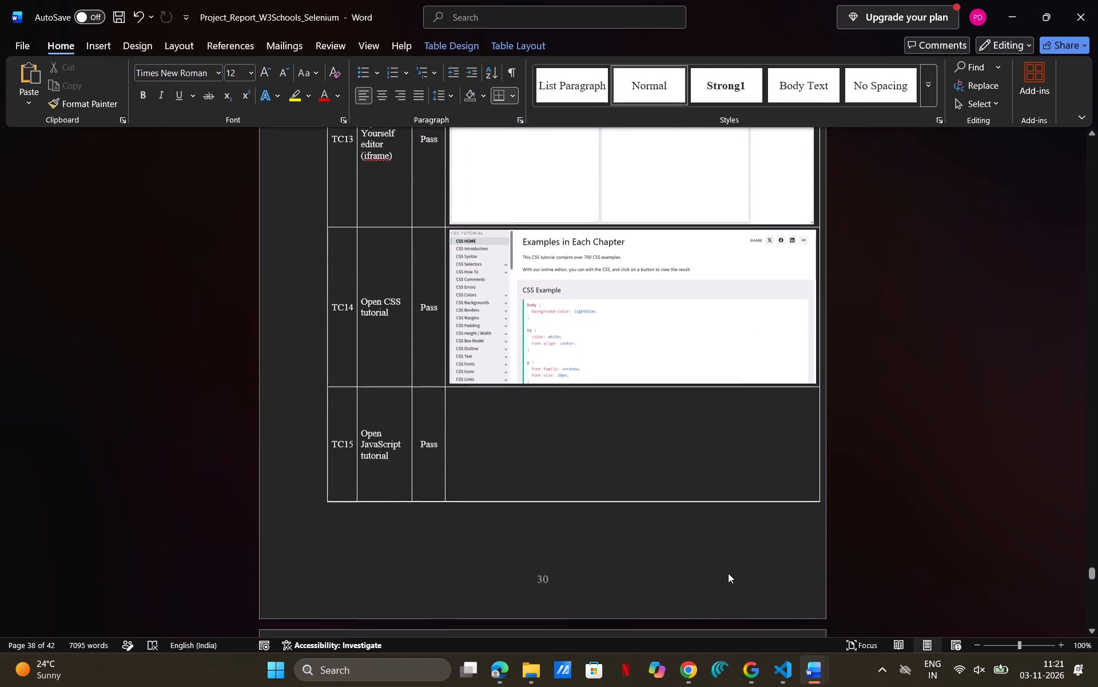
{"action": "scroll", "coordinate": [728, 573], "scroll_direction": "down", "scroll_amount": 2}
Open the W3Schools JavaScript tutorial in Chrome and capture its Examples in Each Chapter section with the My First JavaScript example and chapter sidebar.
{"action": "left_click", "coordinate": [683, 672]}
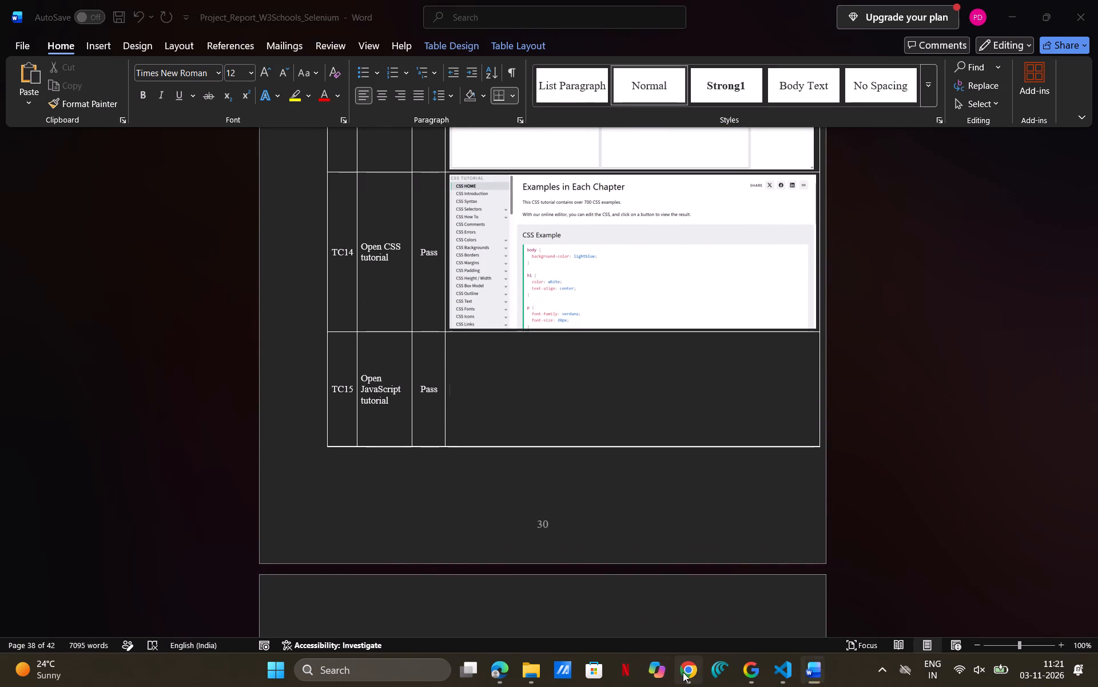
{"action": "left_click", "coordinate": [149, 118]}
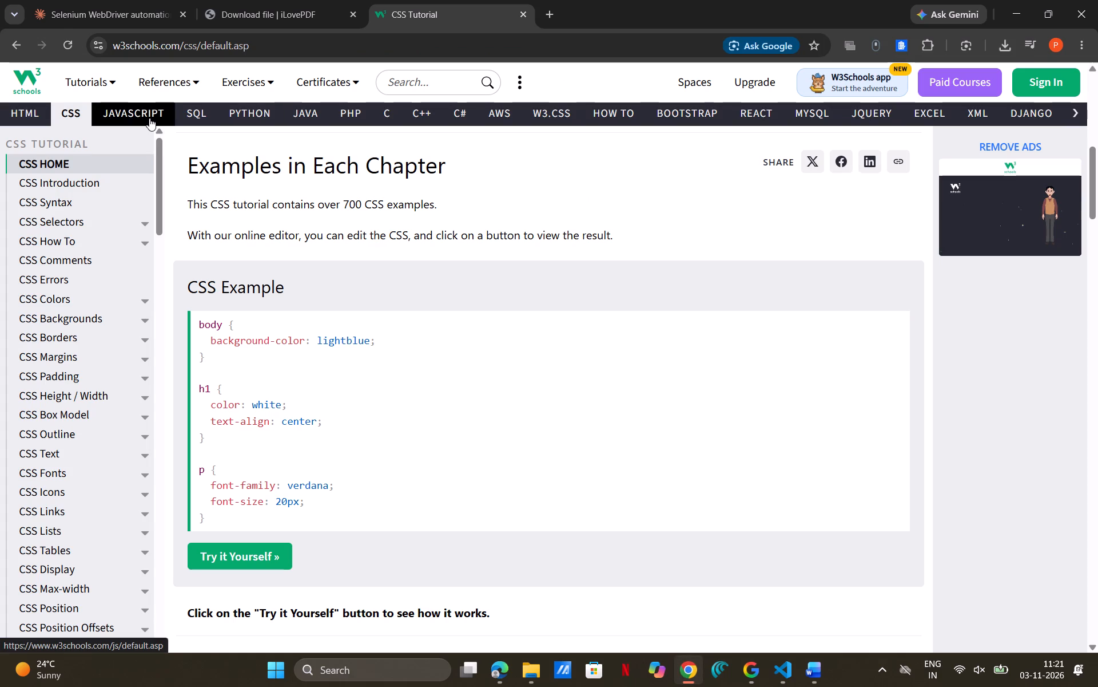
{"action": "scroll", "coordinate": [530, 354], "scroll_direction": "down", "scroll_amount": 1}
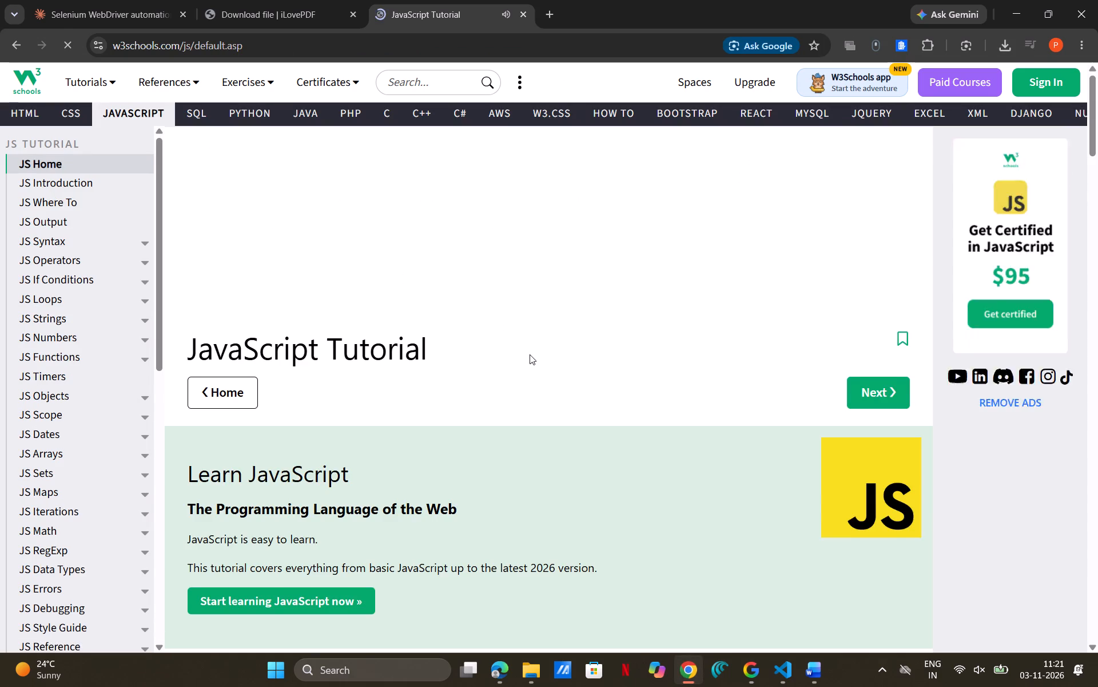
{"action": "scroll", "coordinate": [530, 354], "scroll_direction": "down", "scroll_amount": 3}
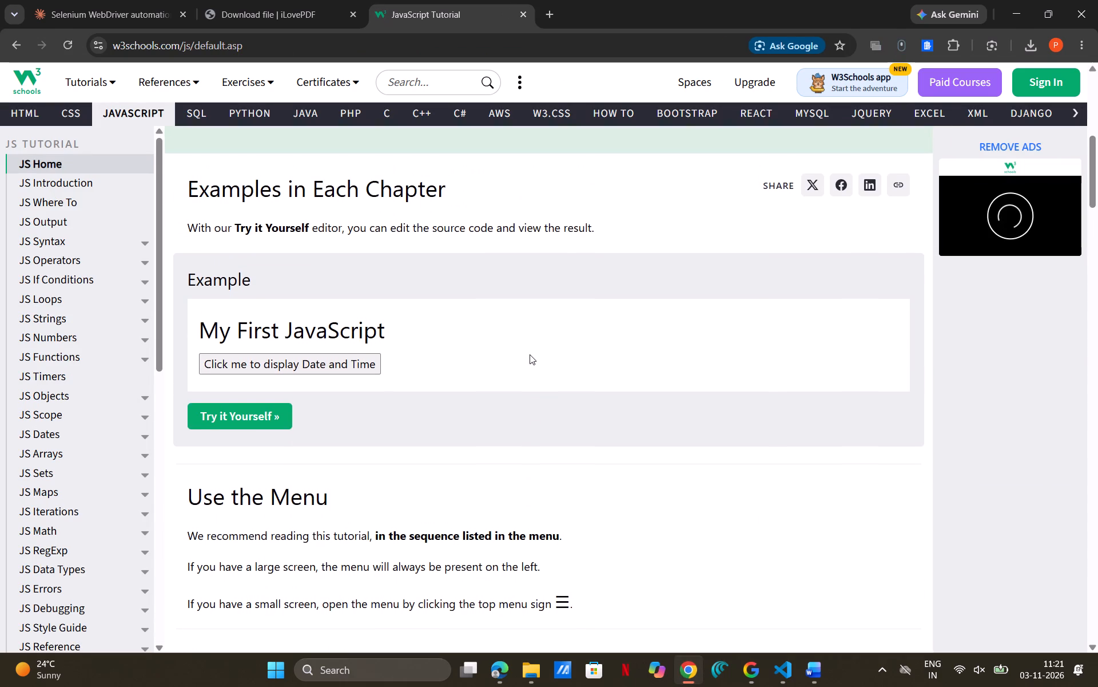
{"action": "scroll", "coordinate": [530, 354], "scroll_direction": "down", "scroll_amount": 1}
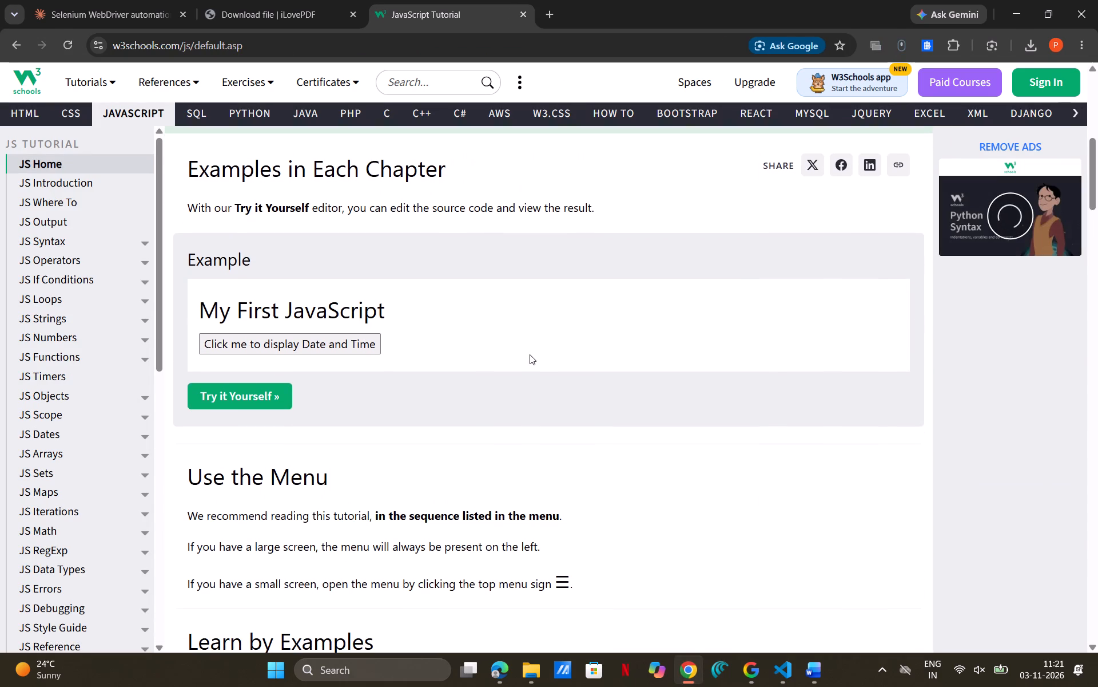
{"action": "key", "text": "shift+super+s"}
{"action": "left_click_drag", "start_coordinate": [1, 133], "coordinate": [556, 194]}
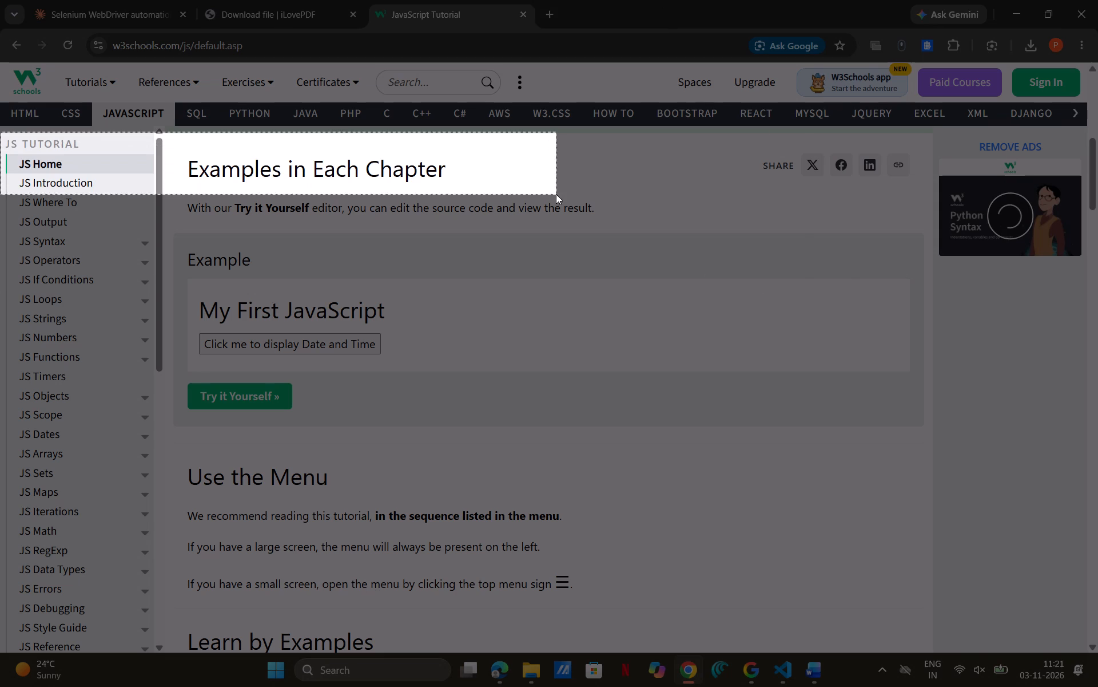
{"action": "left_click_drag", "start_coordinate": [556, 194], "coordinate": [938, 379]}
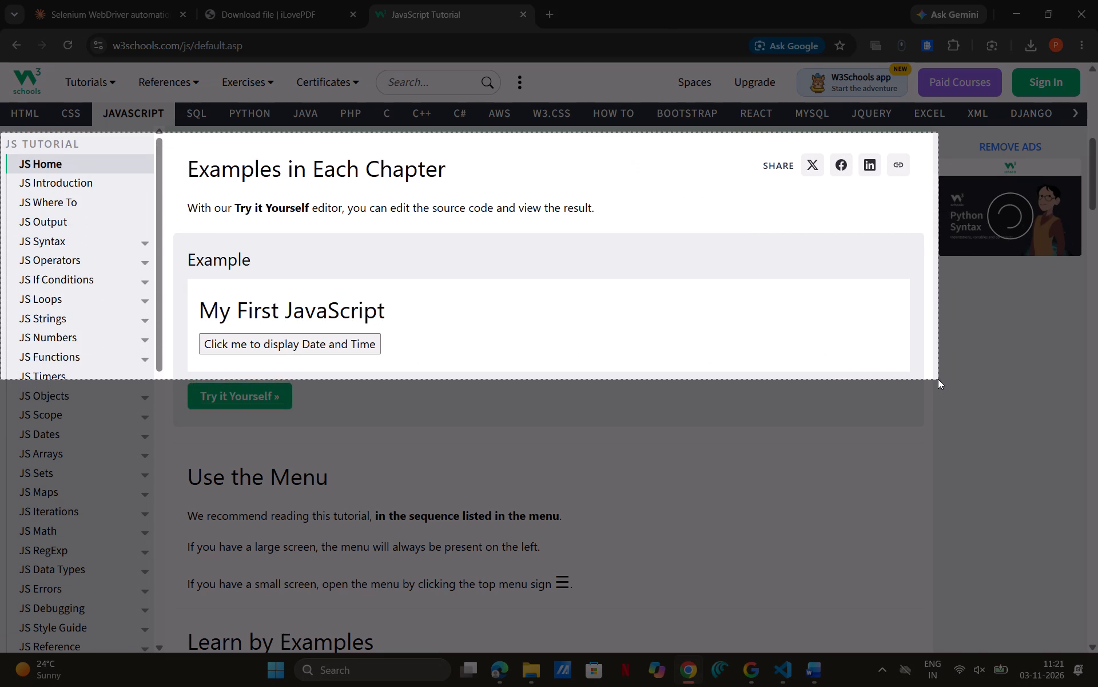
{"action": "left_click_drag", "start_coordinate": [938, 379], "coordinate": [926, 372]}
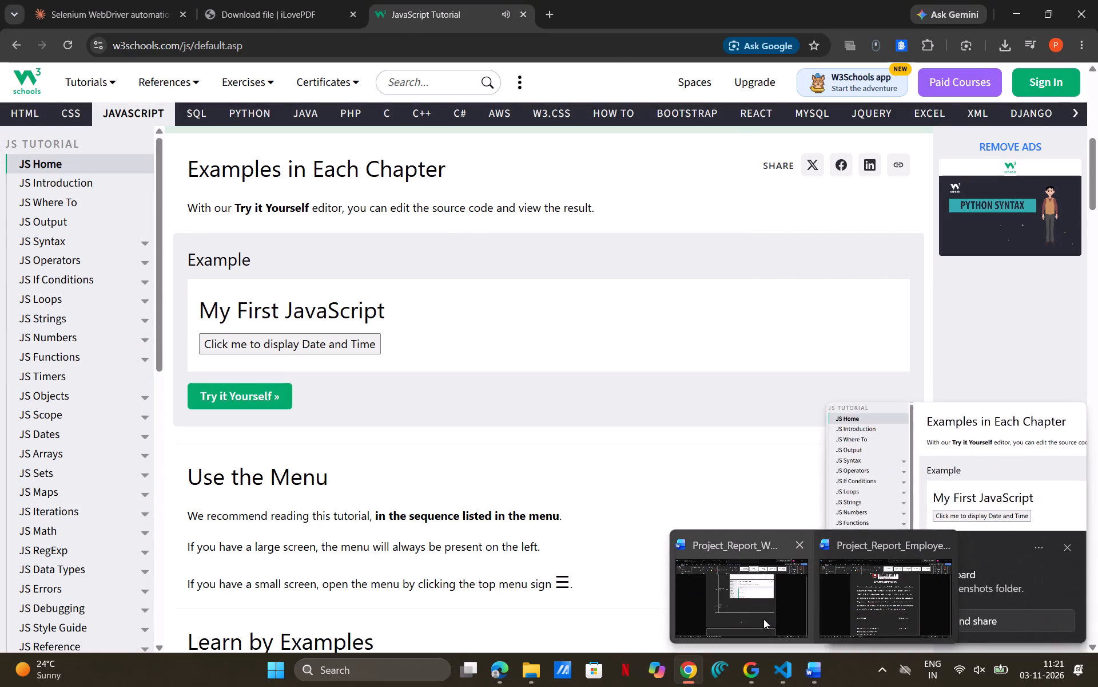
Paste the JavaScript tutorial capture into the TC15 Open JavaScript tutorial evidence cell in Word and narrow it to fit the column.
{"action": "left_click", "coordinate": [763, 619]}
{"action": "left_click", "coordinate": [614, 358]}
{"action": "key", "text": "ctrl+v"}
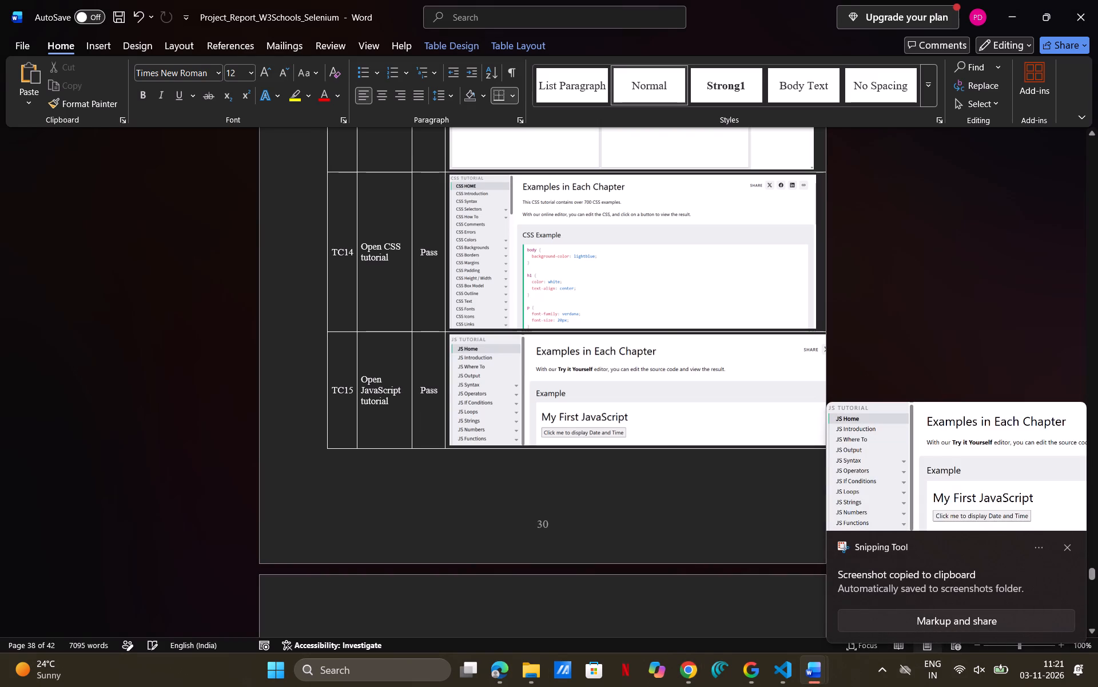
{"action": "left_click", "coordinate": [531, 393]}
{"action": "left_click_drag", "start_coordinate": [449, 392], "coordinate": [467, 388]}
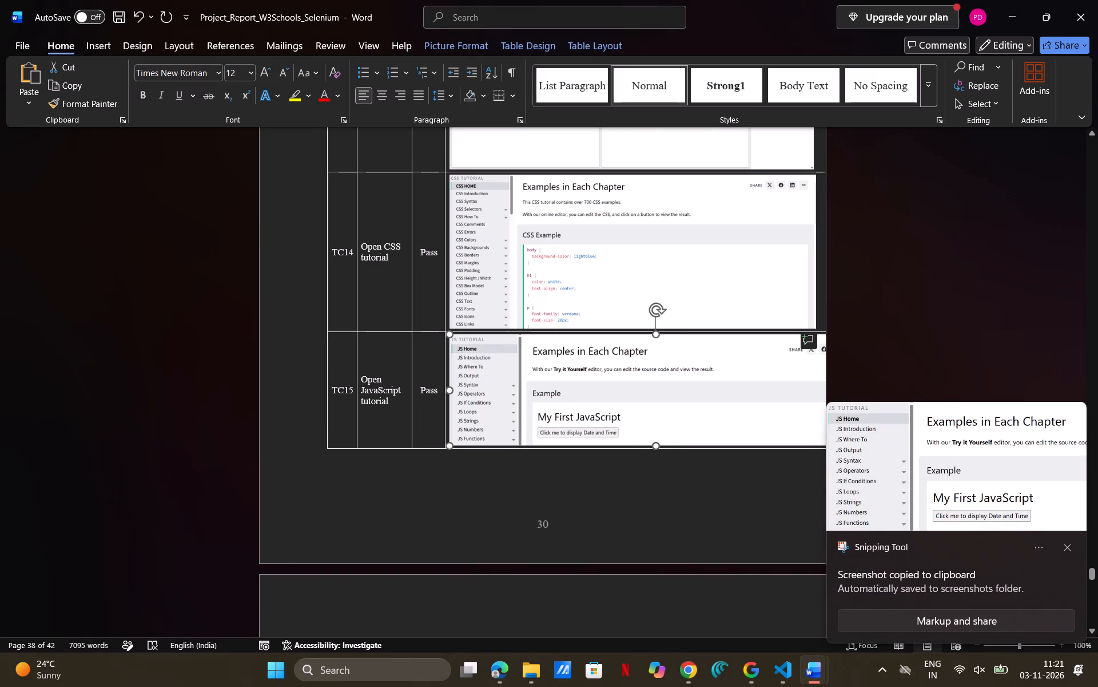
{"action": "left_click_drag", "start_coordinate": [467, 388], "coordinate": [514, 389]}
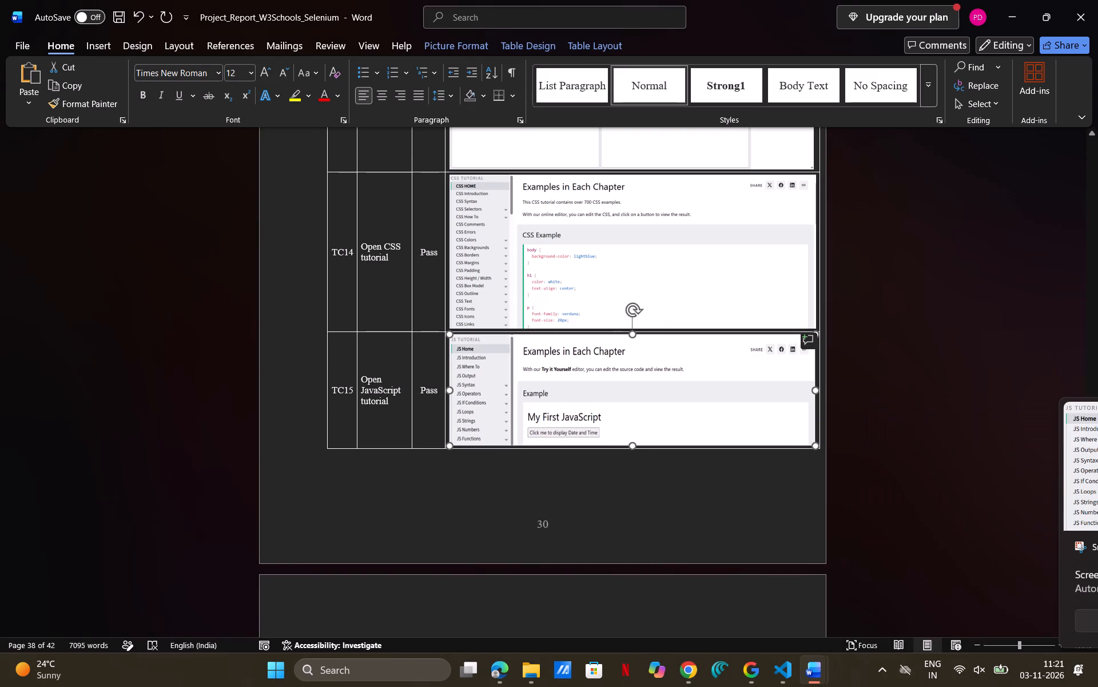
{"action": "left_click_drag", "start_coordinate": [514, 389], "coordinate": [511, 390]}
{"action": "left_click", "coordinate": [605, 511]}
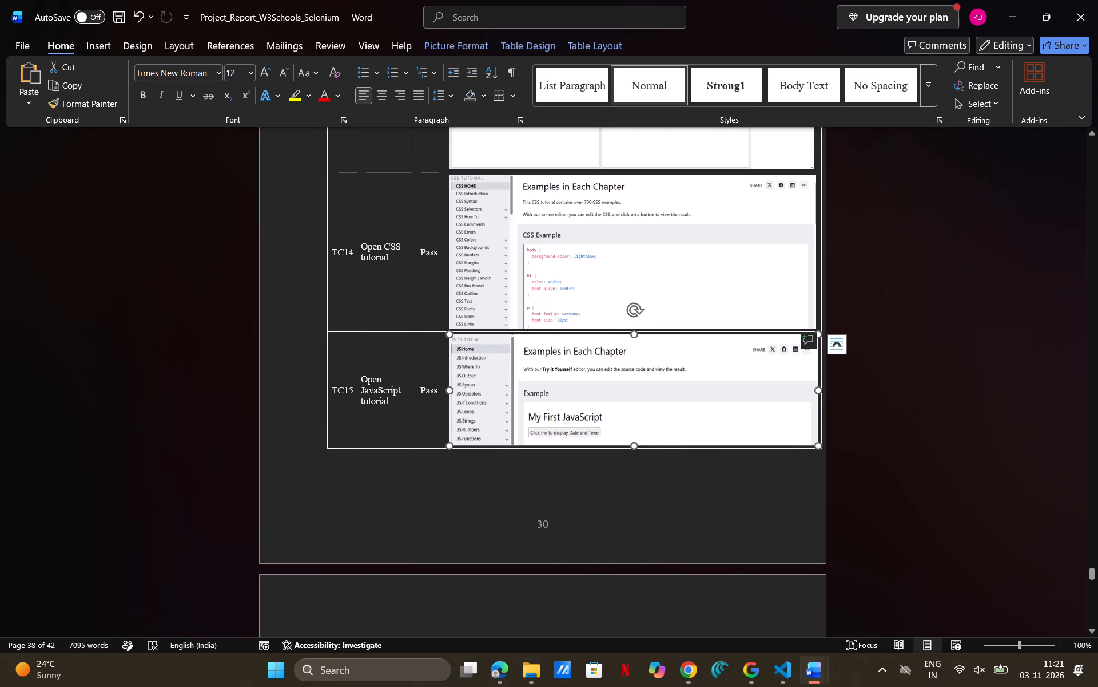
Narrow the TC13 Try it Yourself editor evidence image slightly within its cell.
{"action": "scroll", "coordinate": [605, 511], "scroll_direction": "up", "scroll_amount": 2}
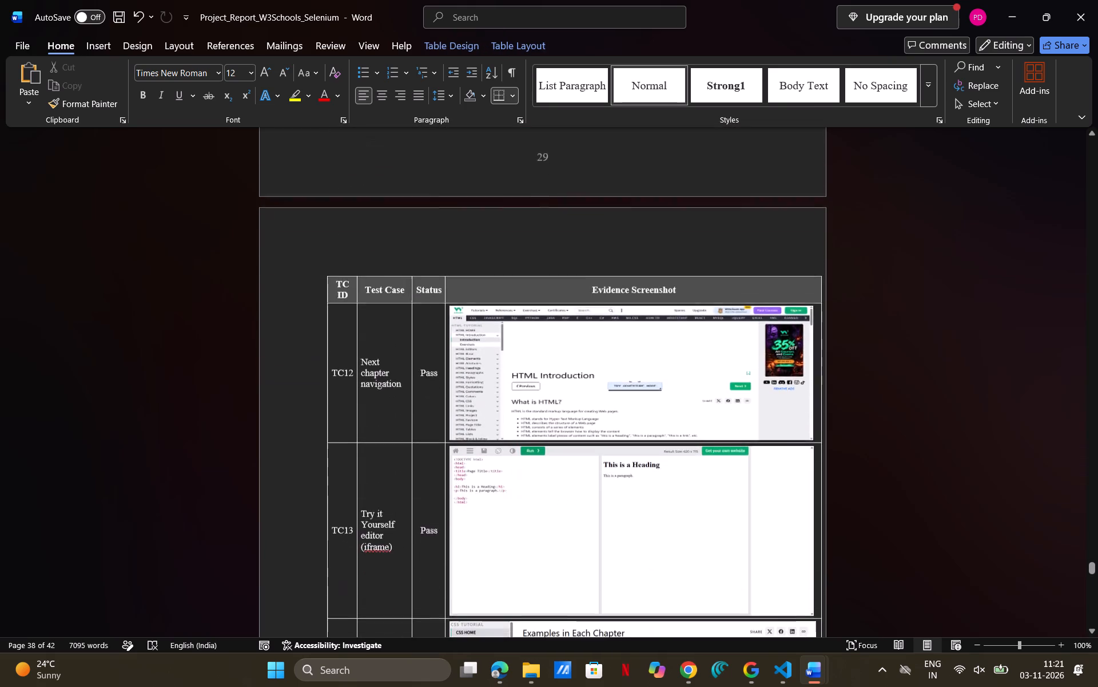
{"action": "scroll", "coordinate": [605, 511], "scroll_direction": "down", "scroll_amount": 4}
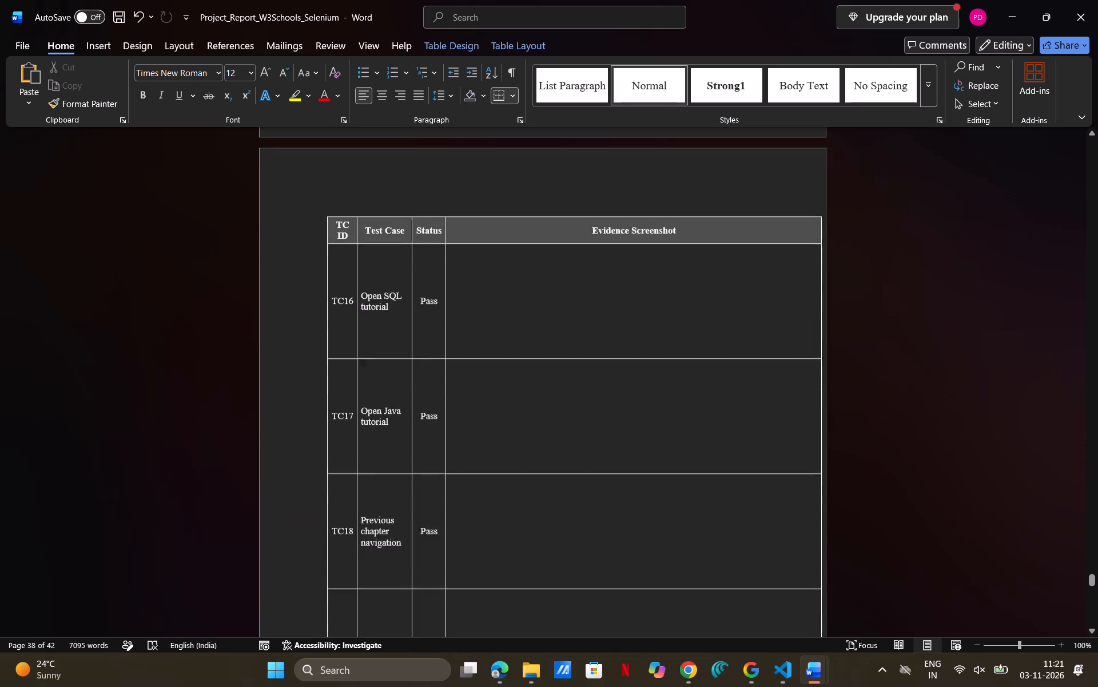
{"action": "scroll", "coordinate": [605, 511], "scroll_direction": "down", "scroll_amount": 2}
{"action": "scroll", "coordinate": [605, 511], "scroll_direction": "up", "scroll_amount": 1}
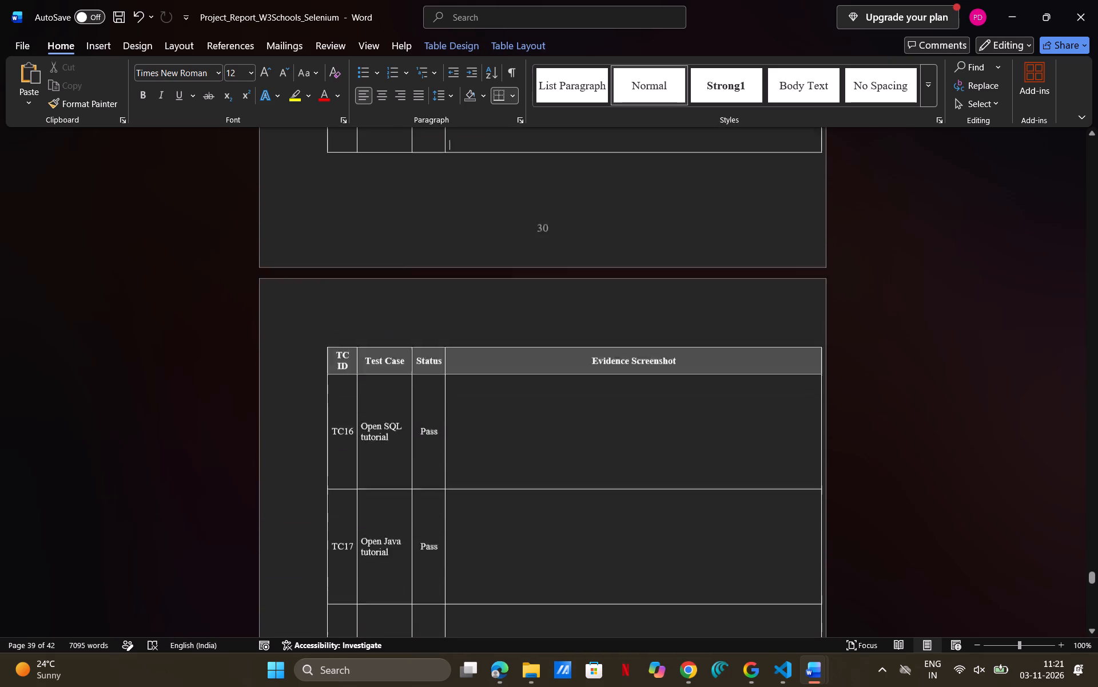
{"action": "scroll", "coordinate": [605, 511], "scroll_direction": "up", "scroll_amount": 4}
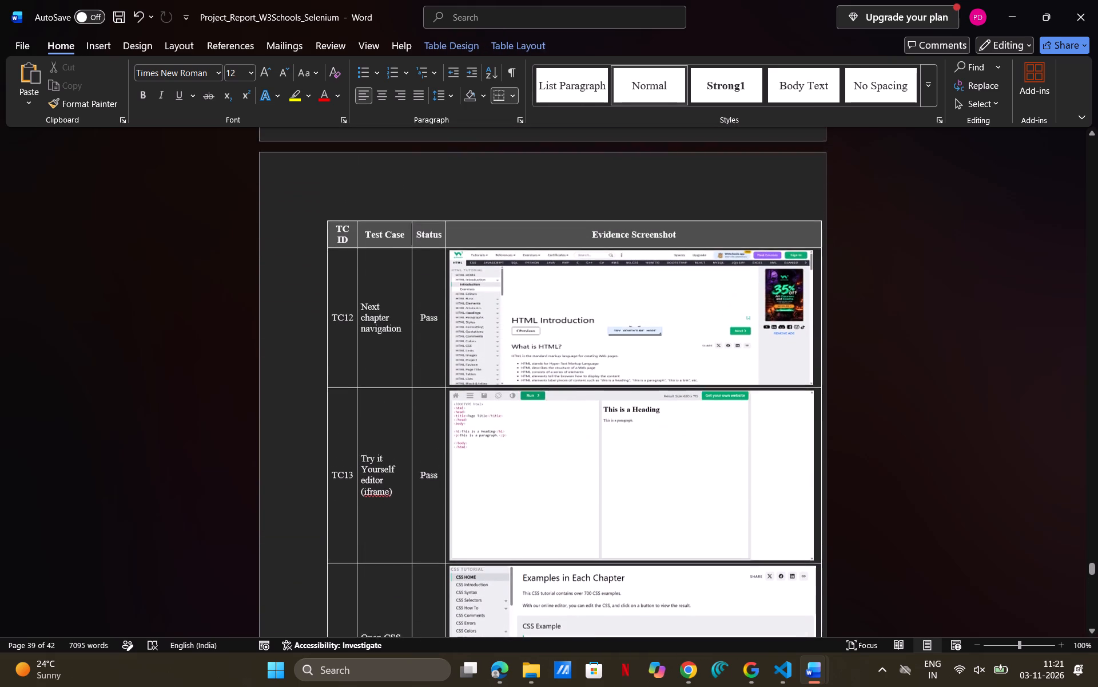
{"action": "left_click", "coordinate": [654, 463]}
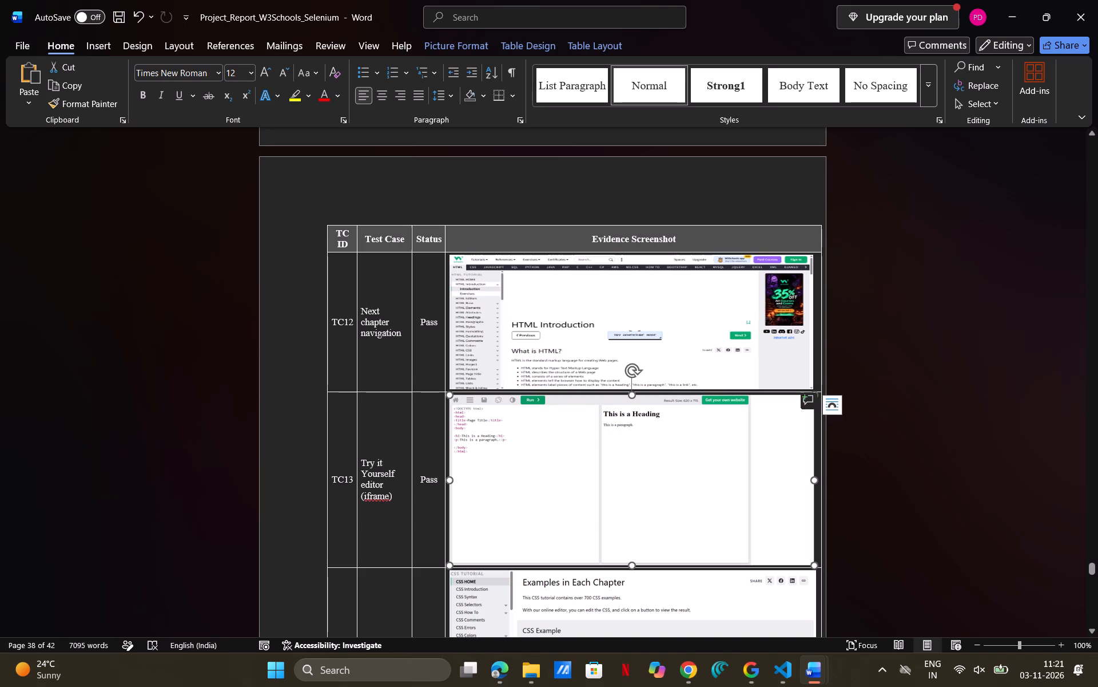
{"action": "left_click_drag", "start_coordinate": [817, 481], "coordinate": [804, 482]}
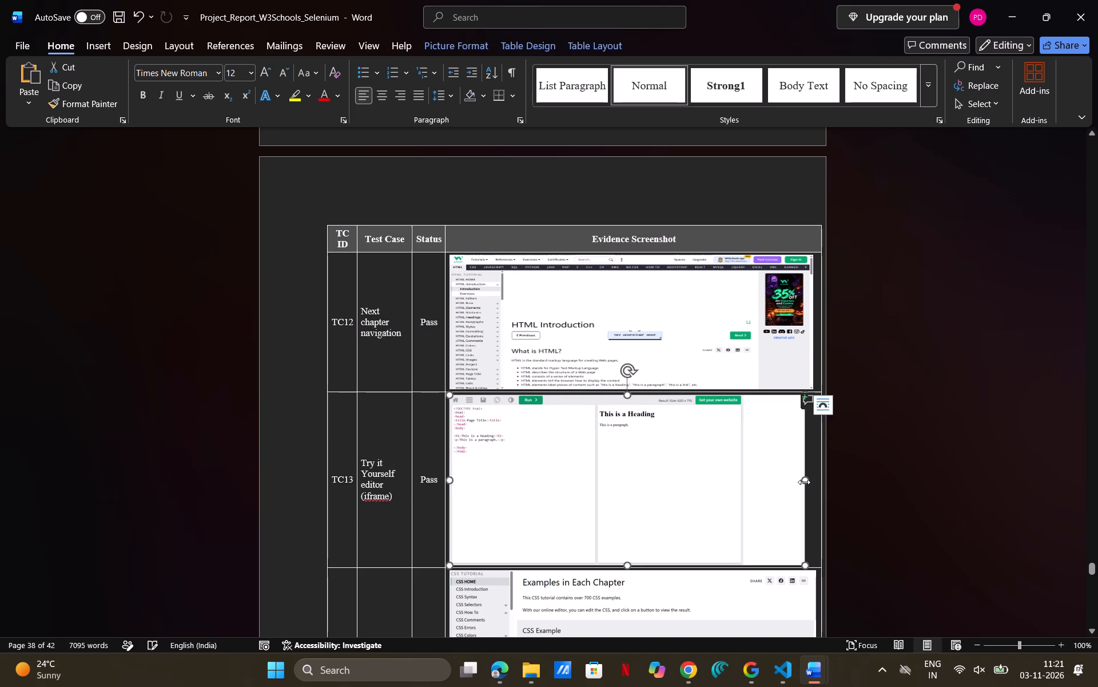
Narrow the TC15 JavaScript tutorial evidence image slightly so it sits inside the Evidence Screenshot column.
{"action": "scroll", "coordinate": [760, 507], "scroll_direction": "down", "scroll_amount": 2}
{"action": "left_click", "coordinate": [695, 477]}
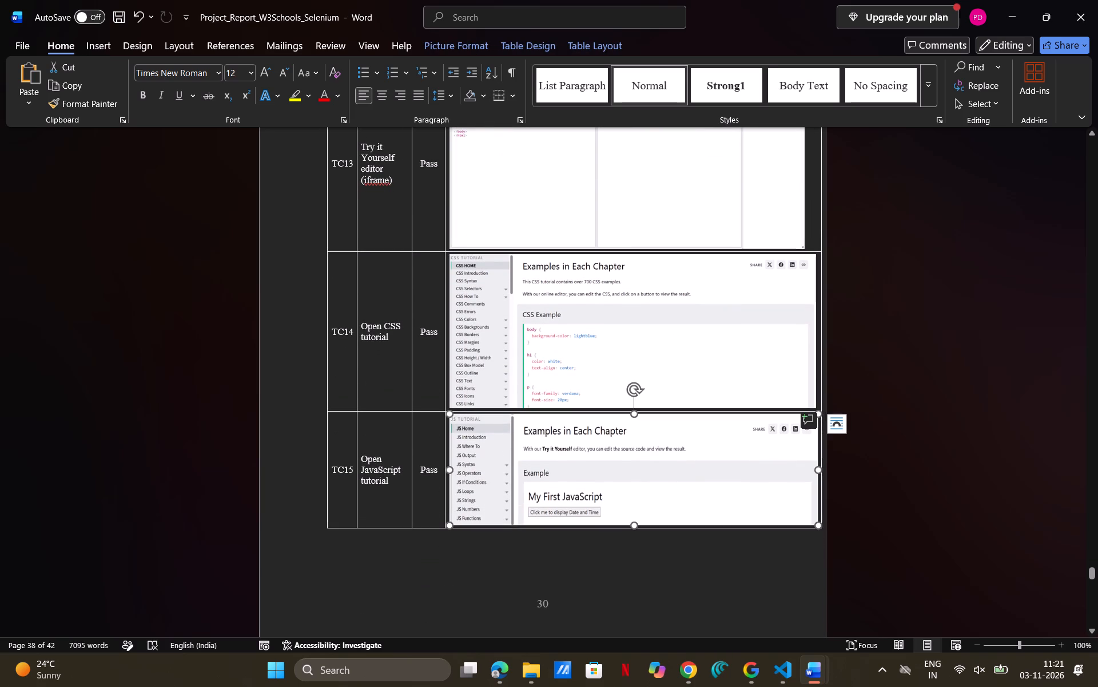
{"action": "left_click_drag", "start_coordinate": [448, 473], "coordinate": [452, 468]}
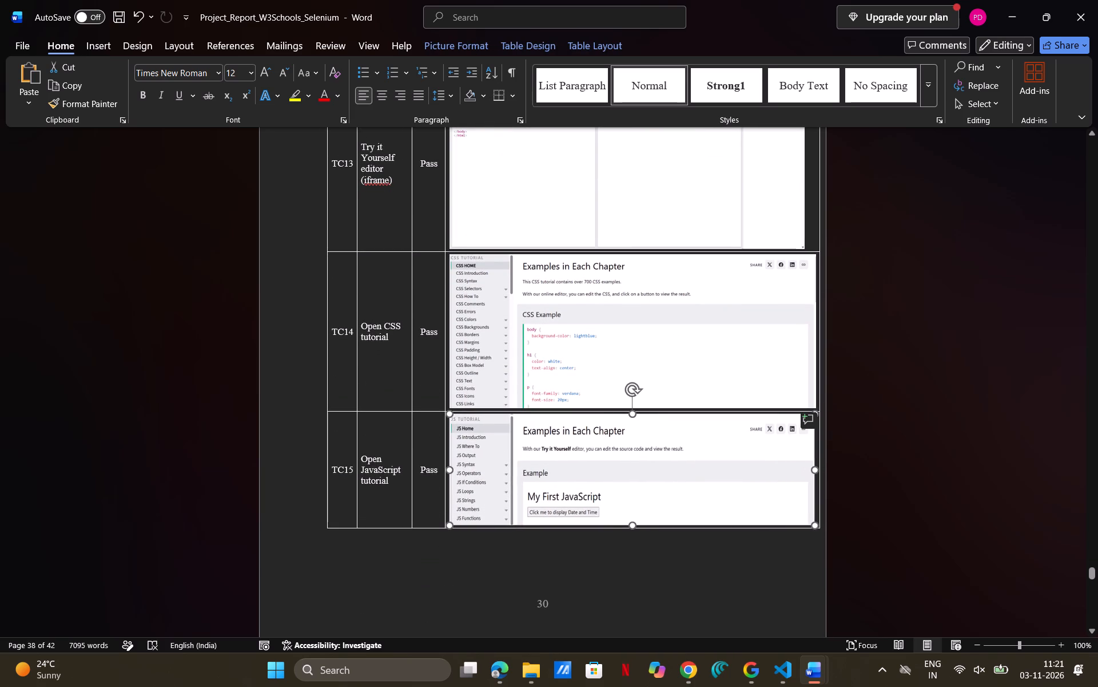
{"action": "left_click_drag", "start_coordinate": [452, 468], "coordinate": [456, 468]}
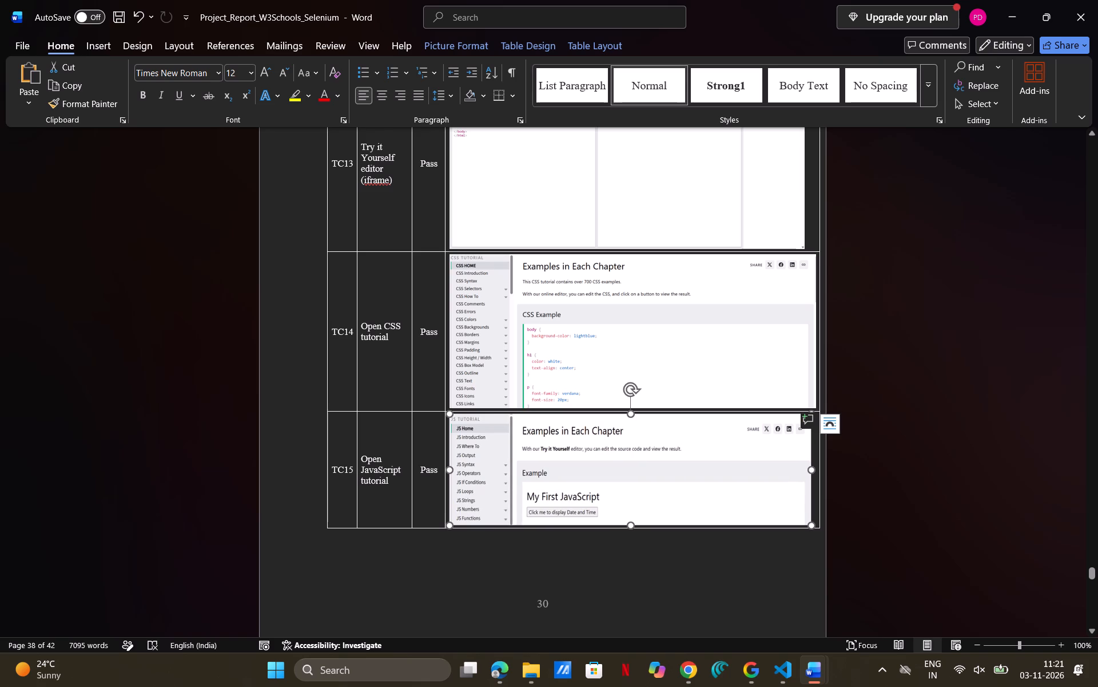
Narrow the Evidence Screenshot column by moving the table's outer border inward to the edge of the TC13 image.
{"action": "left_click_drag", "start_coordinate": [818, 511], "coordinate": [805, 511]}
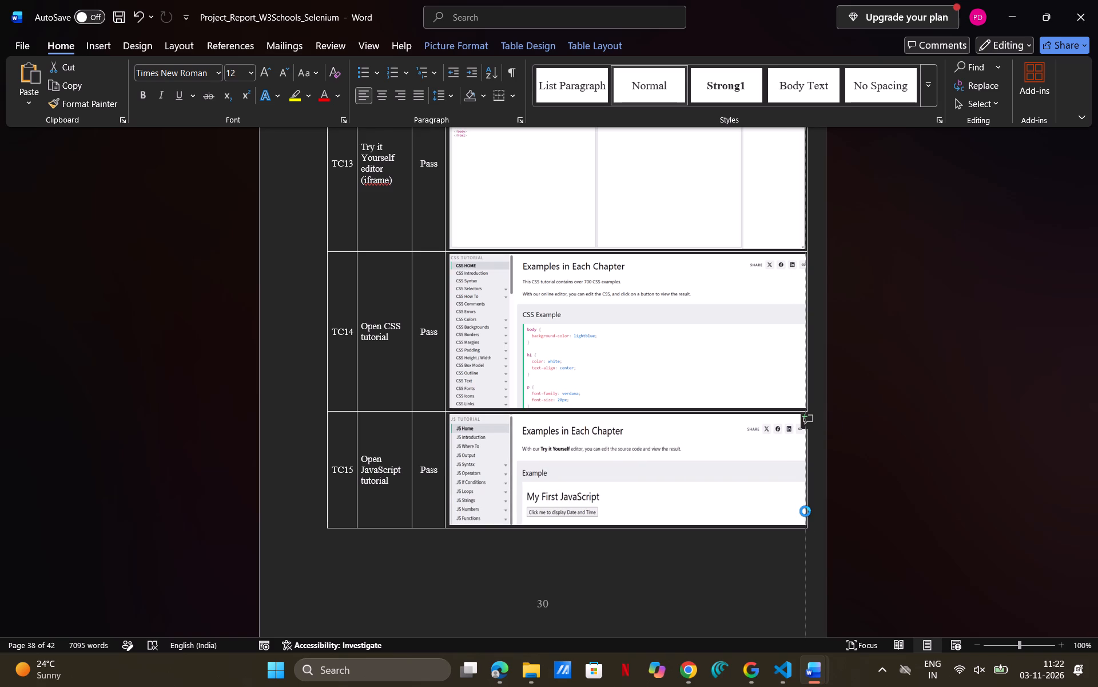
{"action": "left_click_drag", "start_coordinate": [805, 511], "coordinate": [805, 511]}
{"action": "left_click", "coordinate": [740, 564]}
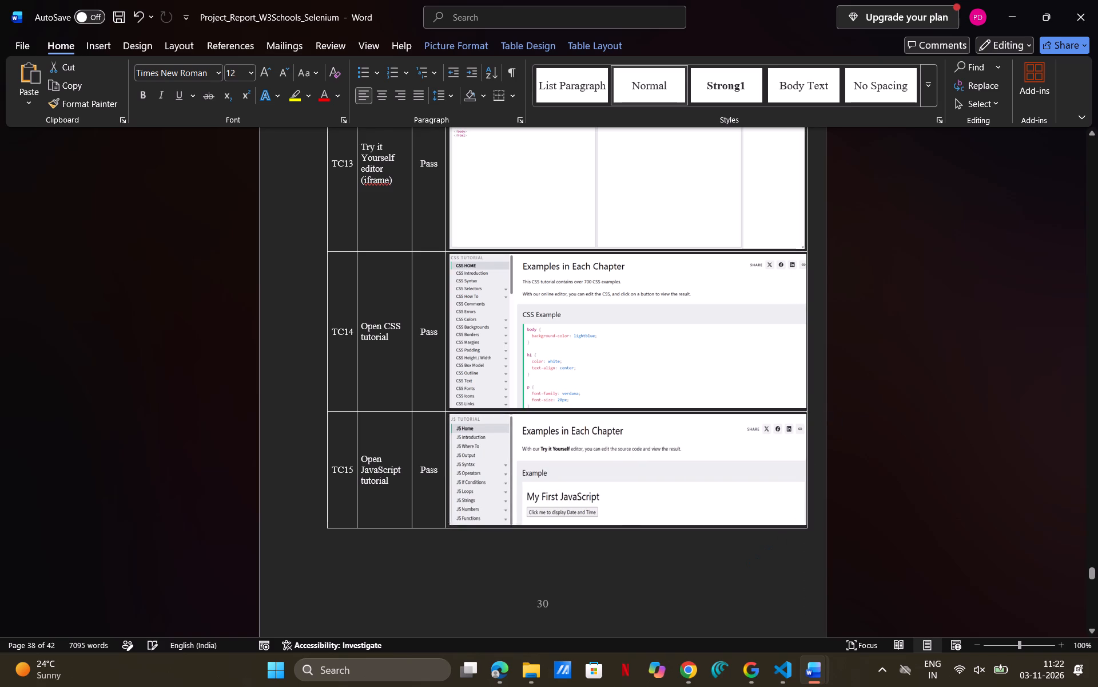
Narrow the TC15 JavaScript tutorial evidence image slightly so it ends short of the Evidence Screenshot column's outer border.
{"action": "scroll", "coordinate": [740, 564], "scroll_direction": "up", "scroll_amount": 4}
{"action": "scroll", "coordinate": [740, 564], "scroll_direction": "down", "scroll_amount": 4}
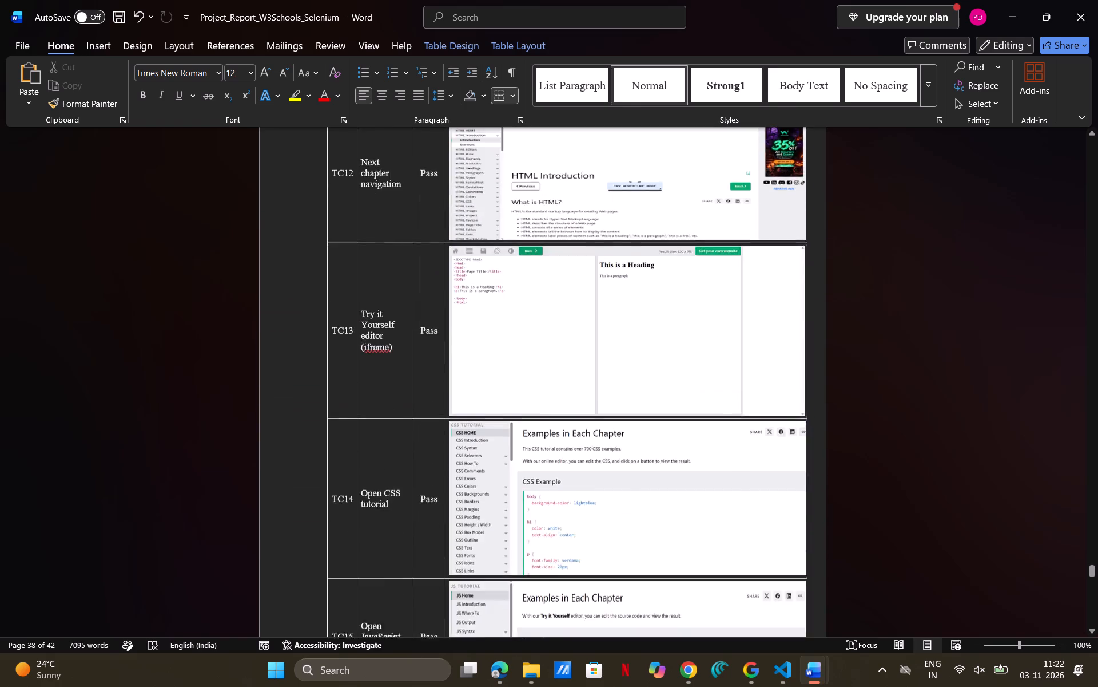
{"action": "scroll", "coordinate": [740, 564], "scroll_direction": "down", "scroll_amount": 6}
{"action": "scroll", "coordinate": [740, 564], "scroll_direction": "up", "scroll_amount": 2}
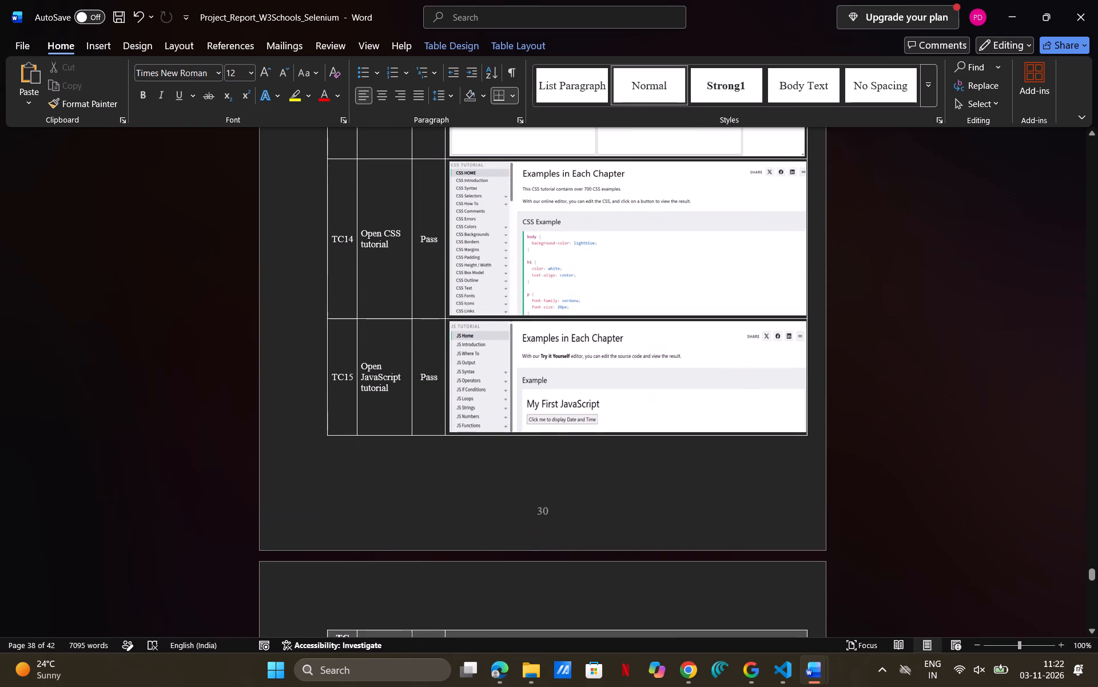
{"action": "left_click", "coordinate": [633, 377]}
{"action": "left_click_drag", "start_coordinate": [452, 377], "coordinate": [462, 376]}
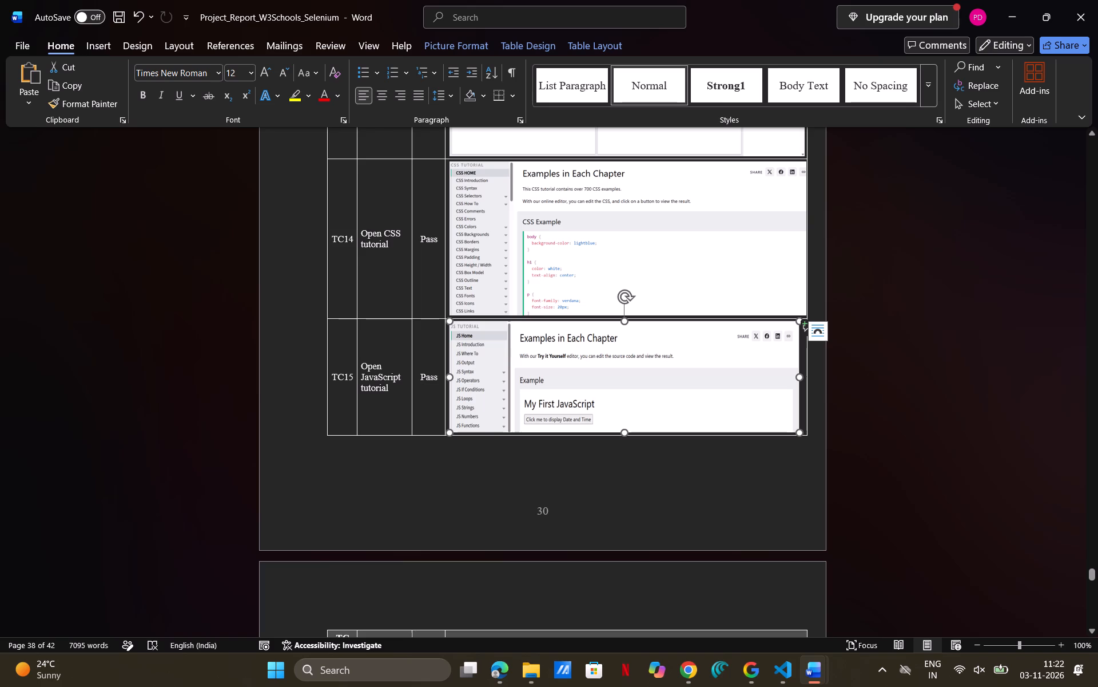
Narrow the Evidence Screenshot column by moving the table's outer border inward to about the edge of the TC15 image.
{"action": "left_click", "coordinate": [807, 370]}
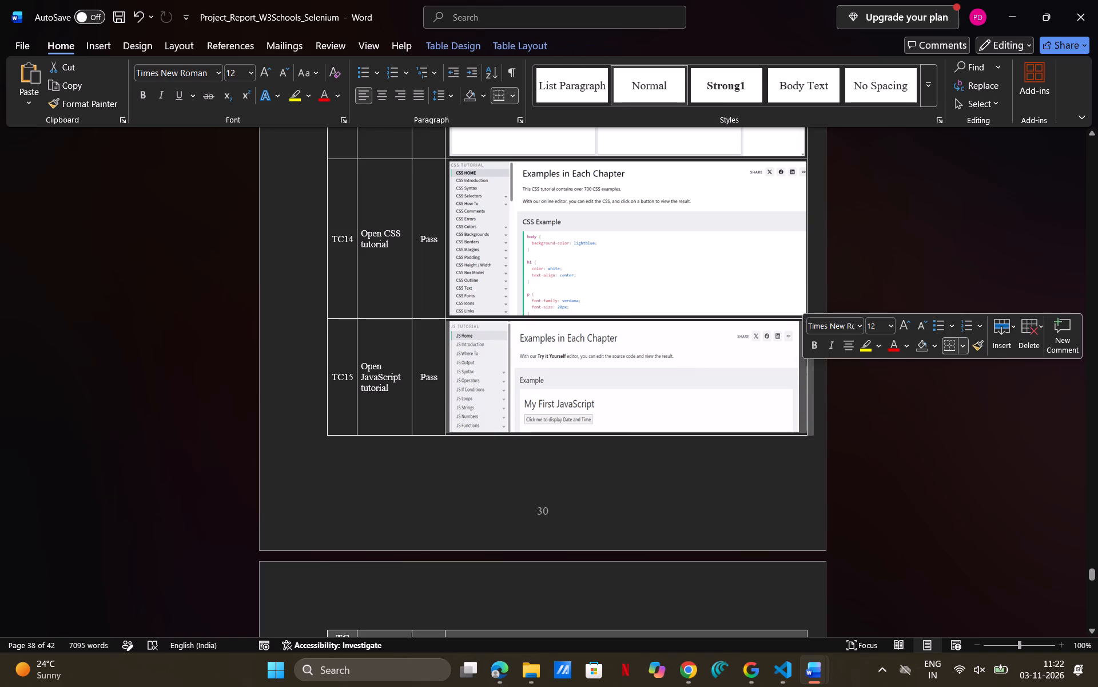
{"action": "left_click", "coordinate": [798, 470]}
{"action": "left_click_drag", "start_coordinate": [805, 357], "coordinate": [793, 357]}
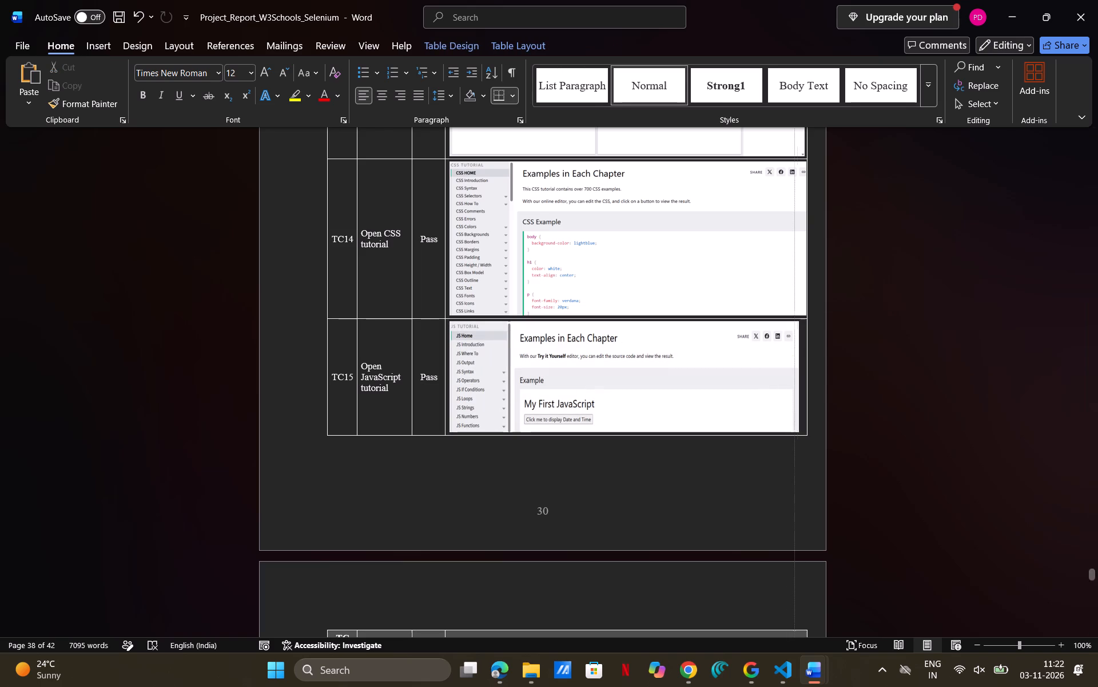
{"action": "left_click_drag", "start_coordinate": [793, 357], "coordinate": [797, 354]}
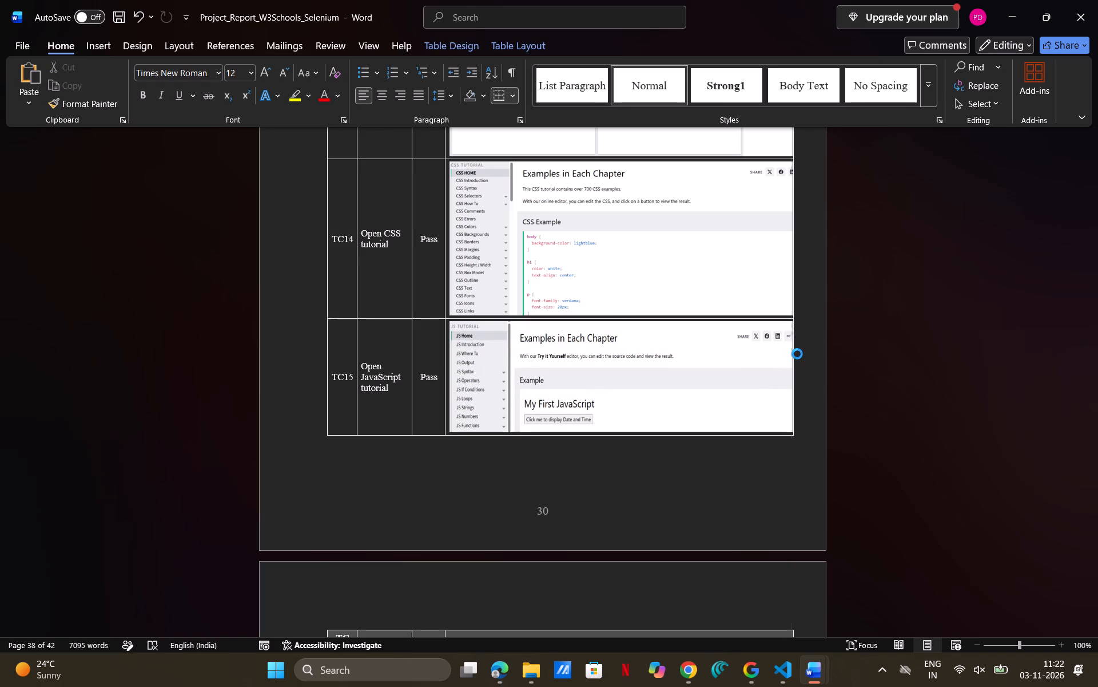
{"action": "left_click", "coordinate": [731, 481]}
Review Table A.1 across its pages, examining how the evidence images fit the column and which cells through TC23 still need screenshots.
{"action": "scroll", "coordinate": [731, 481], "scroll_direction": "up", "scroll_amount": 5}
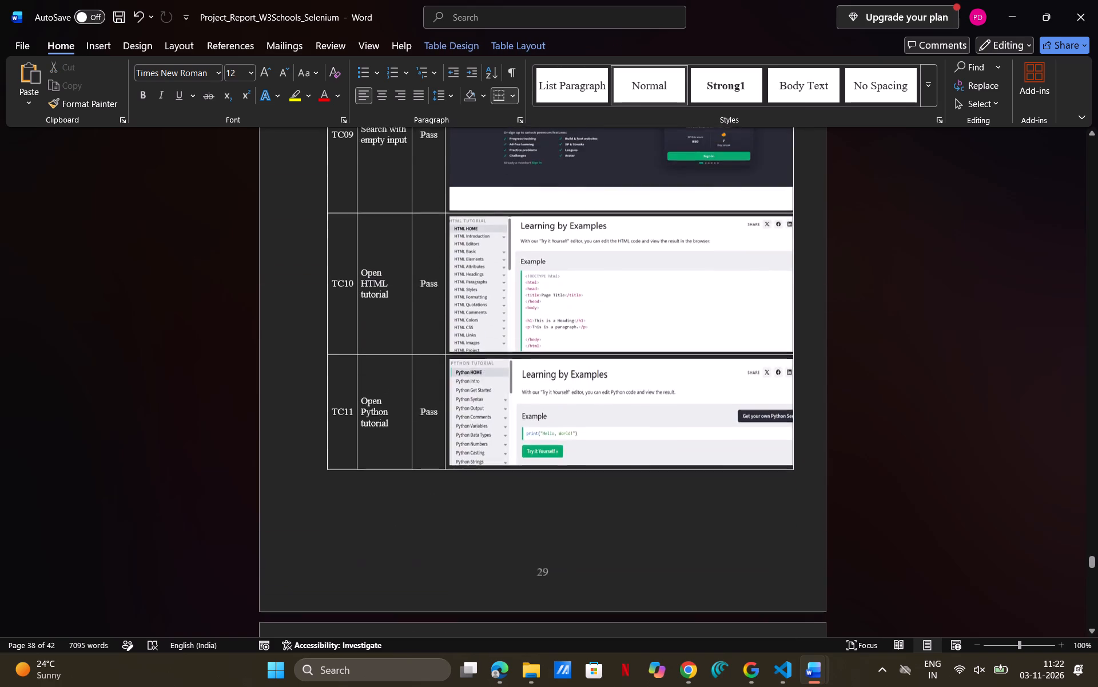
{"action": "scroll", "coordinate": [731, 481], "scroll_direction": "up", "scroll_amount": 6}
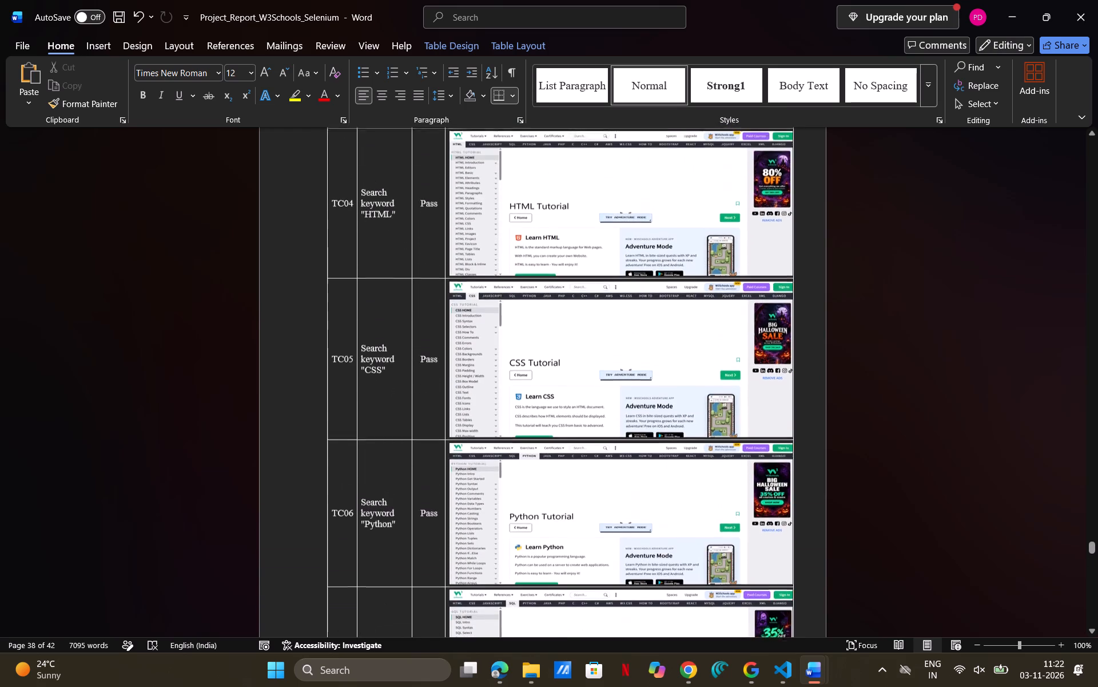
{"action": "scroll", "coordinate": [731, 481], "scroll_direction": "up", "scroll_amount": 2}
{"action": "scroll", "coordinate": [731, 481], "scroll_direction": "down", "scroll_amount": 4}
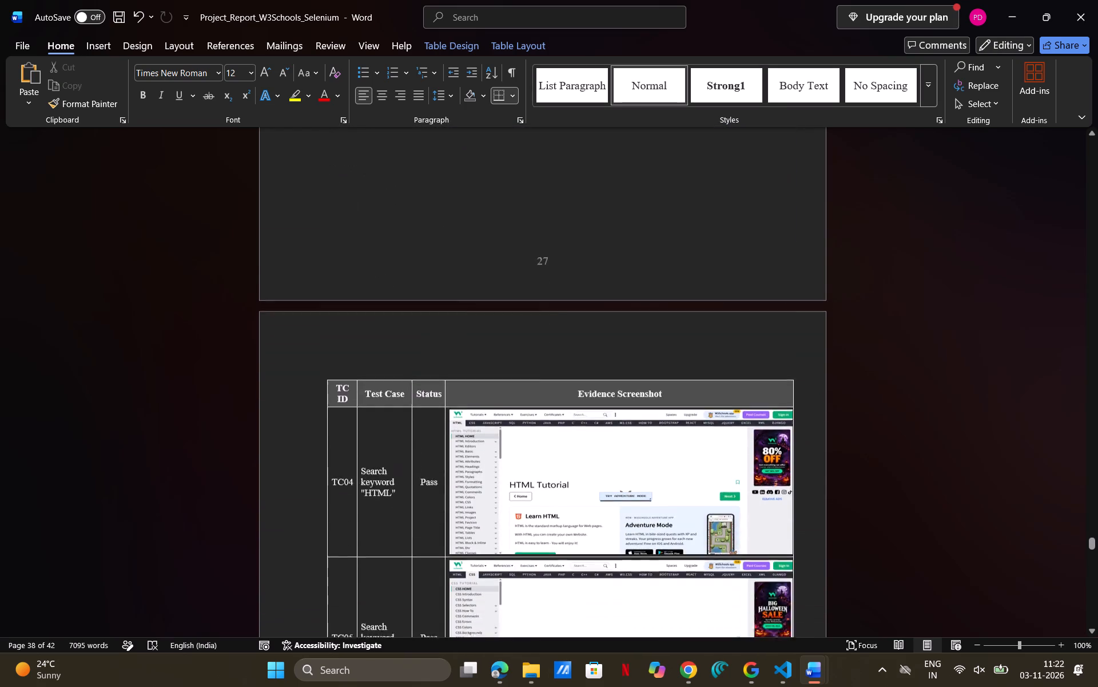
{"action": "scroll", "coordinate": [731, 481], "scroll_direction": "down", "scroll_amount": 6}
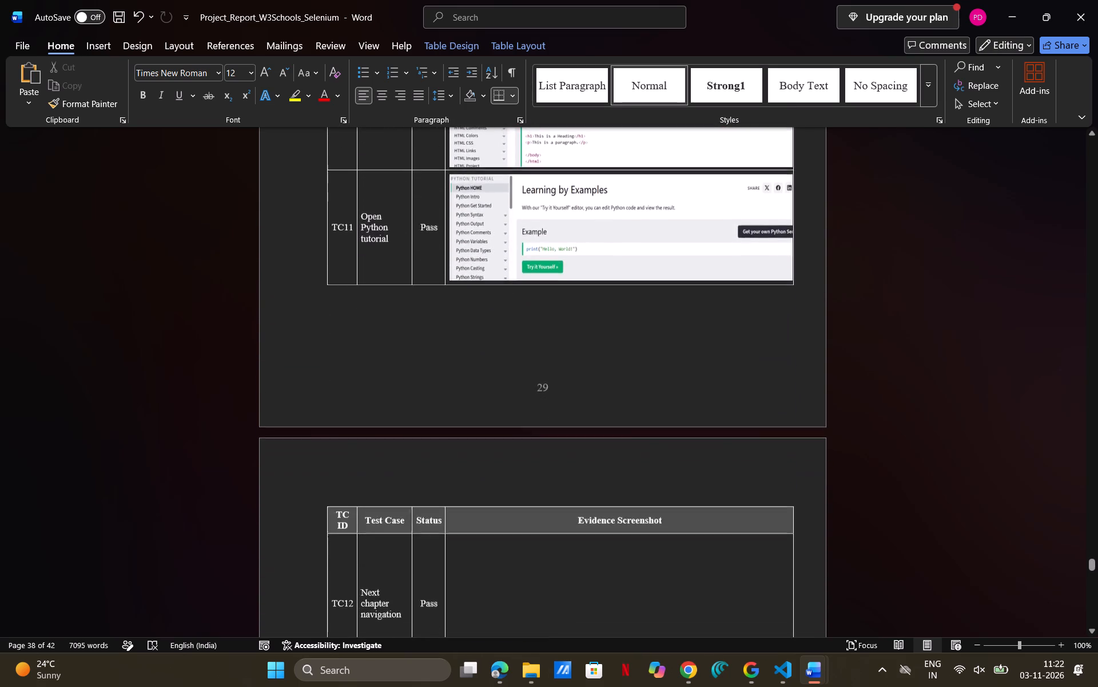
{"action": "scroll", "coordinate": [731, 481], "scroll_direction": "down", "scroll_amount": 6}
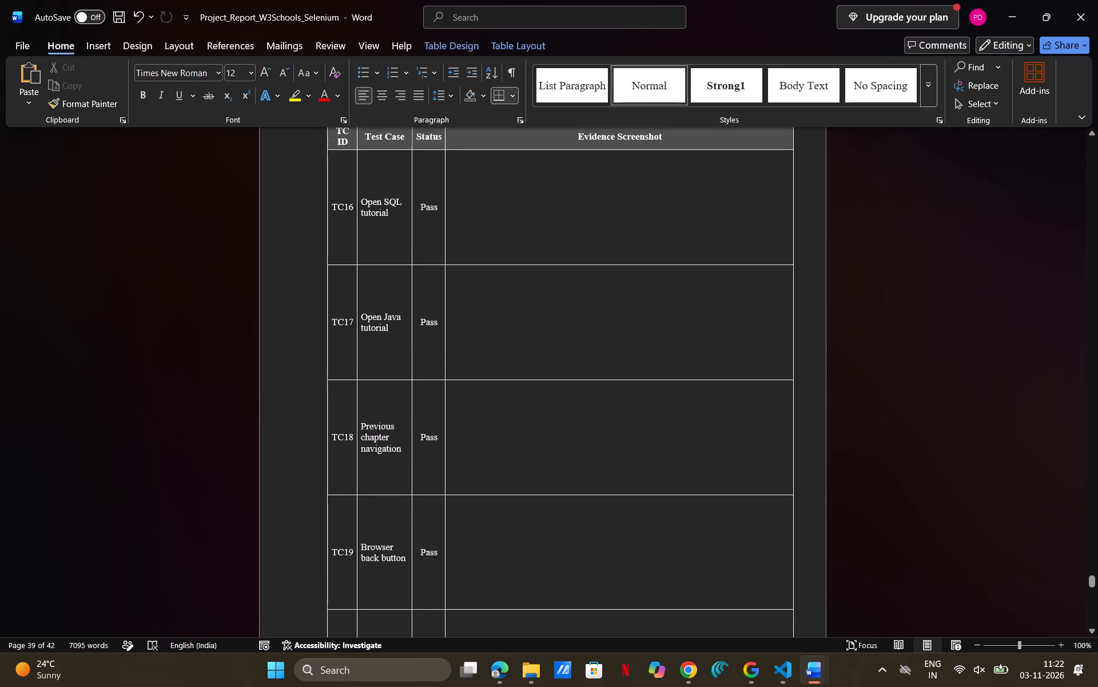
{"action": "scroll", "coordinate": [629, 496], "scroll_direction": "down", "scroll_amount": 4}
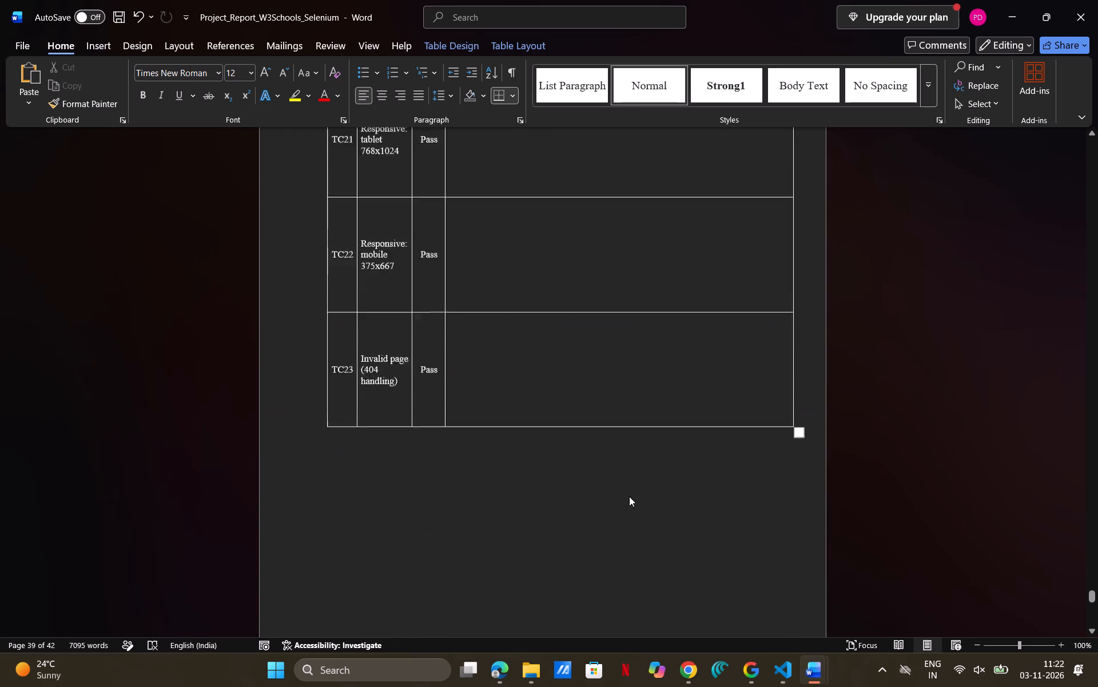
{"action": "scroll", "coordinate": [629, 496], "scroll_direction": "down", "scroll_amount": 2}
{"action": "scroll", "coordinate": [629, 496], "scroll_direction": "up", "scroll_amount": 7}
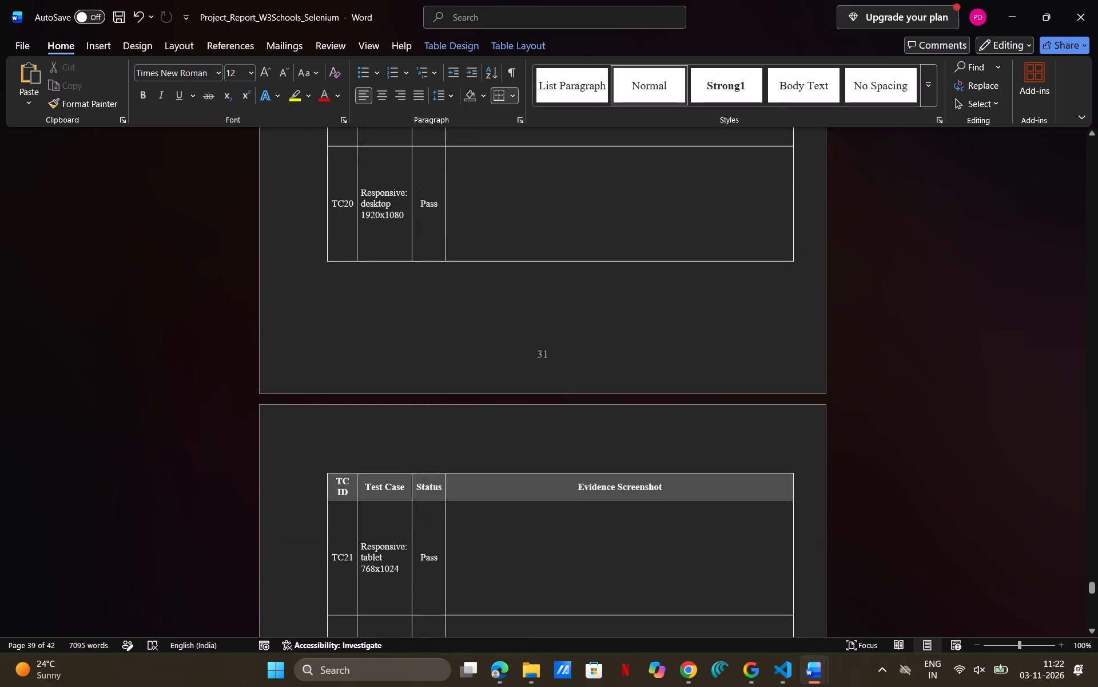
{"action": "scroll", "coordinate": [629, 496], "scroll_direction": "up", "scroll_amount": 5}
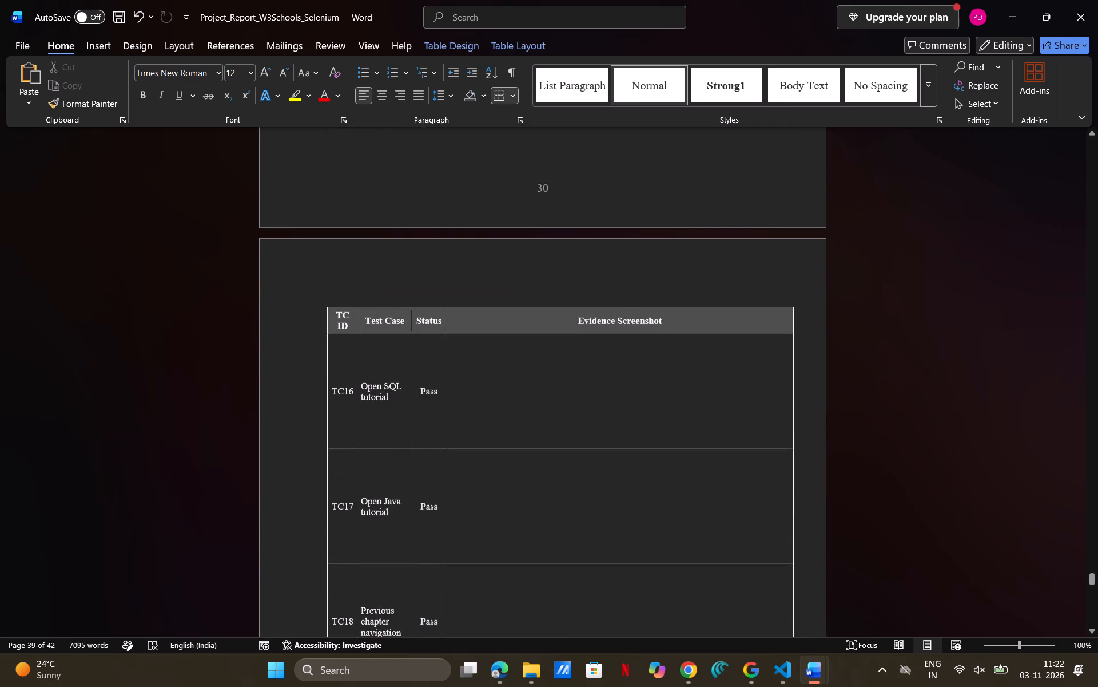
Switch to Chrome, open the W3Schools SQL tutorial and capture its Examples in Each Chapter section together with the SQL sidebar.
{"action": "left_click", "coordinate": [685, 686]}
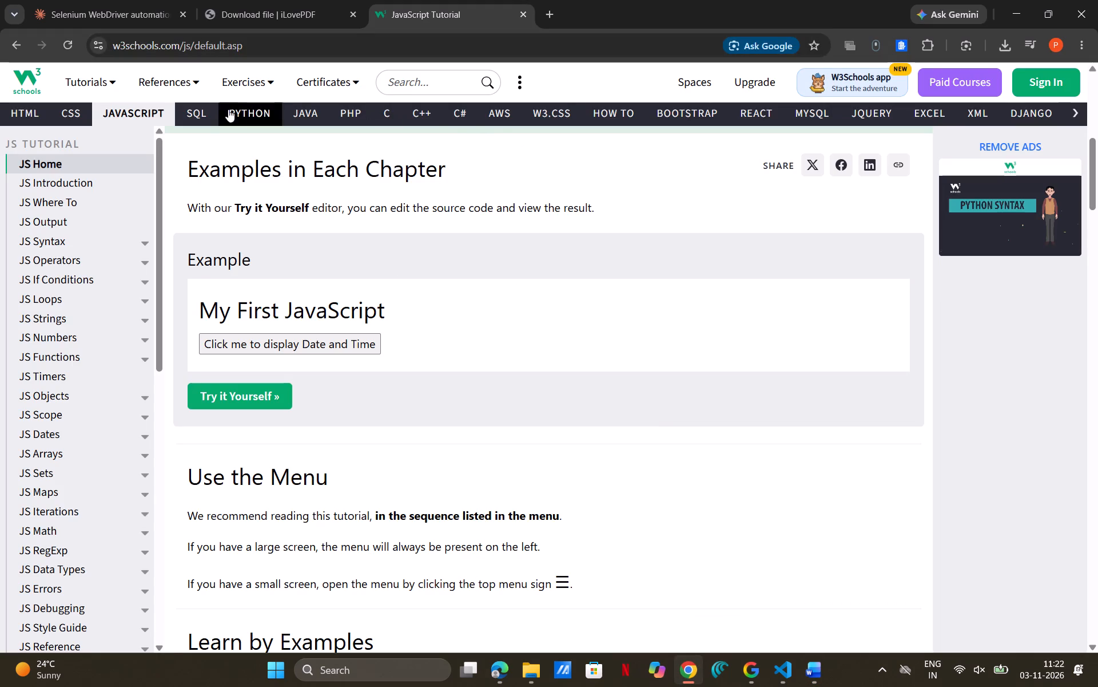
{"action": "left_click", "coordinate": [212, 113]}
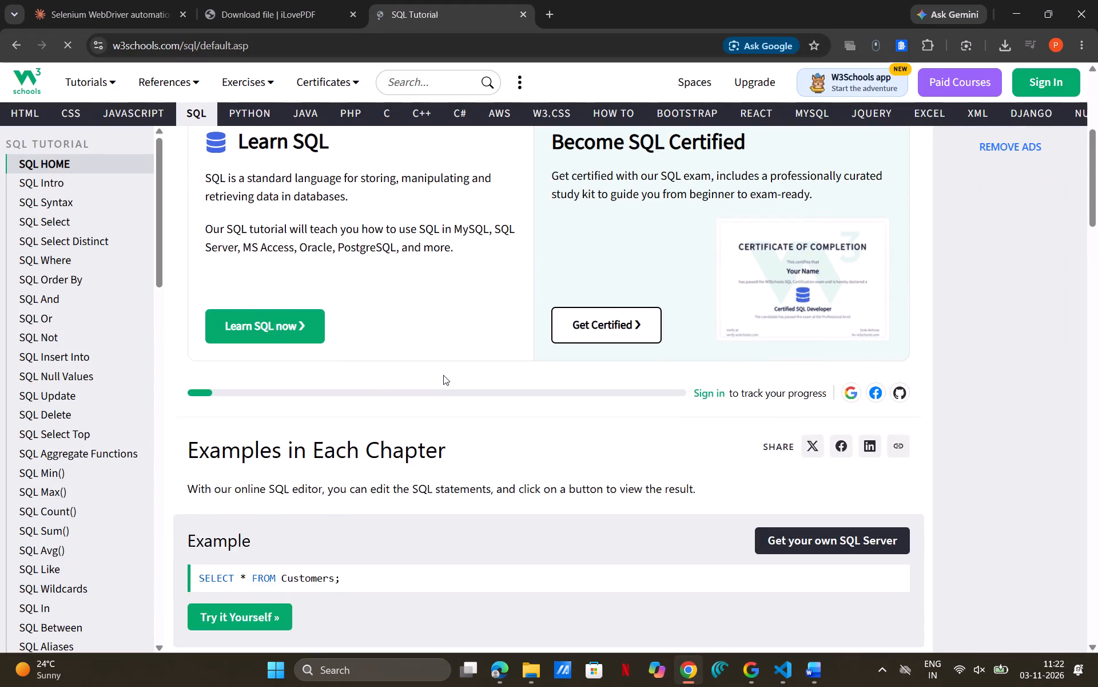
{"action": "scroll", "coordinate": [443, 375], "scroll_direction": "down", "scroll_amount": 4}
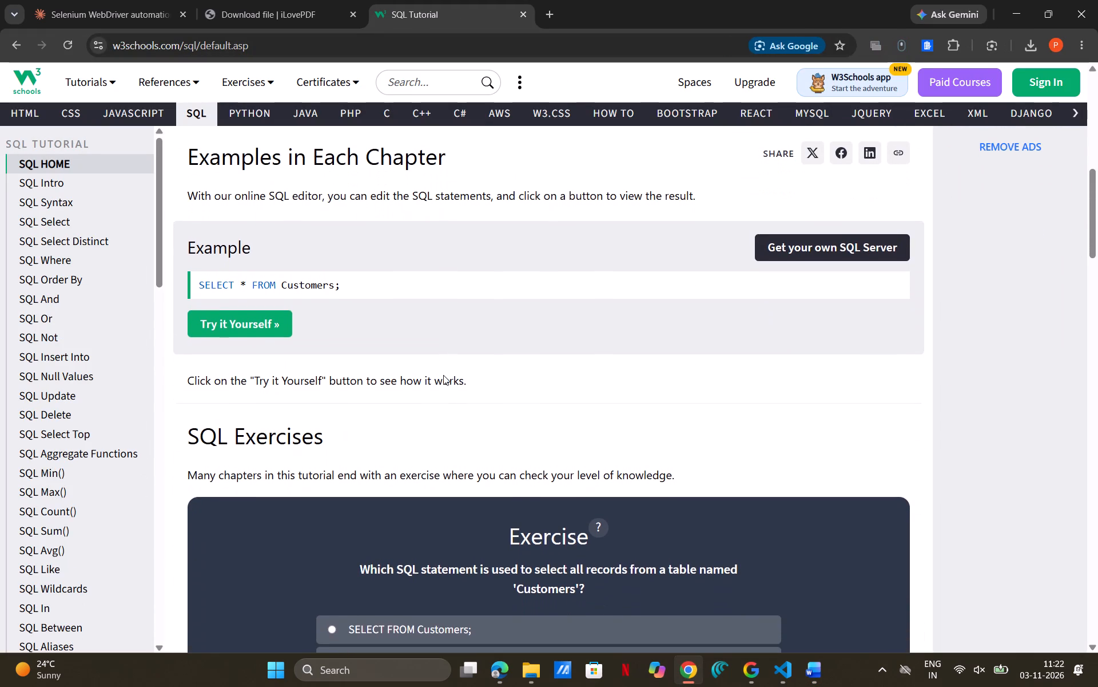
{"action": "scroll", "coordinate": [443, 375], "scroll_direction": "down", "scroll_amount": 1}
{"action": "key", "text": "shift+super+s"}
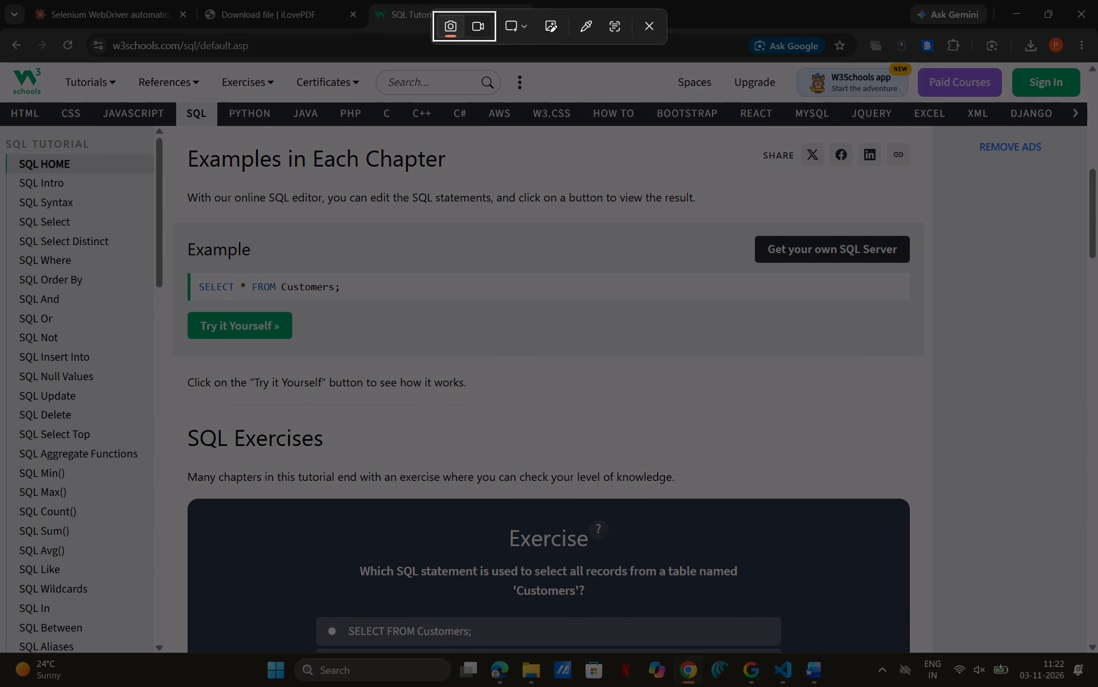
{"action": "left_click_drag", "start_coordinate": [6, 133], "coordinate": [948, 364]}
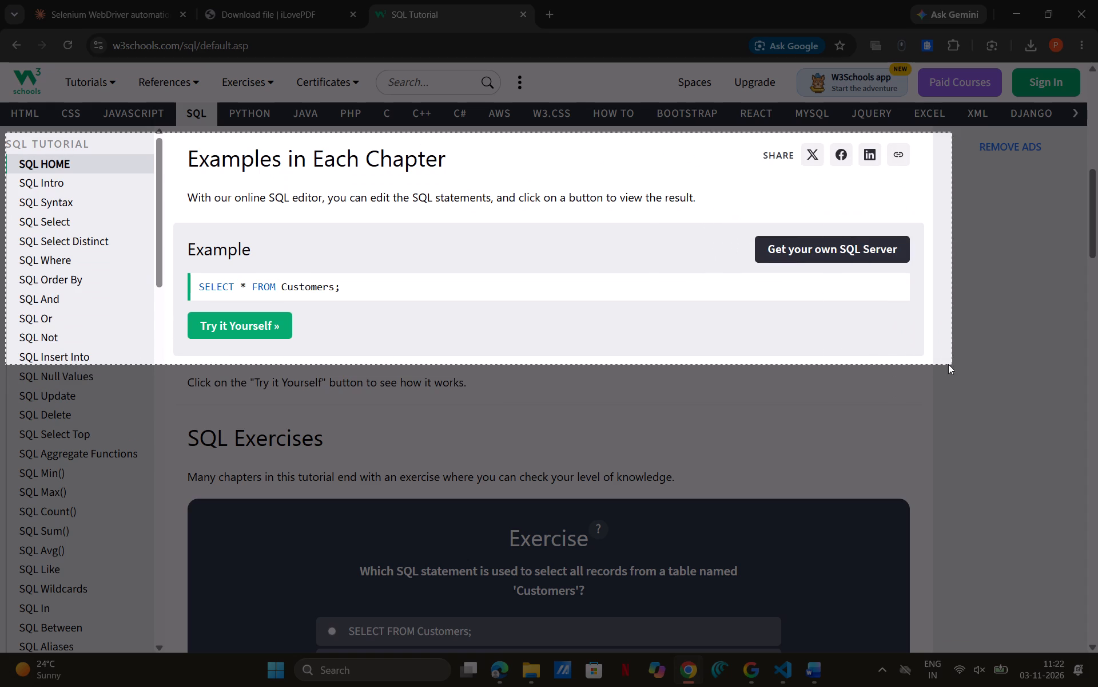
{"action": "left_click_drag", "start_coordinate": [948, 364], "coordinate": [931, 351]}
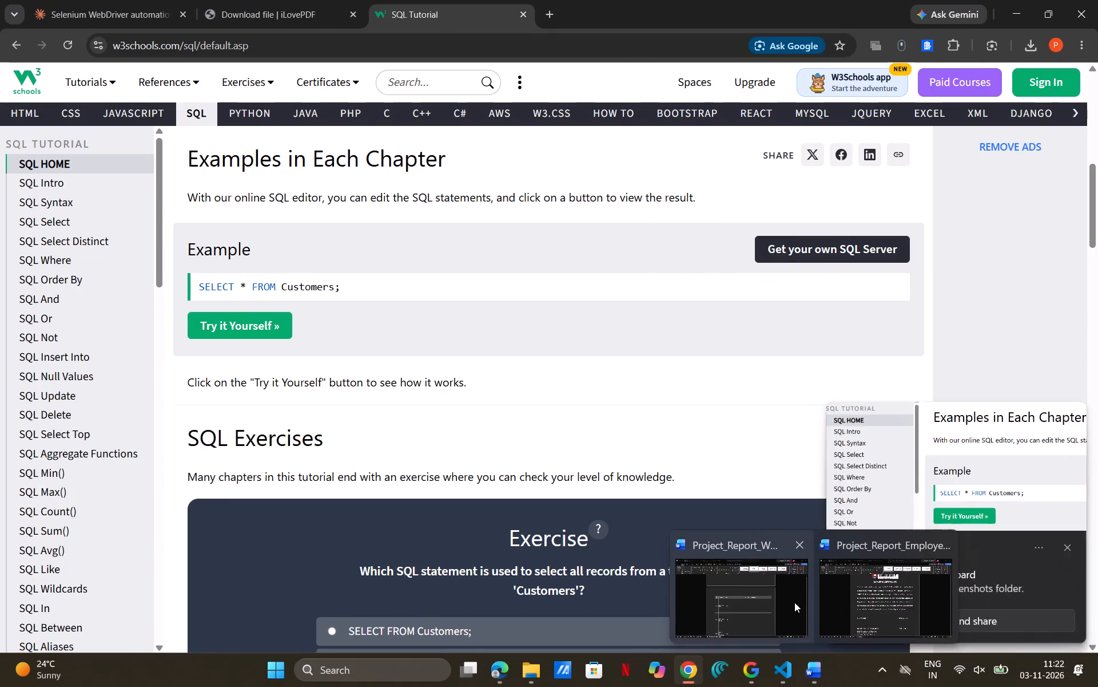
Paste the SQL tutorial capture into the TC16 Open SQL tutorial evidence cell in Word and stretch it taller to fill the cell.
{"action": "left_click", "coordinate": [794, 602]}
{"action": "left_click", "coordinate": [582, 377]}
{"action": "key", "text": "ctrl+v"}
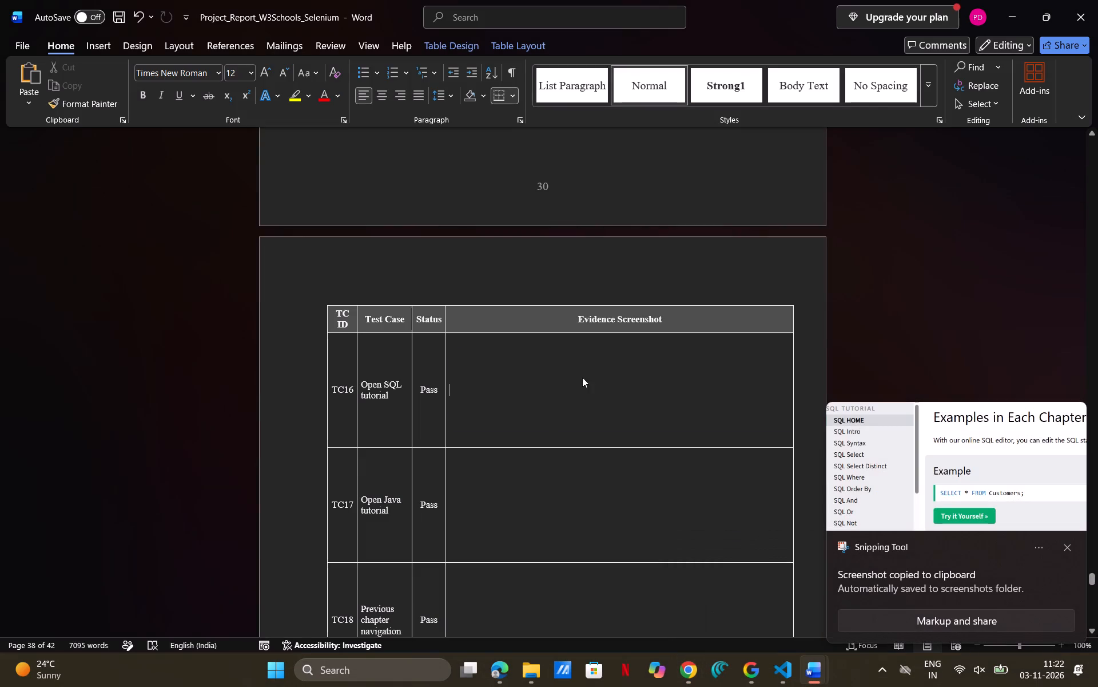
{"action": "left_click", "coordinate": [626, 385]}
{"action": "left_click_drag", "start_coordinate": [618, 350], "coordinate": [618, 343]}
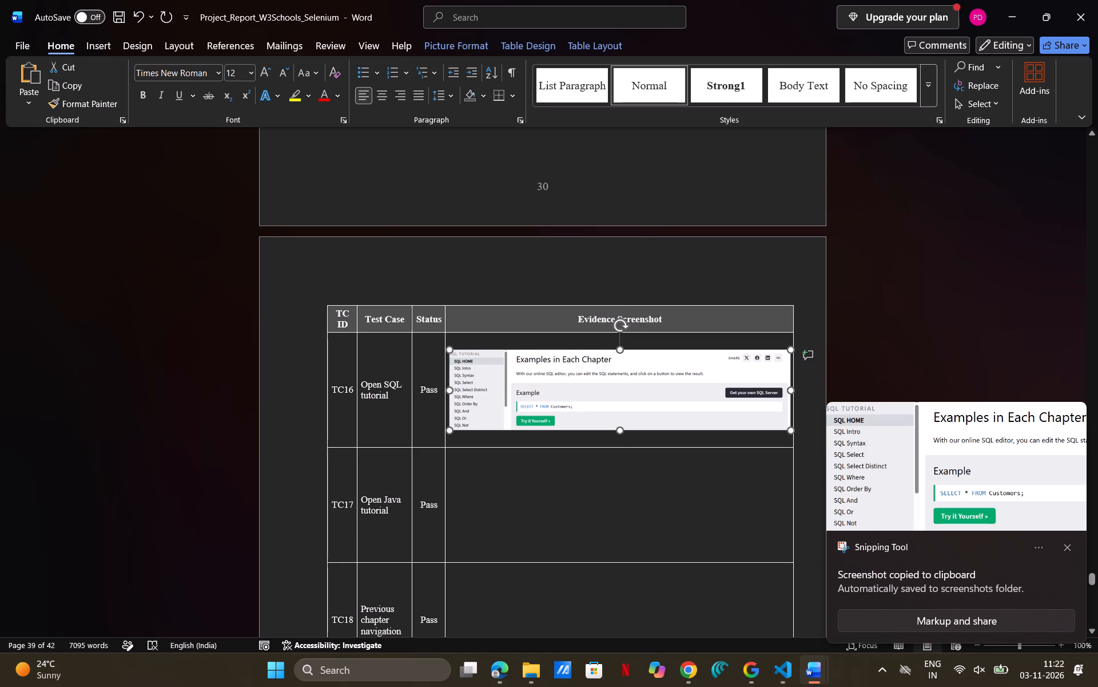
{"action": "left_click_drag", "start_coordinate": [618, 343], "coordinate": [614, 313]}
{"action": "left_click", "coordinate": [601, 279]}
Switch to Chrome, open the W3Schools Java tutorial and capture its Examples in Each Chapter section together with the Java sidebar.
{"action": "scroll", "coordinate": [615, 403], "scroll_direction": "down", "scroll_amount": 1}
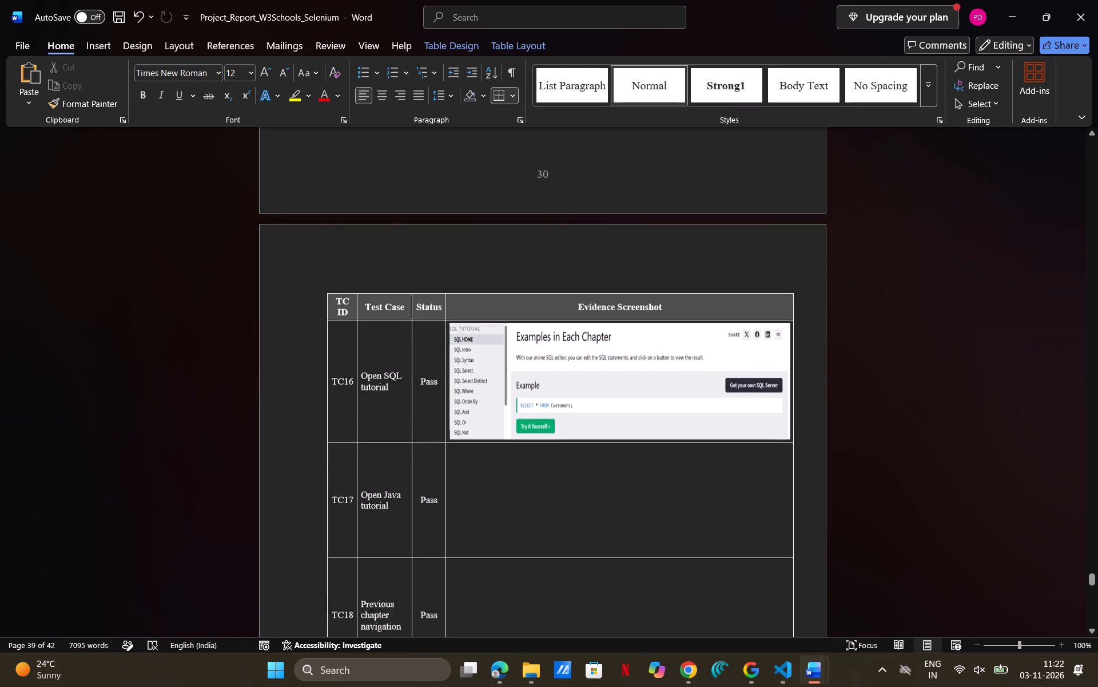
{"action": "scroll", "coordinate": [615, 403], "scroll_direction": "down", "scroll_amount": 1}
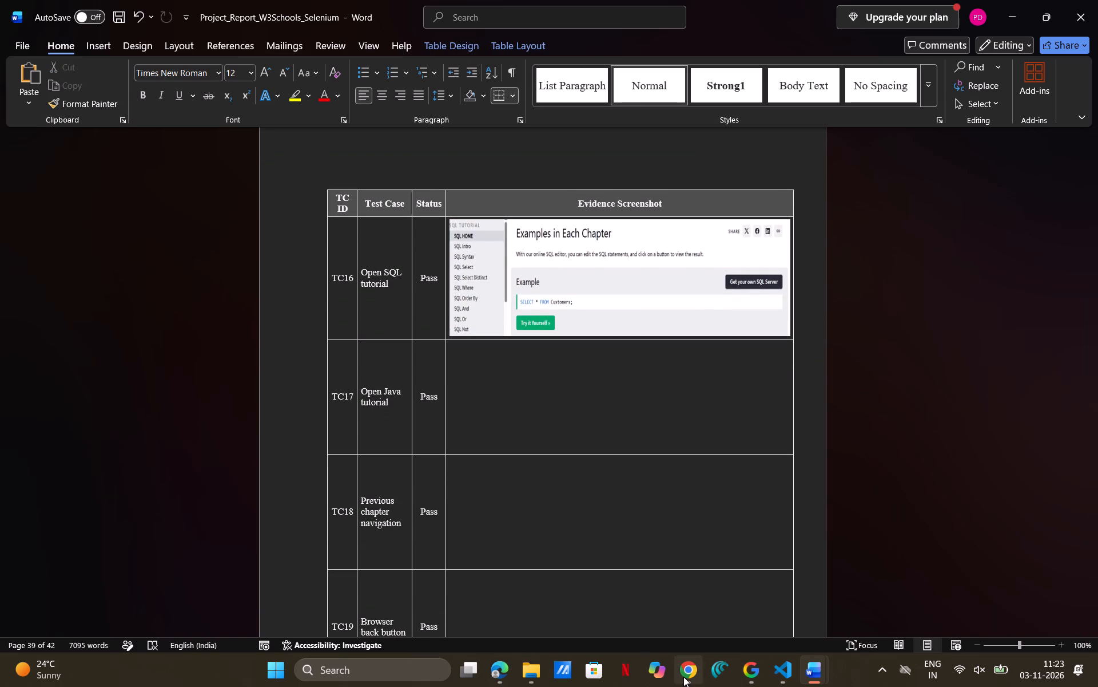
{"action": "left_click", "coordinate": [683, 677]}
{"action": "left_click", "coordinate": [304, 112]}
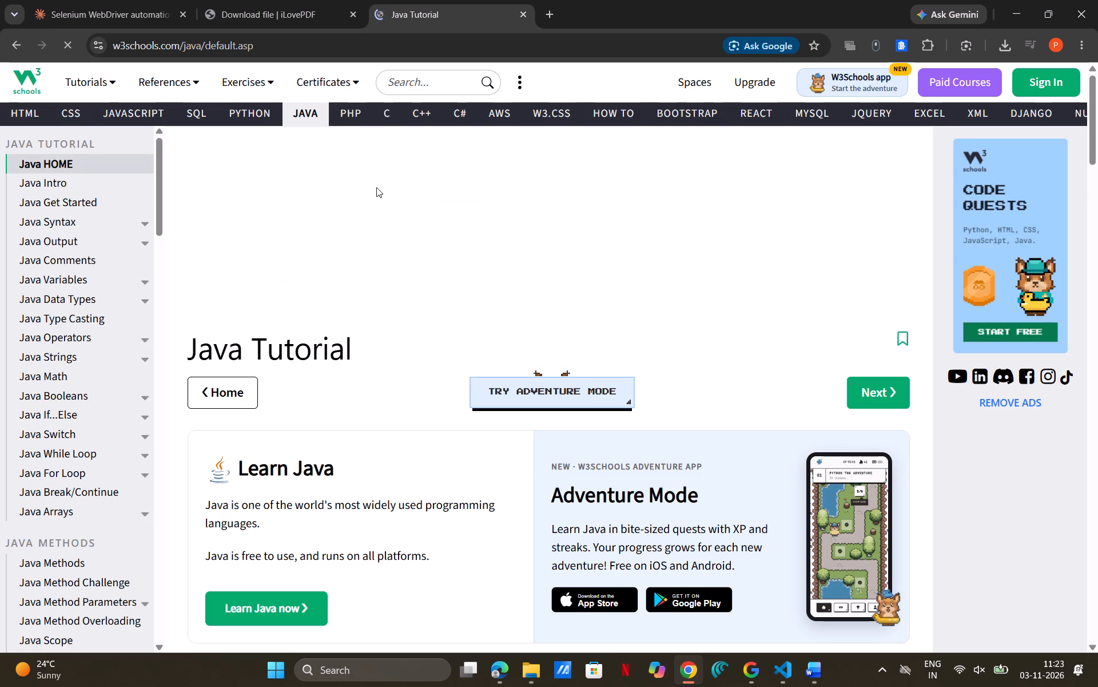
{"action": "scroll", "coordinate": [467, 343], "scroll_direction": "down", "scroll_amount": 3}
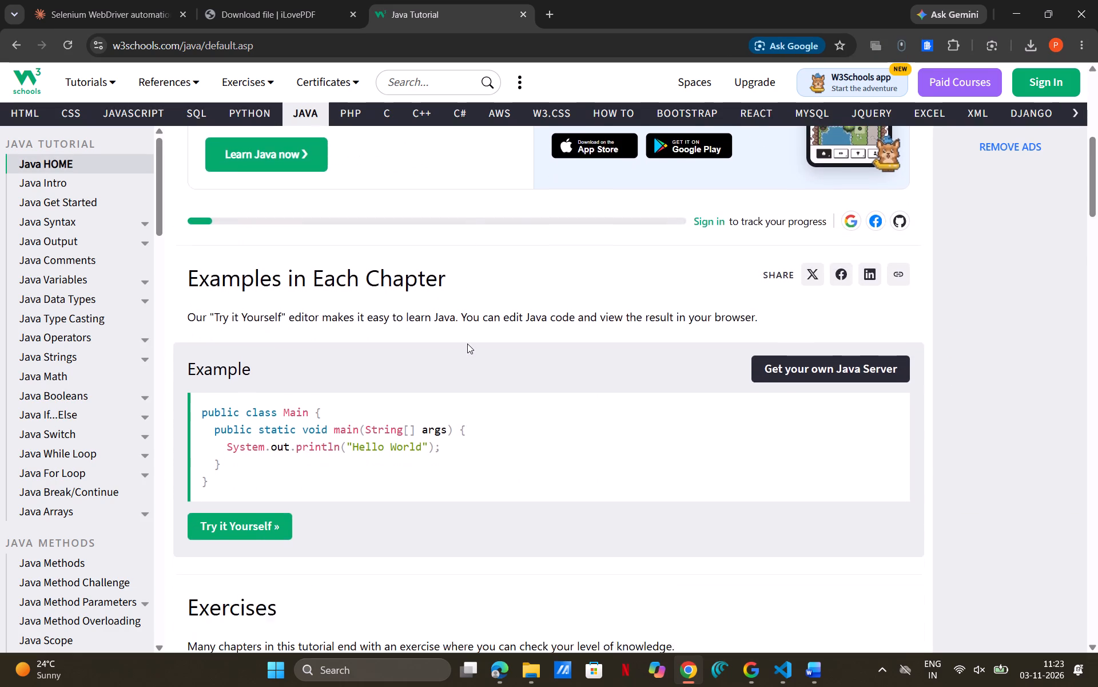
{"action": "scroll", "coordinate": [467, 343], "scroll_direction": "down", "scroll_amount": 3}
{"action": "scroll", "coordinate": [467, 343], "scroll_direction": "up", "scroll_amount": 1}
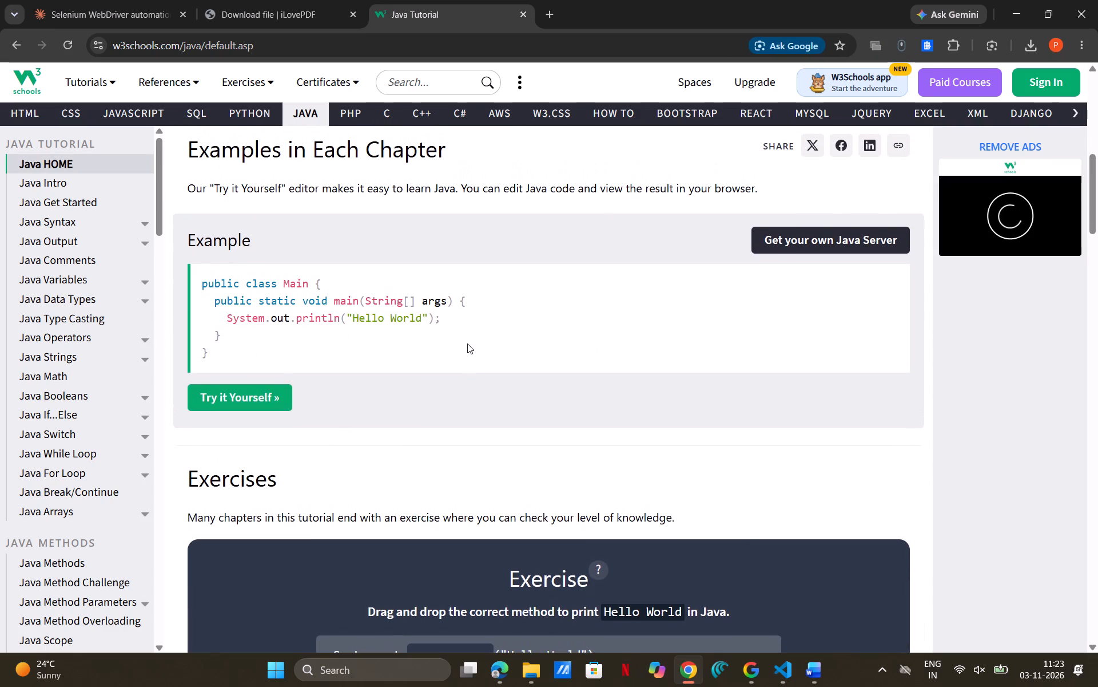
{"action": "key", "text": "shift+super+s"}
{"action": "left_click_drag", "start_coordinate": [1, 134], "coordinate": [578, 263]}
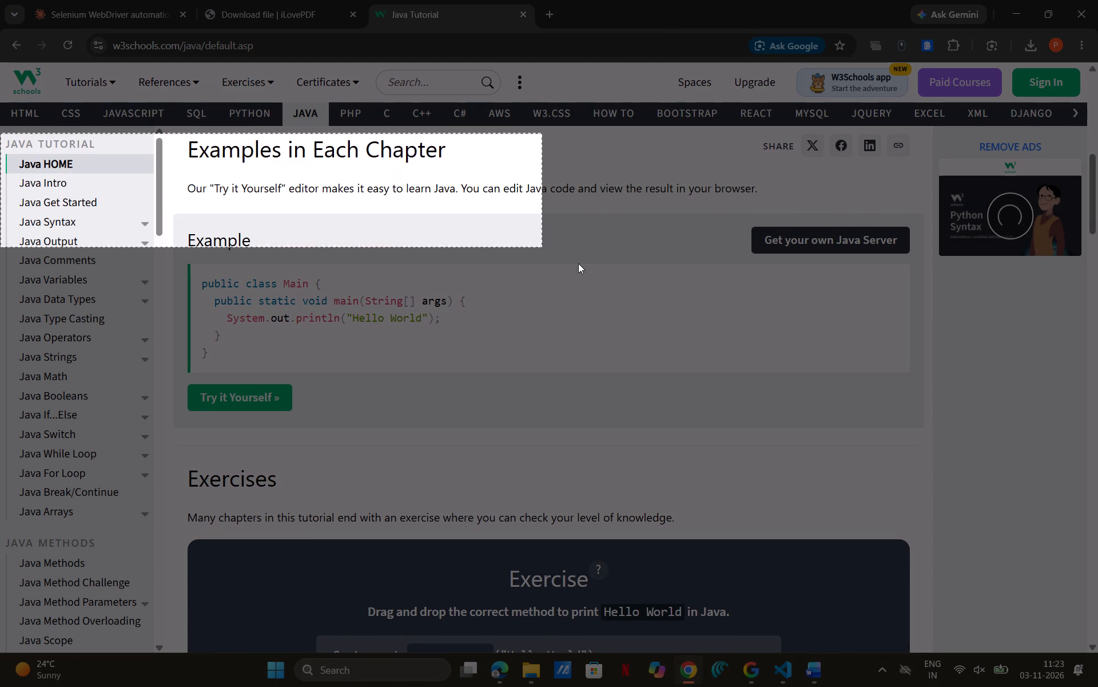
{"action": "left_click_drag", "start_coordinate": [578, 263], "coordinate": [933, 415]}
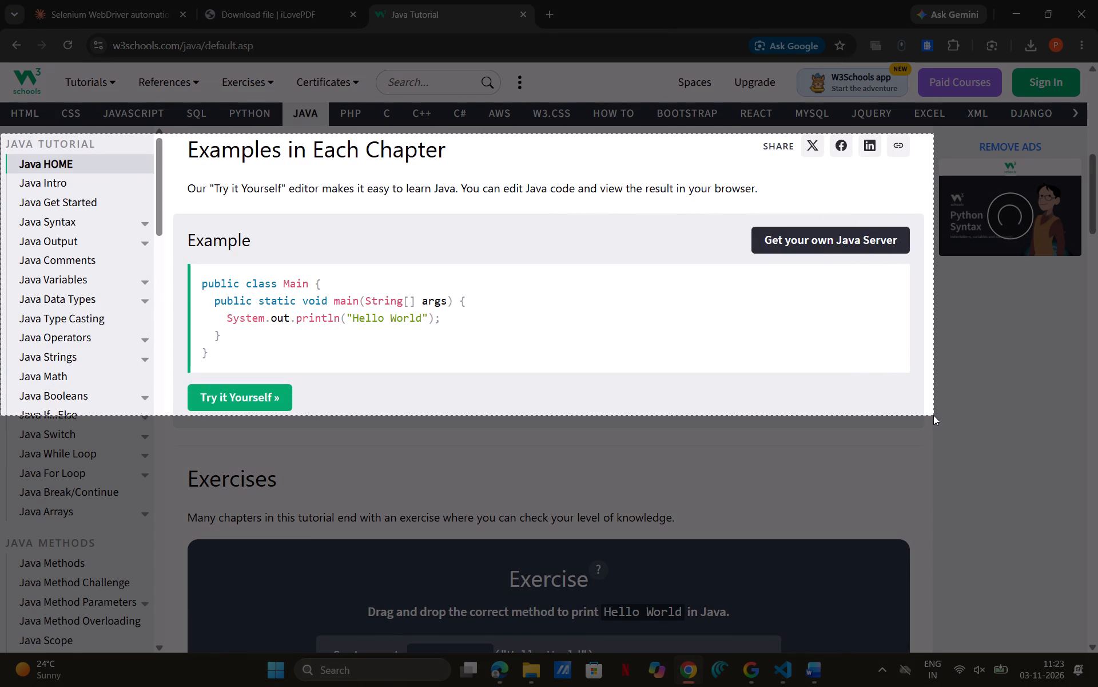
{"action": "left_click_drag", "start_coordinate": [933, 415], "coordinate": [932, 409]}
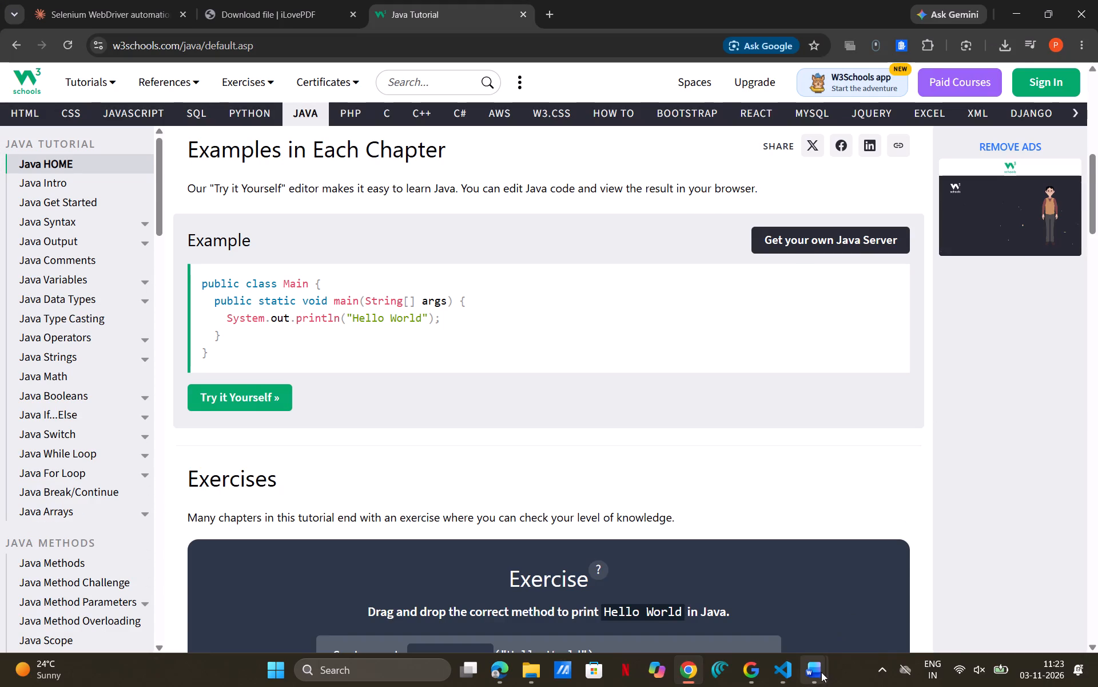
Paste the Java tutorial capture into the TC17 Open Java tutorial evidence cell in Word and stretch it slightly taller.
{"action": "left_click", "coordinate": [783, 603]}
{"action": "left_click", "coordinate": [611, 388]}
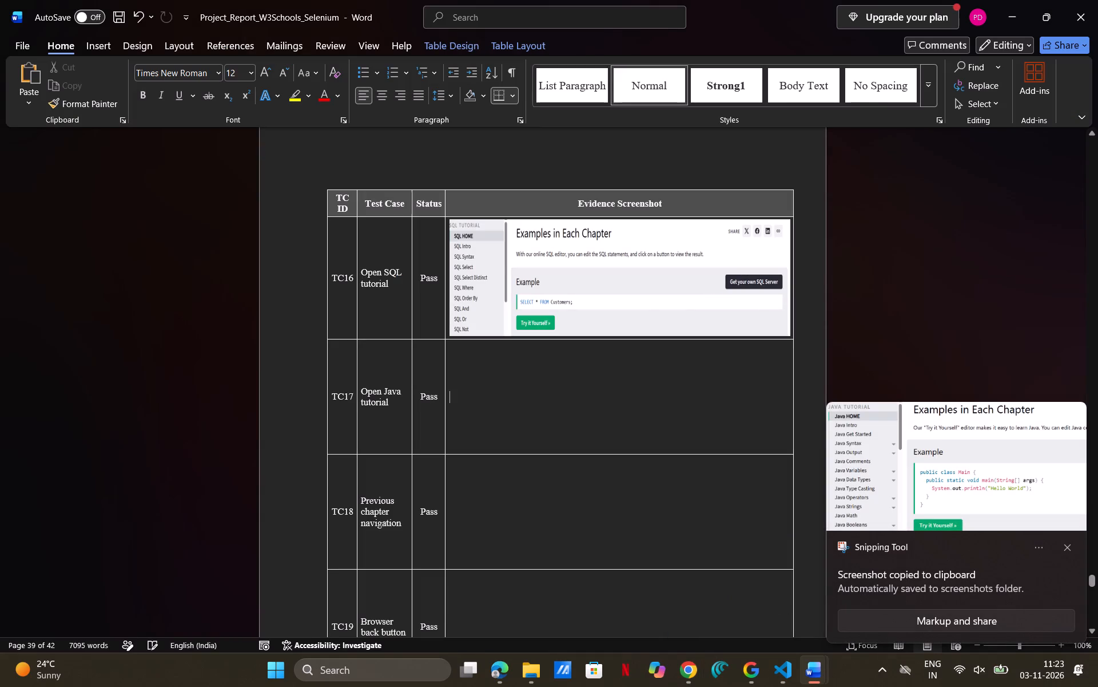
{"action": "key", "text": "ctrl+v"}
{"action": "left_click", "coordinate": [647, 404]}
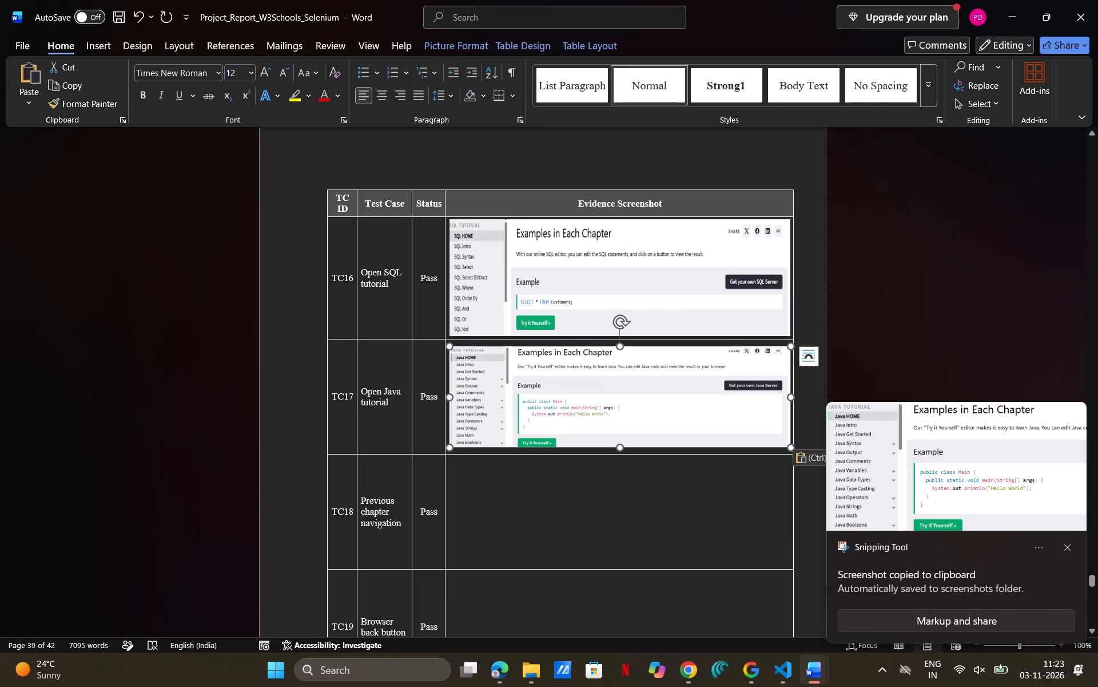
{"action": "left_click_drag", "start_coordinate": [620, 347], "coordinate": [622, 334]}
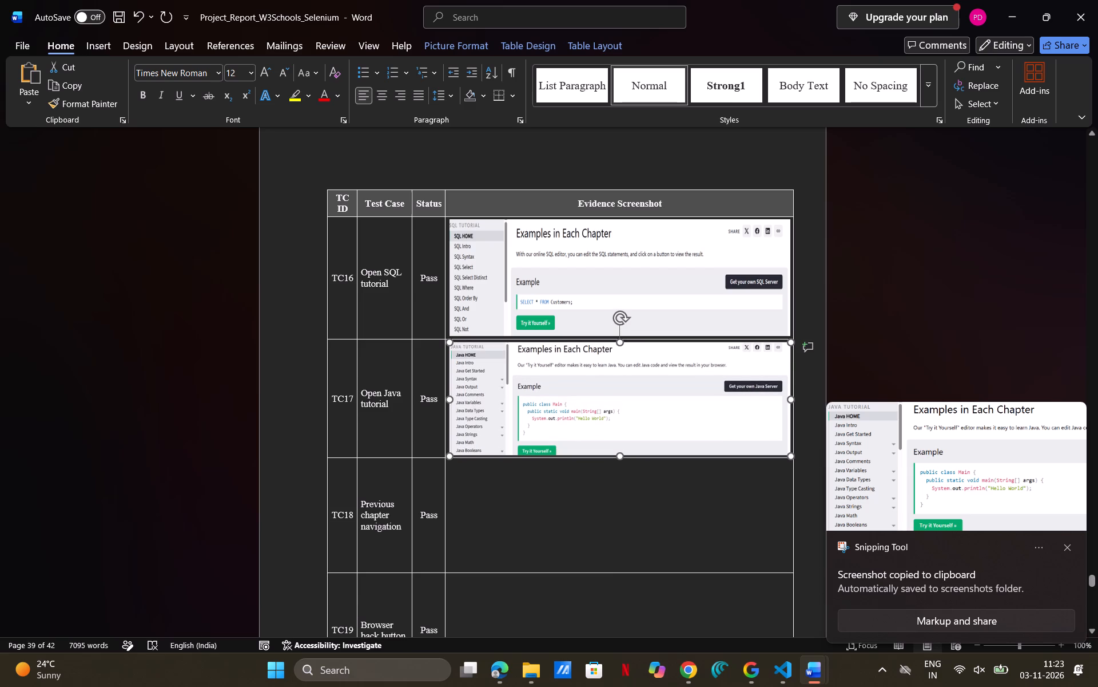
{"action": "left_click_drag", "start_coordinate": [622, 334], "coordinate": [622, 336]}
Widen the SQL tutorial picture in the TC16 evidence cell slightly so it fills the cell's width.
{"action": "left_click", "coordinate": [528, 279]}
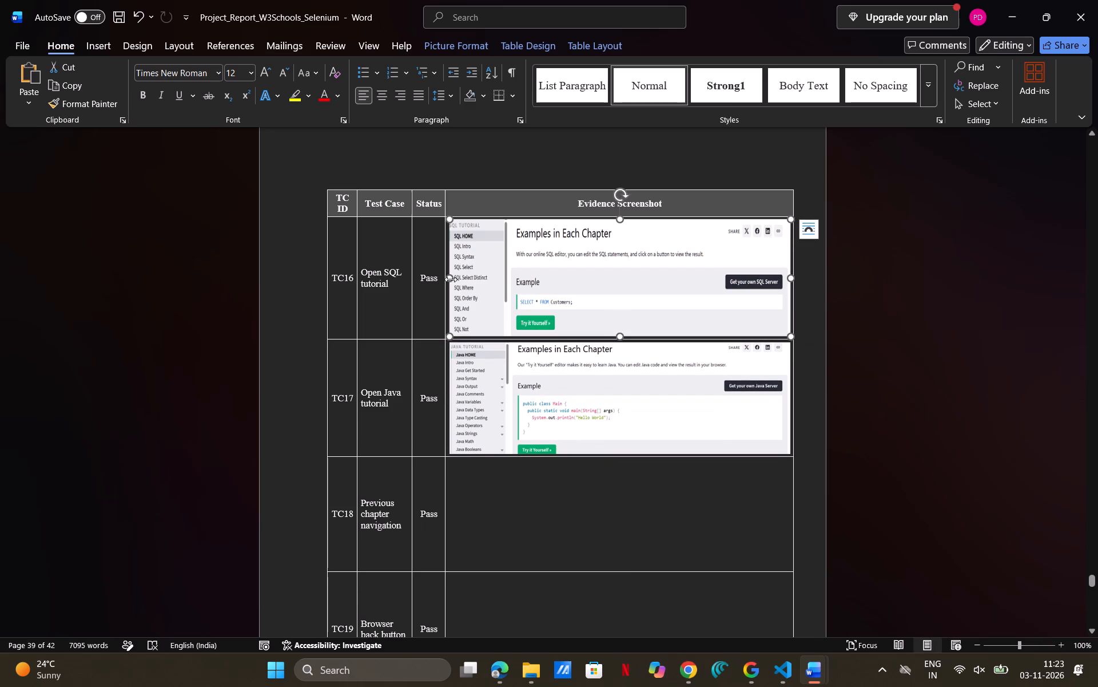
{"action": "left_click_drag", "start_coordinate": [451, 279], "coordinate": [445, 281]}
{"action": "left_click", "coordinate": [810, 398]}
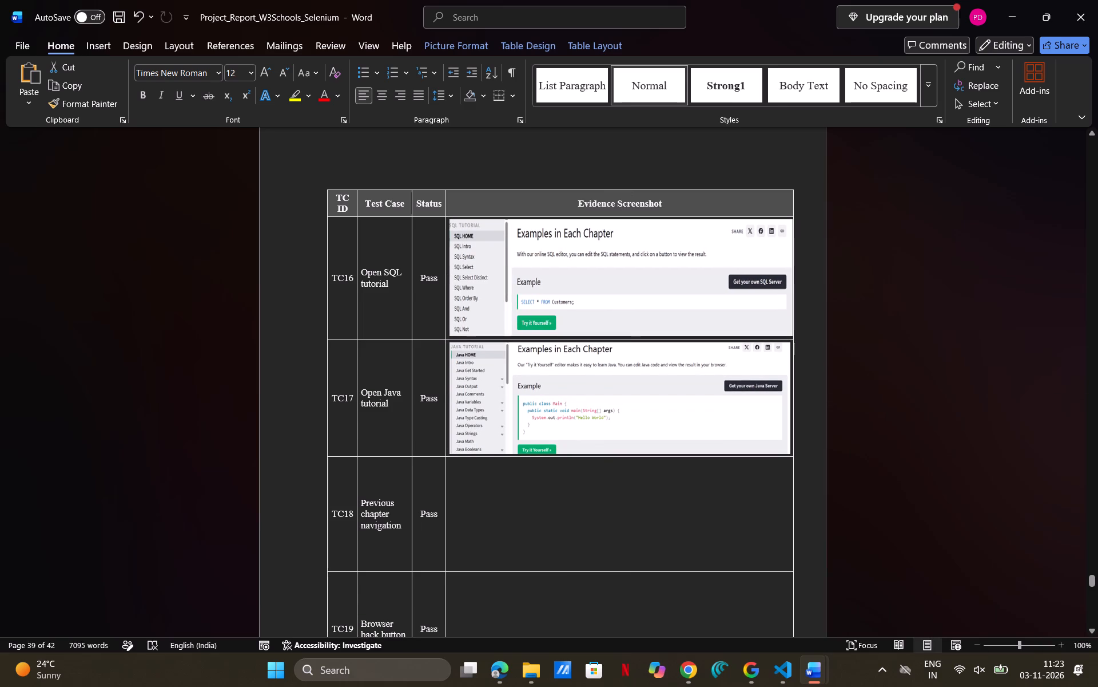
Switch to Visual Studio Code, open PASS_test_previous_chapter_button.png from the evidence folder and copy the image.
{"action": "scroll", "coordinate": [639, 404], "scroll_direction": "down", "scroll_amount": 2}
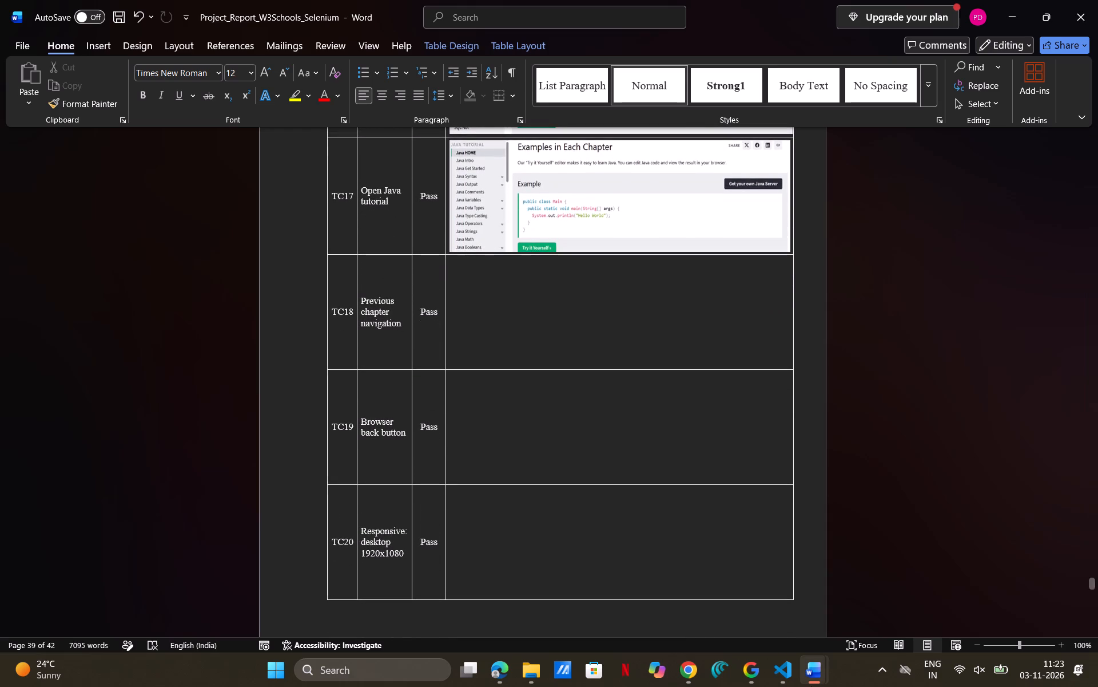
{"action": "left_click", "coordinate": [752, 605]}
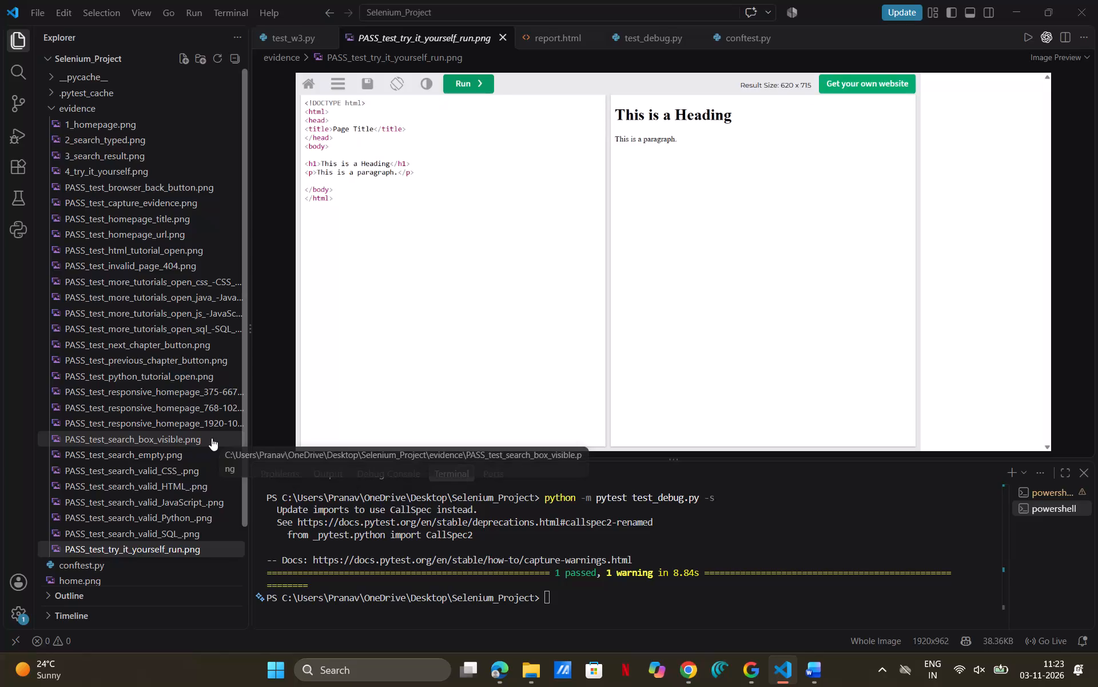
{"action": "left_click", "coordinate": [188, 361]}
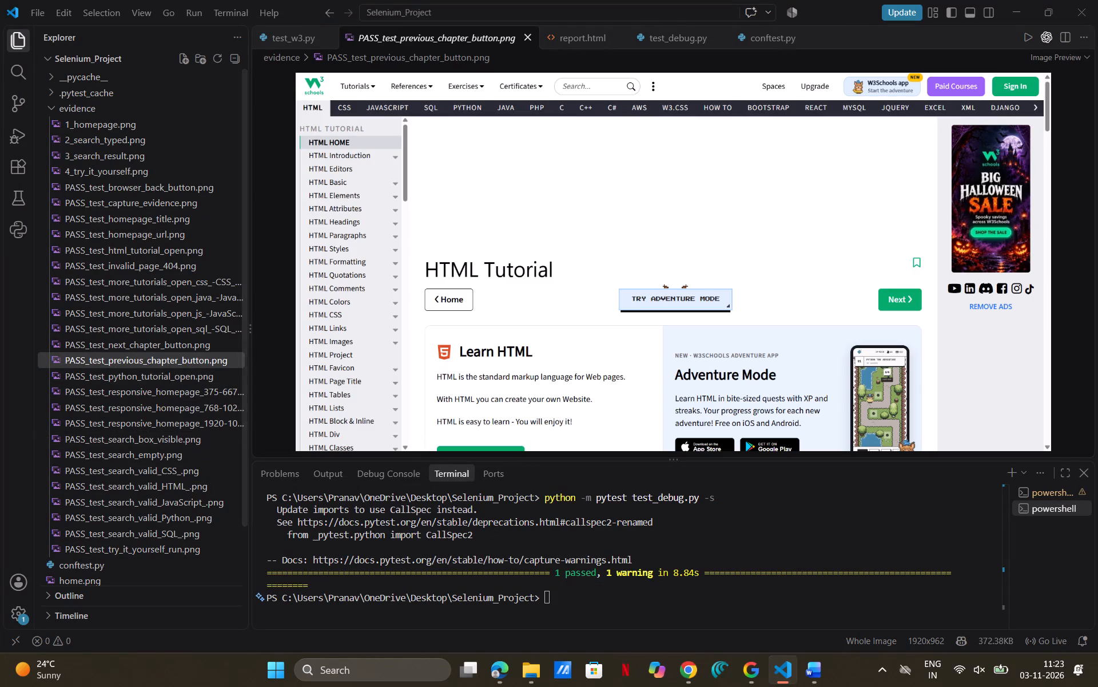
{"action": "right_click", "coordinate": [608, 203]}
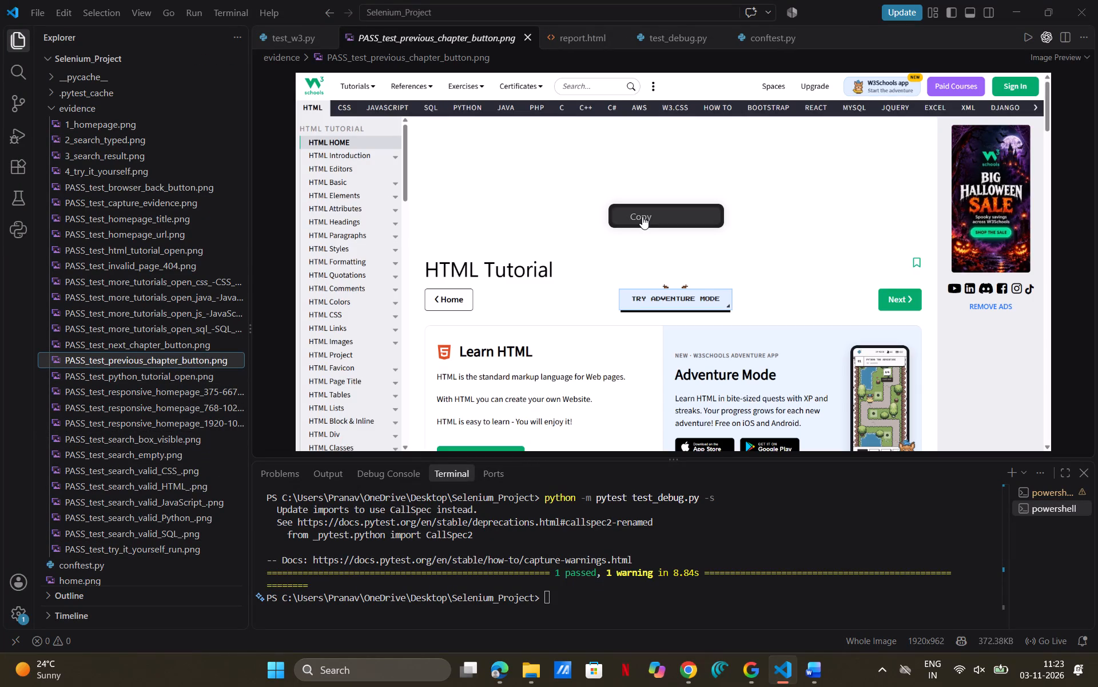
{"action": "left_click", "coordinate": [642, 216]}
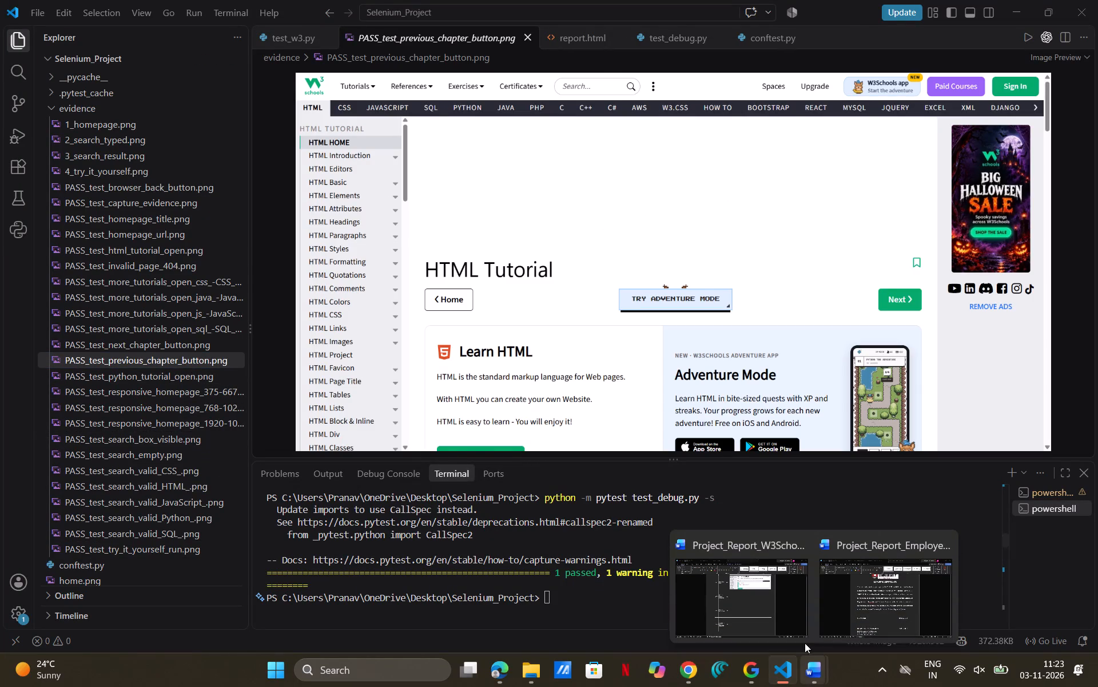
Paste the image into Word's TC18 Previous chapter navigation evidence cell, reduce its height and widen it to the cell's full width.
{"action": "left_click", "coordinate": [784, 603]}
{"action": "left_click", "coordinate": [627, 295]}
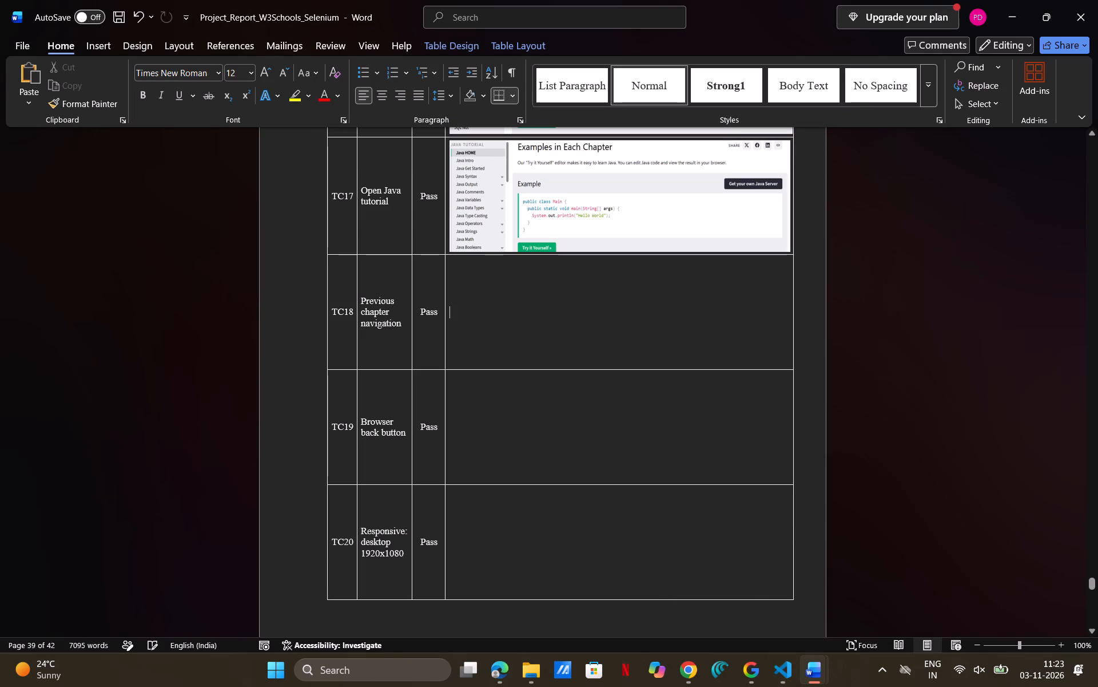
{"action": "key", "text": "ctrl+v"}
{"action": "left_click", "coordinate": [608, 345]}
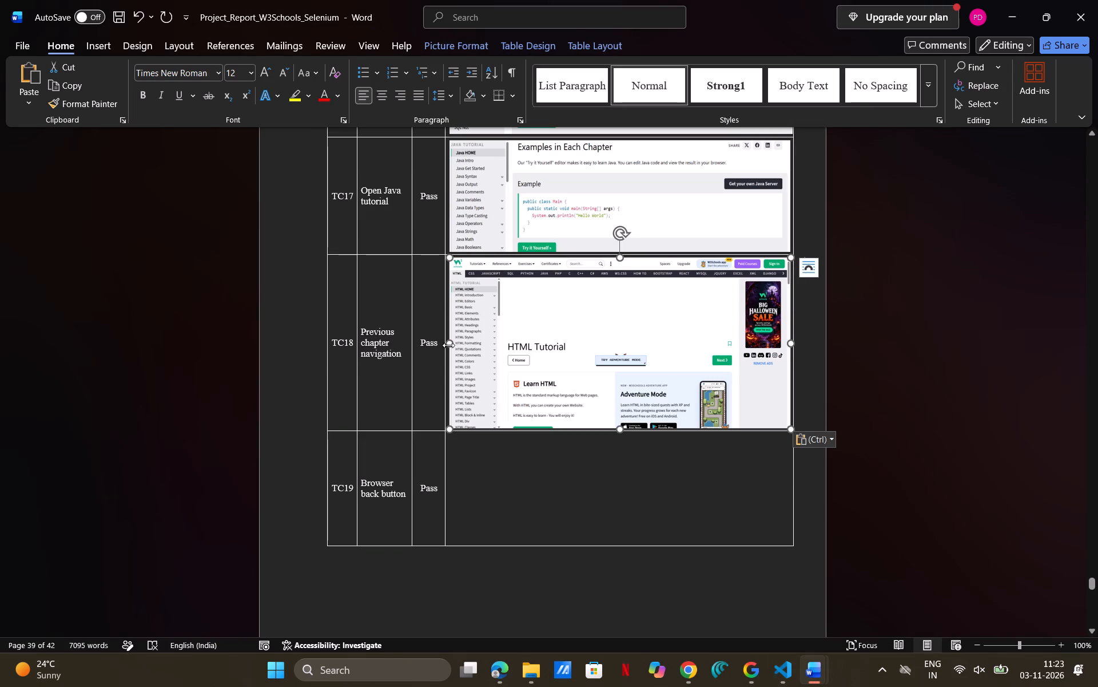
{"action": "left_click_drag", "start_coordinate": [448, 342], "coordinate": [463, 337]}
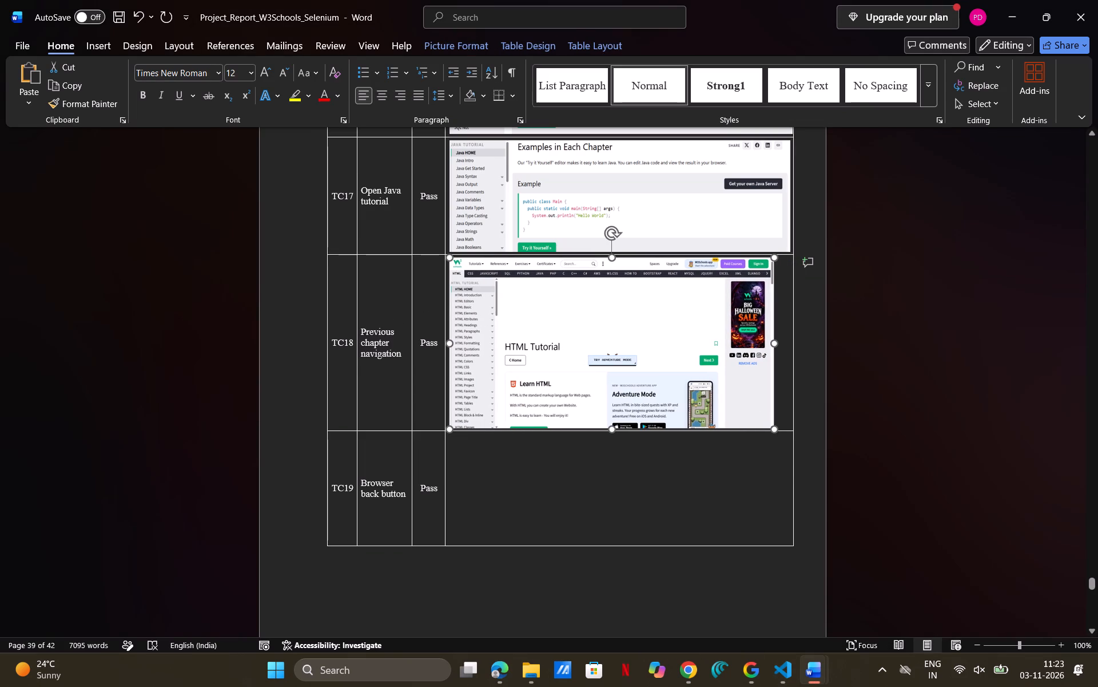
{"action": "left_click_drag", "start_coordinate": [463, 337], "coordinate": [456, 335]}
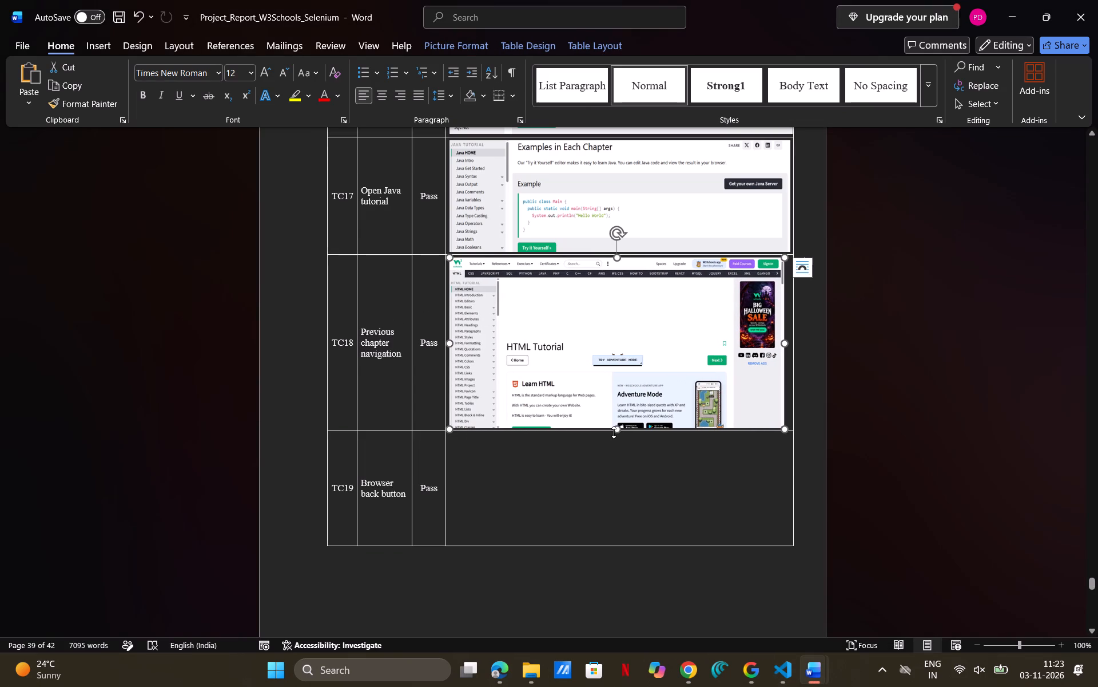
{"action": "left_click_drag", "start_coordinate": [614, 432], "coordinate": [624, 381]}
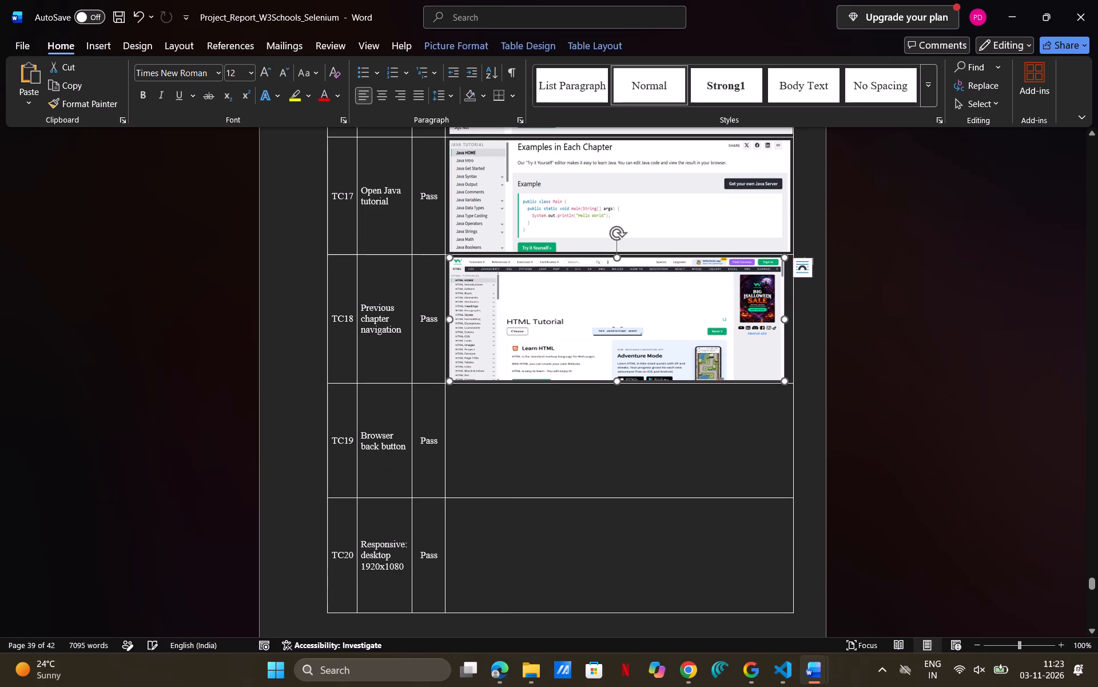
{"action": "left_click", "coordinate": [746, 300]}
{"action": "left_click_drag", "start_coordinate": [783, 318], "coordinate": [793, 316]}
{"action": "left_click", "coordinate": [821, 382]}
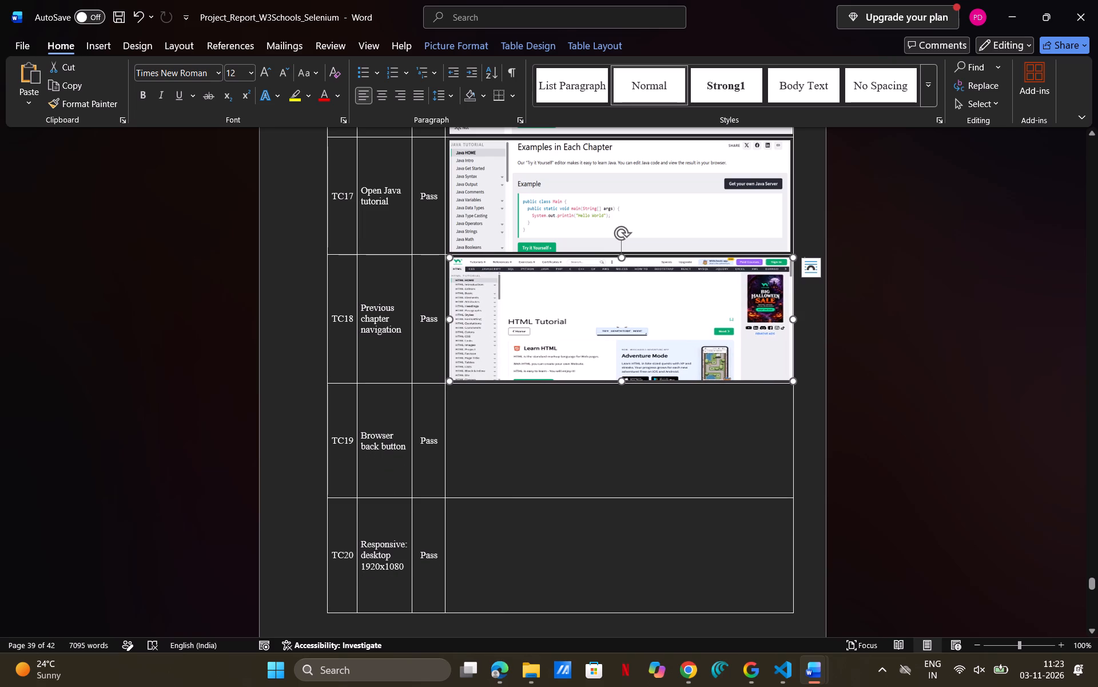
Stretch the TC18 Previous chapter navigation evidence picture slightly taller.
{"action": "scroll", "coordinate": [726, 388], "scroll_direction": "up", "scroll_amount": 1}
{"action": "scroll", "coordinate": [726, 388], "scroll_direction": "down", "scroll_amount": 1}
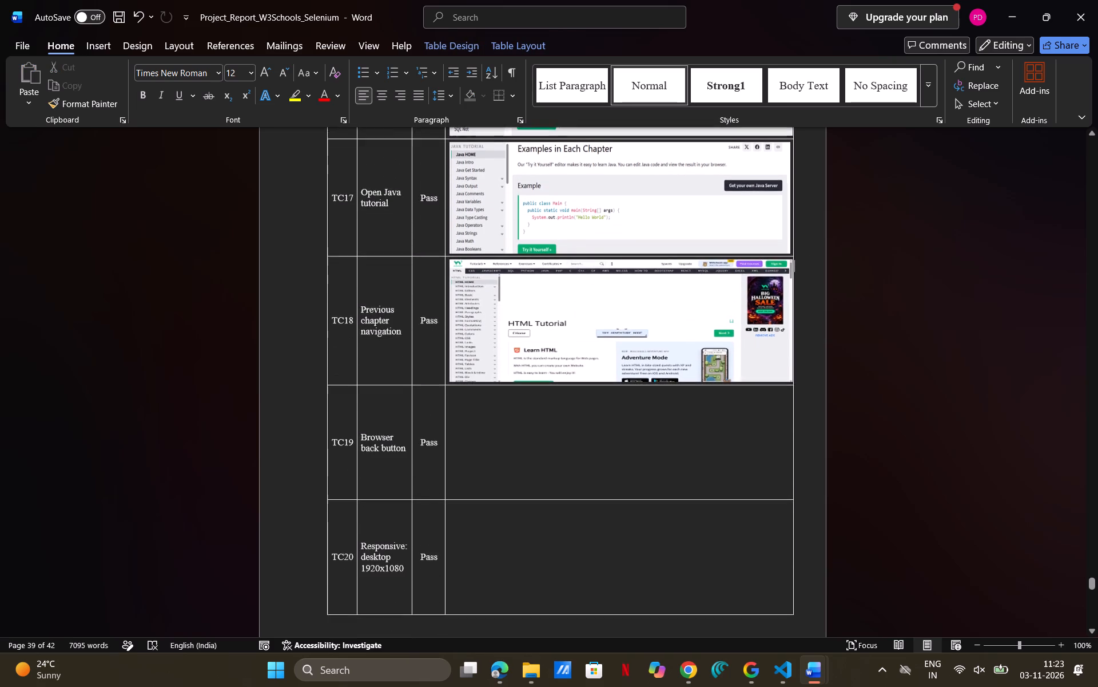
{"action": "left_click", "coordinate": [616, 312]}
{"action": "left_click_drag", "start_coordinate": [624, 371], "coordinate": [624, 372]}
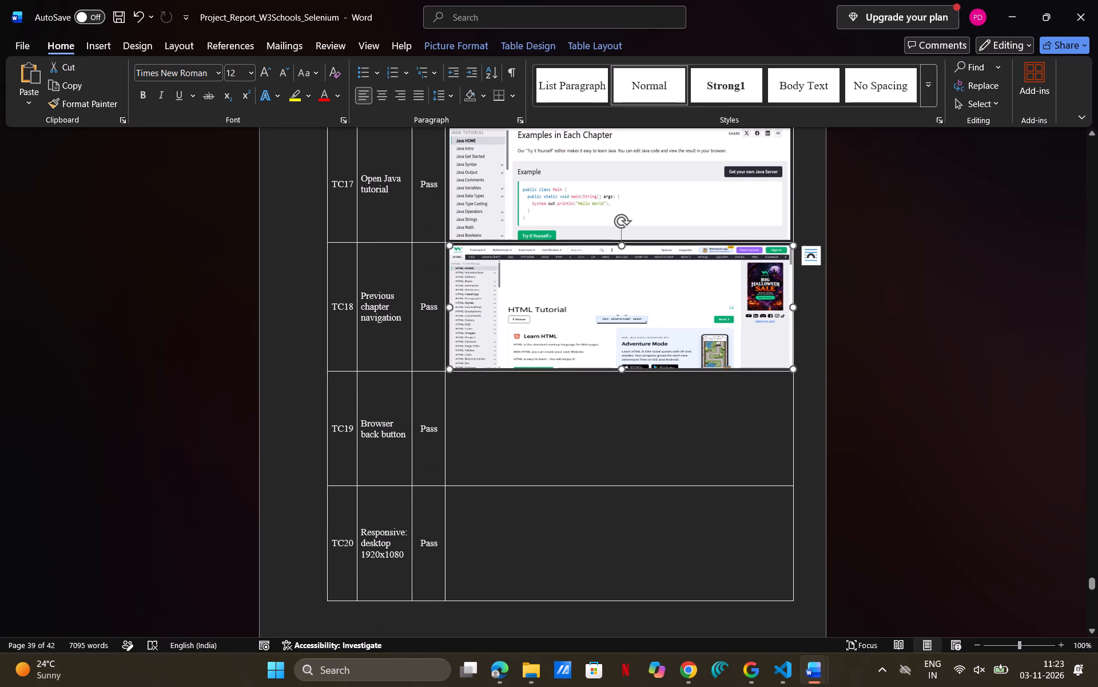
{"action": "left_click_drag", "start_coordinate": [624, 372], "coordinate": [622, 387]}
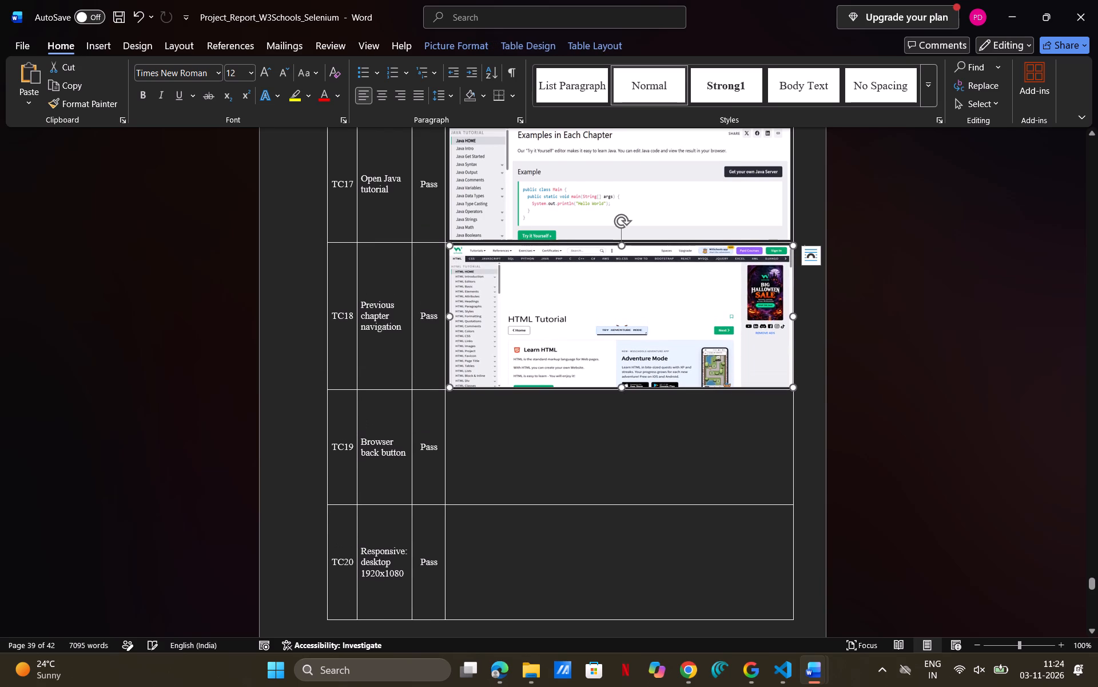
Switch to Visual Studio Code, open PASS_test_browser_back_button.png from the evidence folder and copy the image.
{"action": "scroll", "coordinate": [618, 454], "scroll_direction": "down", "scroll_amount": 1}
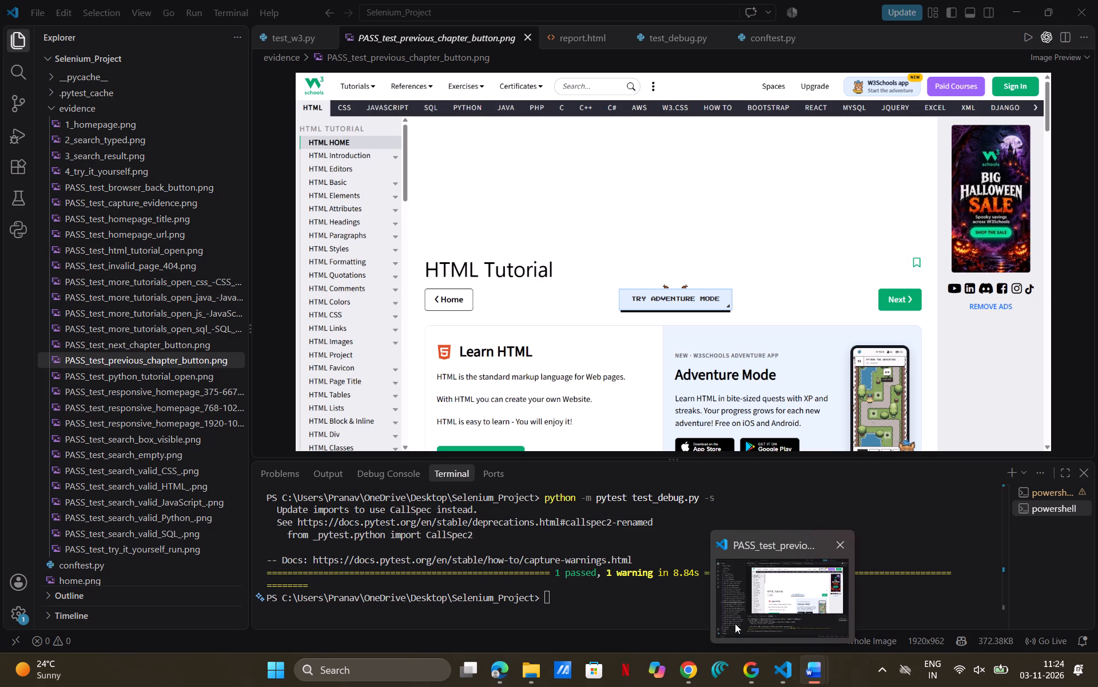
{"action": "left_click", "coordinate": [735, 623]}
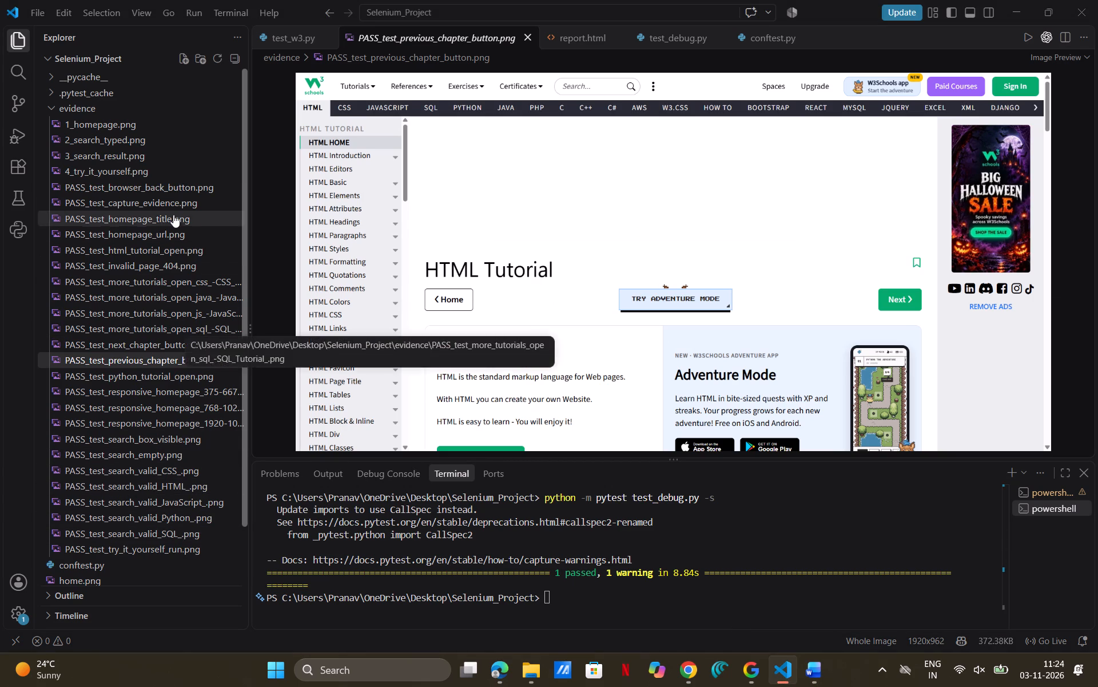
{"action": "left_click", "coordinate": [176, 193]}
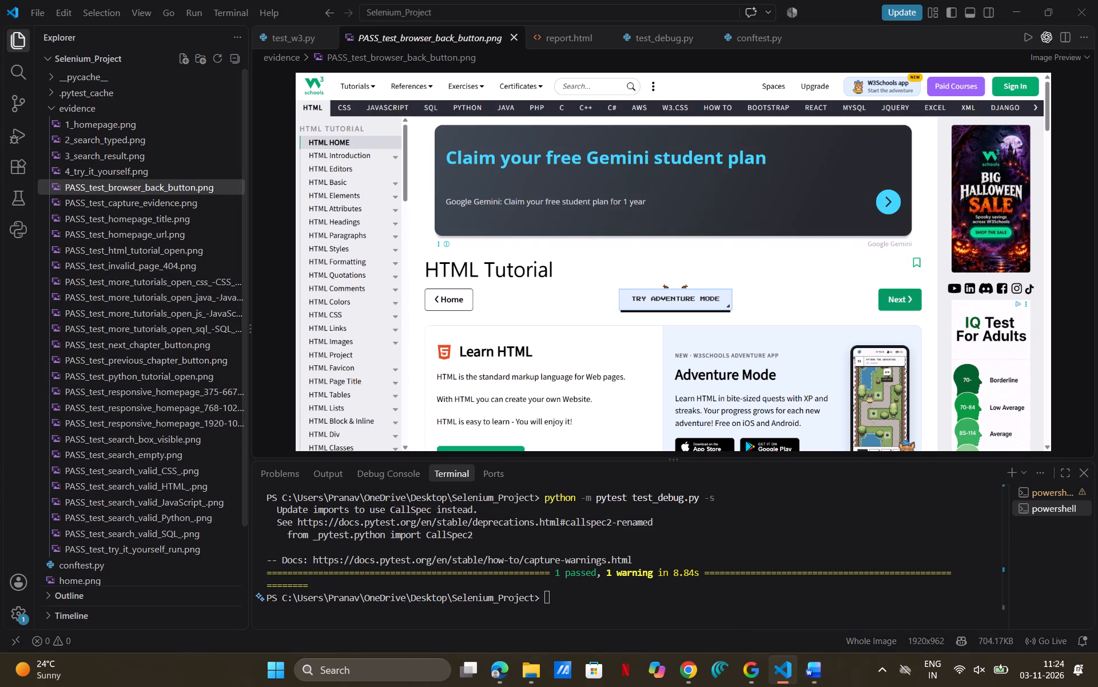
{"action": "right_click", "coordinate": [544, 214]}
{"action": "left_click", "coordinate": [602, 227]}
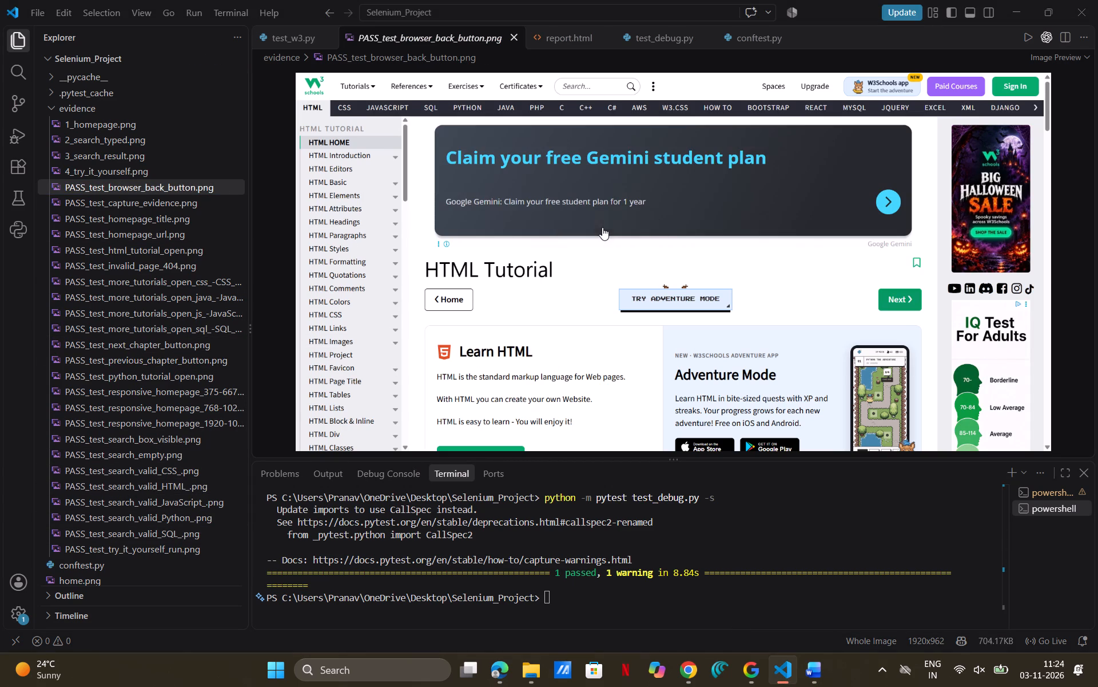
Paste the image into Word's TC19 Browser back button evidence cell and reduce its height to match the TC18 picture.
{"action": "left_click", "coordinate": [765, 597]}
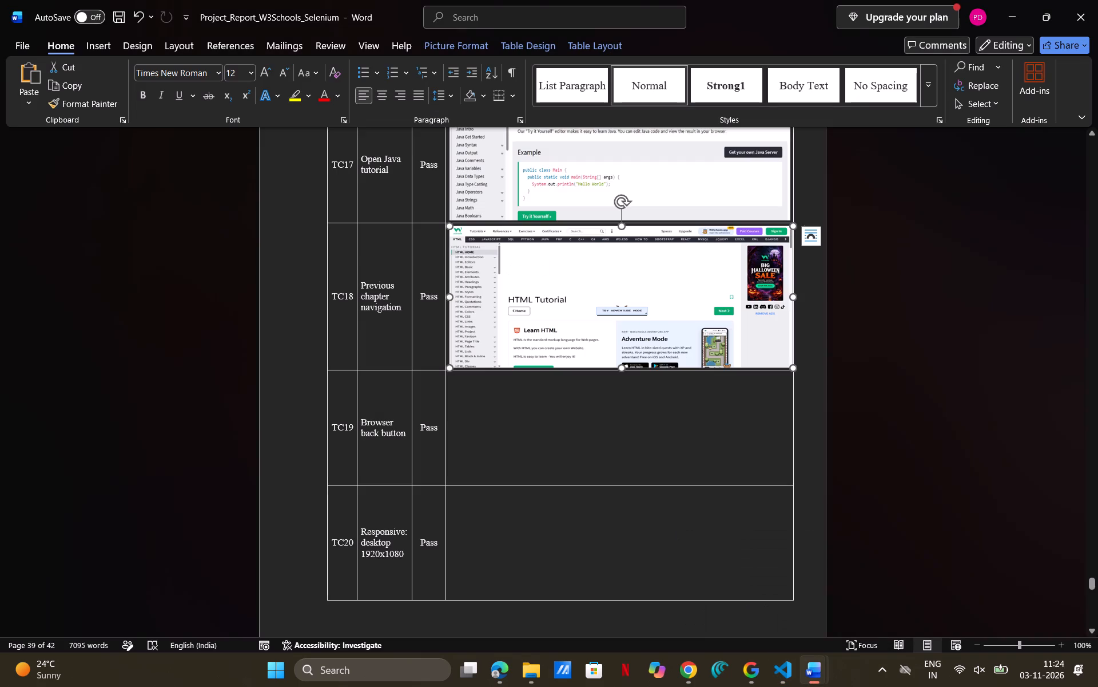
{"action": "left_click", "coordinate": [617, 453]}
{"action": "key", "text": "ctrl+v"}
{"action": "left_click", "coordinate": [618, 465]}
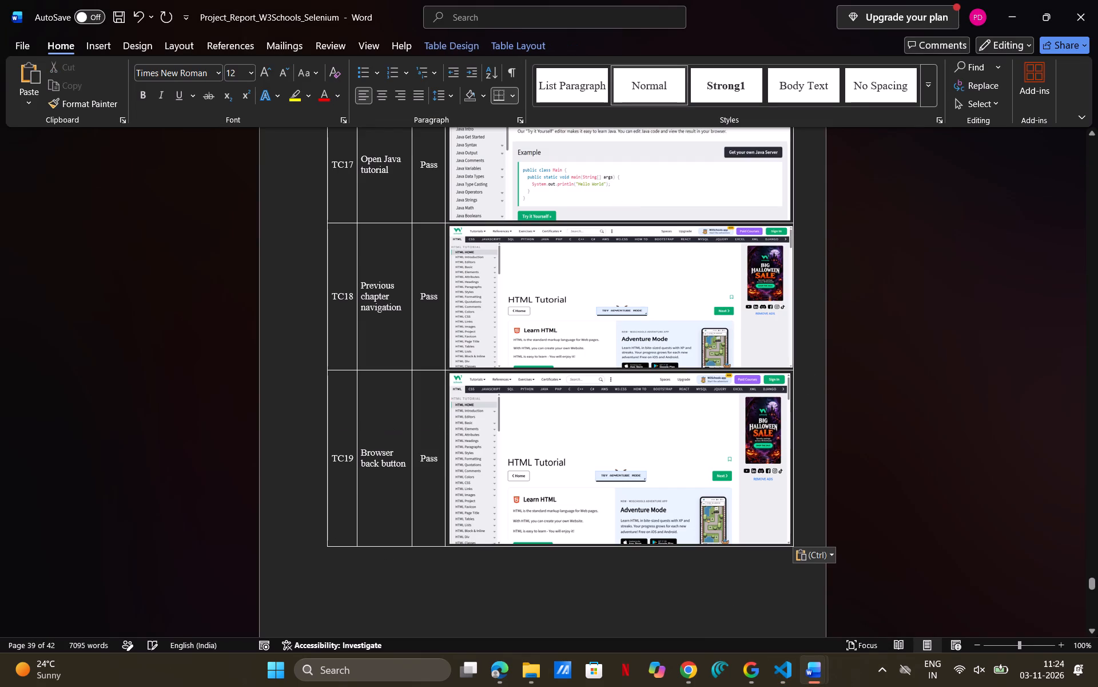
{"action": "left_click_drag", "start_coordinate": [620, 545], "coordinate": [629, 508]}
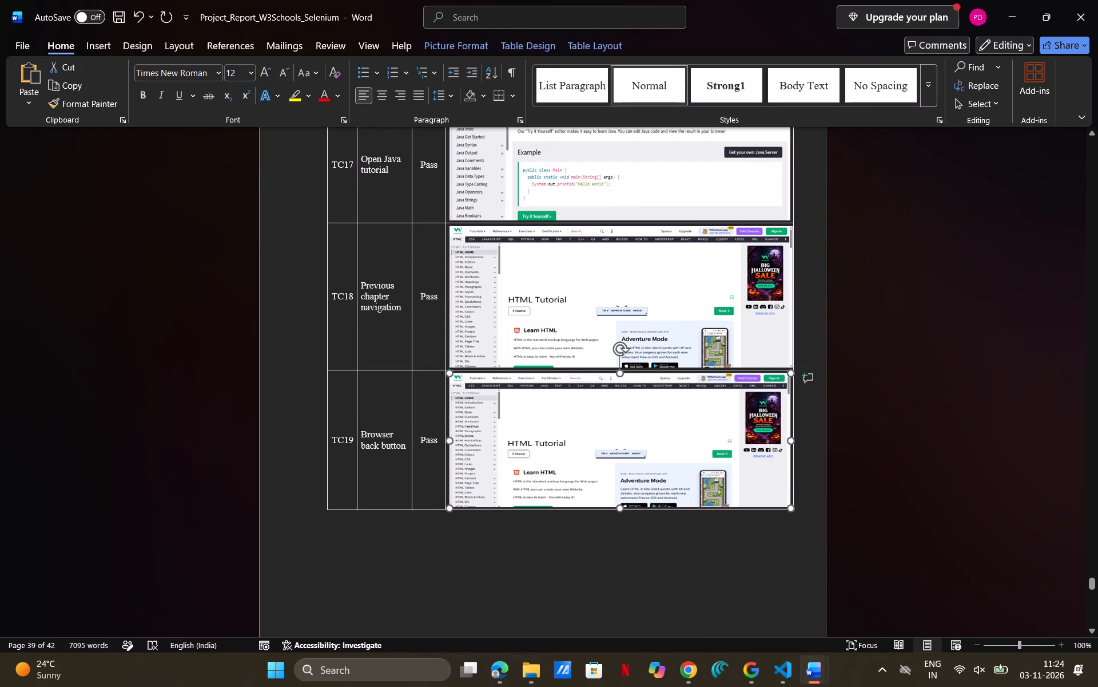
{"action": "left_click_drag", "start_coordinate": [629, 508], "coordinate": [628, 512]}
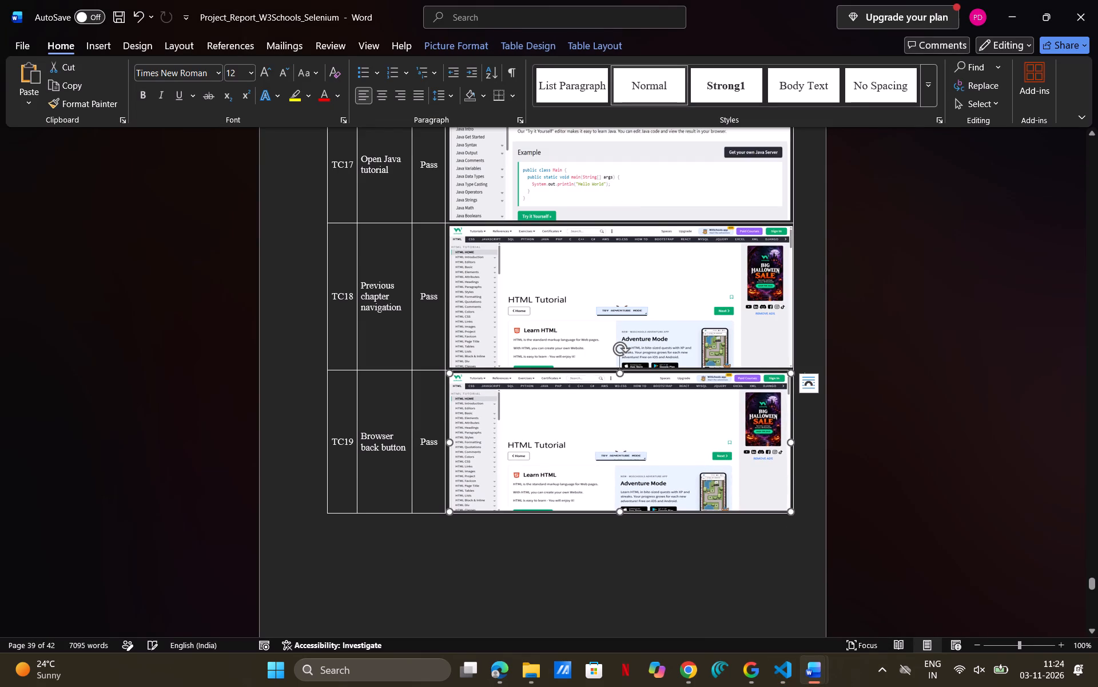
{"action": "left_click", "coordinate": [635, 564]}
Review the evidence screenshots across Table A.1's pages and check which test case rows still need images.
{"action": "scroll", "coordinate": [635, 564], "scroll_direction": "up", "scroll_amount": 5}
{"action": "scroll", "coordinate": [635, 564], "scroll_direction": "down", "scroll_amount": 1}
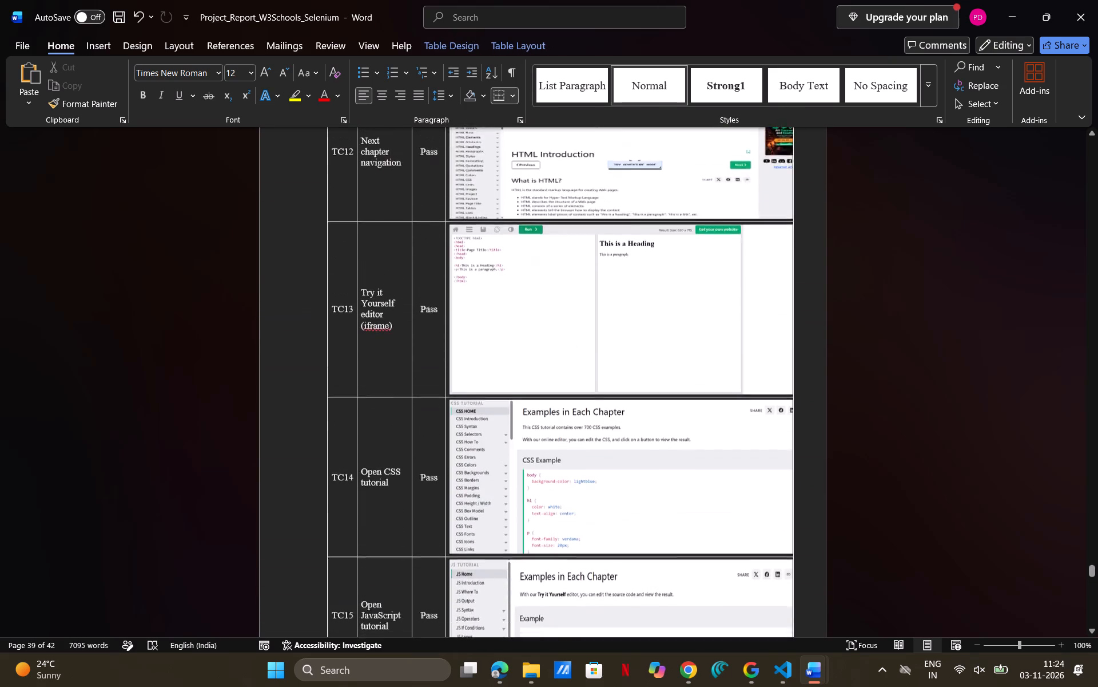
{"action": "scroll", "coordinate": [635, 564], "scroll_direction": "down", "scroll_amount": 8}
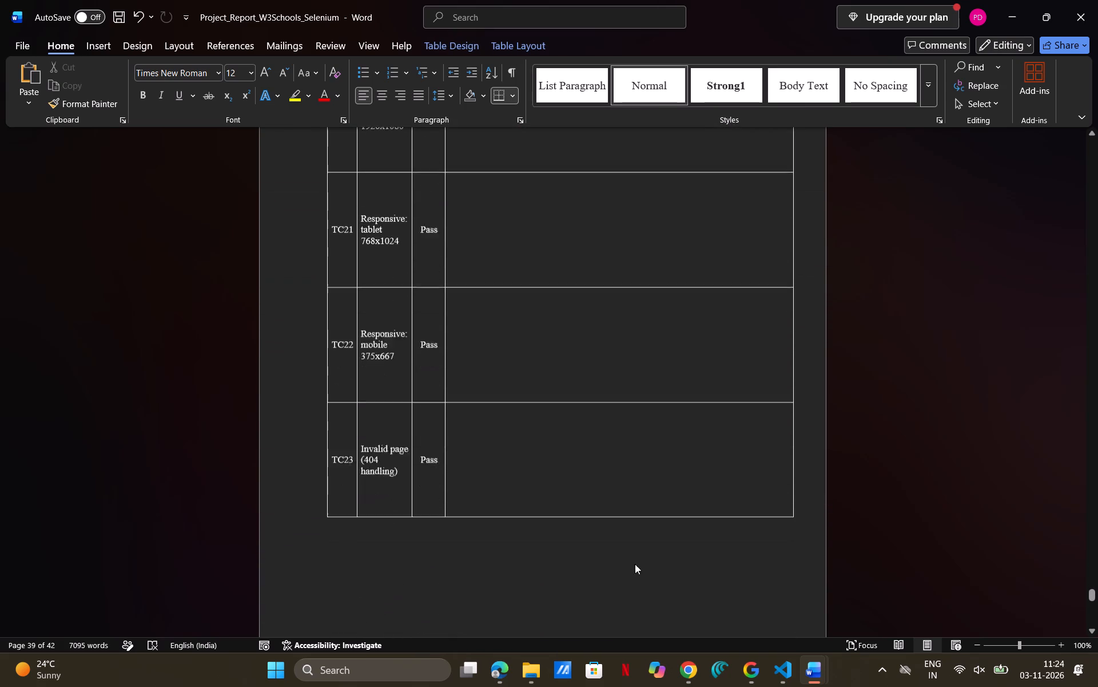
{"action": "scroll", "coordinate": [635, 564], "scroll_direction": "down", "scroll_amount": 1}
{"action": "scroll", "coordinate": [635, 564], "scroll_direction": "up", "scroll_amount": 14}
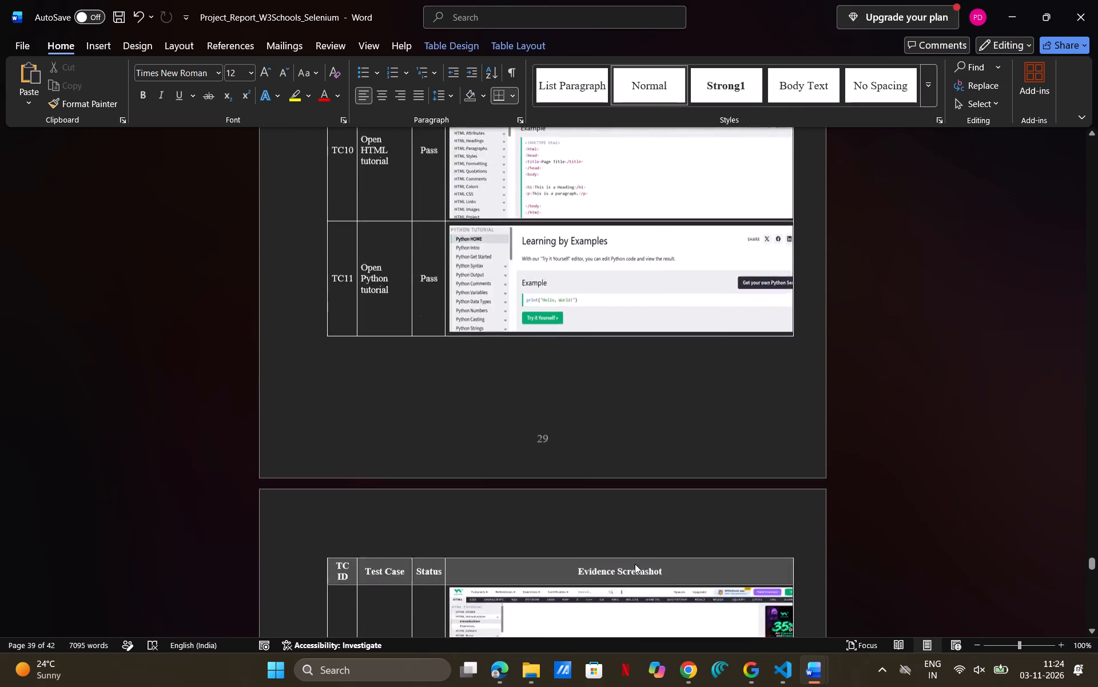
{"action": "scroll", "coordinate": [635, 564], "scroll_direction": "up", "scroll_amount": 2}
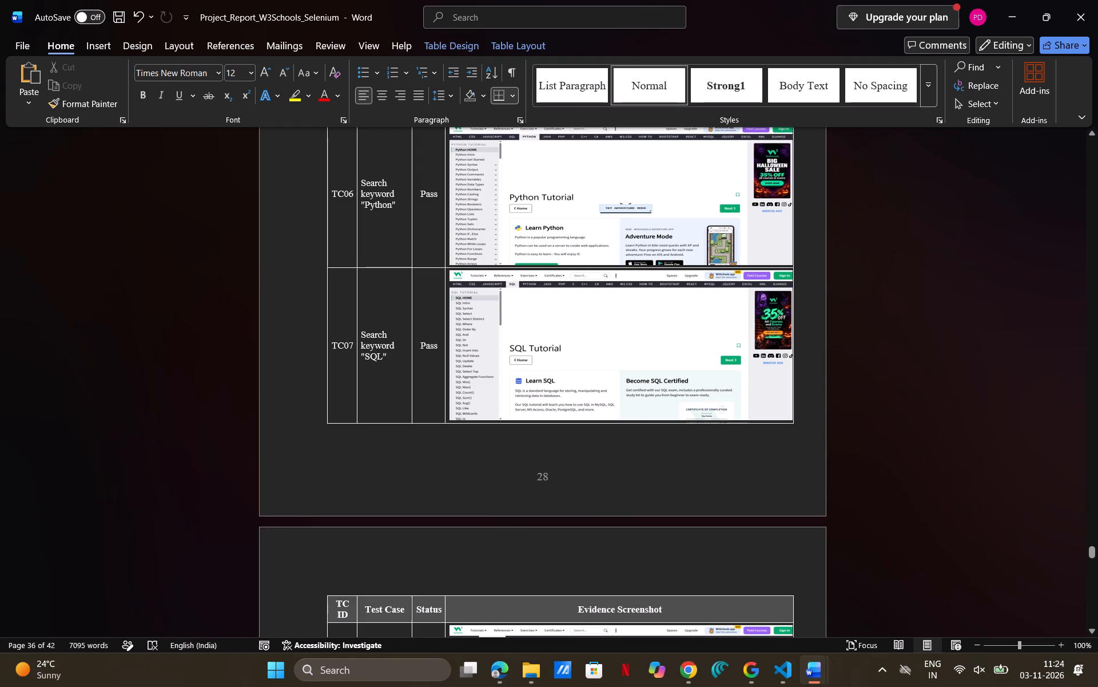
{"action": "scroll", "coordinate": [647, 568], "scroll_direction": "down", "scroll_amount": 2}
{"action": "scroll", "coordinate": [584, 472], "scroll_direction": "down", "scroll_amount": 2}
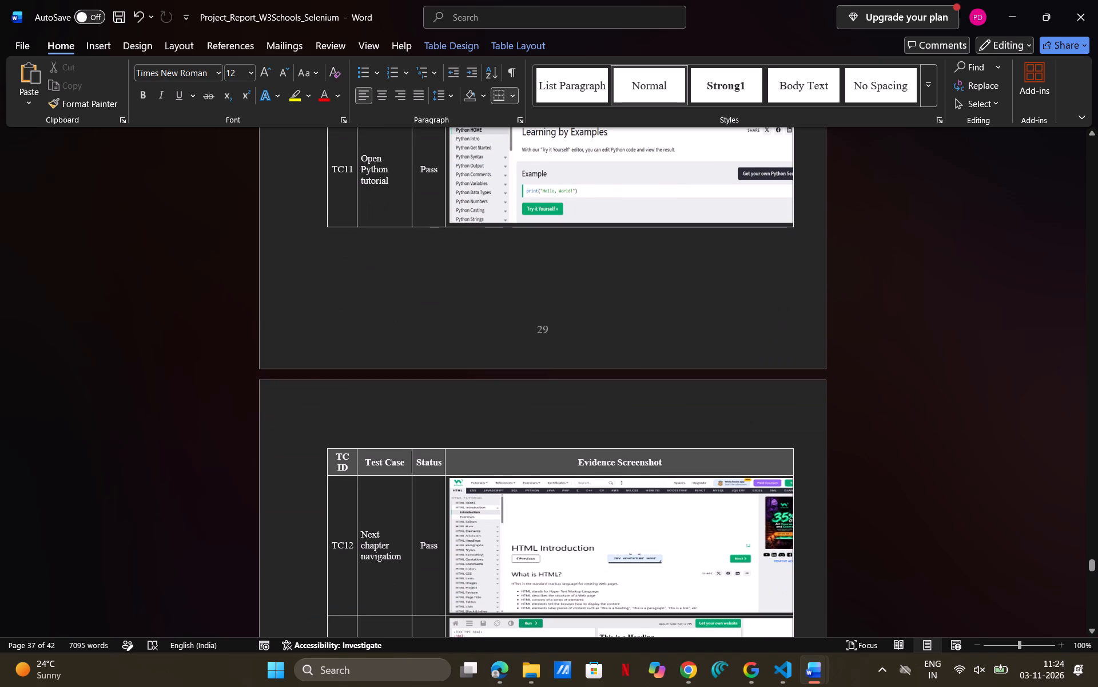
{"action": "scroll", "coordinate": [584, 472], "scroll_direction": "down", "scroll_amount": 6}
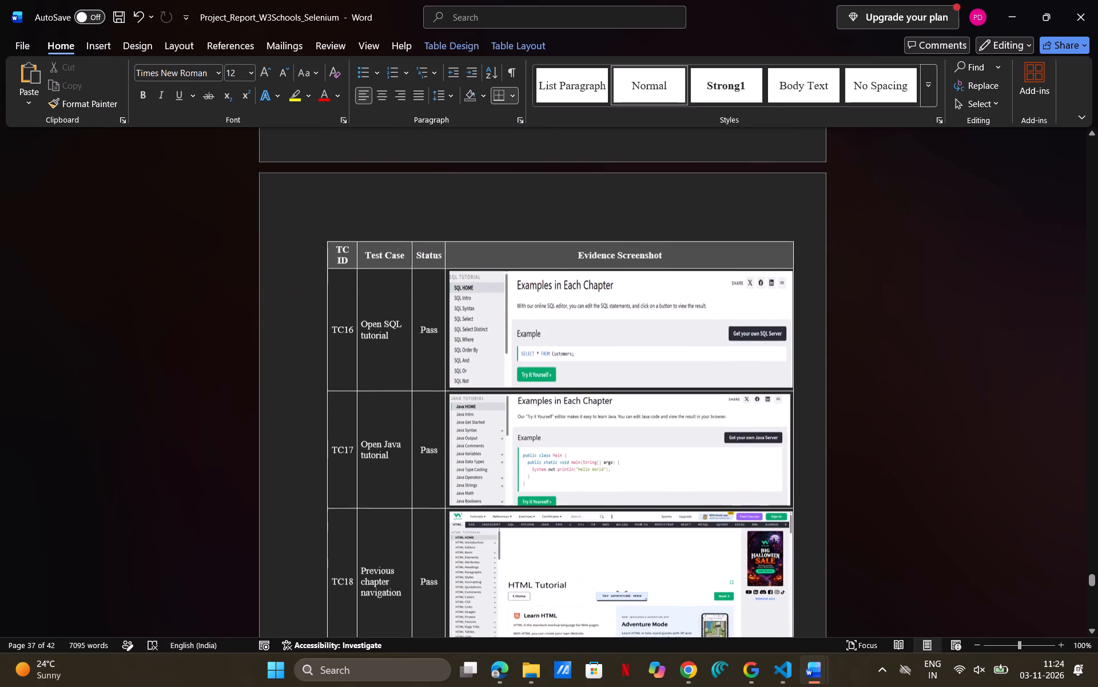
{"action": "scroll", "coordinate": [584, 472], "scroll_direction": "down", "scroll_amount": 4}
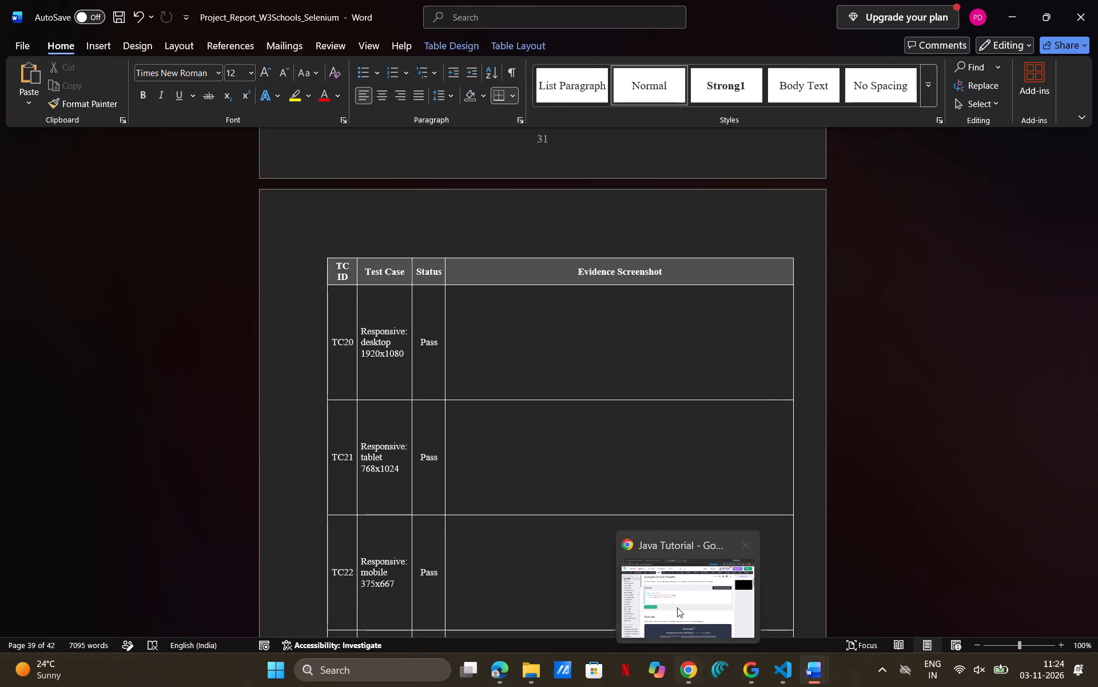
Switch to Visual Studio Code, open PASS_test_responsive_homepage_1920-1080_.png from the evidence folder and copy the image.
{"action": "left_click", "coordinate": [677, 607]}
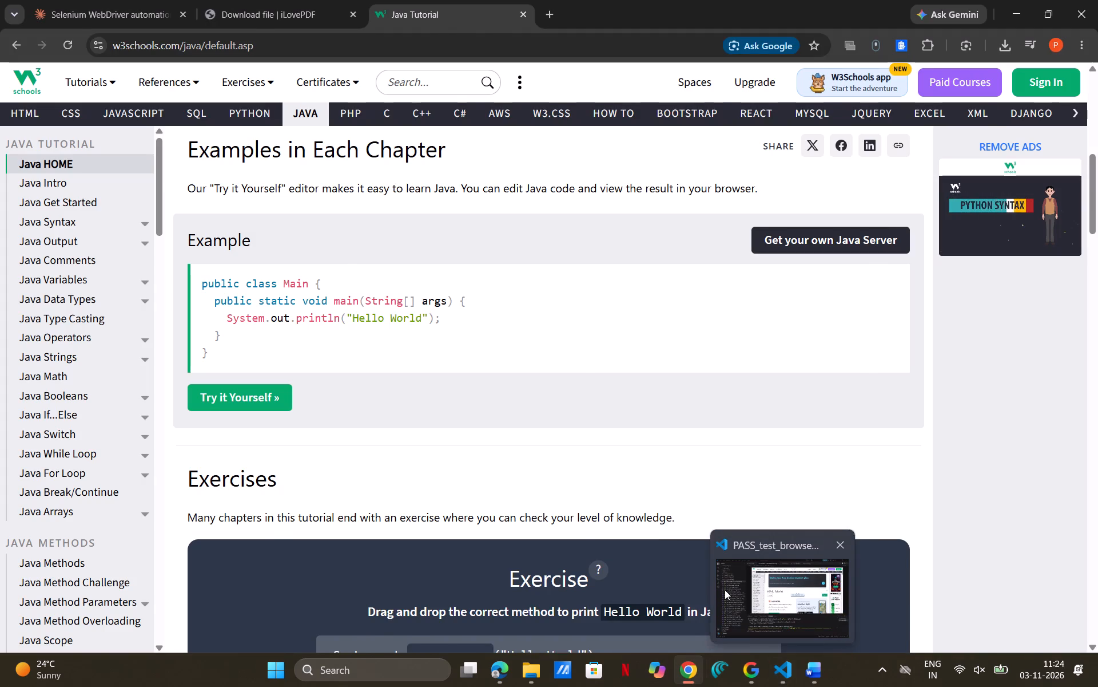
{"action": "left_click", "coordinate": [725, 590]}
{"action": "left_click", "coordinate": [169, 420]}
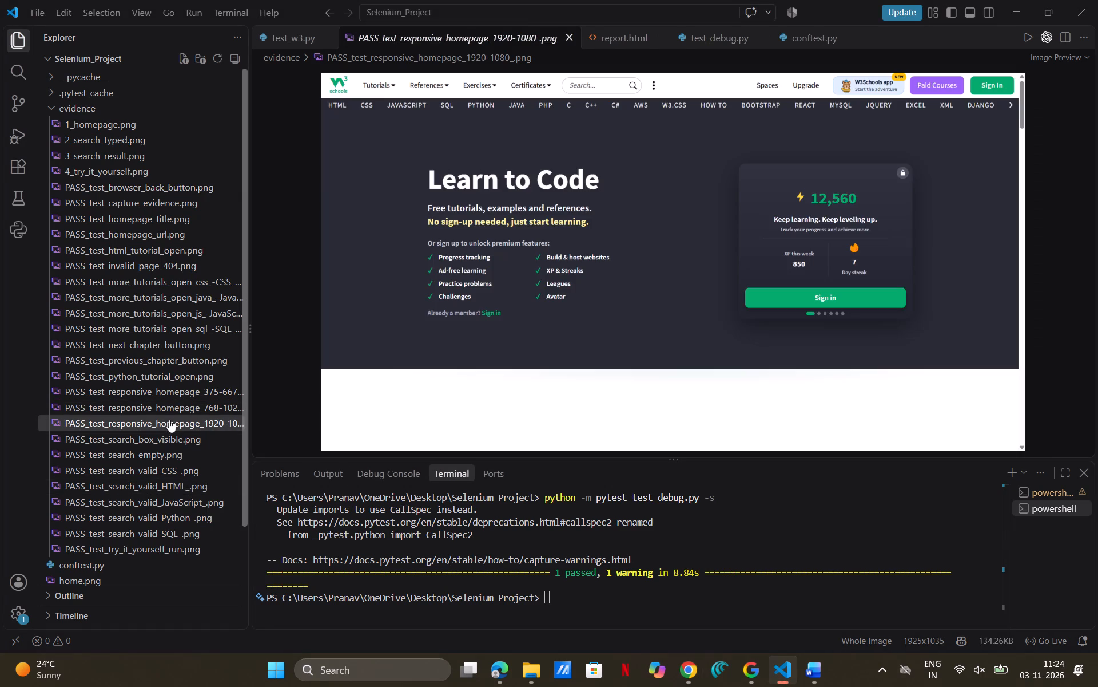
{"action": "right_click", "coordinate": [575, 252]}
{"action": "left_click", "coordinate": [630, 267]}
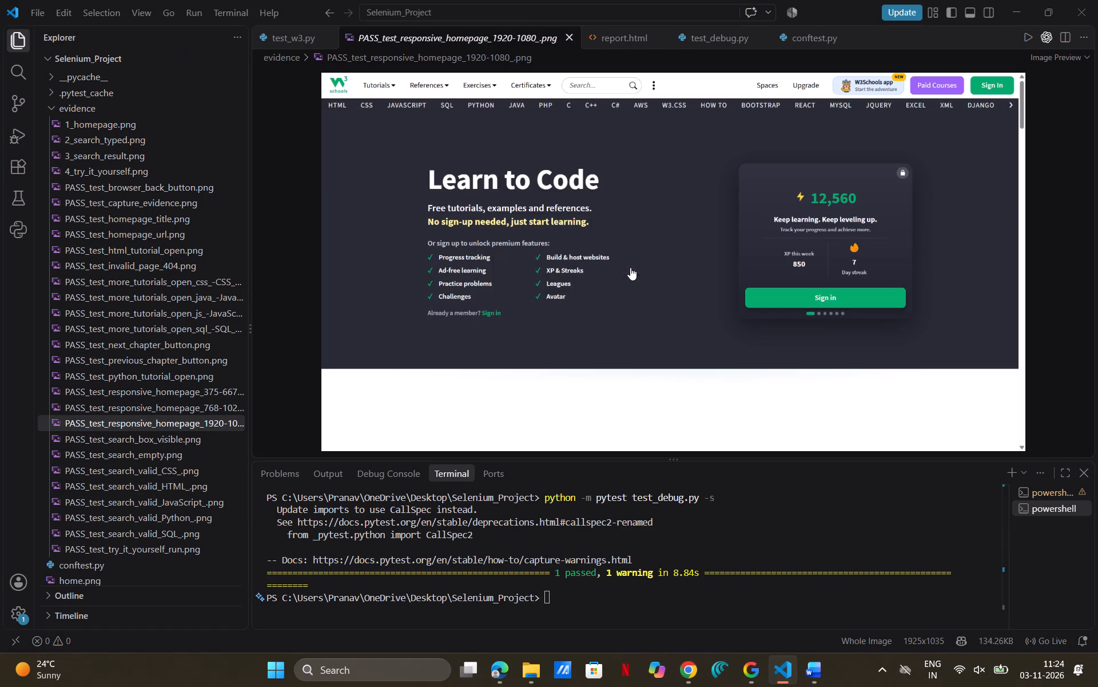
Switch to Word and paste the copied image into the TC20 Responsive: desktop 1920x1080 evidence cell.
{"action": "left_click", "coordinate": [779, 609]}
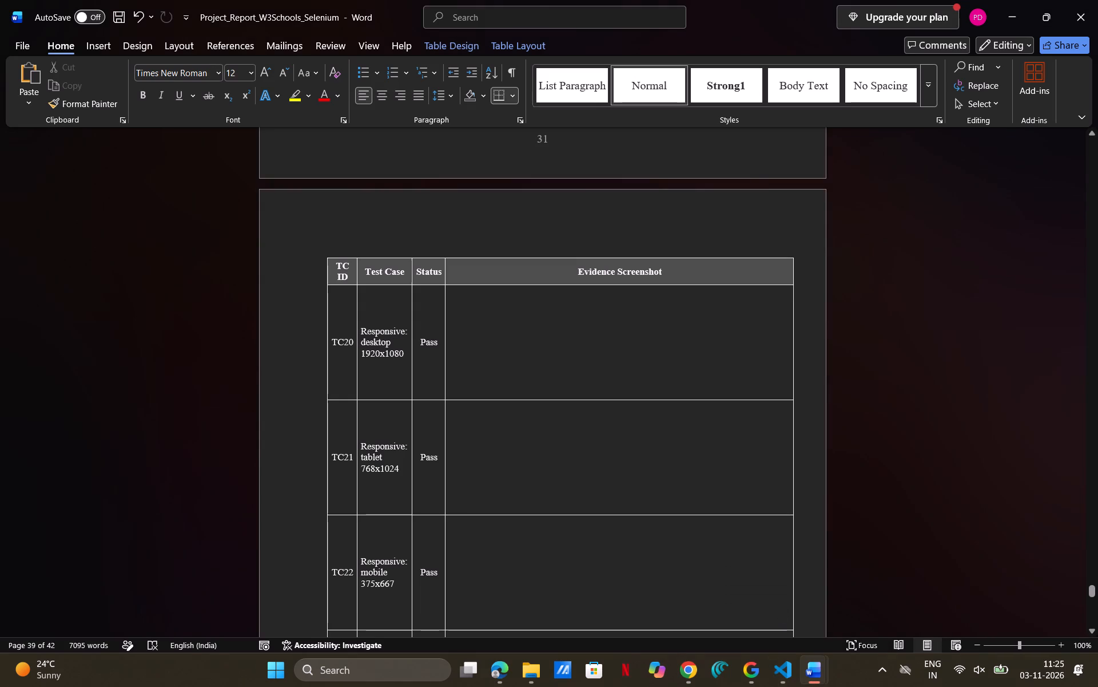
{"action": "left_click", "coordinate": [579, 337]}
{"action": "key", "text": "ctrl+v"}
{"action": "left_click", "coordinate": [605, 360]}
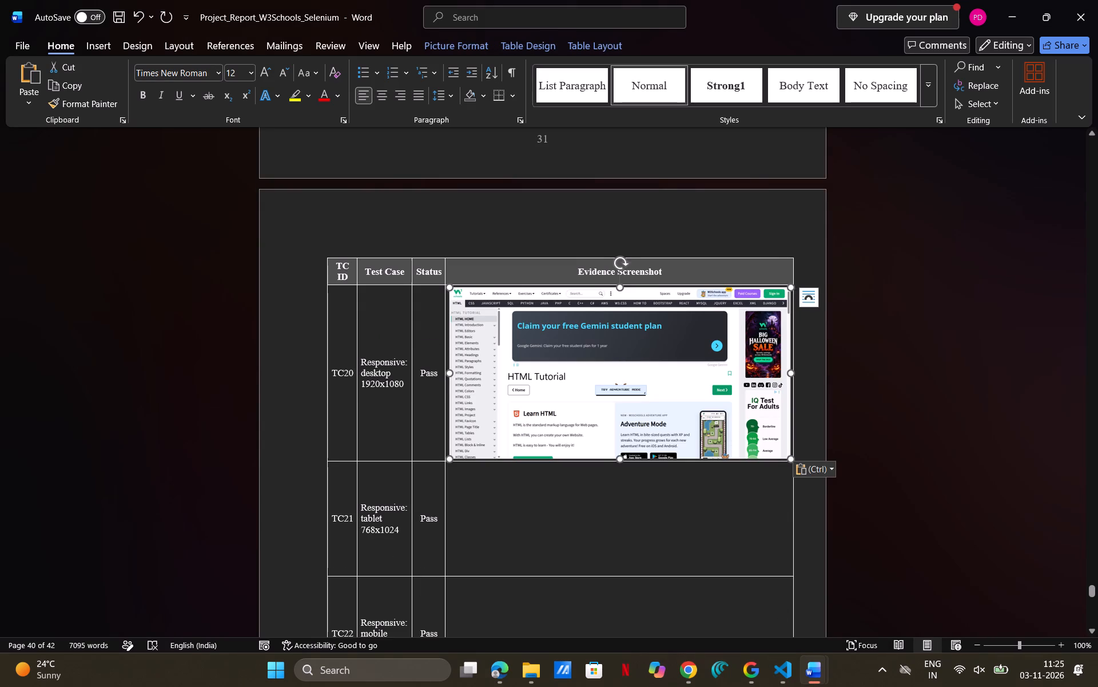
With the TC21 evidence cell active, switch to Visual Studio Code, open PASS_test_responsive_homepage_768-1024_.png and copy the image.
{"action": "left_click", "coordinate": [590, 493]}
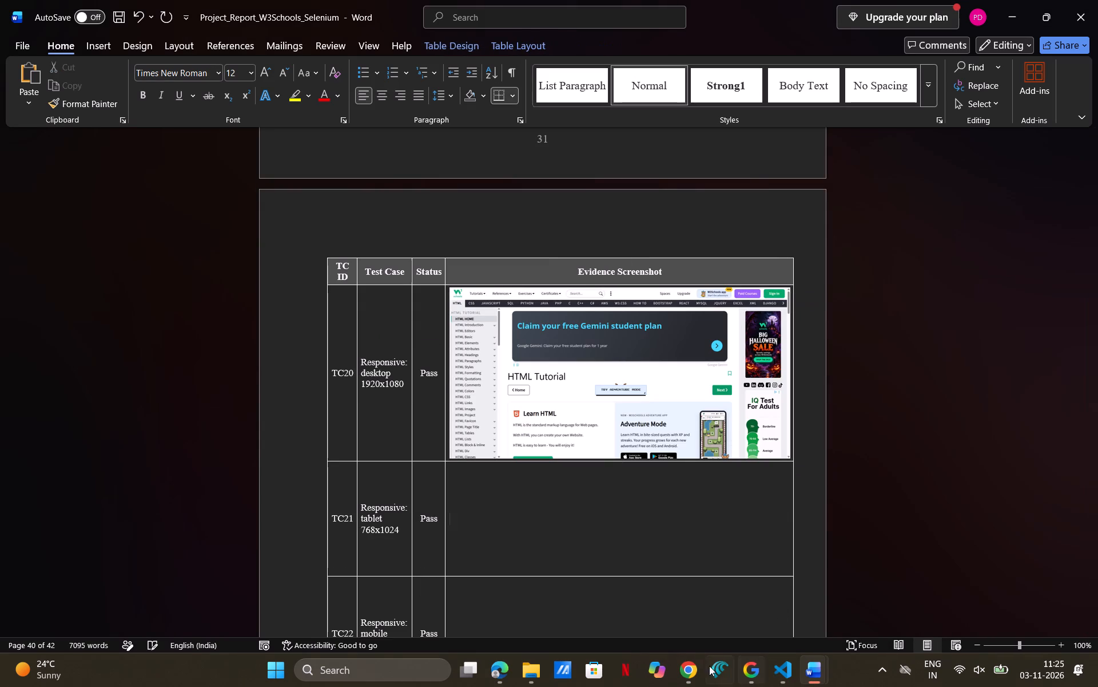
{"action": "left_click", "coordinate": [719, 581]}
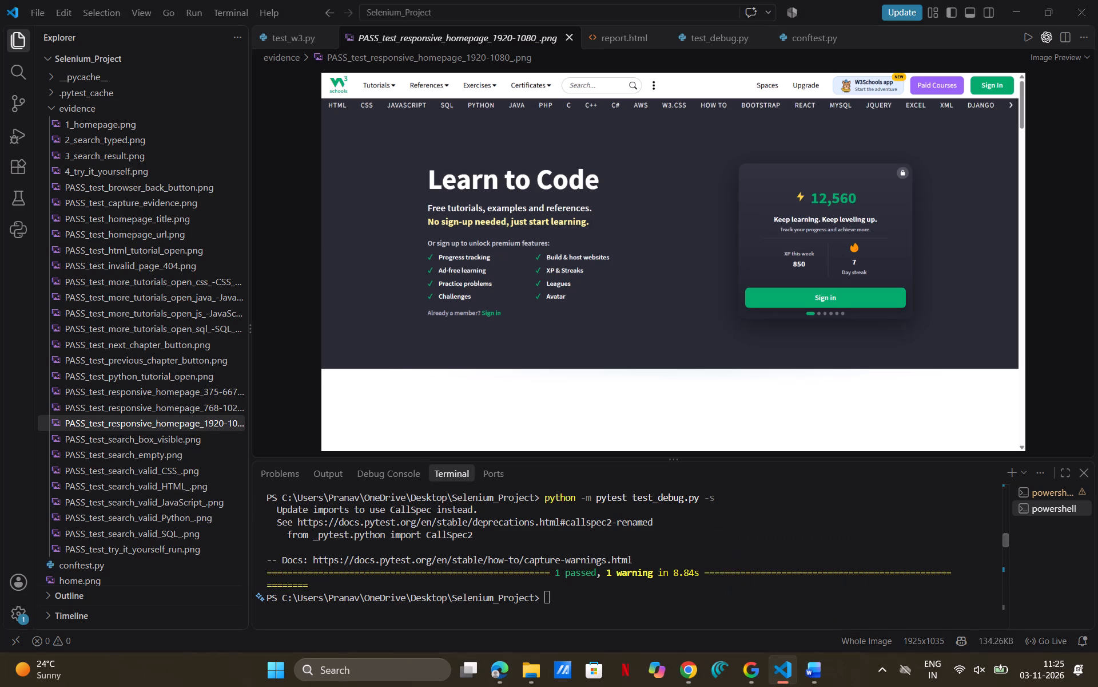
{"action": "left_click", "coordinate": [214, 406]}
{"action": "right_click", "coordinate": [594, 246]}
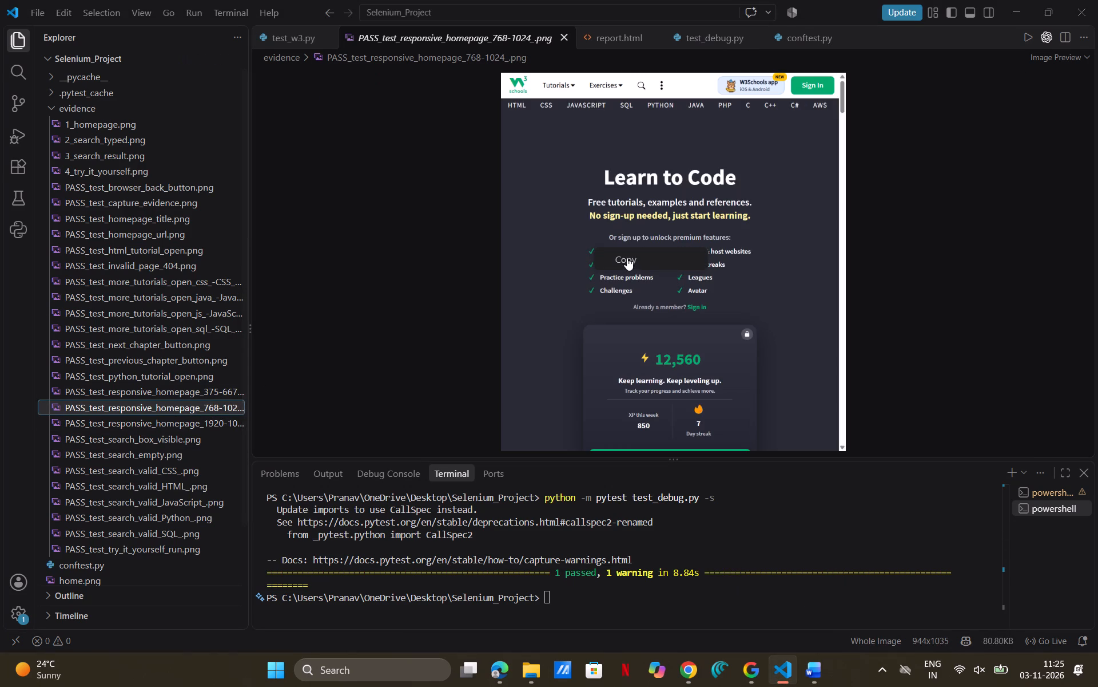
{"action": "left_click", "coordinate": [628, 258]}
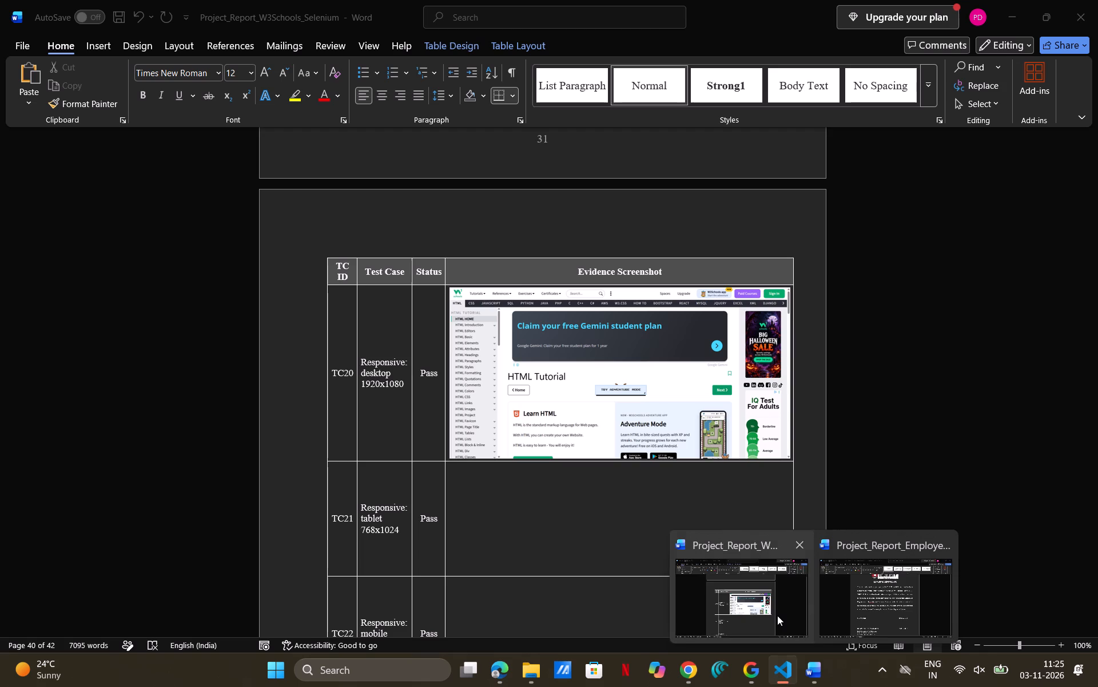
Paste the image into Word's TC21 Responsive: tablet evidence cell, reduce its height by about a third and narrow it slightly.
{"action": "left_click", "coordinate": [777, 615]}
{"action": "key", "text": "ctrl+v"}
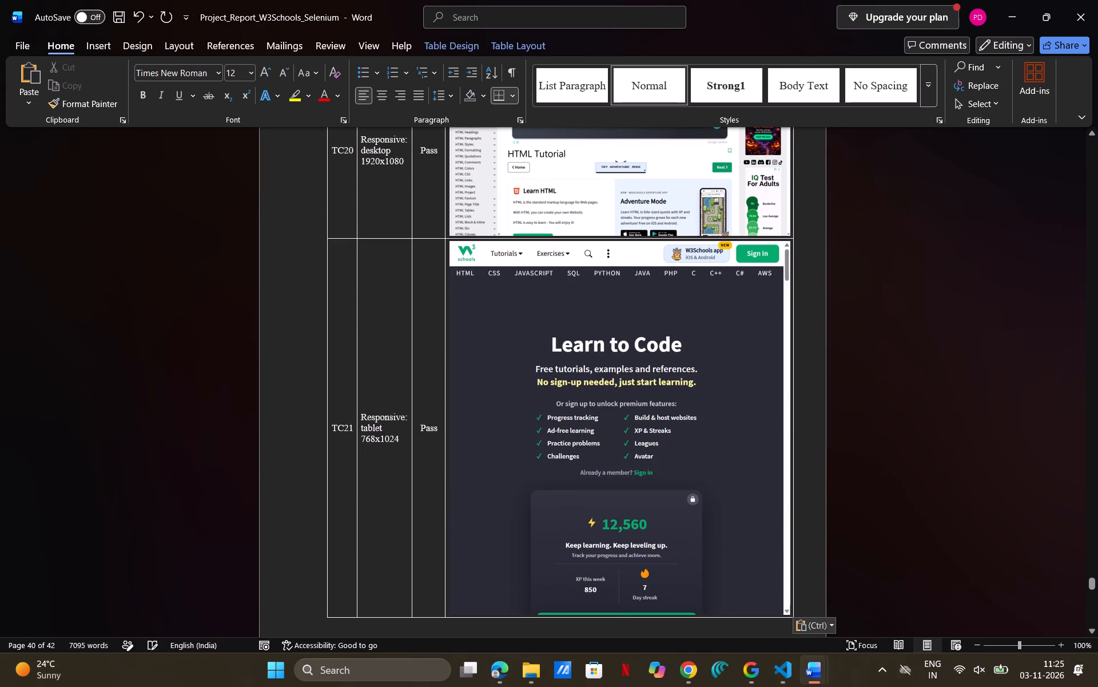
{"action": "left_click", "coordinate": [608, 467]}
{"action": "left_click_drag", "start_coordinate": [622, 617], "coordinate": [612, 551]}
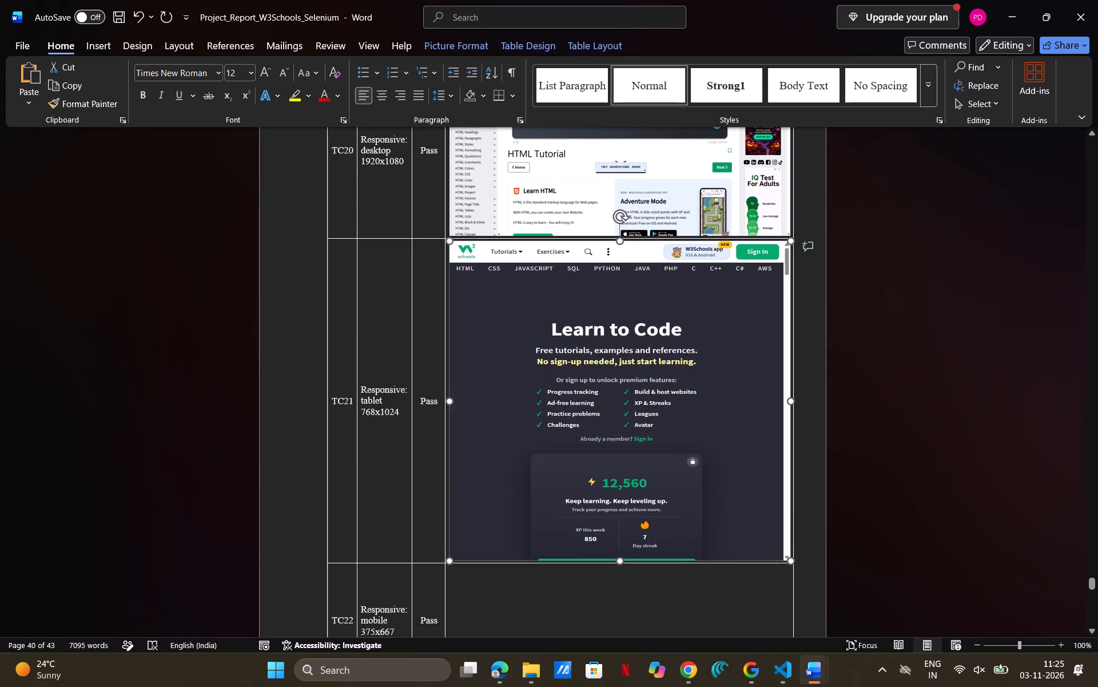
{"action": "left_click_drag", "start_coordinate": [612, 551], "coordinate": [618, 502]}
{"action": "left_click_drag", "start_coordinate": [450, 372], "coordinate": [456, 371]}
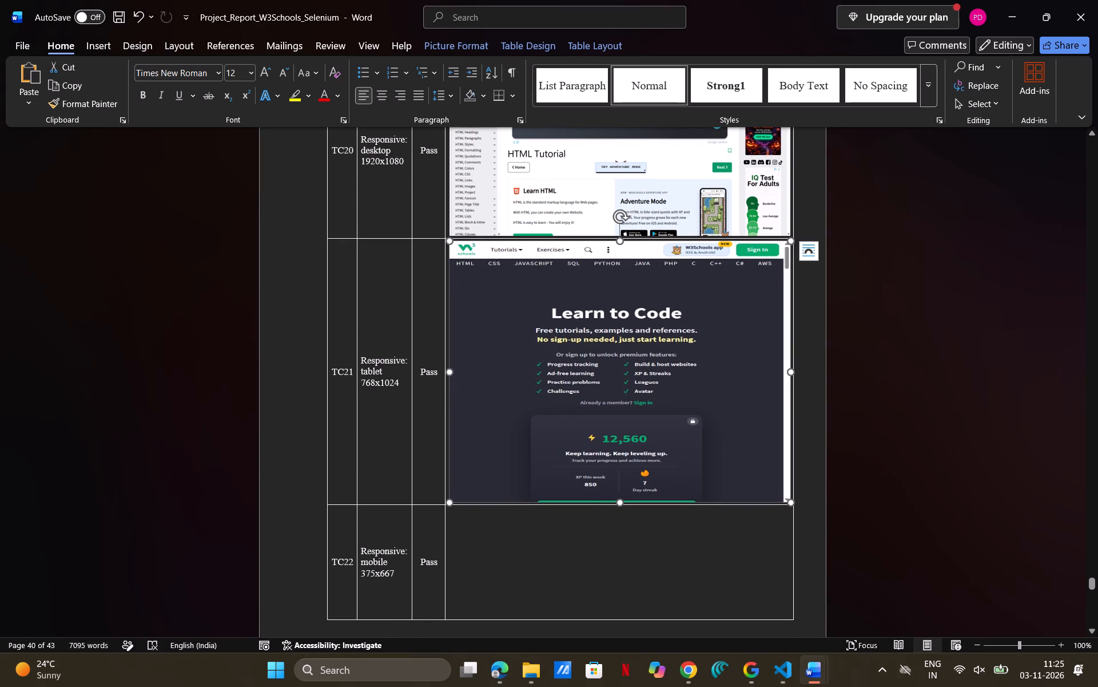
{"action": "left_click_drag", "start_coordinate": [456, 371], "coordinate": [510, 364]}
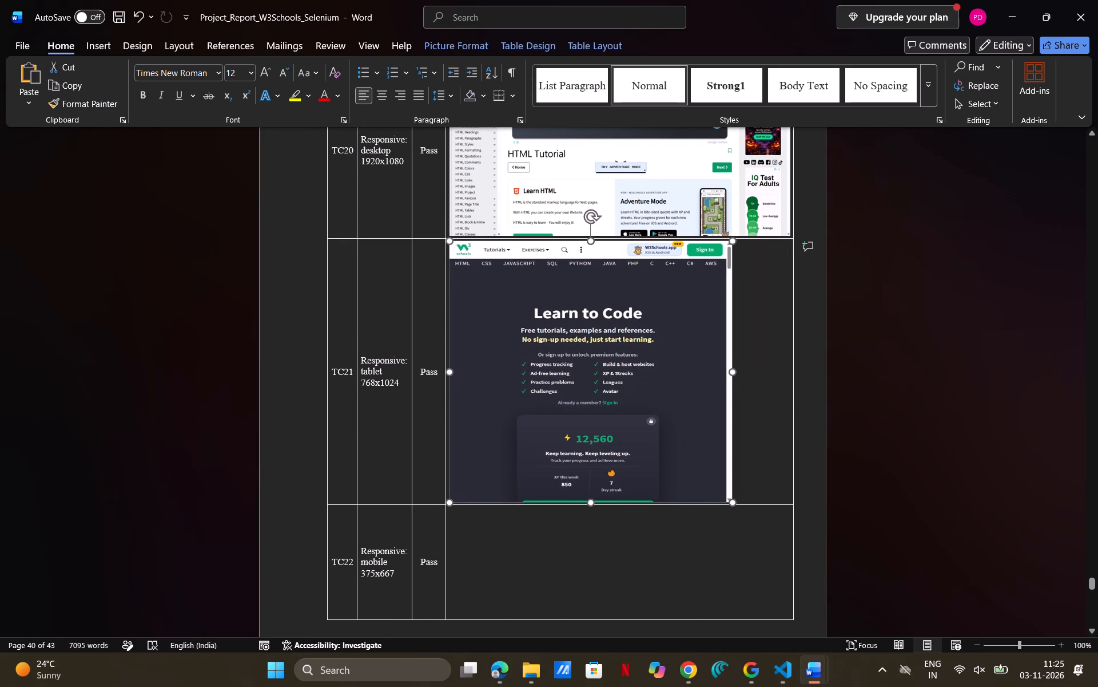
{"action": "left_click", "coordinate": [767, 413]}
{"action": "left_click", "coordinate": [625, 430]}
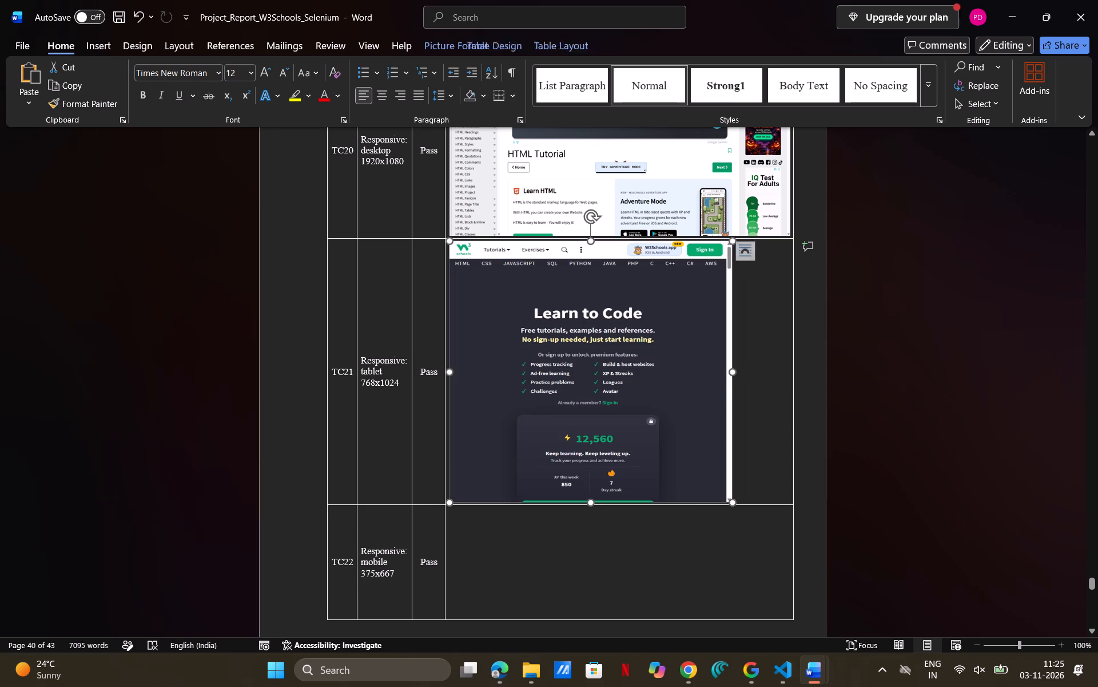
Reduce the height of the TC20 Responsive: desktop evidence picture by about a fifth.
{"action": "scroll", "coordinate": [625, 430], "scroll_direction": "down", "scroll_amount": 1}
{"action": "scroll", "coordinate": [625, 430], "scroll_direction": "up", "scroll_amount": 1}
{"action": "scroll", "coordinate": [611, 374], "scroll_direction": "up", "scroll_amount": 1}
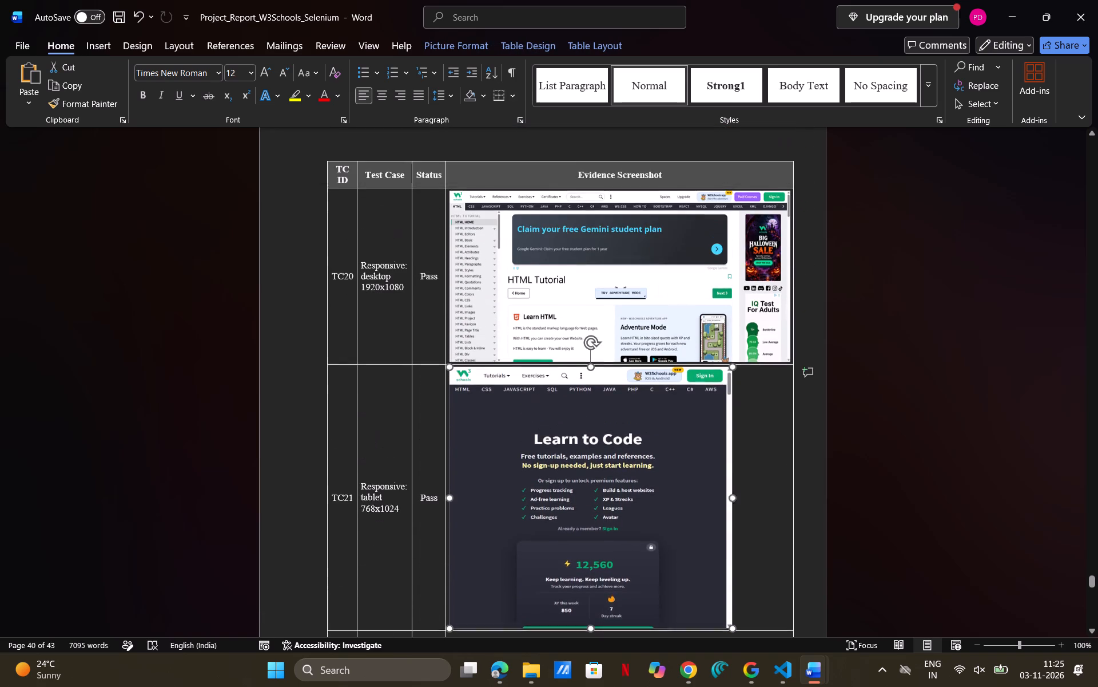
{"action": "left_click", "coordinate": [615, 302]}
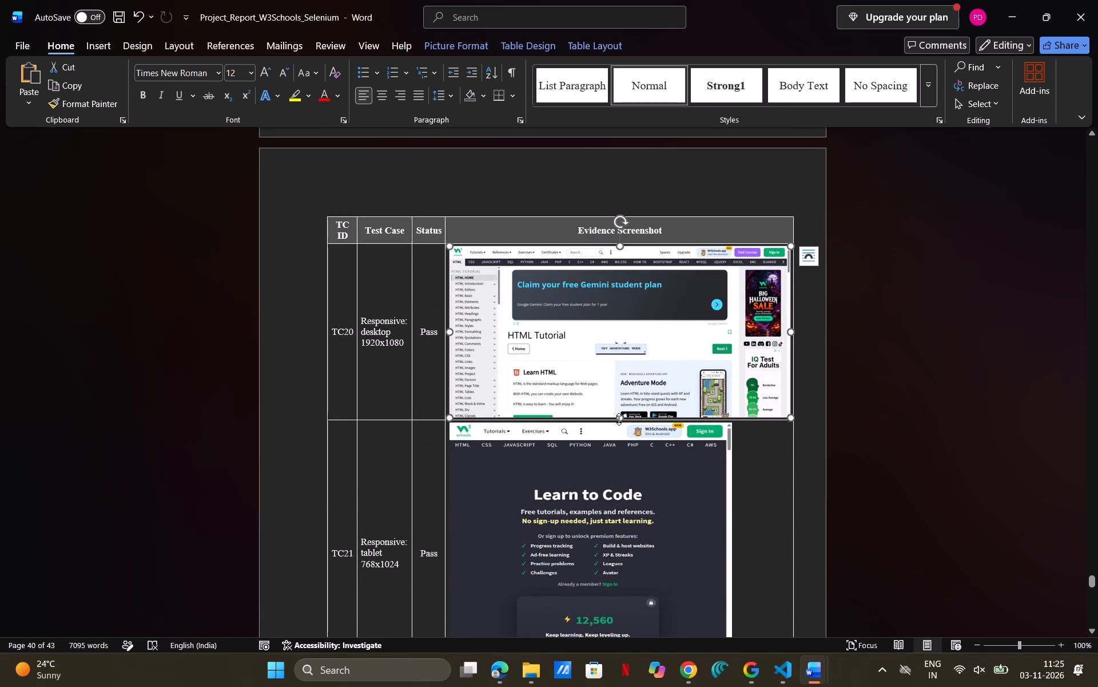
{"action": "left_click_drag", "start_coordinate": [619, 419], "coordinate": [616, 381]}
Reduce the TC21 Responsive: tablet picture's height a little further to save space for the rows below it.
{"action": "scroll", "coordinate": [618, 456], "scroll_direction": "down", "scroll_amount": 1}
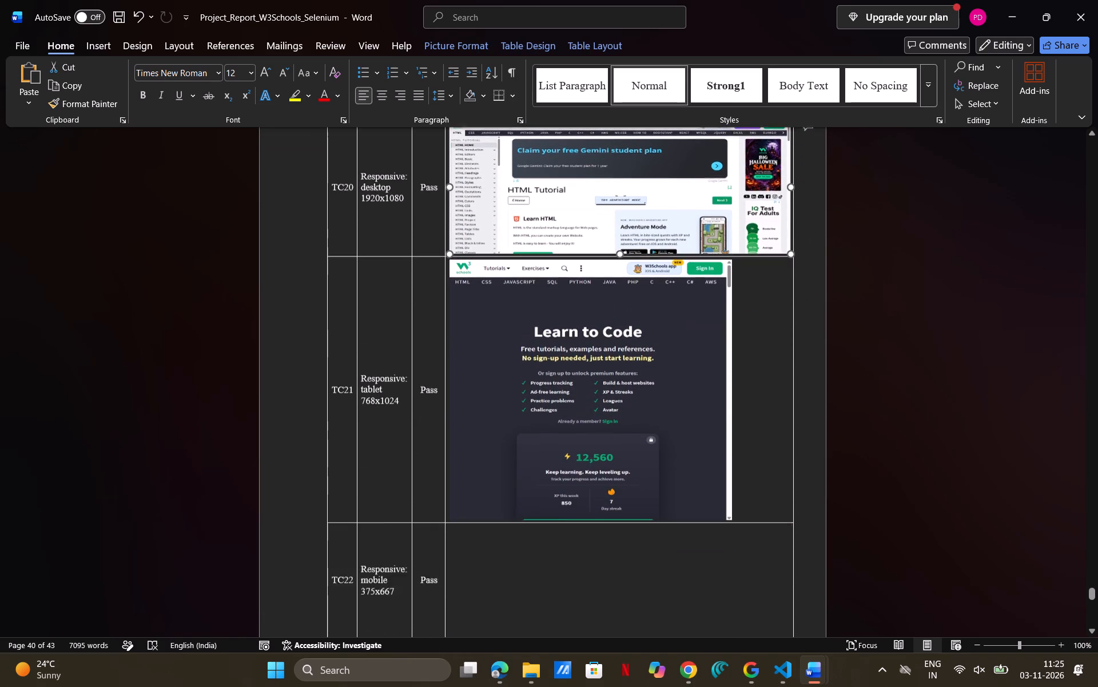
{"action": "scroll", "coordinate": [618, 456], "scroll_direction": "down", "scroll_amount": 1}
{"action": "left_click", "coordinate": [596, 421]}
{"action": "left_click_drag", "start_coordinate": [591, 473], "coordinate": [591, 452]}
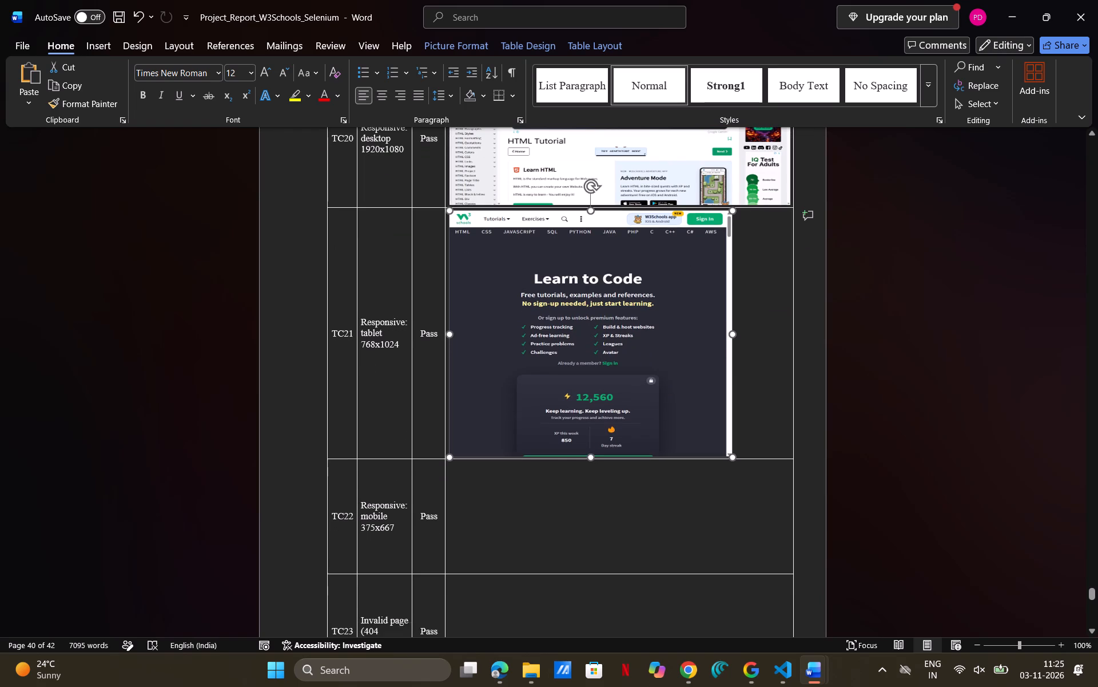
{"action": "left_click_drag", "start_coordinate": [591, 452], "coordinate": [591, 443]}
Switch to Visual Studio Code, open PASS_test_responsive_homepage_375-667_.png from the evidence folder and copy the image.
{"action": "scroll", "coordinate": [578, 480], "scroll_direction": "down", "scroll_amount": 1}
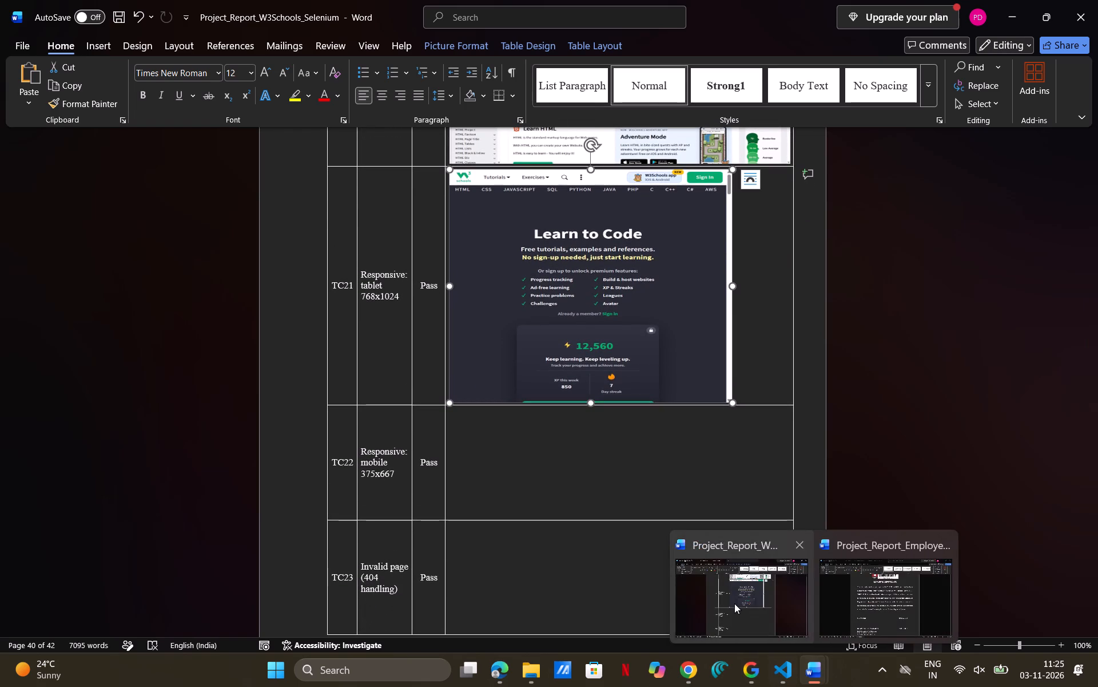
{"action": "left_click", "coordinate": [734, 605]}
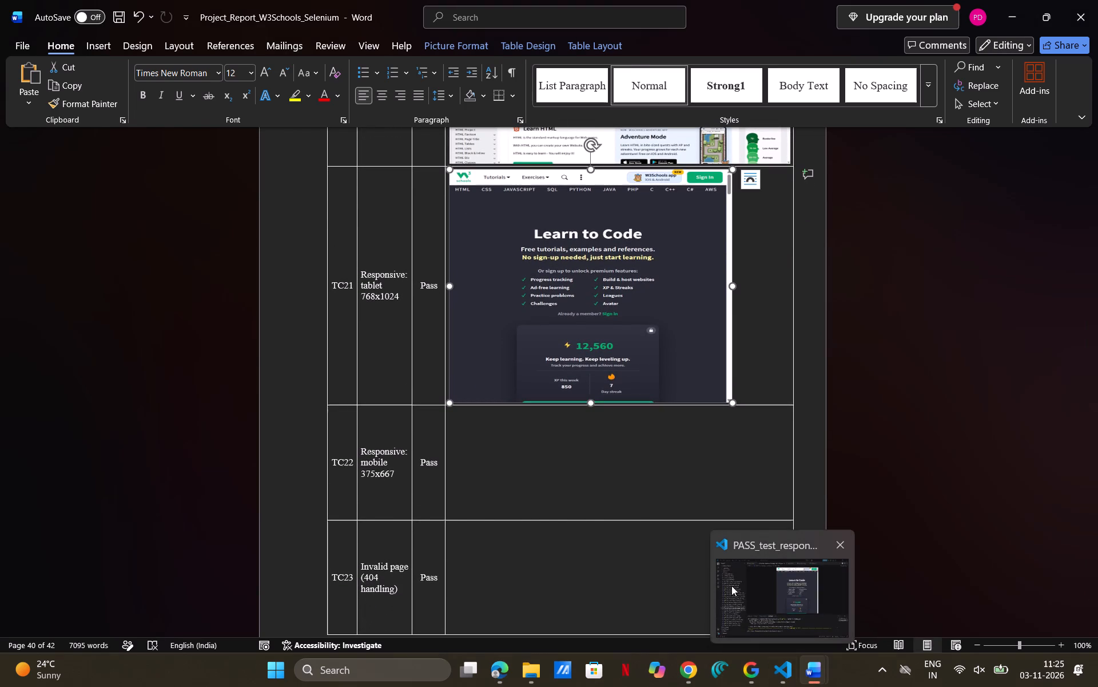
{"action": "left_click", "coordinate": [731, 586]}
{"action": "left_click", "coordinate": [218, 388]}
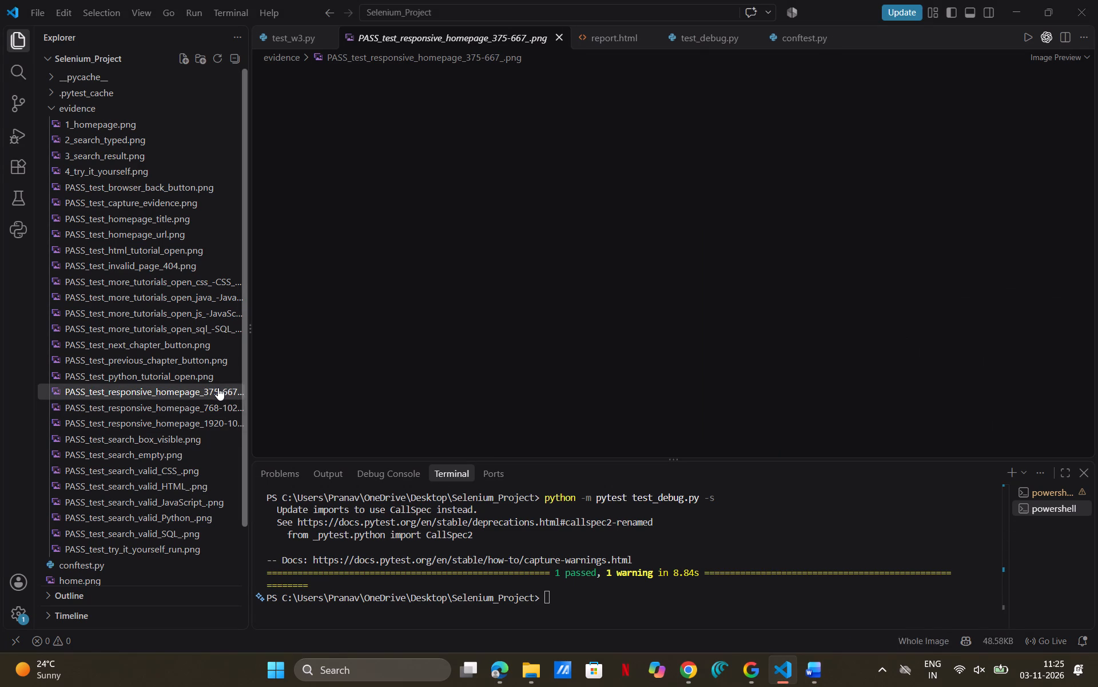
{"action": "right_click", "coordinate": [534, 230]}
{"action": "left_click", "coordinate": [574, 243]}
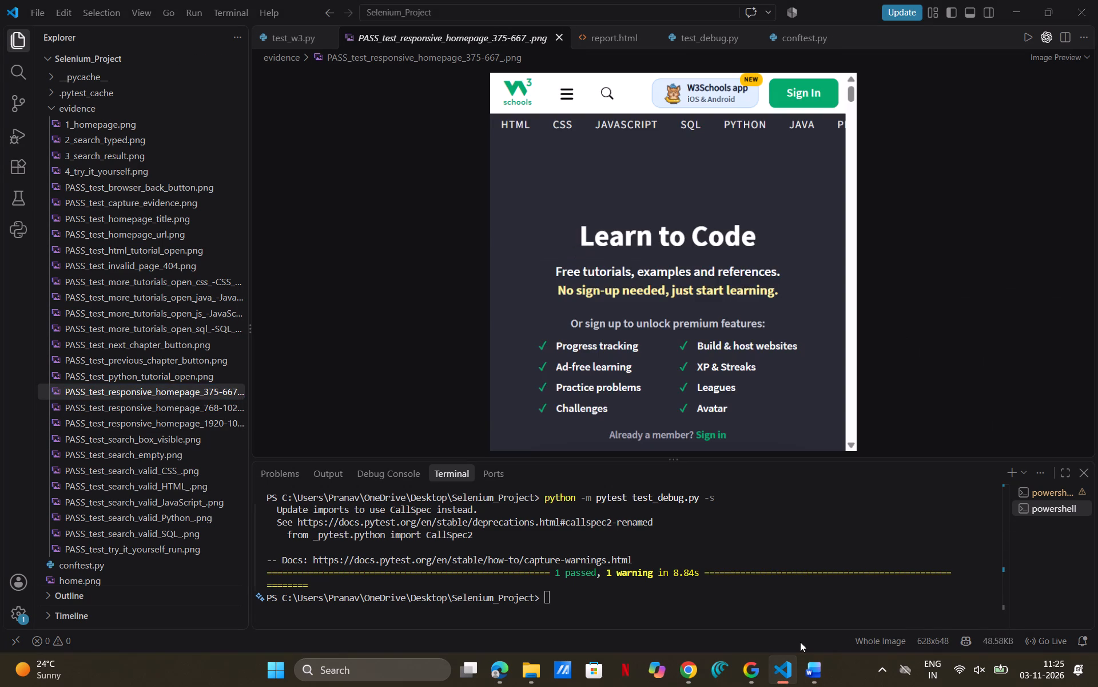
Paste the image into Word's TC22 Responsive: mobile evidence cell and reduce its height by about half so it fits beneath TC21.
{"action": "left_click", "coordinate": [760, 617]}
{"action": "left_click", "coordinate": [595, 468]}
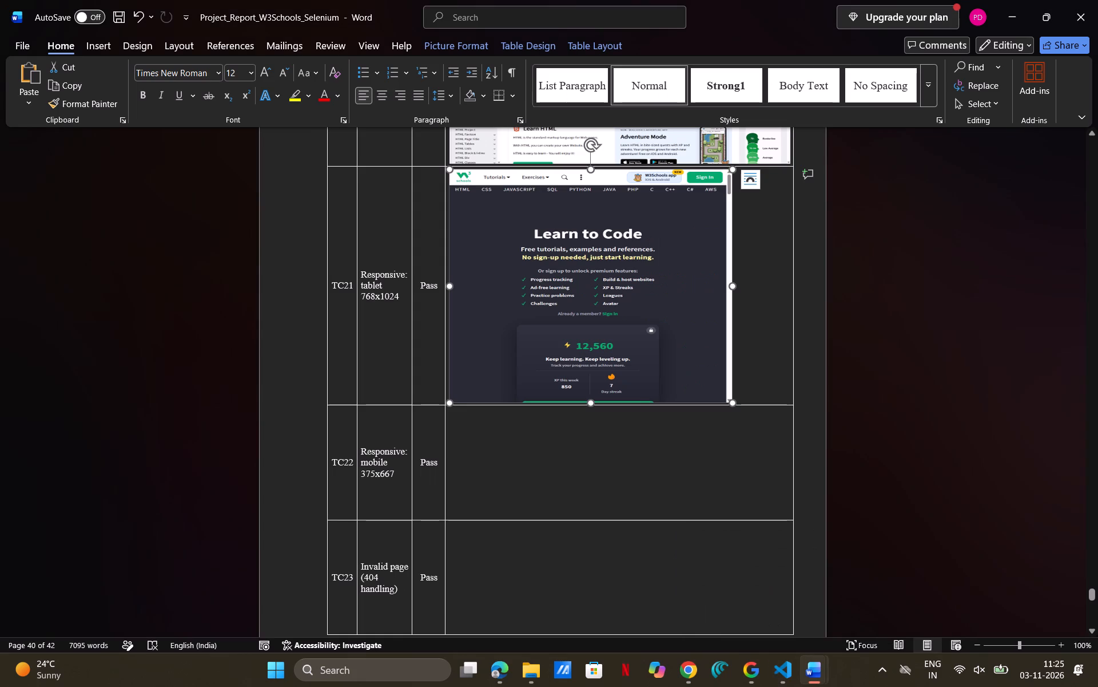
{"action": "key", "text": "ctrl+v"}
{"action": "left_click", "coordinate": [633, 476]}
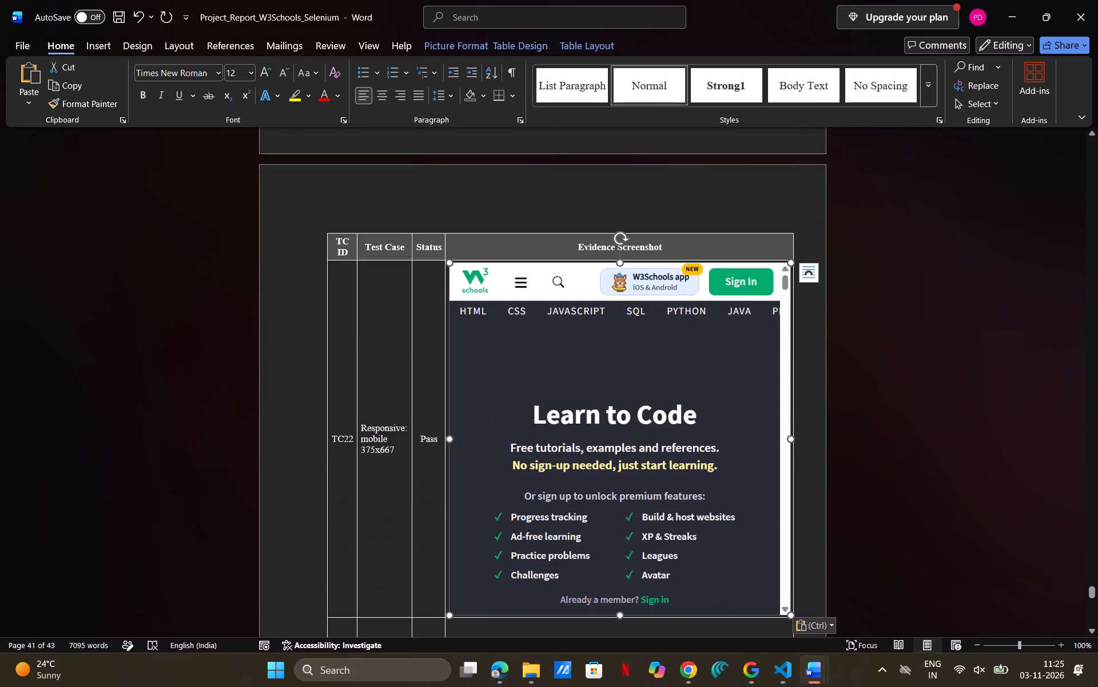
{"action": "left_click_drag", "start_coordinate": [622, 615], "coordinate": [608, 398]}
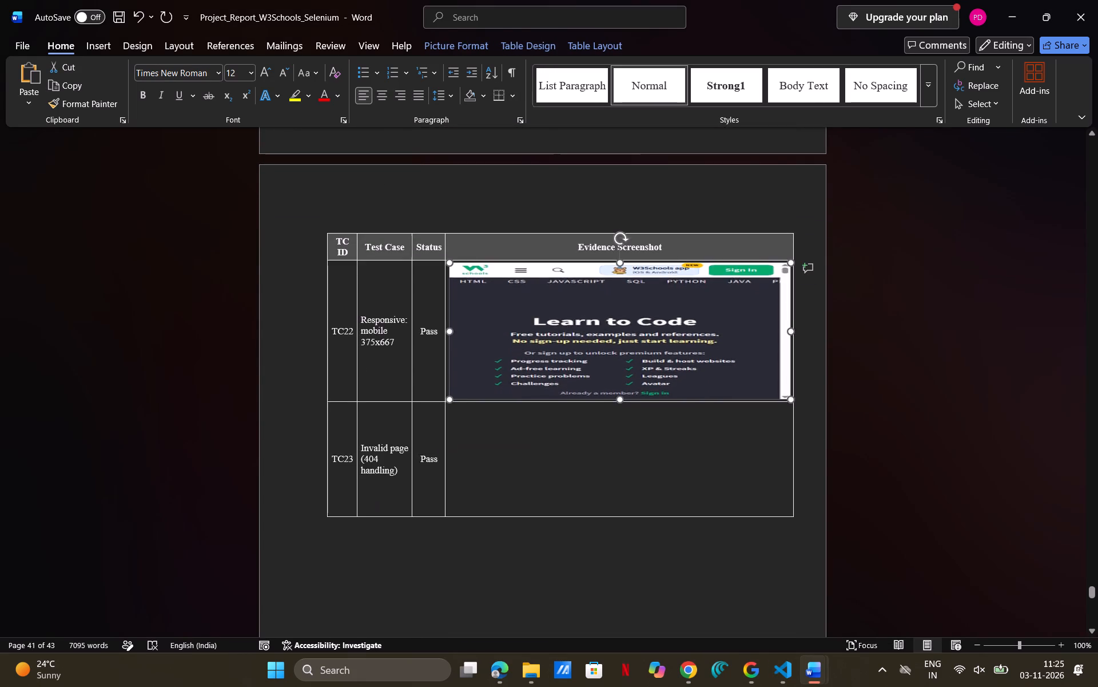
{"action": "left_click_drag", "start_coordinate": [608, 398], "coordinate": [607, 401]}
{"action": "scroll", "coordinate": [607, 401], "scroll_direction": "up", "scroll_amount": 2}
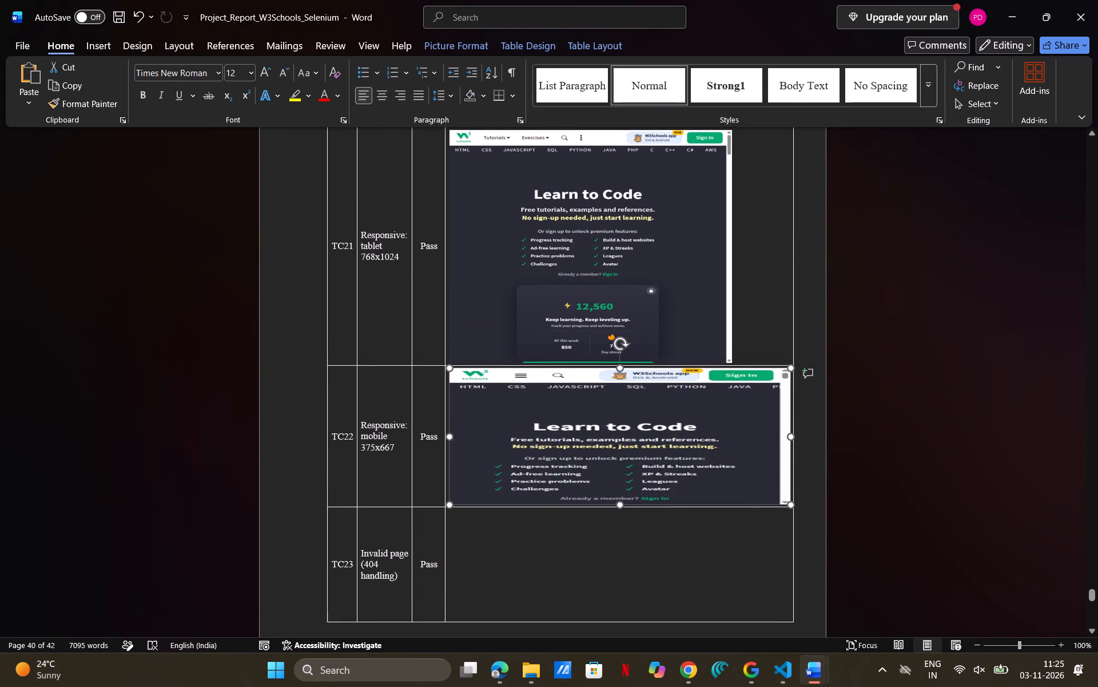
{"action": "left_click", "coordinate": [624, 505]}
{"action": "left_click_drag", "start_coordinate": [619, 502], "coordinate": [628, 530]}
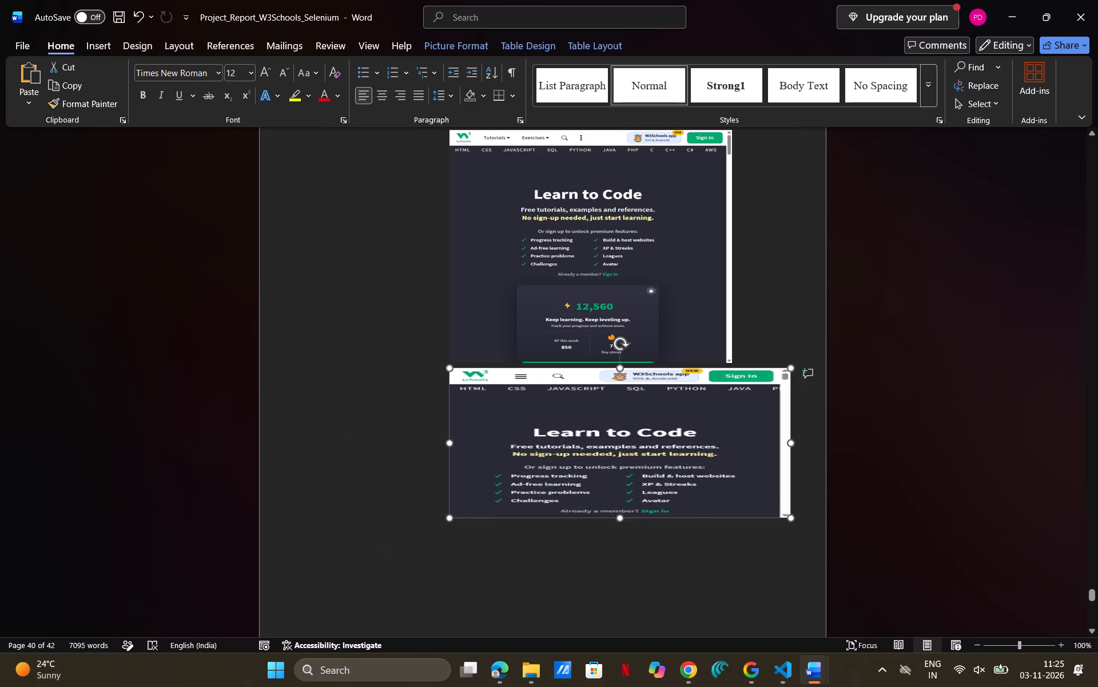
{"action": "left_click_drag", "start_coordinate": [628, 530], "coordinate": [630, 550]}
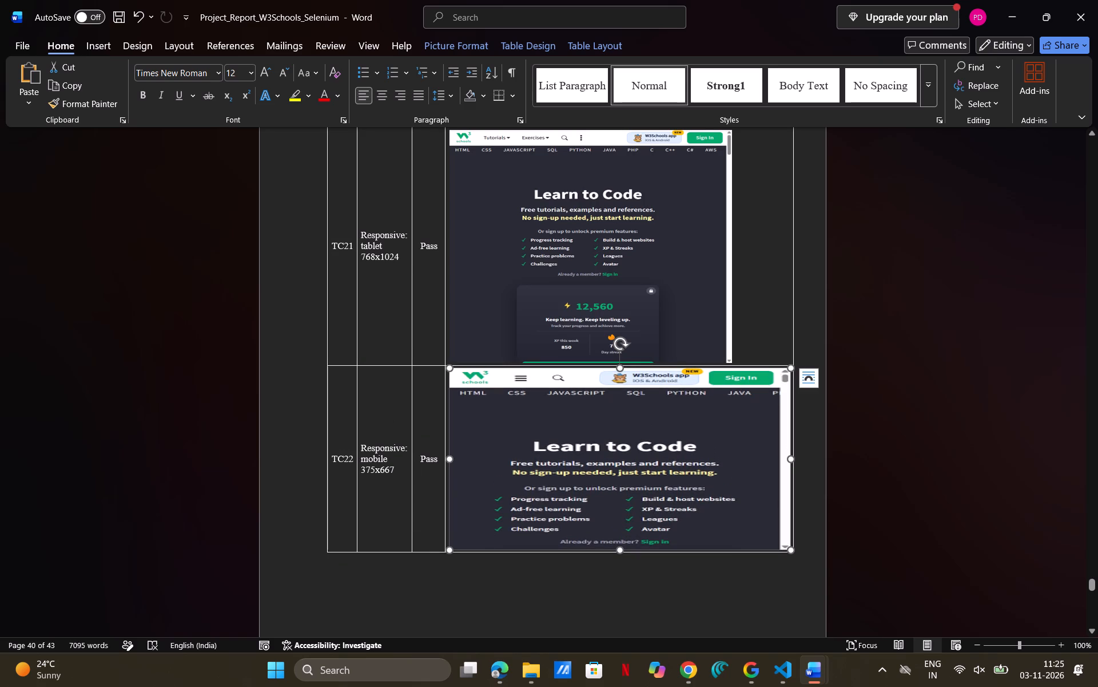
Widen the TC21 Responsive: tablet picture to fill its evidence cell, matching the TC22 picture's width.
{"action": "left_click", "coordinate": [670, 278]}
{"action": "left_click_drag", "start_coordinate": [730, 244], "coordinate": [766, 240]}
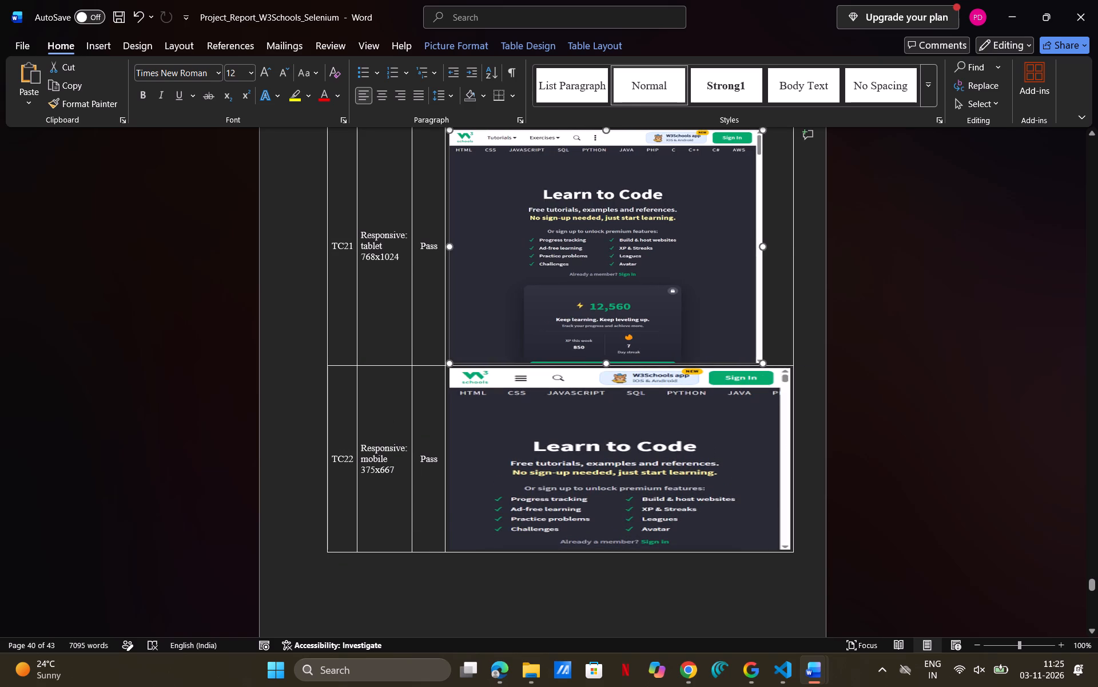
{"action": "left_click_drag", "start_coordinate": [766, 240], "coordinate": [793, 236]}
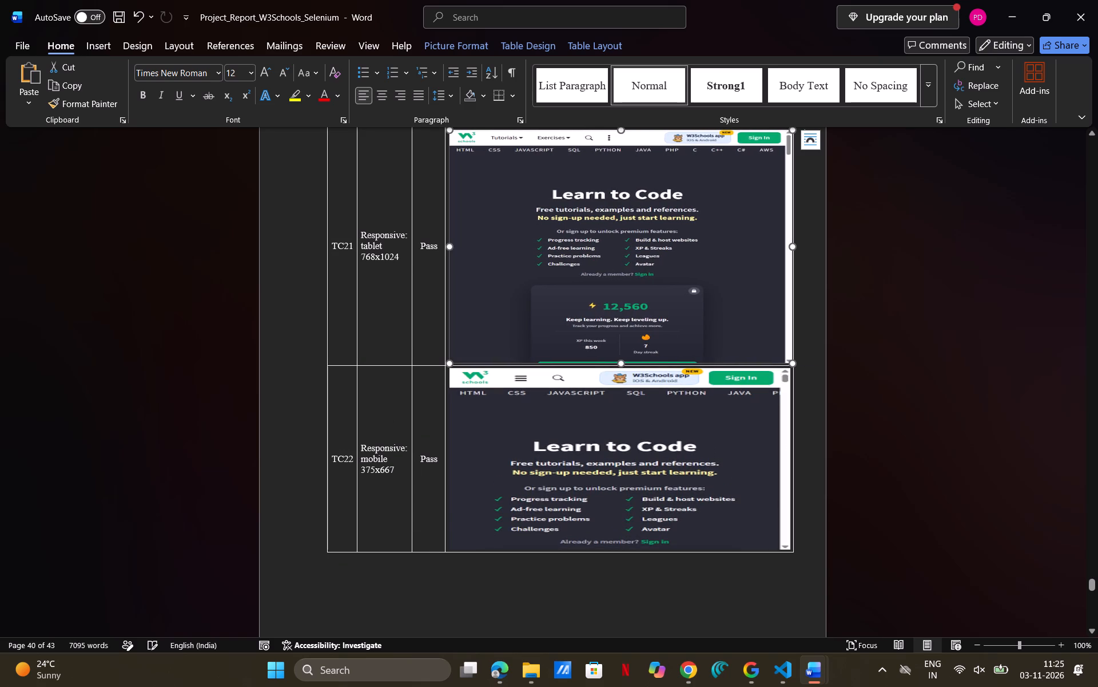
{"action": "left_click", "coordinate": [810, 347]}
Review Table A.1's evidence pictures across its pages and check the layout of the rows through TC23.
{"action": "scroll", "coordinate": [689, 394], "scroll_direction": "up", "scroll_amount": 1}
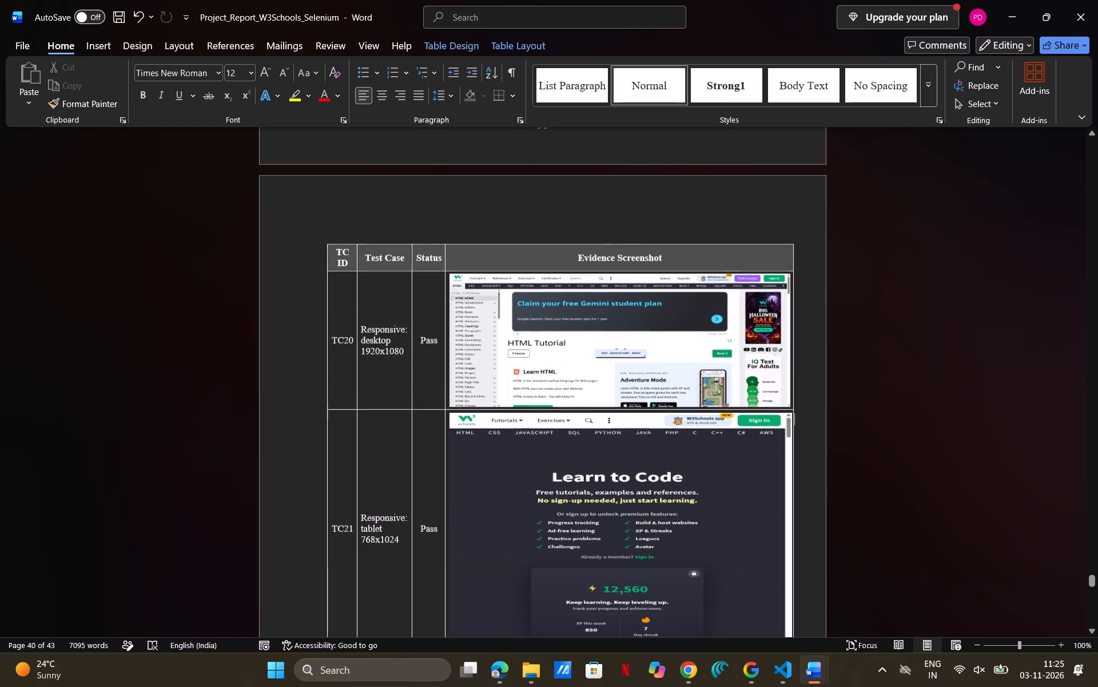
{"action": "scroll", "coordinate": [689, 394], "scroll_direction": "down", "scroll_amount": 1}
{"action": "scroll", "coordinate": [607, 326], "scroll_direction": "up", "scroll_amount": 1}
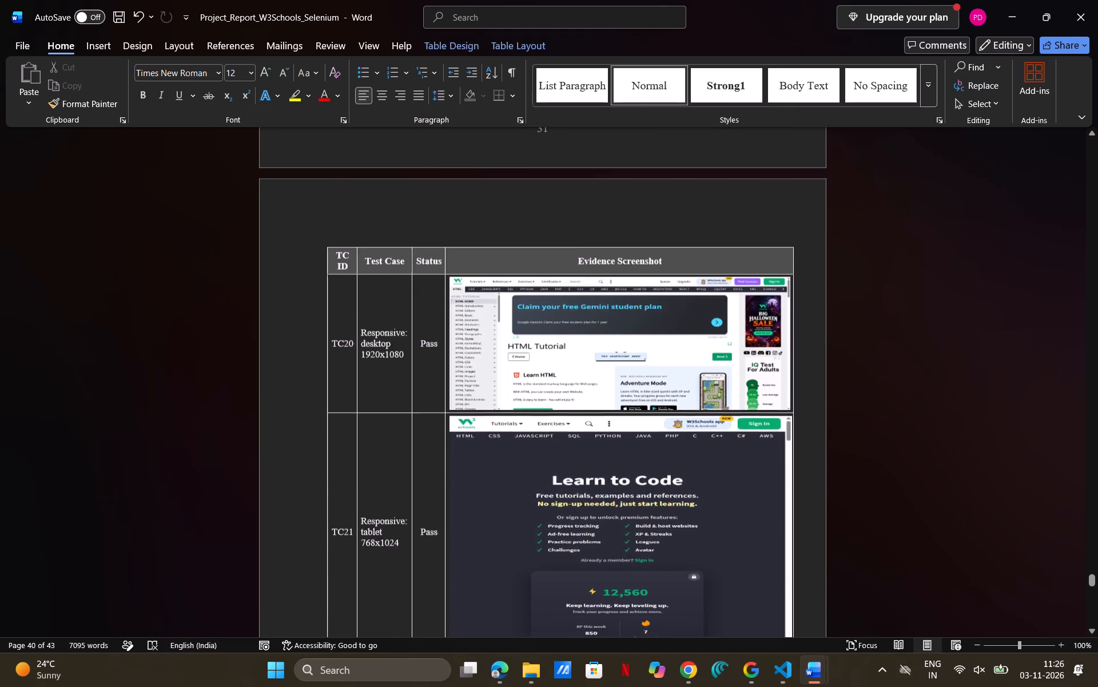
{"action": "scroll", "coordinate": [607, 326], "scroll_direction": "up", "scroll_amount": 1}
{"action": "scroll", "coordinate": [607, 326], "scroll_direction": "down", "scroll_amount": 2}
{"action": "scroll", "coordinate": [607, 326], "scroll_direction": "up", "scroll_amount": 2}
{"action": "scroll", "coordinate": [607, 326], "scroll_direction": "down", "scroll_amount": 1}
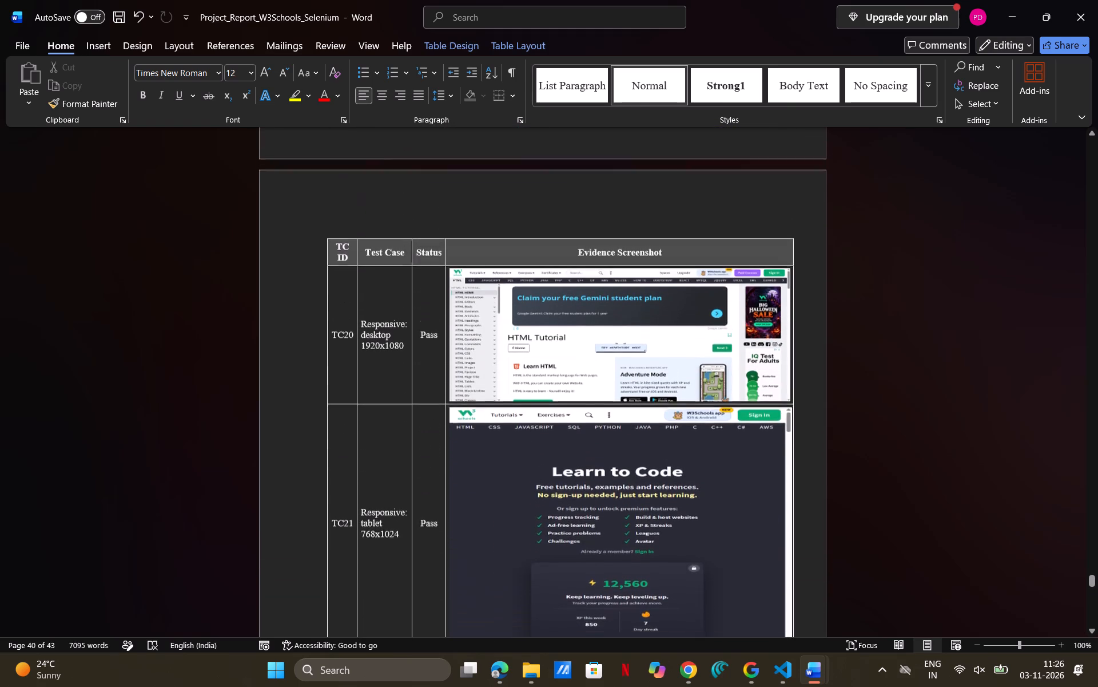
{"action": "scroll", "coordinate": [607, 326], "scroll_direction": "down", "scroll_amount": 3}
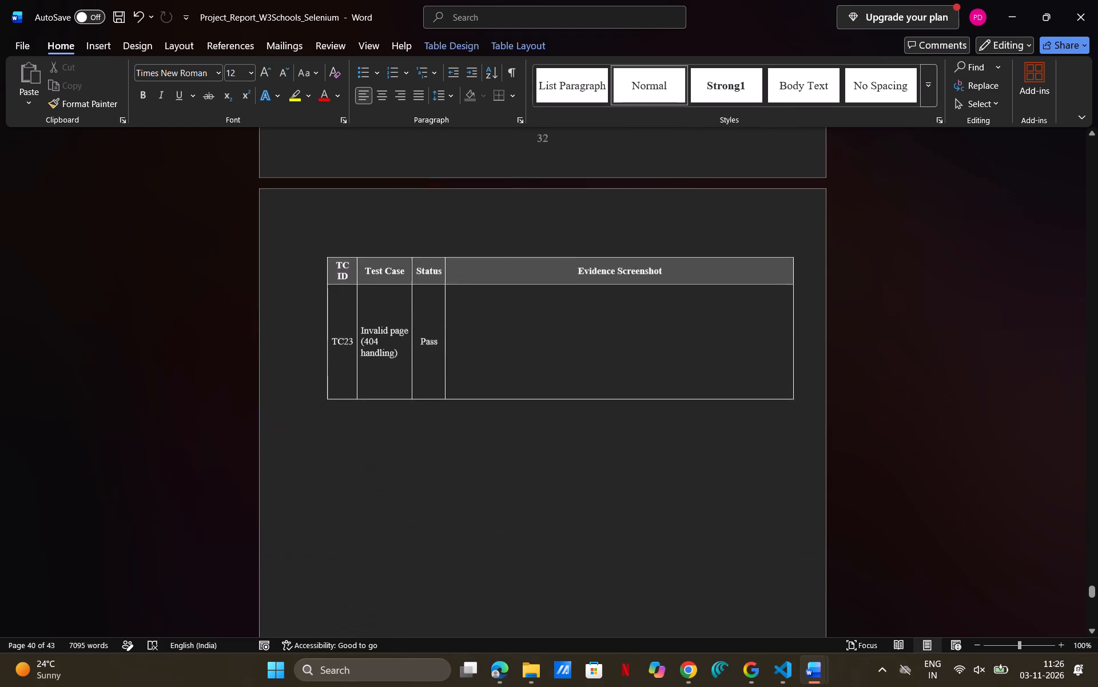
{"action": "scroll", "coordinate": [607, 326], "scroll_direction": "up", "scroll_amount": 6}
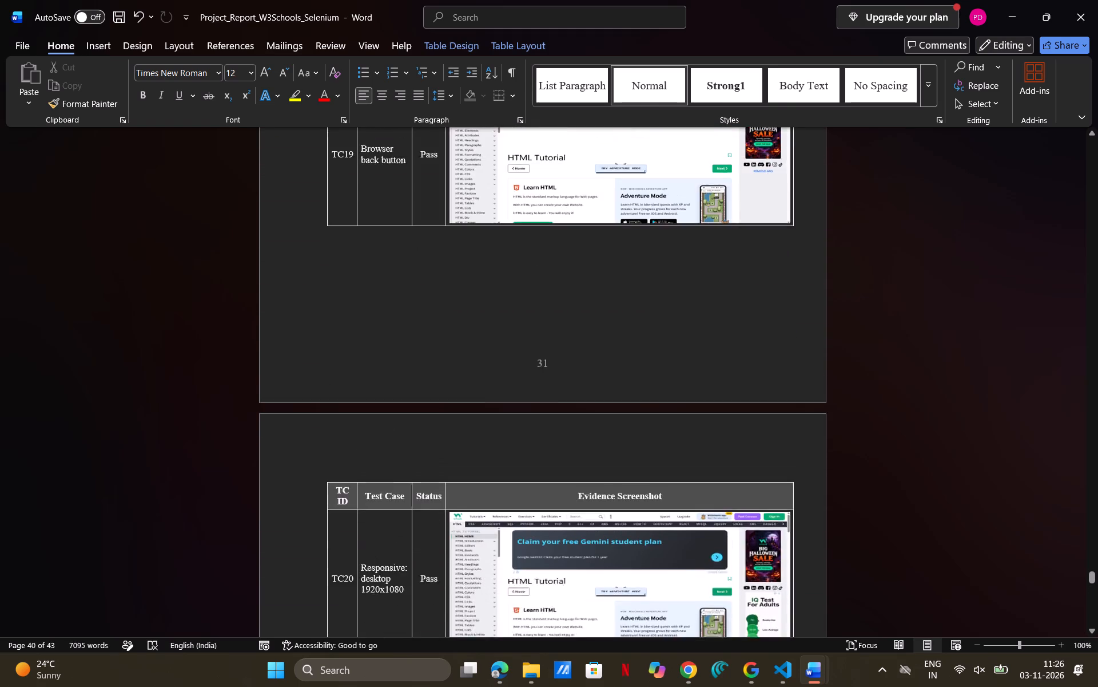
{"action": "scroll", "coordinate": [607, 326], "scroll_direction": "up", "scroll_amount": 8}
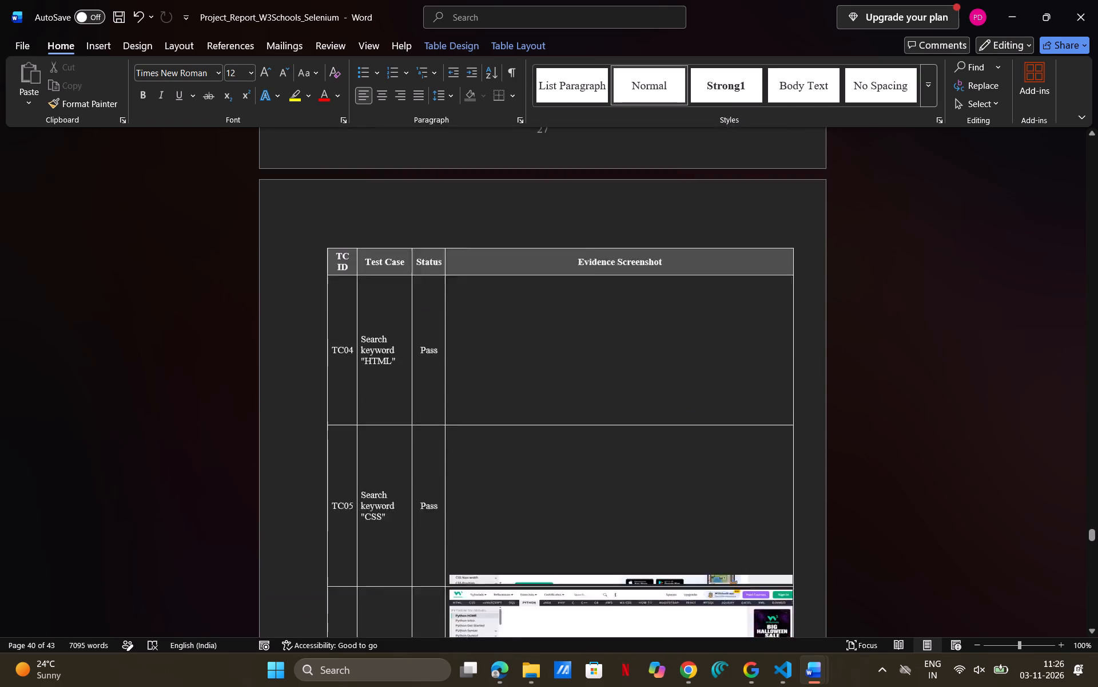
{"action": "scroll", "coordinate": [607, 326], "scroll_direction": "down", "scroll_amount": 16}
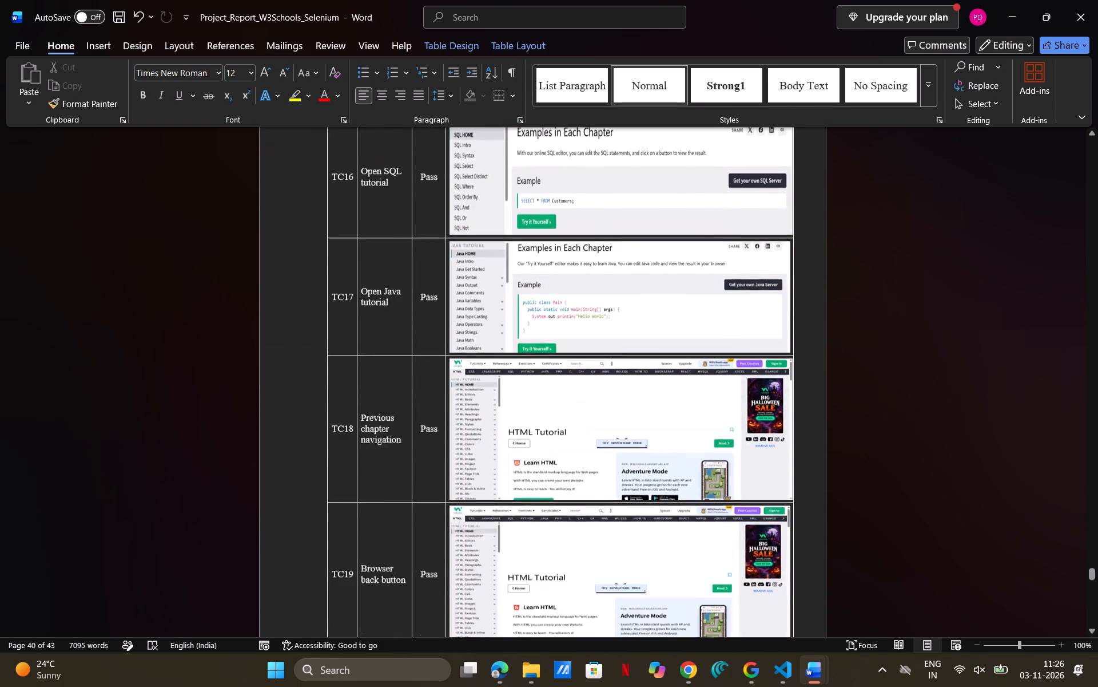
{"action": "scroll", "coordinate": [607, 326], "scroll_direction": "down", "scroll_amount": 18}
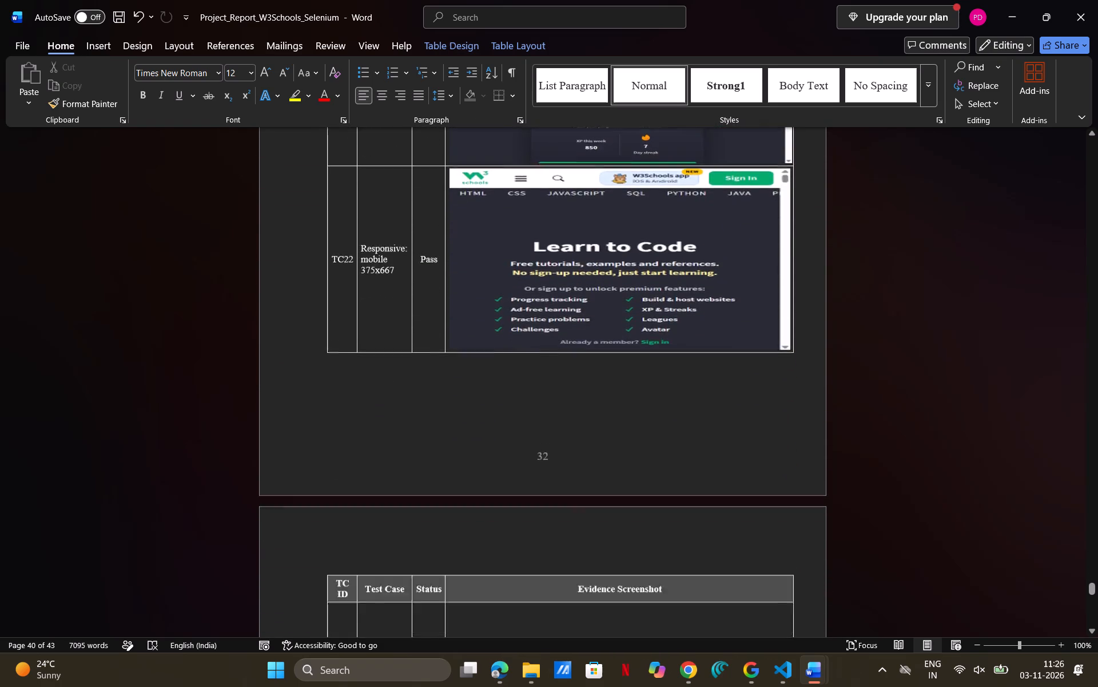
Switch to Visual Studio Code, open PASS_test_invalid_page_404.png from the evidence folder and copy the image for TC23.
{"action": "scroll", "coordinate": [607, 326], "scroll_direction": "down", "scroll_amount": 12}
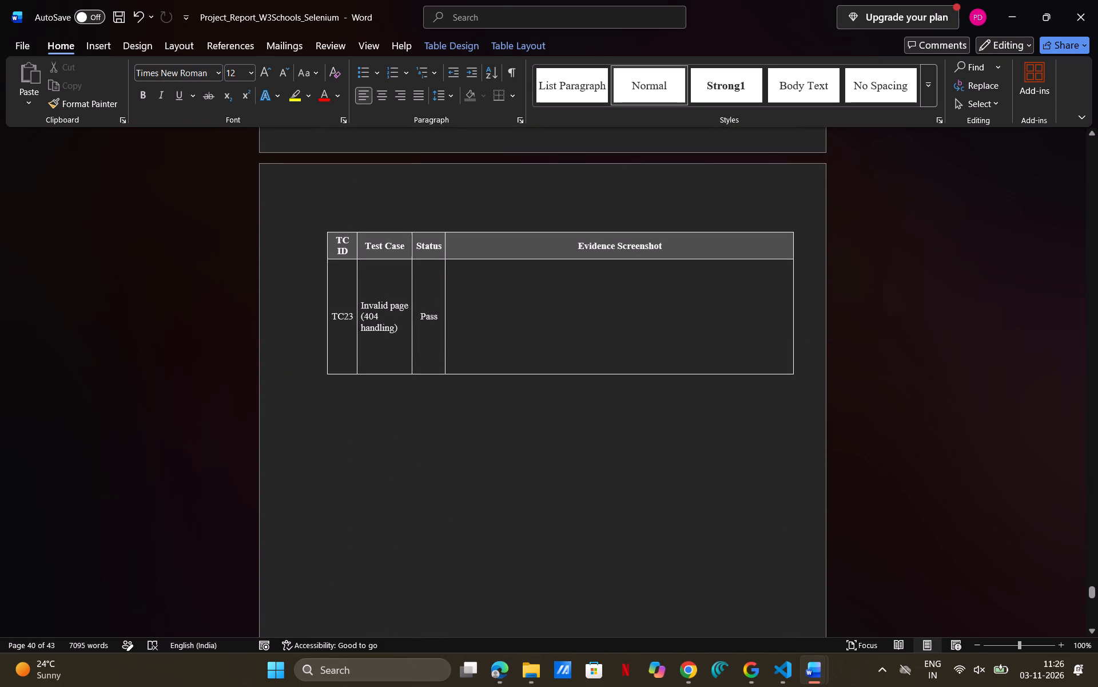
{"action": "scroll", "coordinate": [607, 326], "scroll_direction": "down", "scroll_amount": 2}
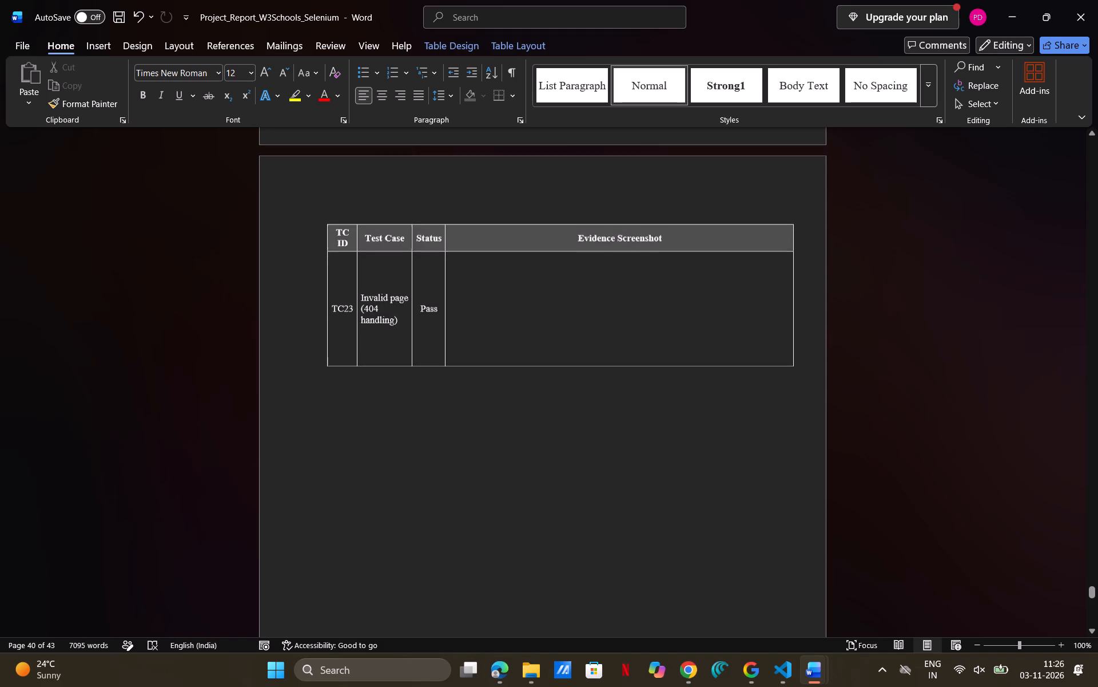
{"action": "scroll", "coordinate": [607, 326], "scroll_direction": "down", "scroll_amount": 1}
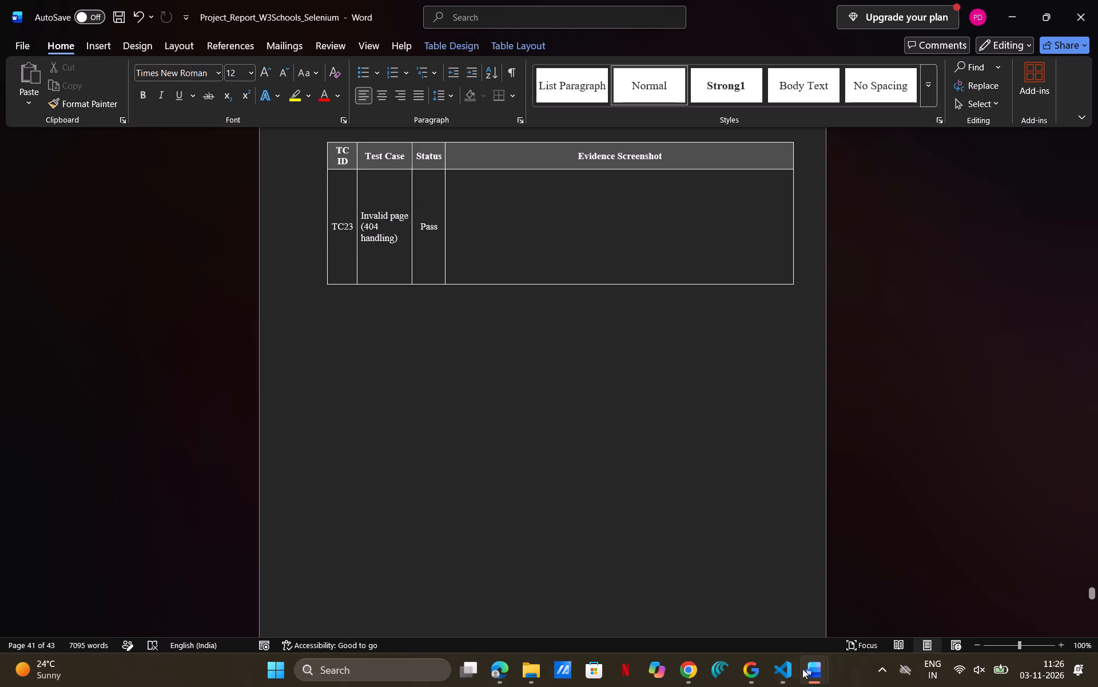
{"action": "left_click", "coordinate": [737, 610]}
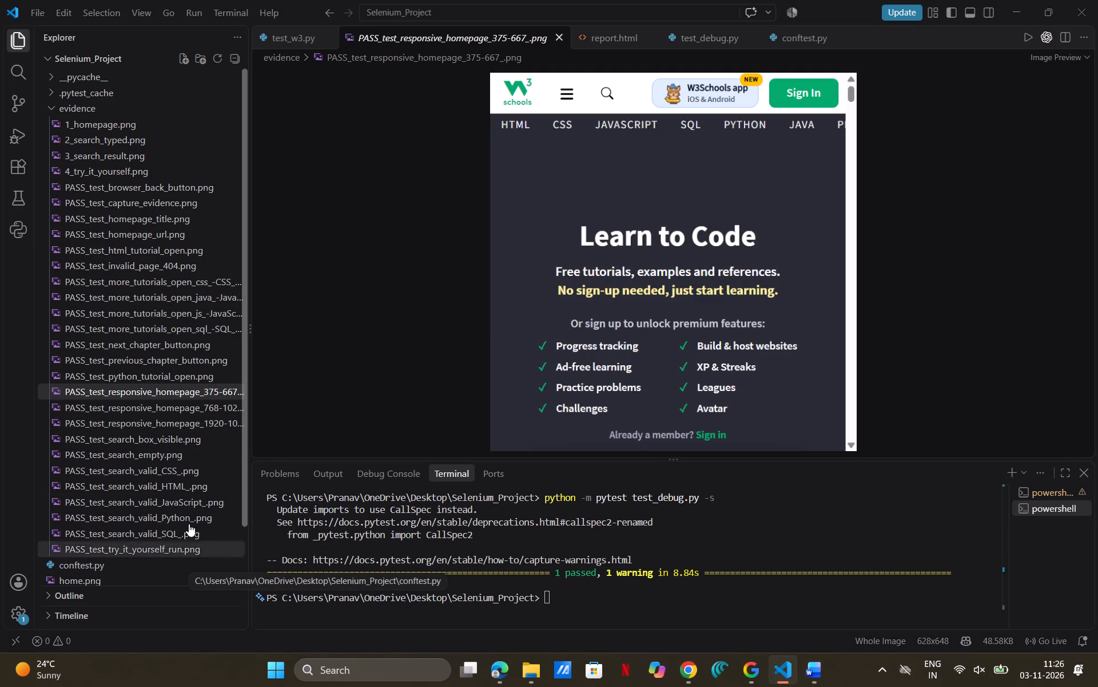
{"action": "left_click", "coordinate": [188, 266]}
{"action": "right_click", "coordinate": [592, 235]}
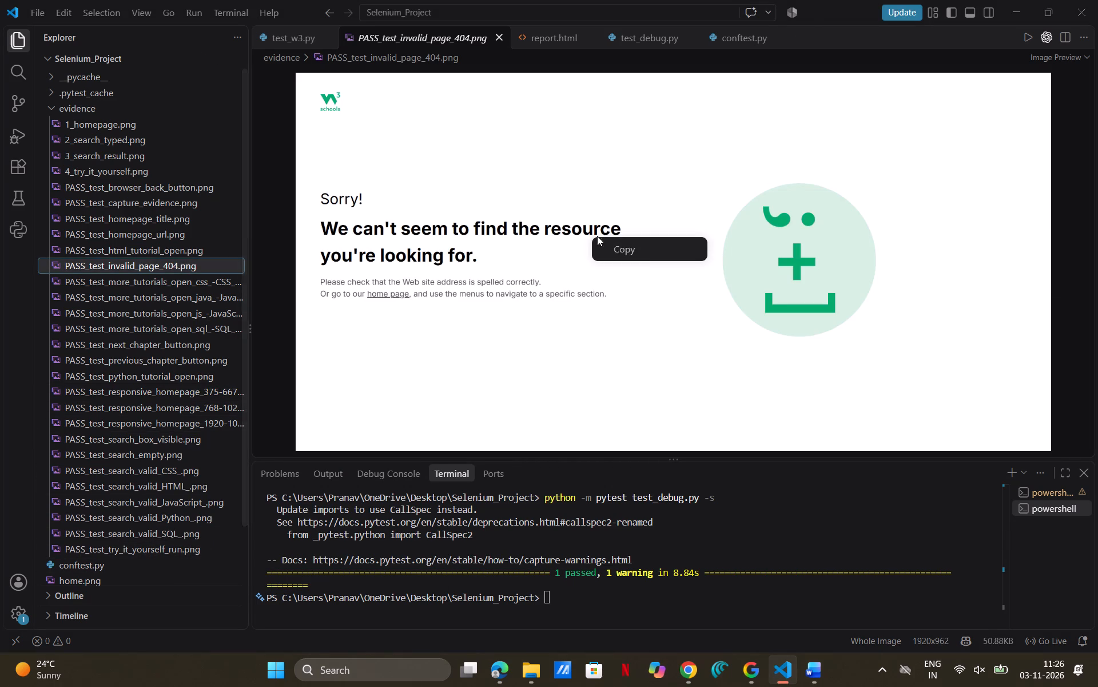
{"action": "left_click", "coordinate": [645, 246]}
Paste the copied 404 image into Word's TC23 Invalid page (404 handling) evidence cell in Table A.1.
{"action": "left_click", "coordinate": [769, 605]}
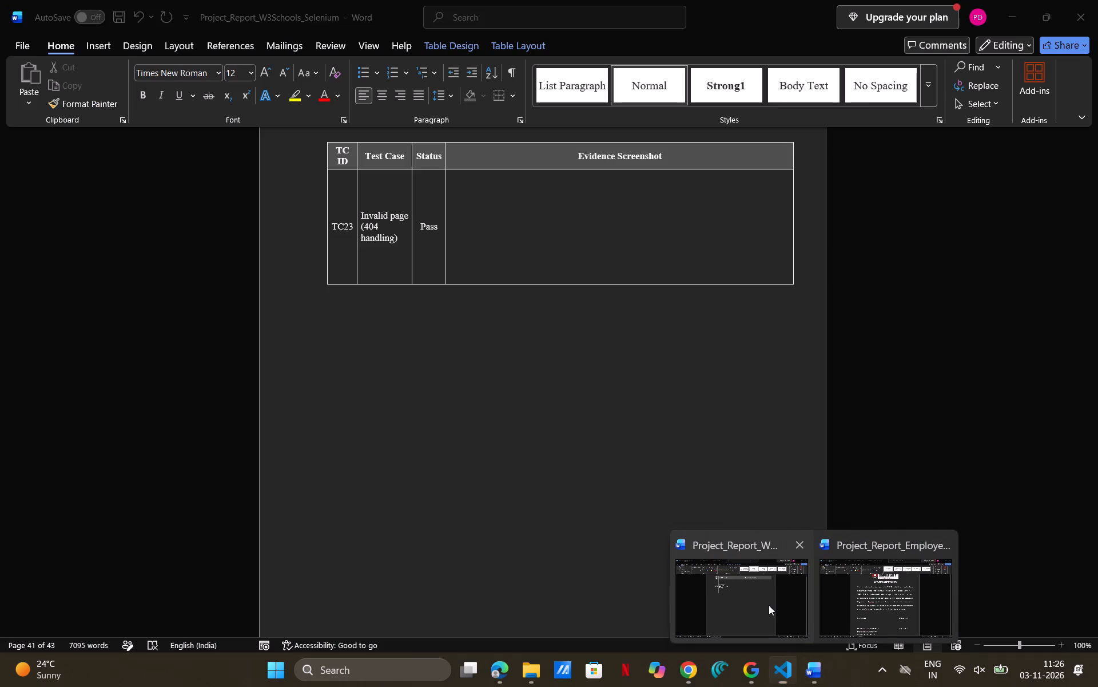
{"action": "left_click", "coordinate": [600, 191]}
{"action": "key", "text": "ctrl+v"}
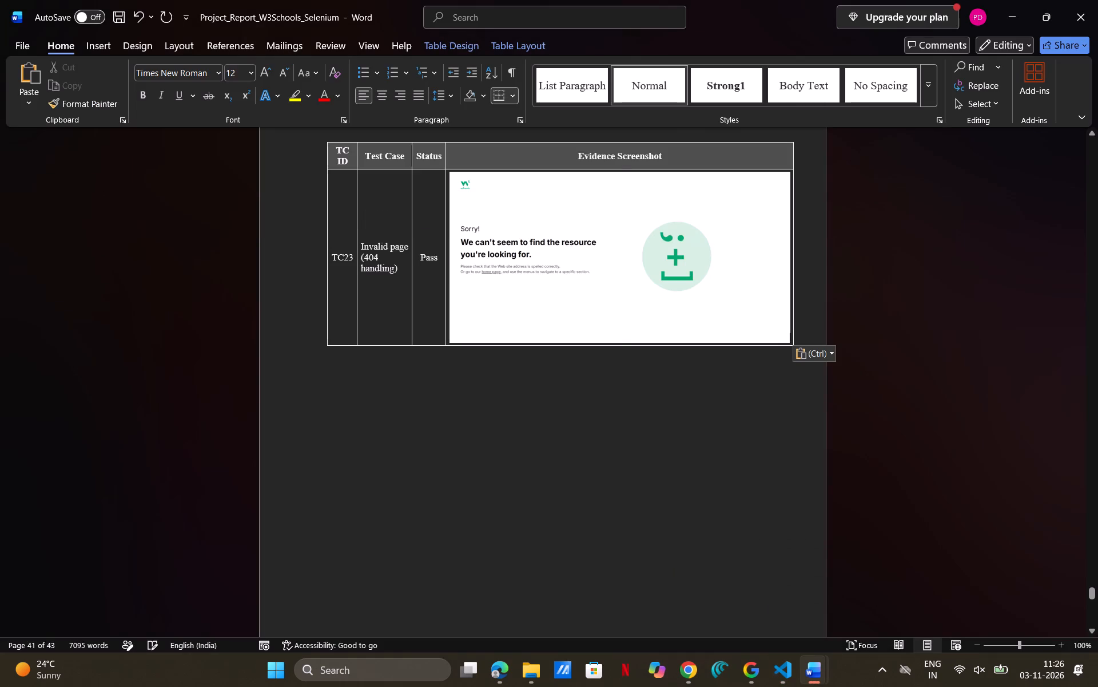
{"action": "left_click", "coordinate": [615, 257]}
{"action": "left_click", "coordinate": [582, 428]}
Review the last rows of Table A.1 and the User Manual pages through the Figure A.1 screenshot placeholder.
{"action": "scroll", "coordinate": [582, 428], "scroll_direction": "up", "scroll_amount": 3}
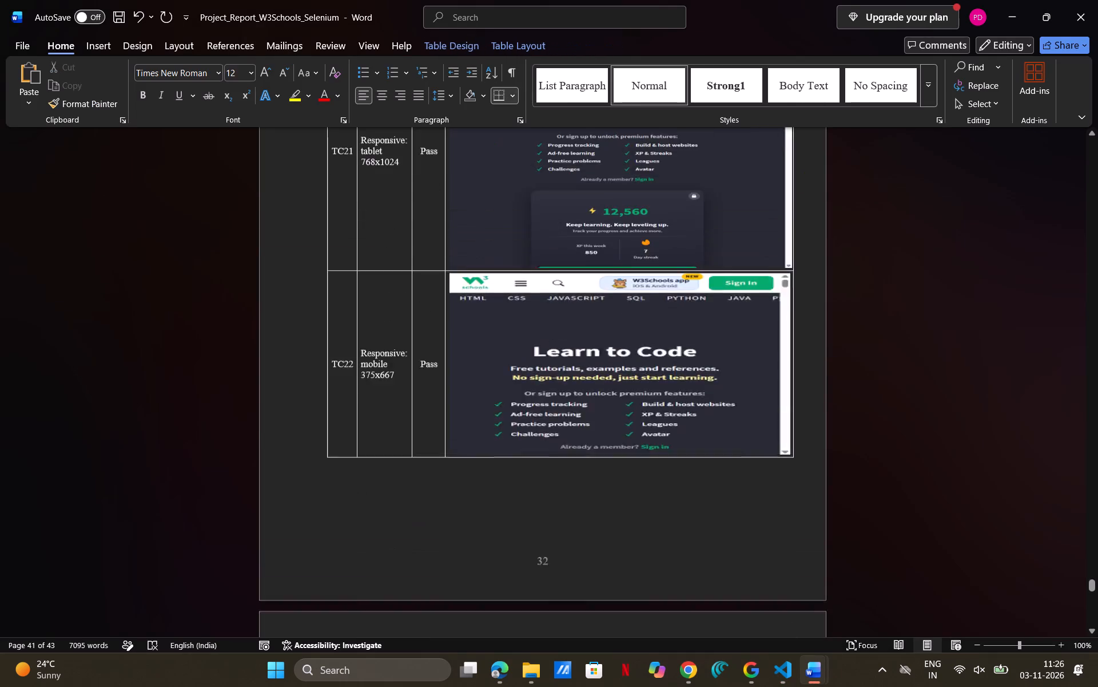
{"action": "scroll", "coordinate": [582, 428], "scroll_direction": "up", "scroll_amount": 5}
{"action": "scroll", "coordinate": [582, 428], "scroll_direction": "down", "scroll_amount": 1}
{"action": "scroll", "coordinate": [582, 428], "scroll_direction": "up", "scroll_amount": 1}
{"action": "scroll", "coordinate": [582, 428], "scroll_direction": "down", "scroll_amount": 5}
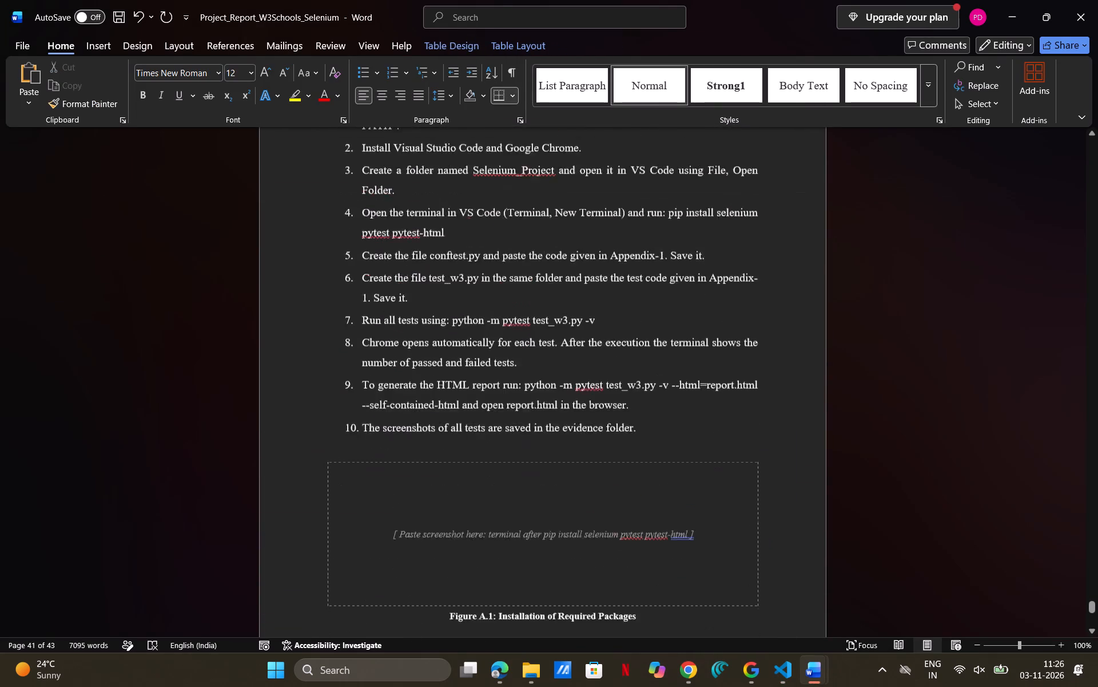
{"action": "scroll", "coordinate": [582, 428], "scroll_direction": "down", "scroll_amount": 2}
{"action": "scroll", "coordinate": [582, 428], "scroll_direction": "up", "scroll_amount": 3}
{"action": "scroll", "coordinate": [582, 428], "scroll_direction": "down", "scroll_amount": 1}
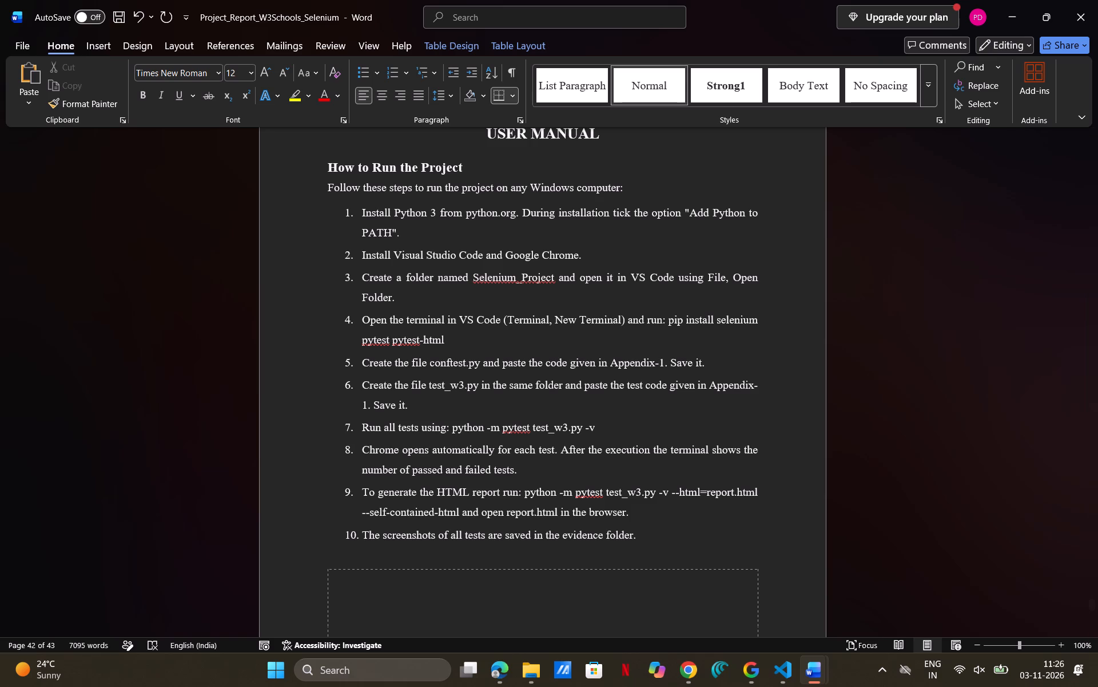
{"action": "scroll", "coordinate": [616, 510], "scroll_direction": "down", "scroll_amount": 1}
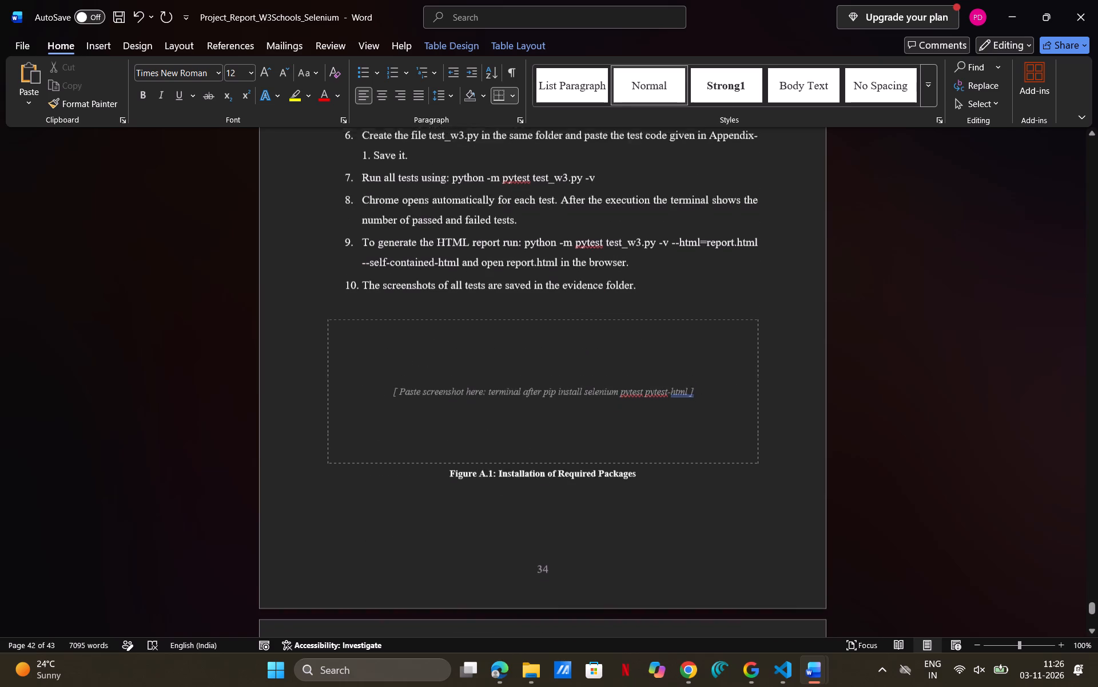
{"action": "scroll", "coordinate": [616, 510], "scroll_direction": "down", "scroll_amount": 1}
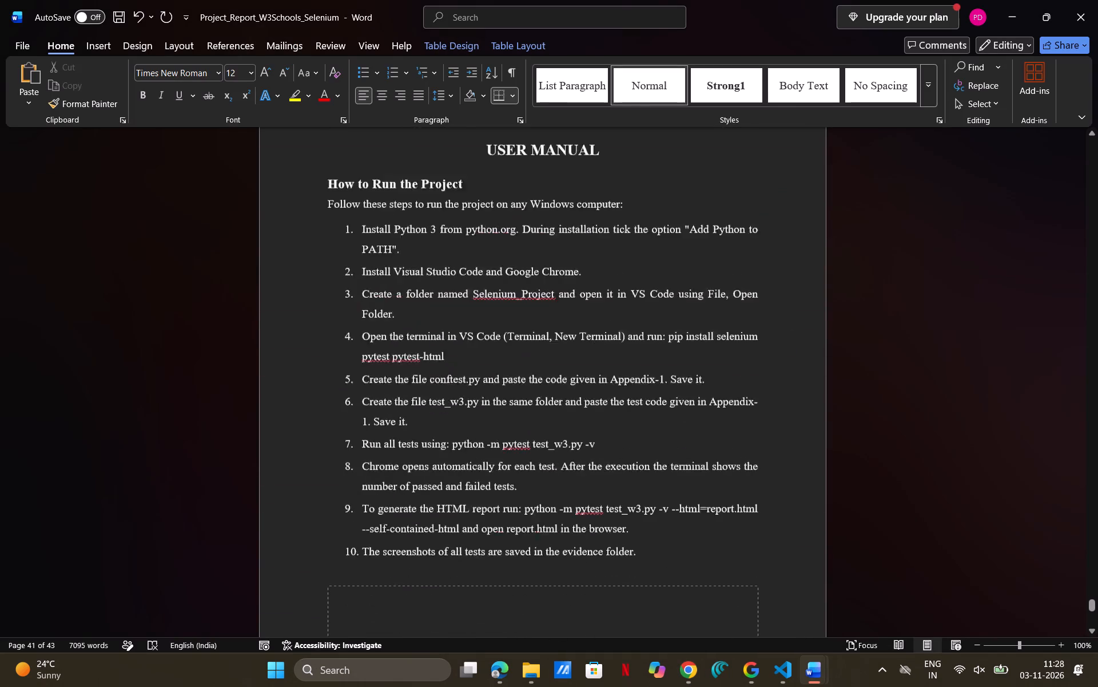
{"action": "scroll", "coordinate": [695, 508], "scroll_direction": "down", "scroll_amount": 2}
{"action": "scroll", "coordinate": [695, 508], "scroll_direction": "up", "scroll_amount": 4}
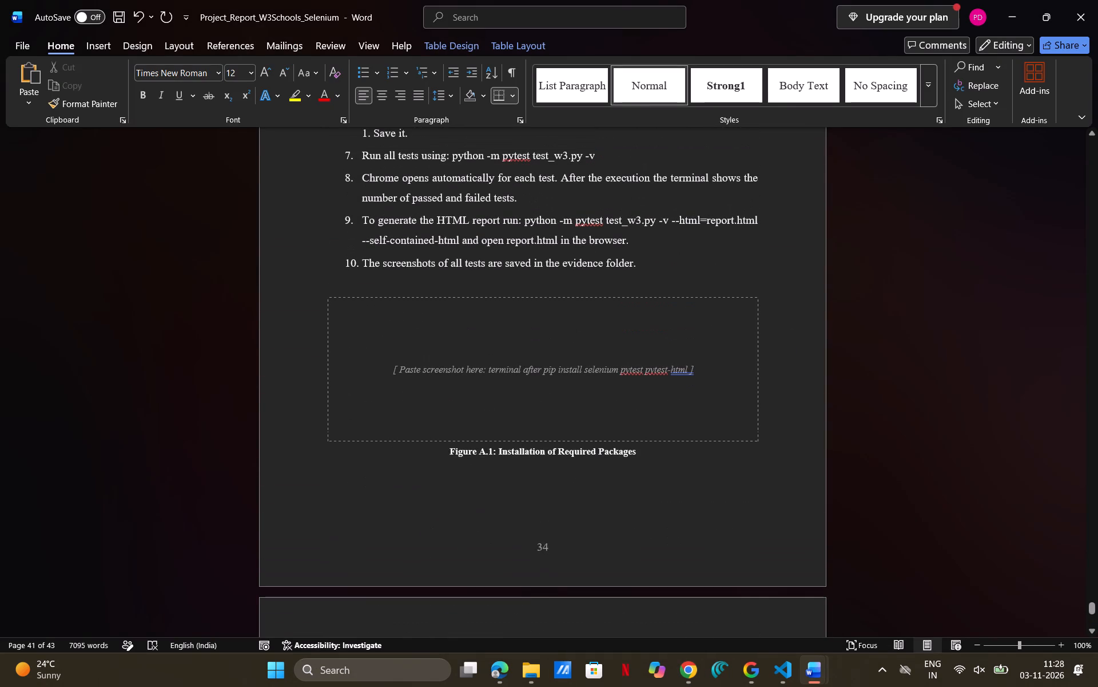
{"action": "scroll", "coordinate": [652, 500], "scroll_direction": "down", "scroll_amount": 8}
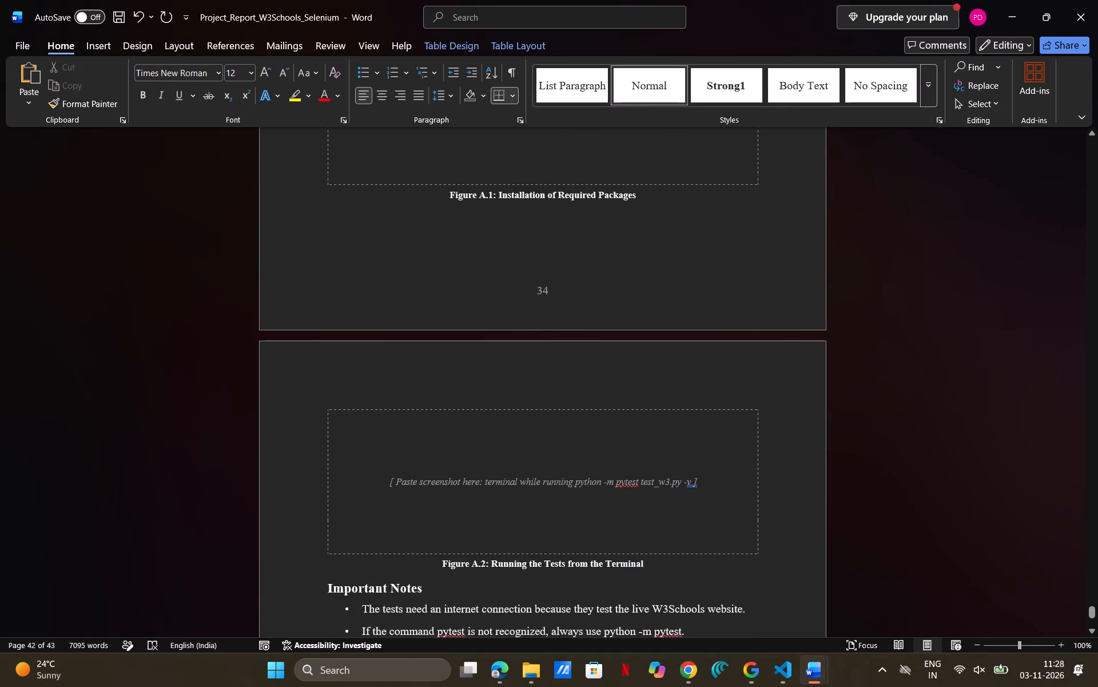
{"action": "scroll", "coordinate": [652, 500], "scroll_direction": "up", "scroll_amount": 1}
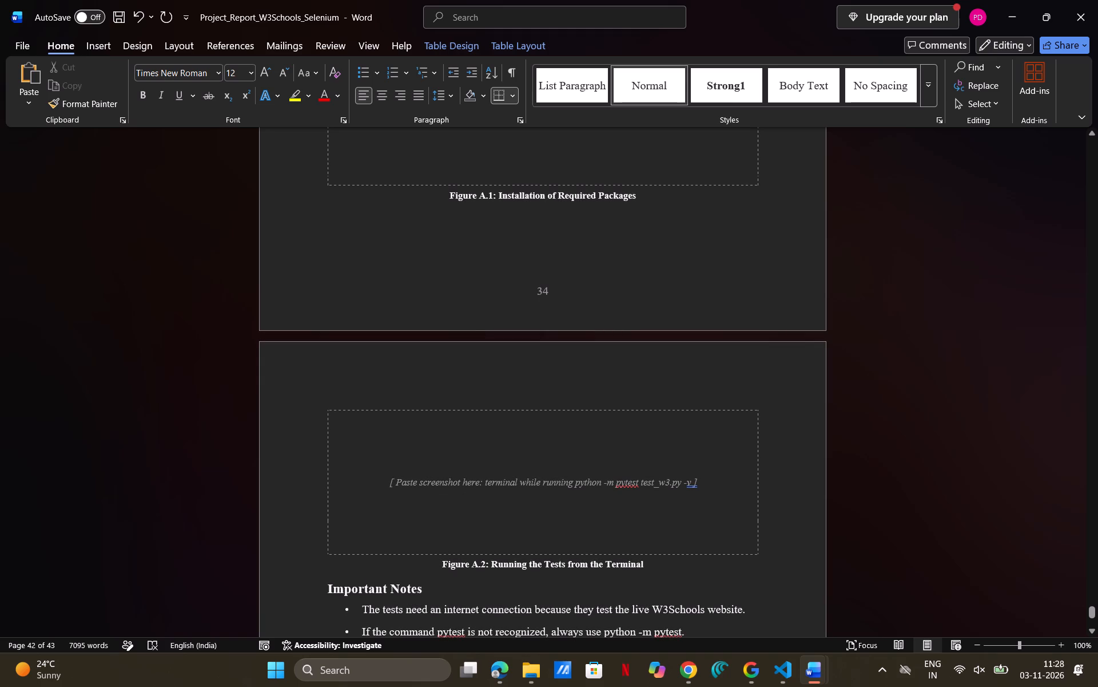
In VS Code, enlarge the terminal and capture the "python -m pytest test_w3.py -v" output from the command line through "collected 23 items".
{"action": "double_click", "coordinate": [686, 675]}
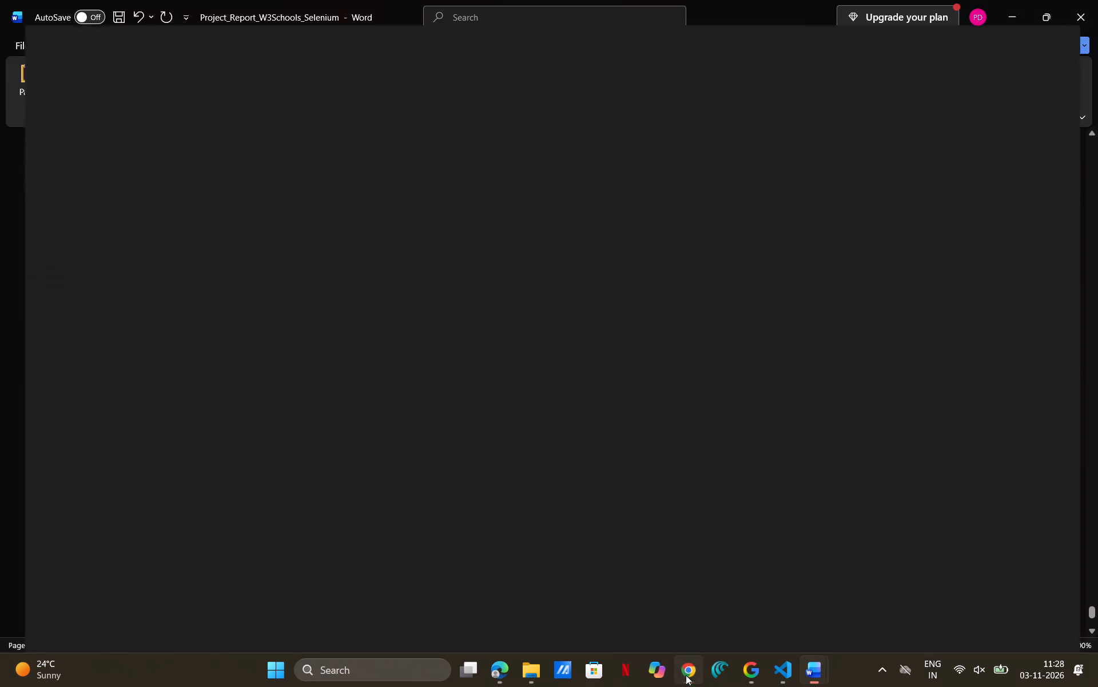
{"action": "left_click", "coordinate": [733, 600]}
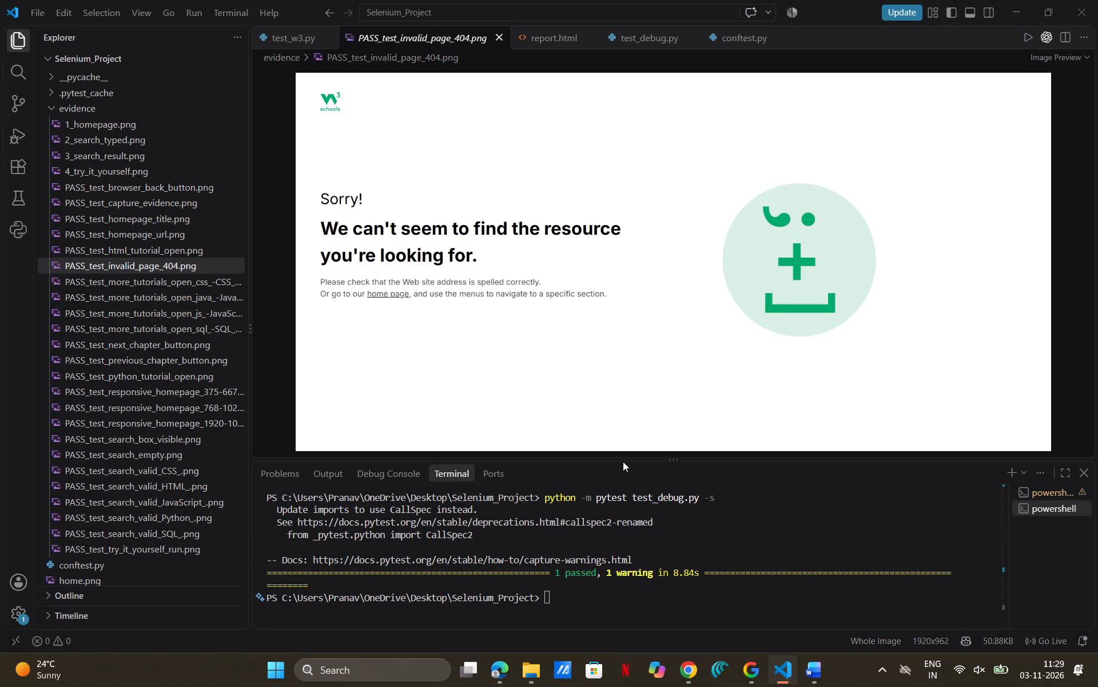
{"action": "left_click_drag", "start_coordinate": [623, 459], "coordinate": [615, 248]}
{"action": "scroll", "coordinate": [600, 462], "scroll_direction": "up", "scroll_amount": 3}
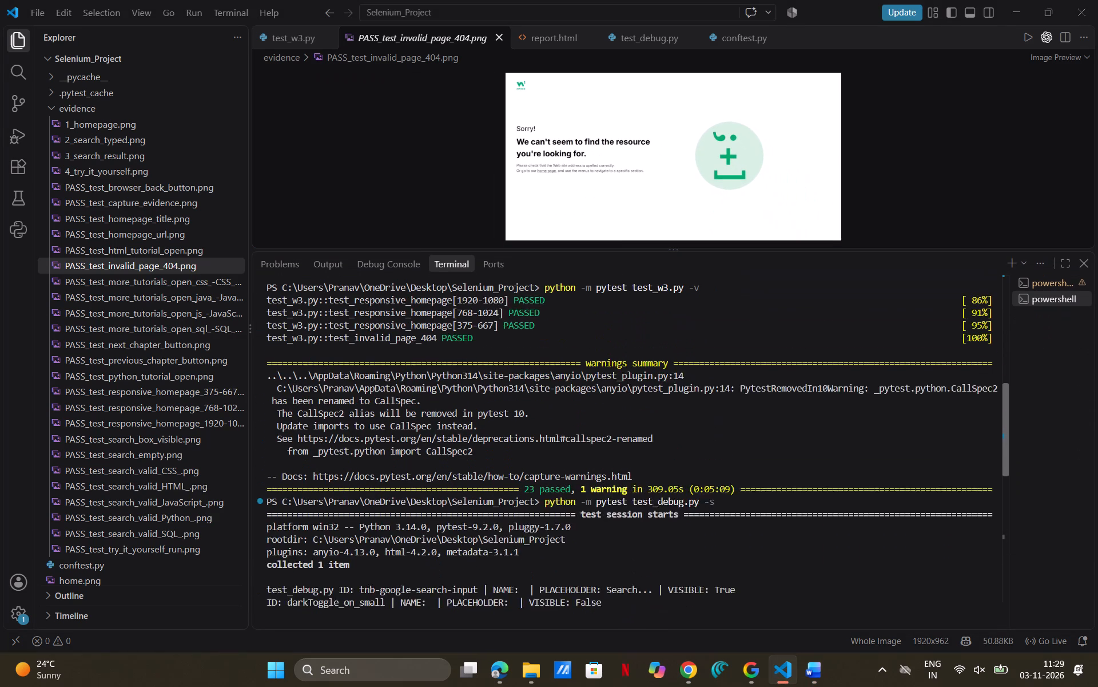
{"action": "scroll", "coordinate": [600, 462], "scroll_direction": "up", "scroll_amount": 11}
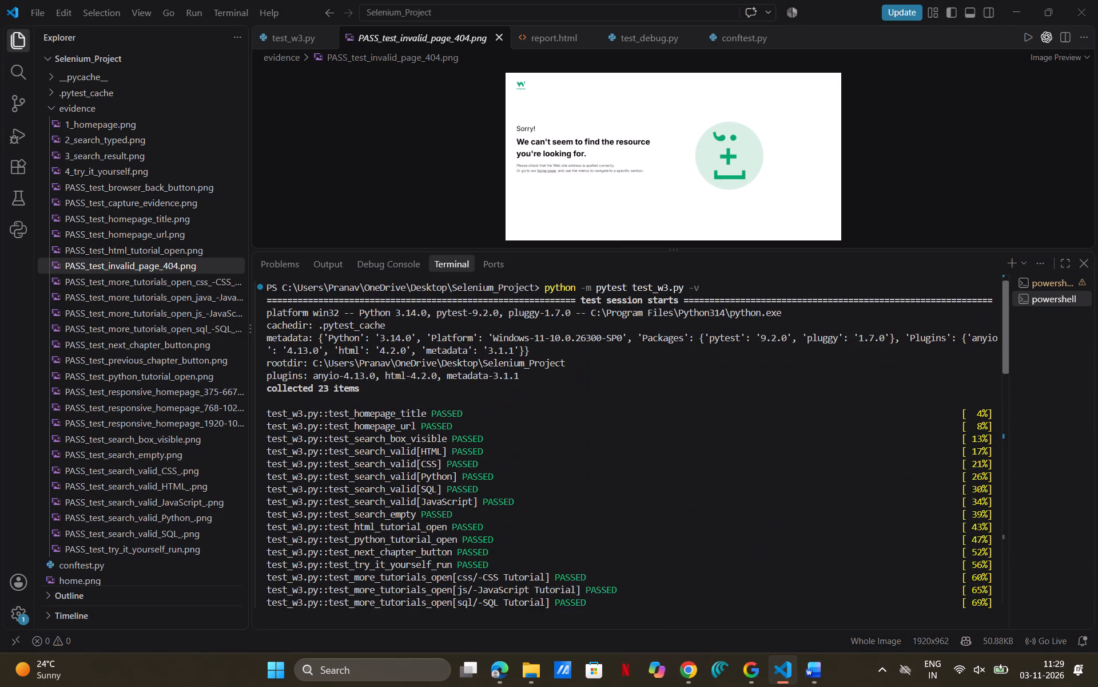
{"action": "key", "text": "shift+super+s"}
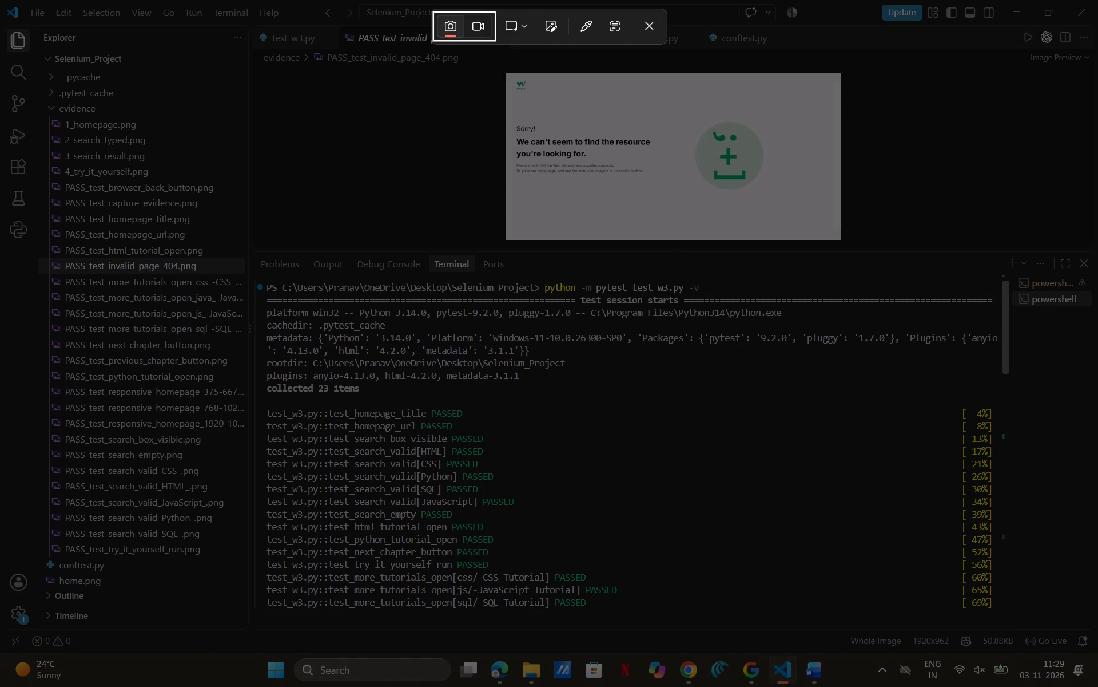
{"action": "left_click_drag", "start_coordinate": [255, 275], "coordinate": [974, 398]}
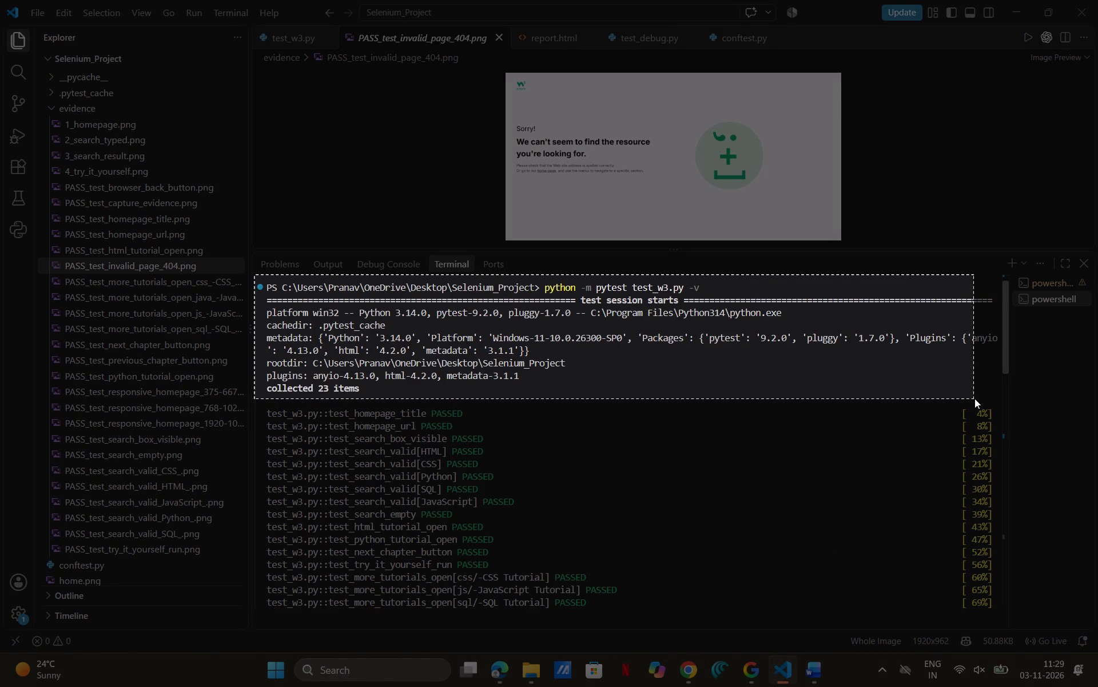
{"action": "left_click_drag", "start_coordinate": [974, 398], "coordinate": [995, 395]}
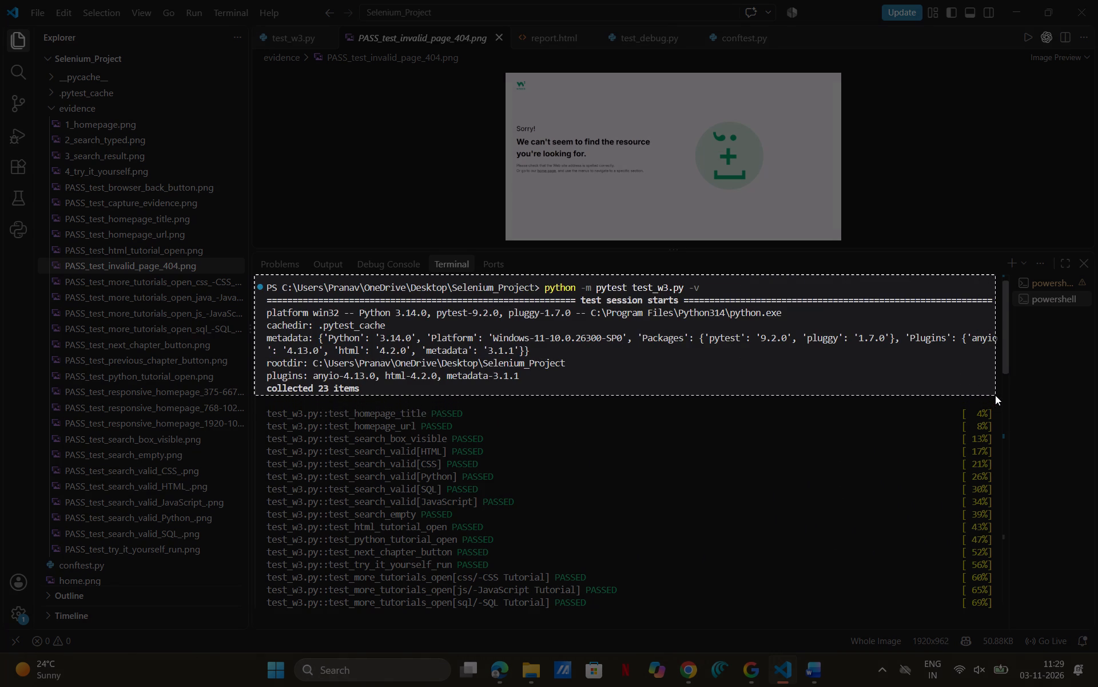
{"action": "left_click_drag", "start_coordinate": [995, 395], "coordinate": [1005, 400]}
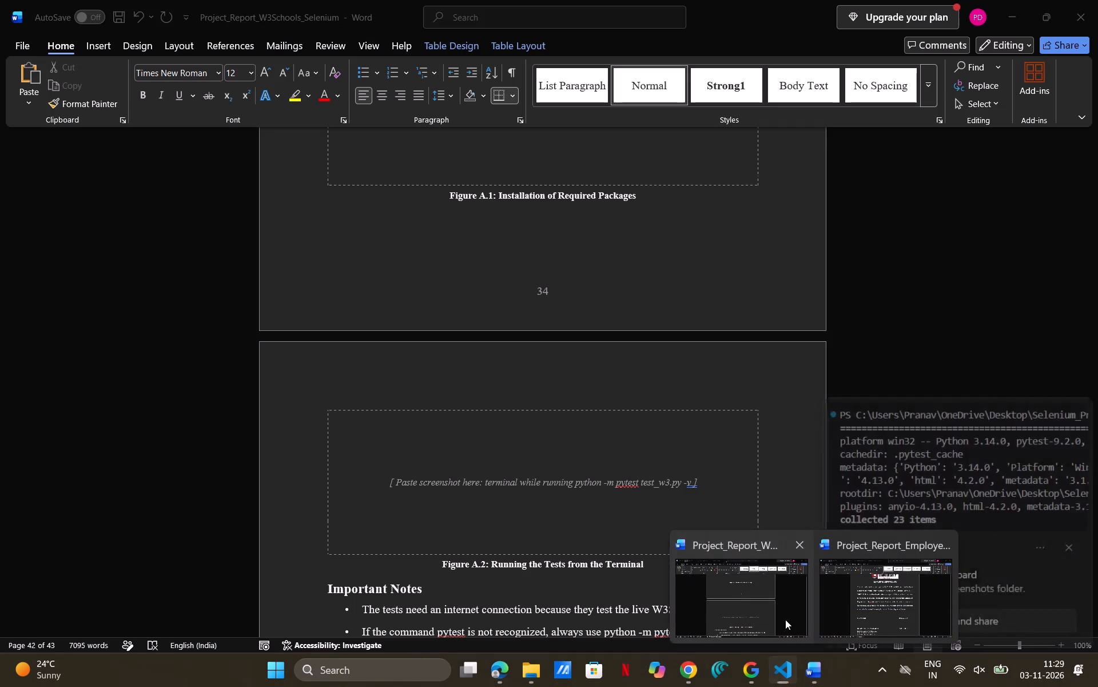
In the Word report, replace the Figure A.2 placeholder box with the captured terminal screenshot, placed above the figure's caption.
{"action": "left_click", "coordinate": [785, 619]}
{"action": "scroll", "coordinate": [763, 429], "scroll_direction": "down", "scroll_amount": 1}
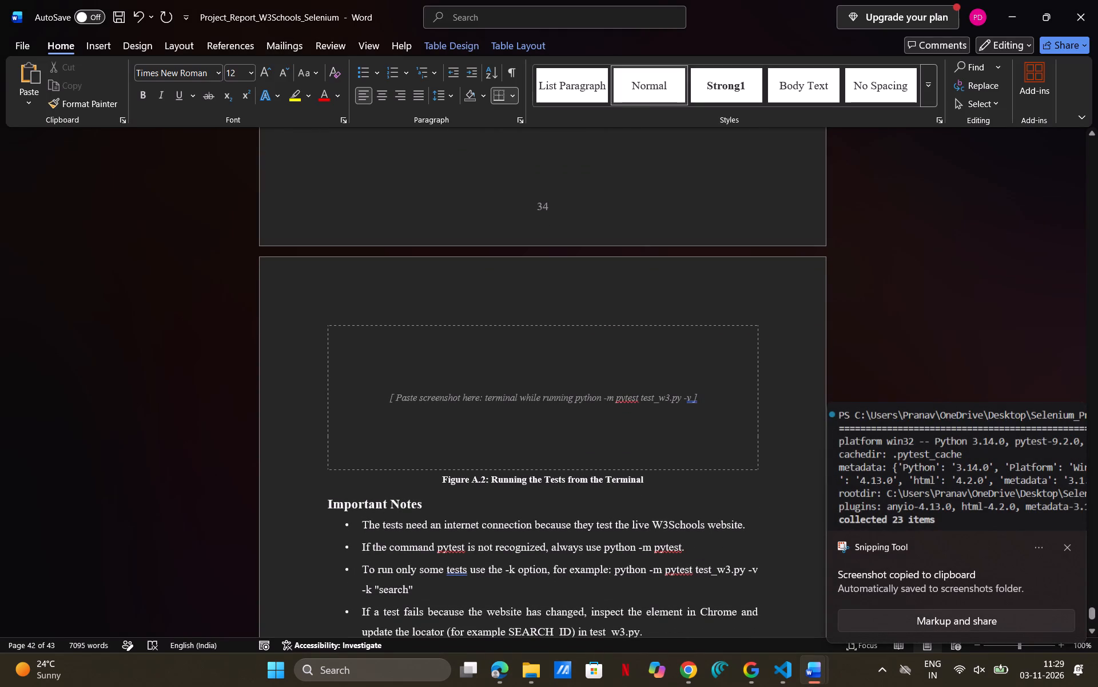
{"action": "left_click_drag", "start_coordinate": [775, 469], "coordinate": [422, 373]}
{"action": "key", "text": "BackSpace"}
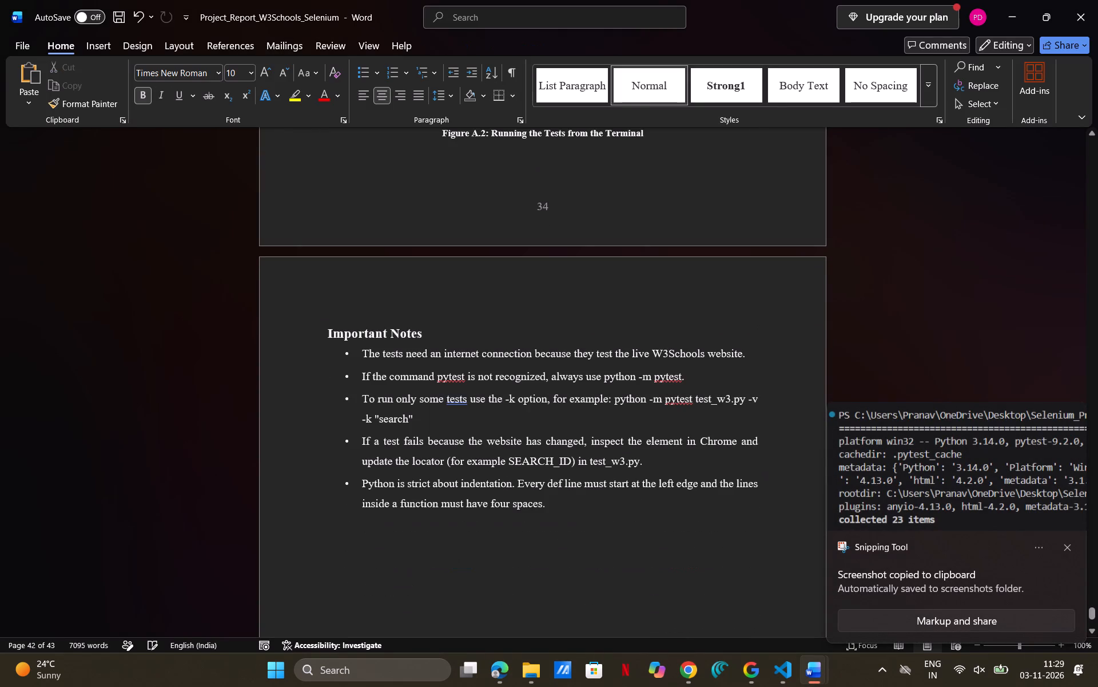
{"action": "scroll", "coordinate": [605, 338], "scroll_direction": "up", "scroll_amount": 2}
{"action": "left_click", "coordinate": [647, 450]}
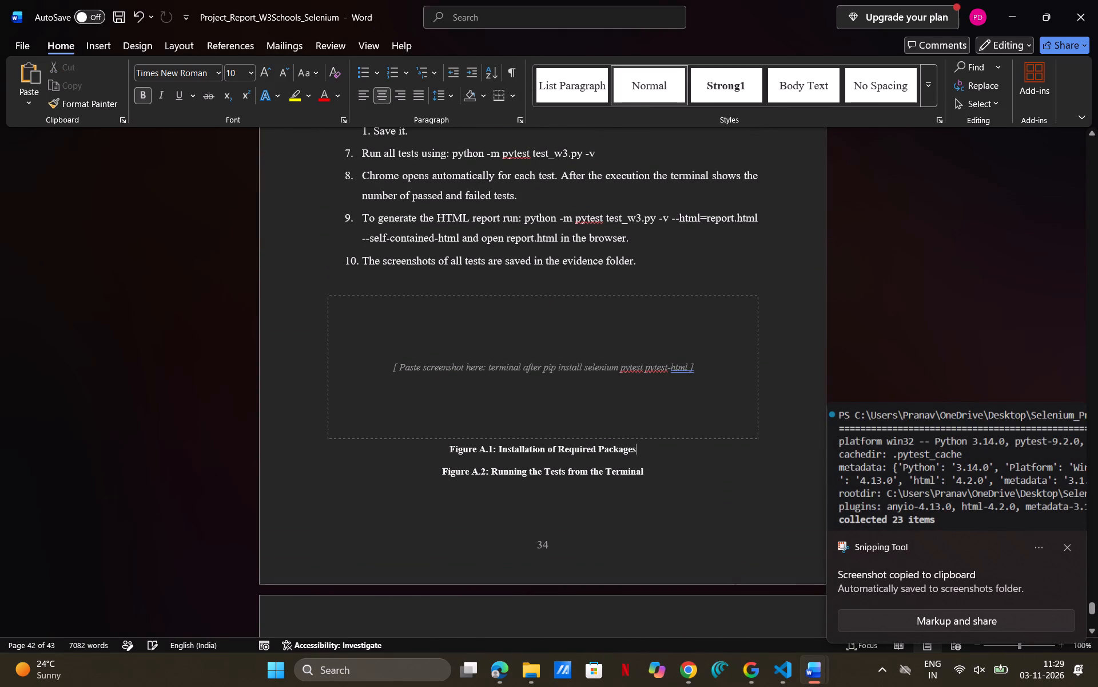
{"action": "key", "text": "Return"}
{"action": "key", "text": "ctrl+v"}
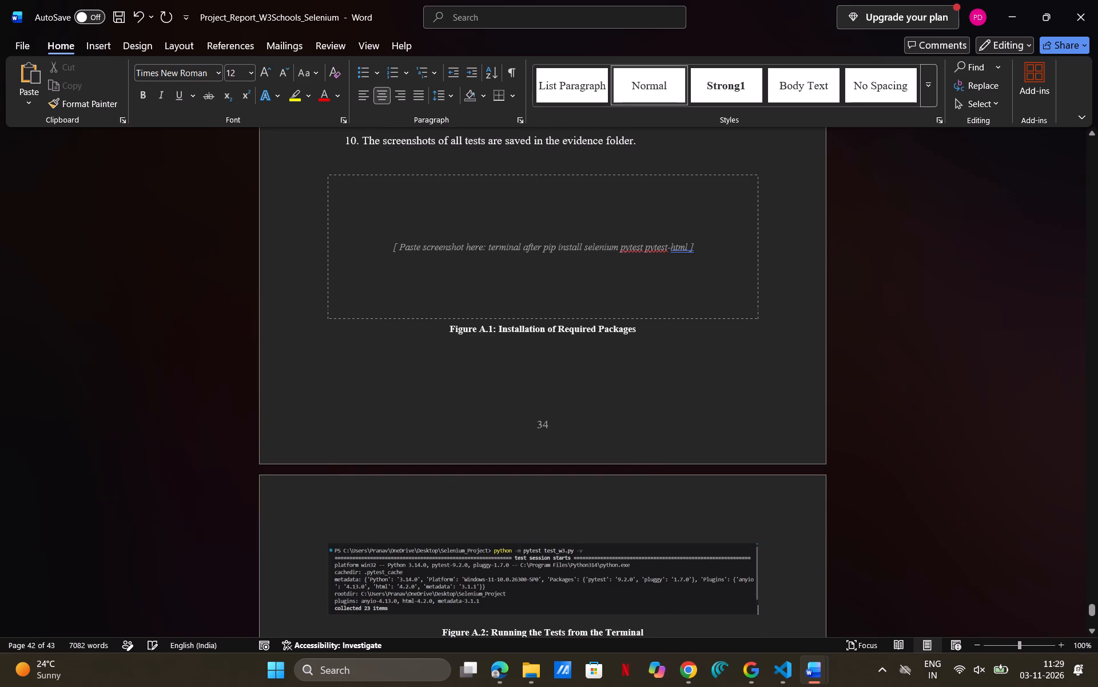
Stretch the Figure A.2 terminal screenshot vertically to nearly twice its height, keeping its width.
{"action": "scroll", "coordinate": [566, 508], "scroll_direction": "down", "scroll_amount": 1}
{"action": "left_click", "coordinate": [539, 420]}
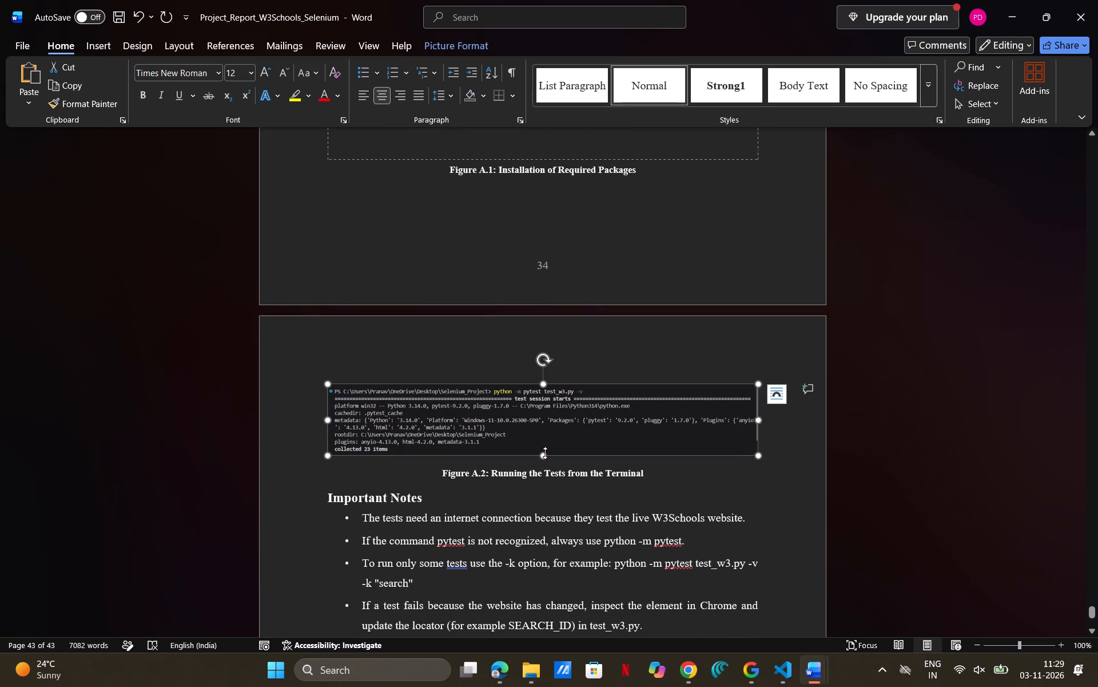
{"action": "left_click_drag", "start_coordinate": [545, 453], "coordinate": [564, 506]}
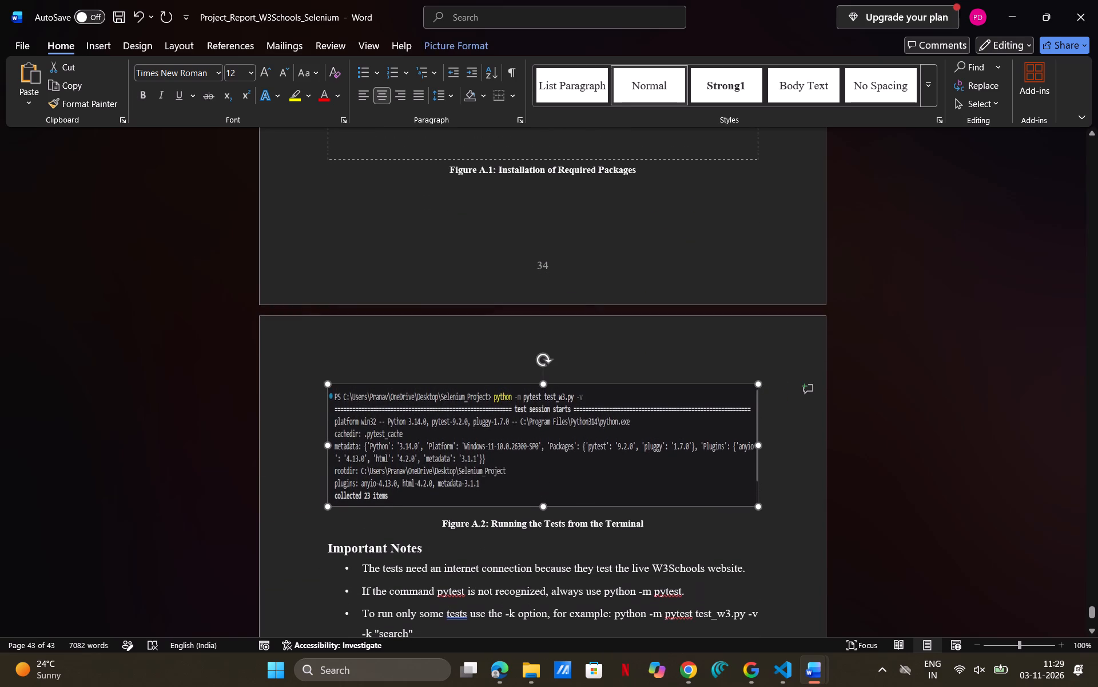
{"action": "left_click_drag", "start_coordinate": [564, 506], "coordinate": [566, 513]}
{"action": "left_click", "coordinate": [707, 544]}
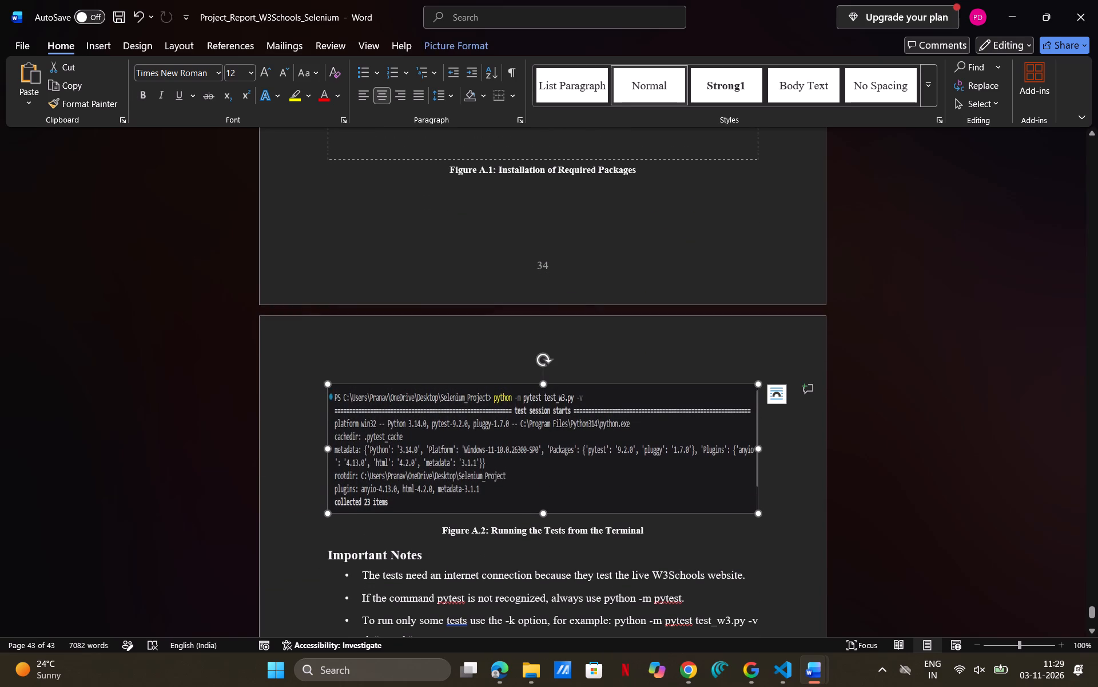
Delete the Figure A.1 screenshot placeholder box below the User Manual's numbered steps.
{"action": "scroll", "coordinate": [636, 490], "scroll_direction": "down", "scroll_amount": 1}
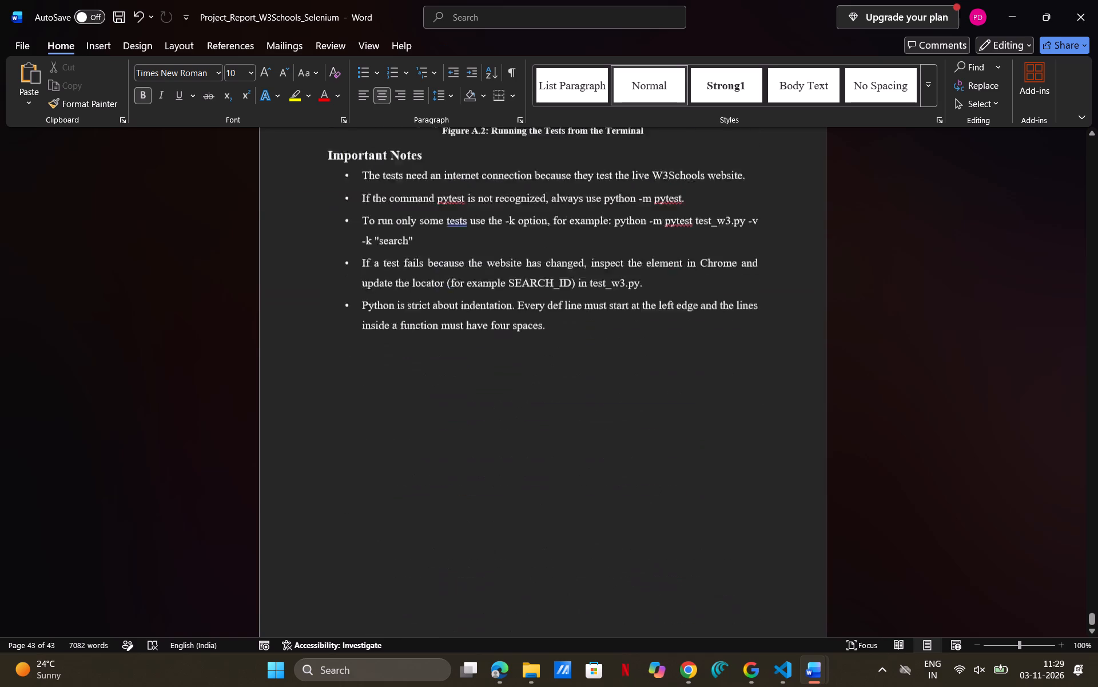
{"action": "scroll", "coordinate": [636, 490], "scroll_direction": "down", "scroll_amount": 3}
{"action": "scroll", "coordinate": [636, 490], "scroll_direction": "up", "scroll_amount": 4}
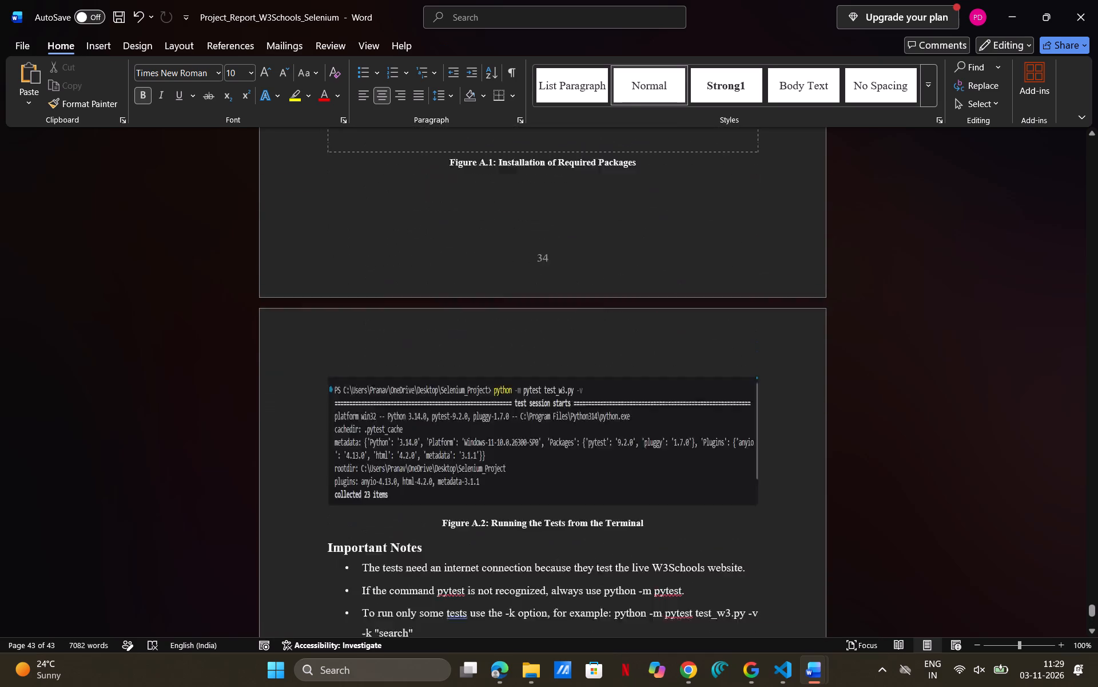
{"action": "scroll", "coordinate": [636, 490], "scroll_direction": "up", "scroll_amount": 2}
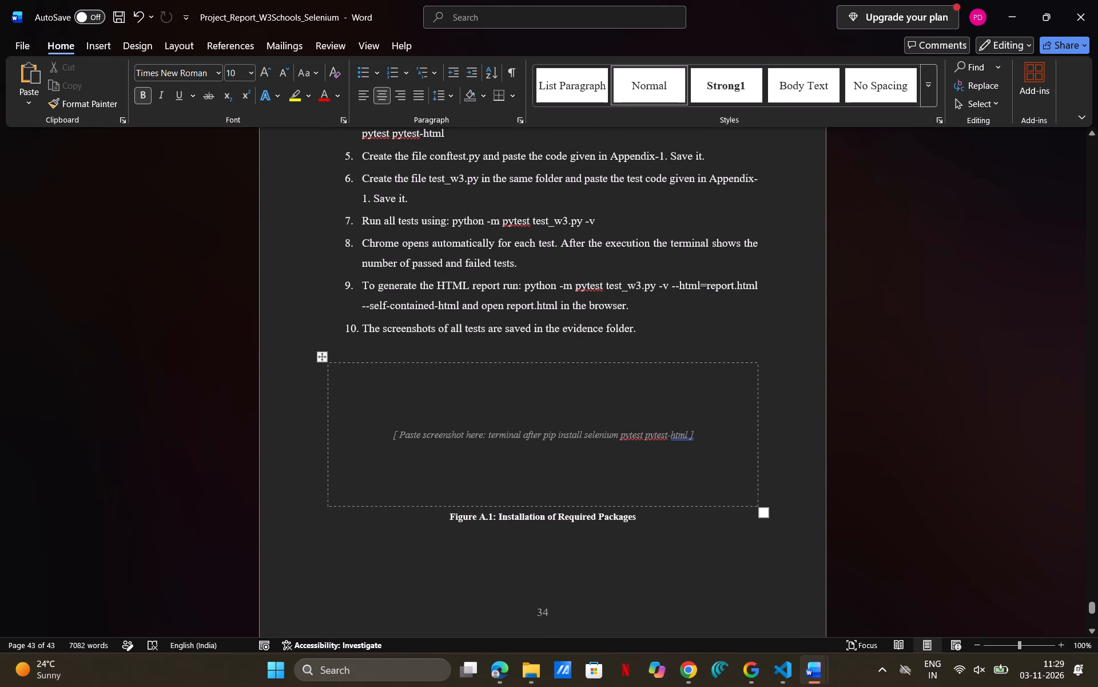
{"action": "left_click_drag", "start_coordinate": [788, 507], "coordinate": [357, 359]}
{"action": "key", "text": "BackSpace"}
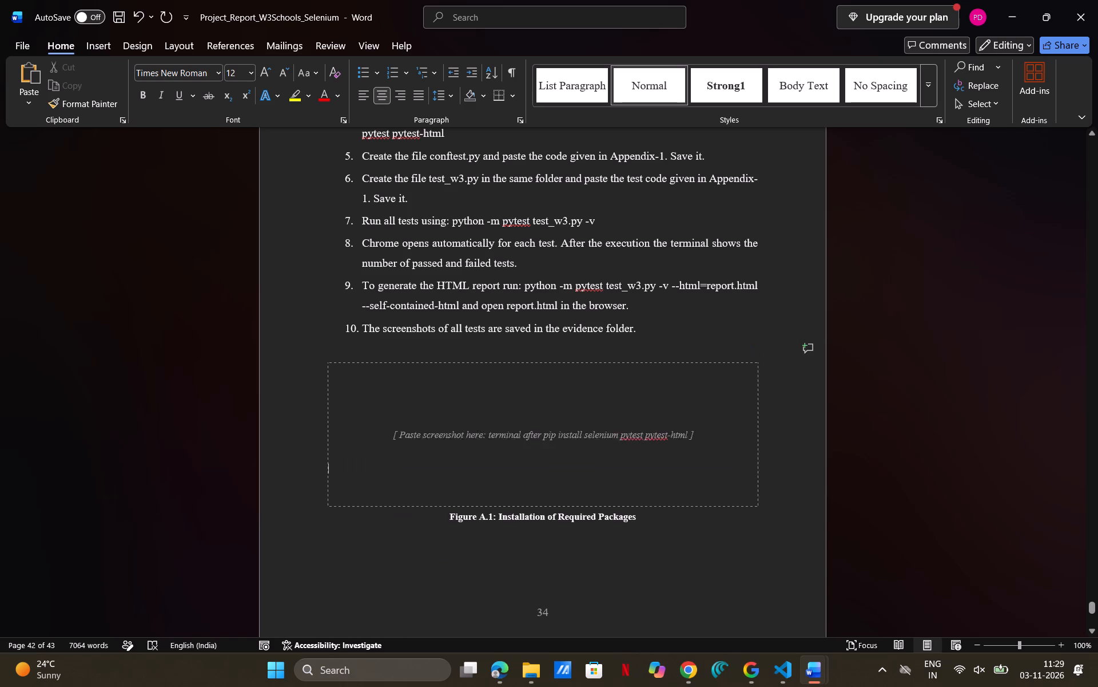
Undo the last change and delete the Figure A.1 screenshot placeholder box, keeping its caption.
{"action": "key", "text": "ctrl+z"}
{"action": "left_click", "coordinate": [691, 548]}
{"action": "left_click_drag", "start_coordinate": [779, 500], "coordinate": [535, 408]}
{"action": "key", "text": "BackSpace"}
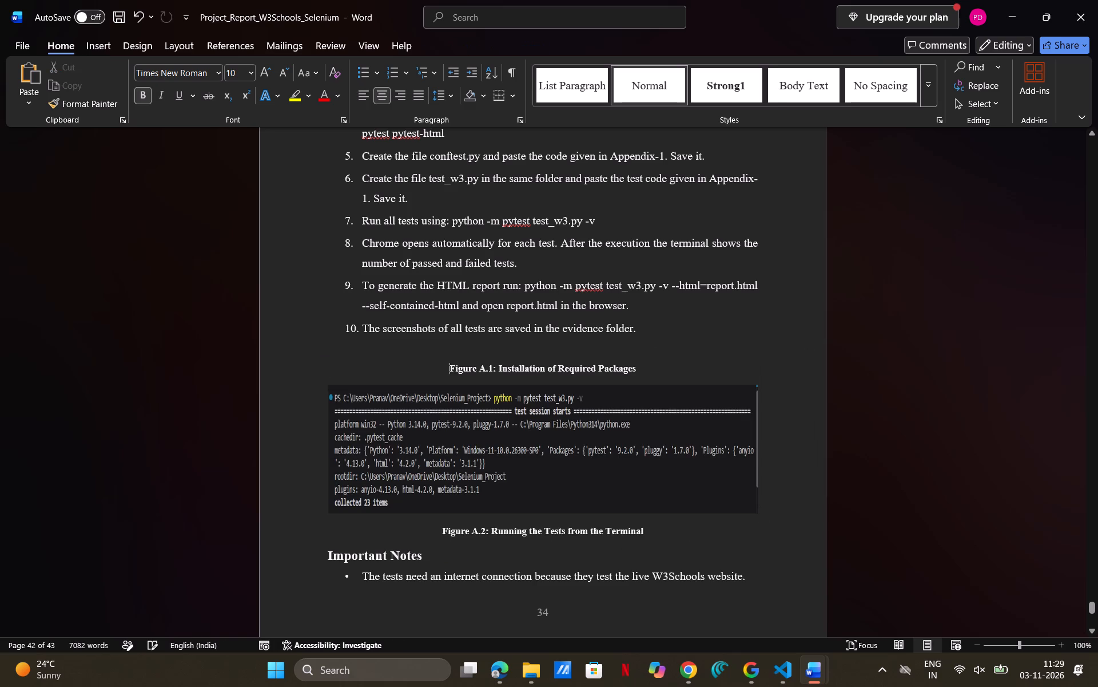
Add an empty unnumbered line below item 10 of the User Manual steps, above the Figure A.1 caption.
{"action": "left_click", "coordinate": [649, 334]}
{"action": "key", "text": "Return"}
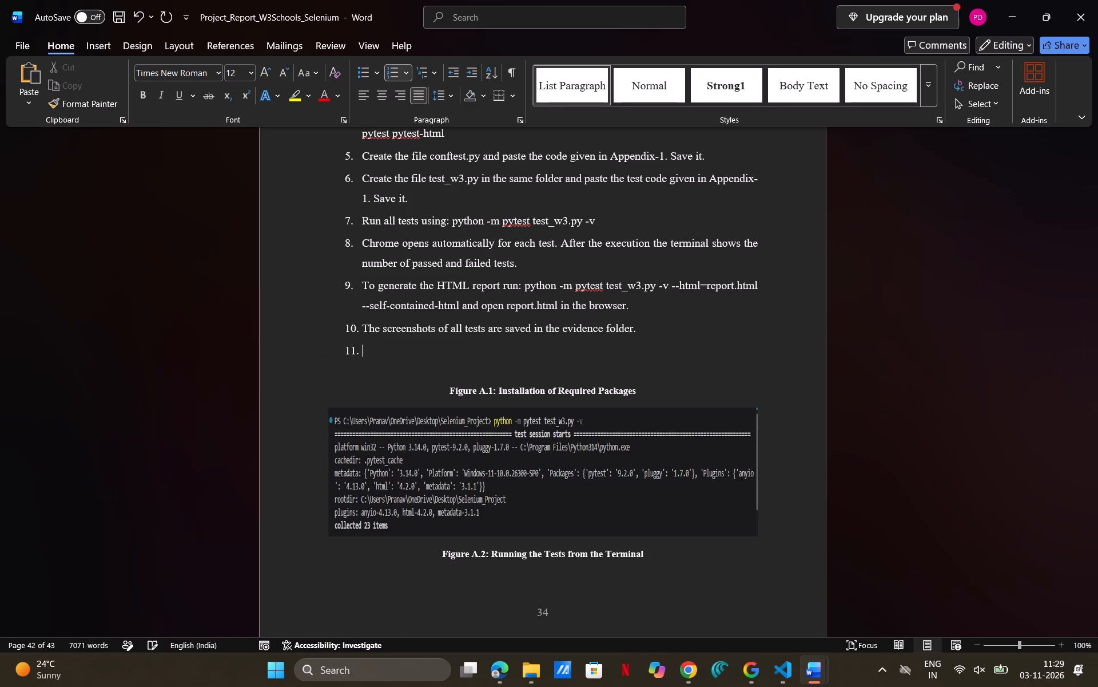
{"action": "key", "text": "BackSpace"}
{"action": "key", "text": "BackSpace"}
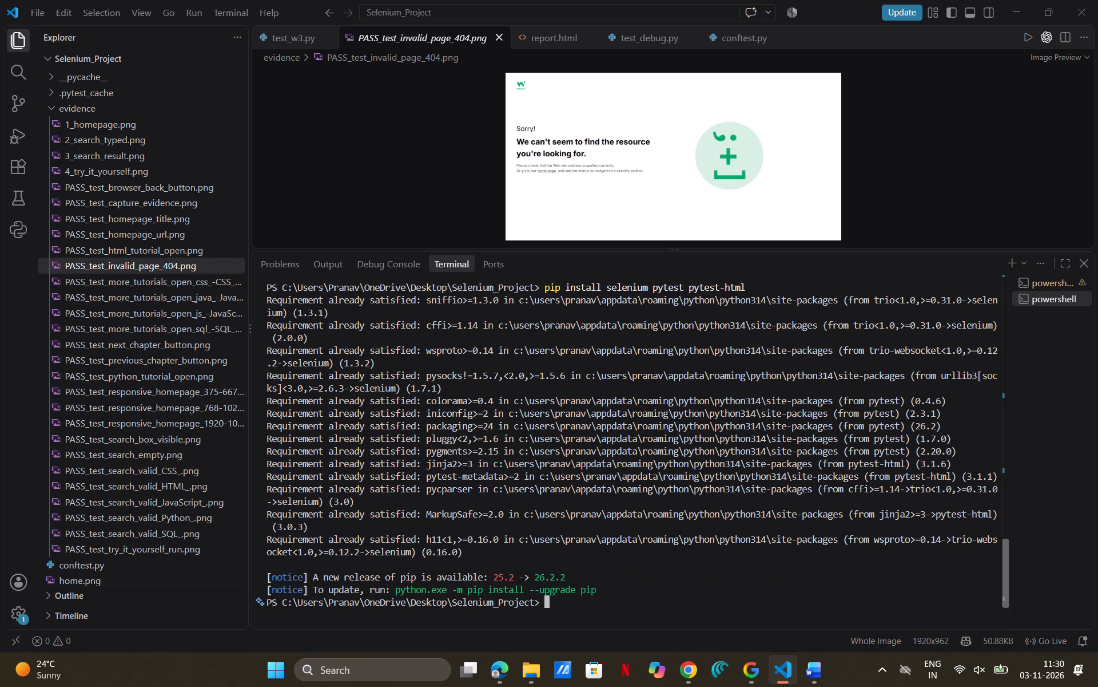
Enlarge the terminal and examine the pip install output from its command line to the end for the Figure A.1 screenshot.
{"action": "left_click_drag", "start_coordinate": [608, 250], "coordinate": [602, 185]}
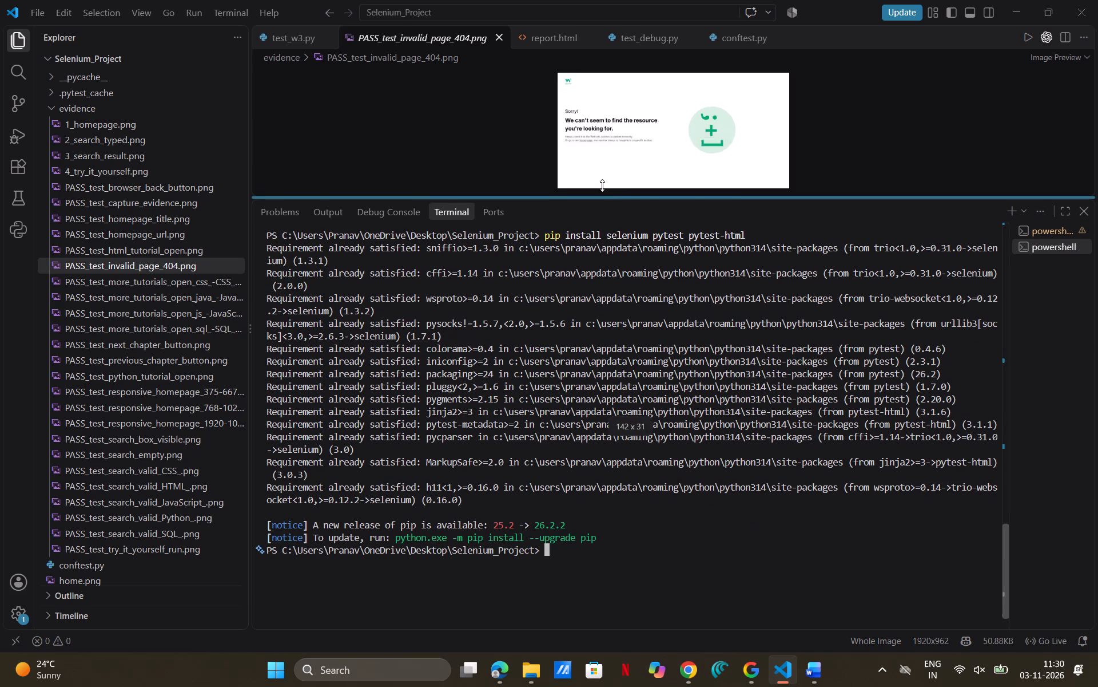
{"action": "left_click_drag", "start_coordinate": [602, 185], "coordinate": [608, 139]}
{"action": "scroll", "coordinate": [595, 413], "scroll_direction": "up", "scroll_amount": 5}
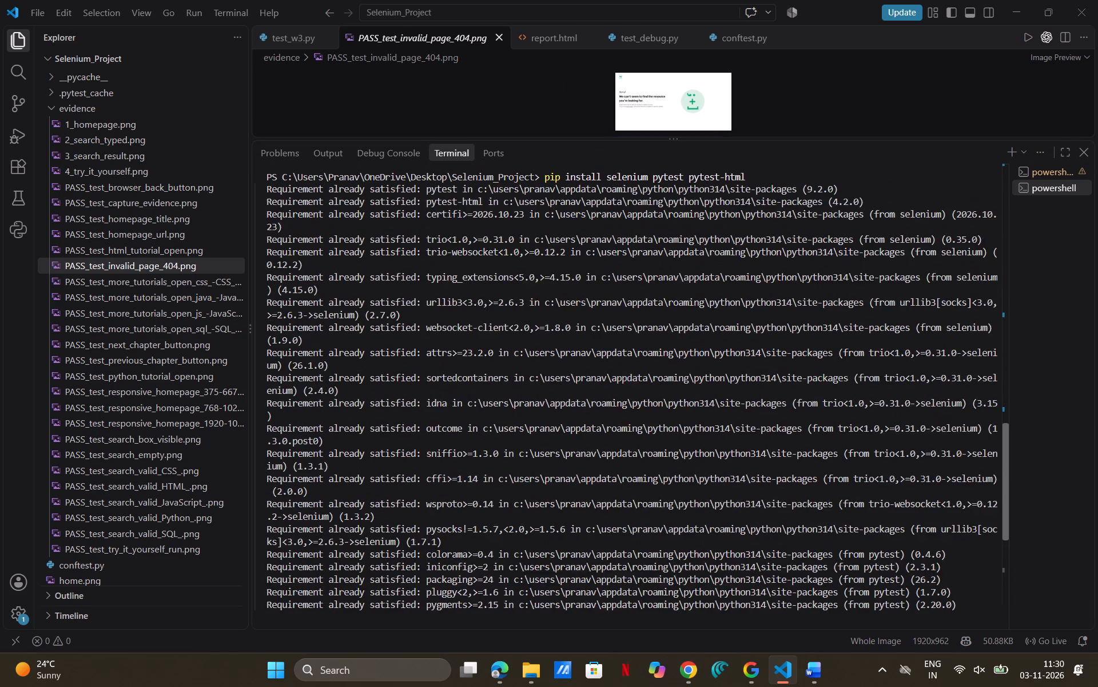
{"action": "scroll", "coordinate": [595, 413], "scroll_direction": "up", "scroll_amount": 6}
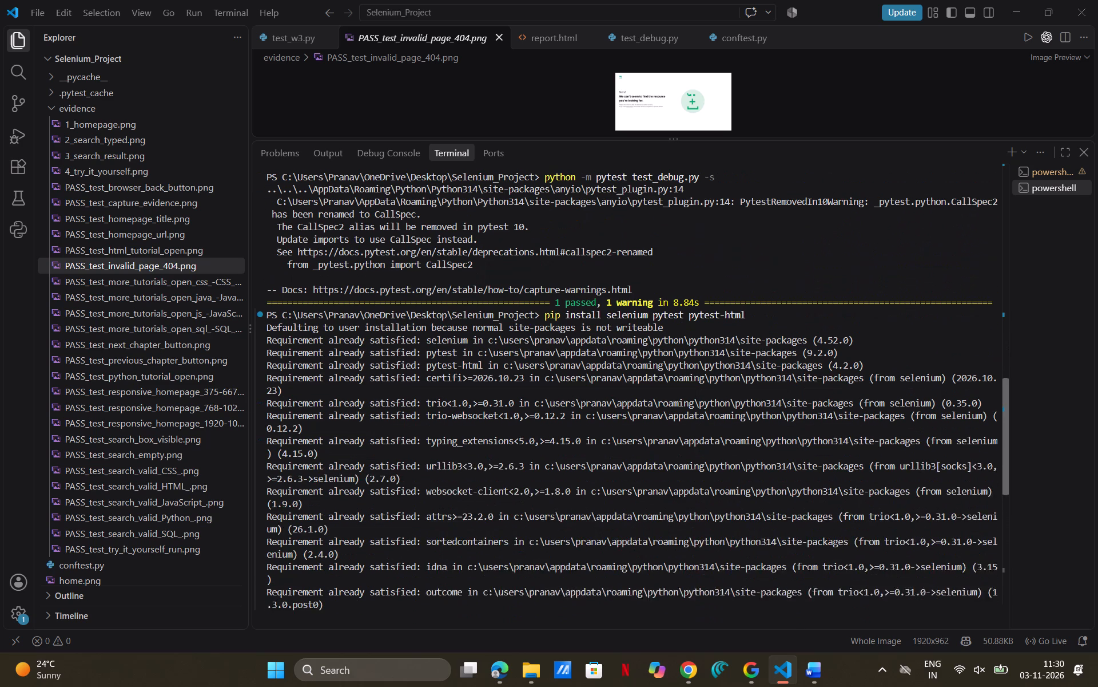
{"action": "scroll", "coordinate": [595, 413], "scroll_direction": "down", "scroll_amount": 8}
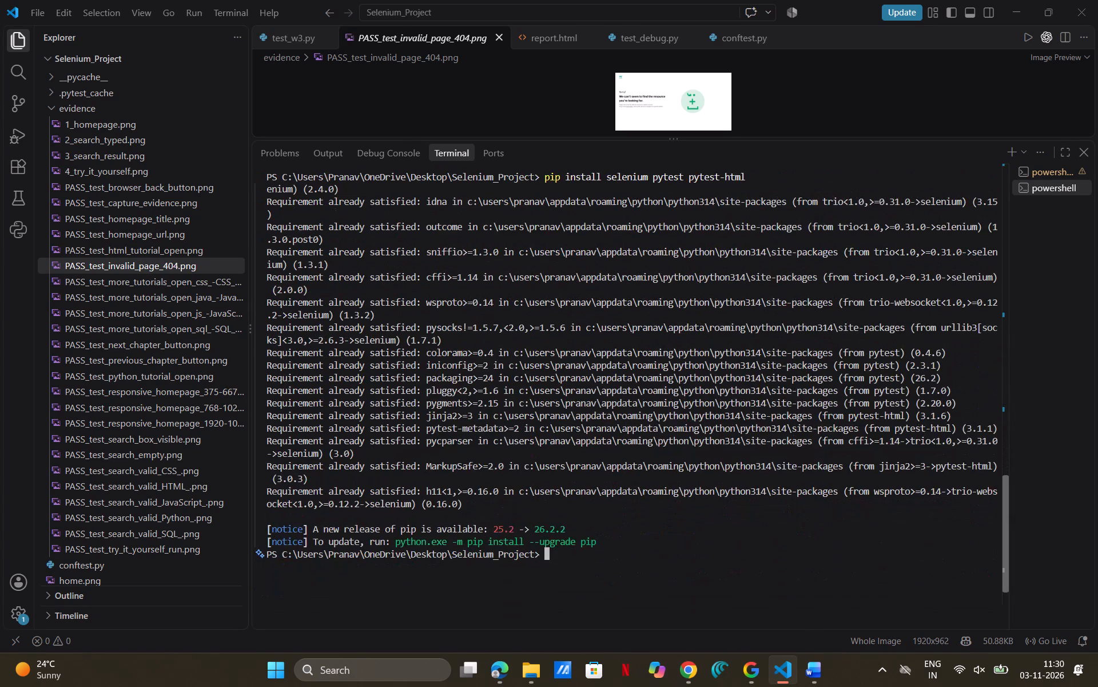
{"action": "scroll", "coordinate": [595, 413], "scroll_direction": "up", "scroll_amount": 1}
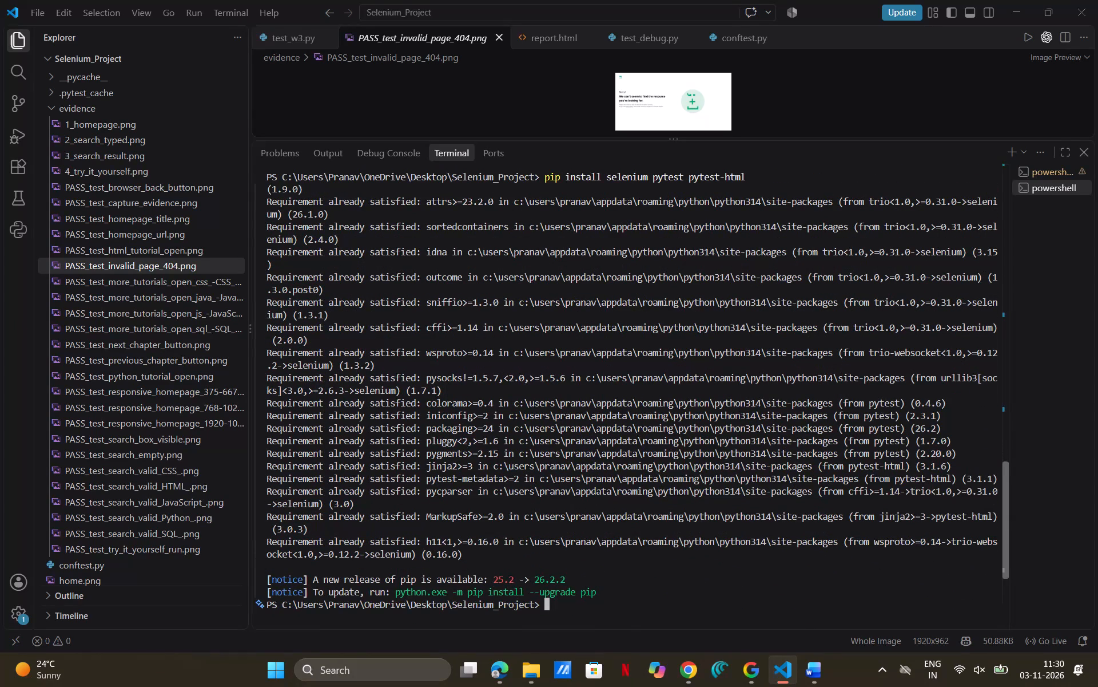
{"action": "scroll", "coordinate": [595, 413], "scroll_direction": "up", "scroll_amount": 2}
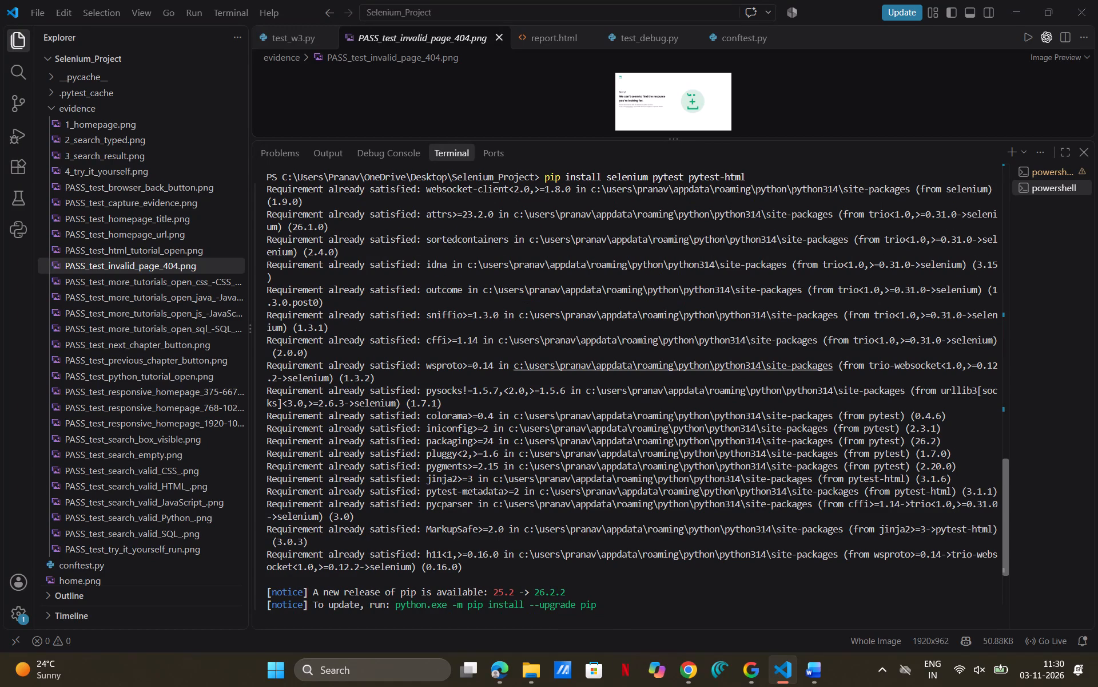
{"action": "scroll", "coordinate": [581, 376], "scroll_direction": "down", "scroll_amount": 2}
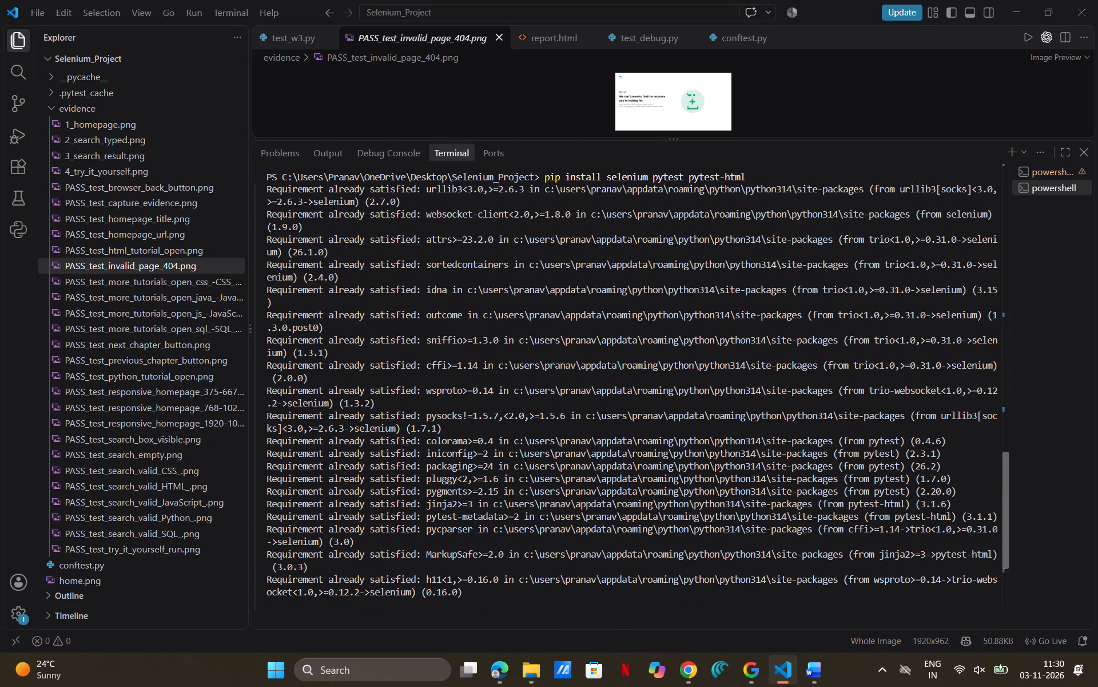
{"action": "scroll", "coordinate": [581, 376], "scroll_direction": "down", "scroll_amount": 1}
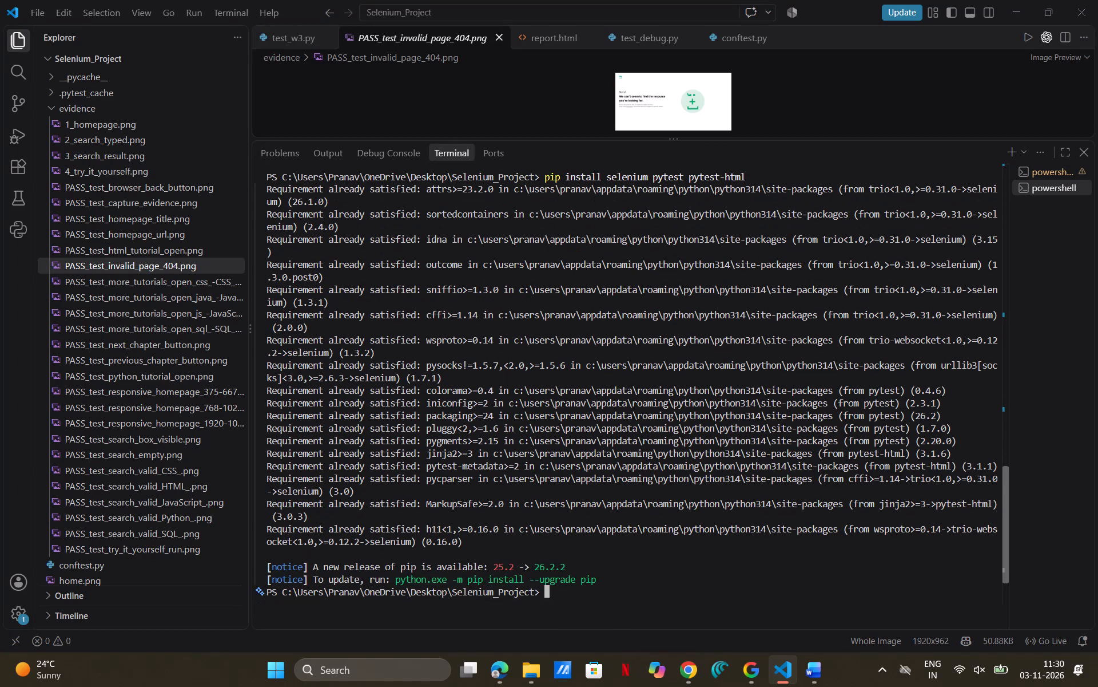
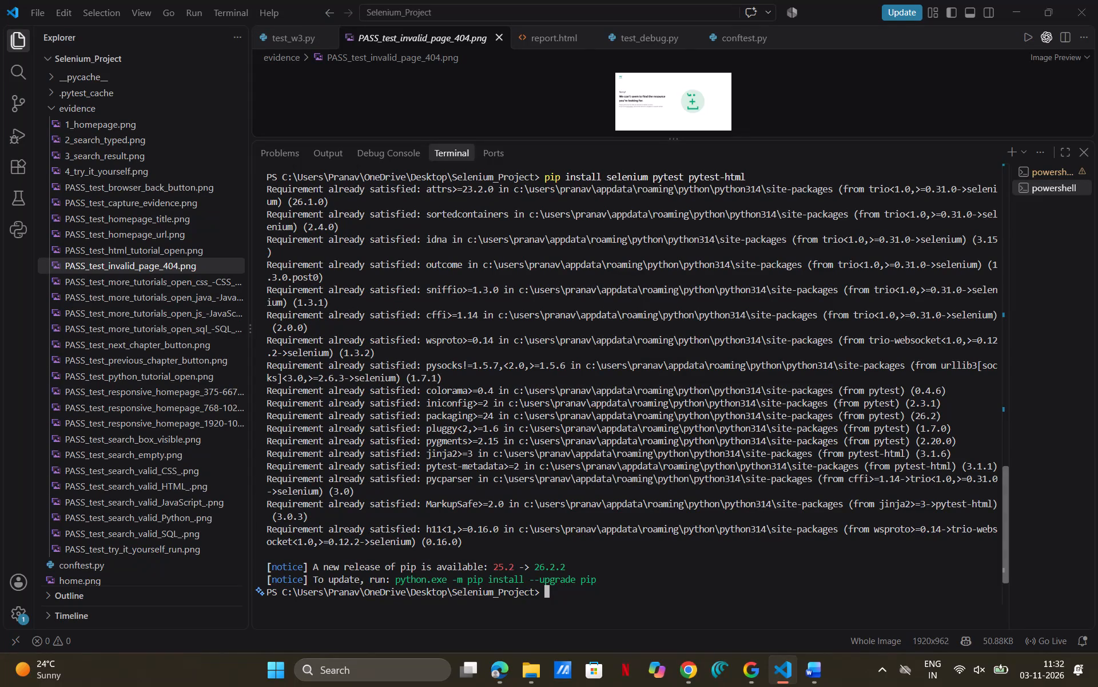
Review the terminal output of the pip install selenium pytest pytest-html command.
{"action": "scroll", "coordinate": [706, 609], "scroll_direction": "down", "scroll_amount": 1}
{"action": "scroll", "coordinate": [706, 609], "scroll_direction": "up", "scroll_amount": 1}
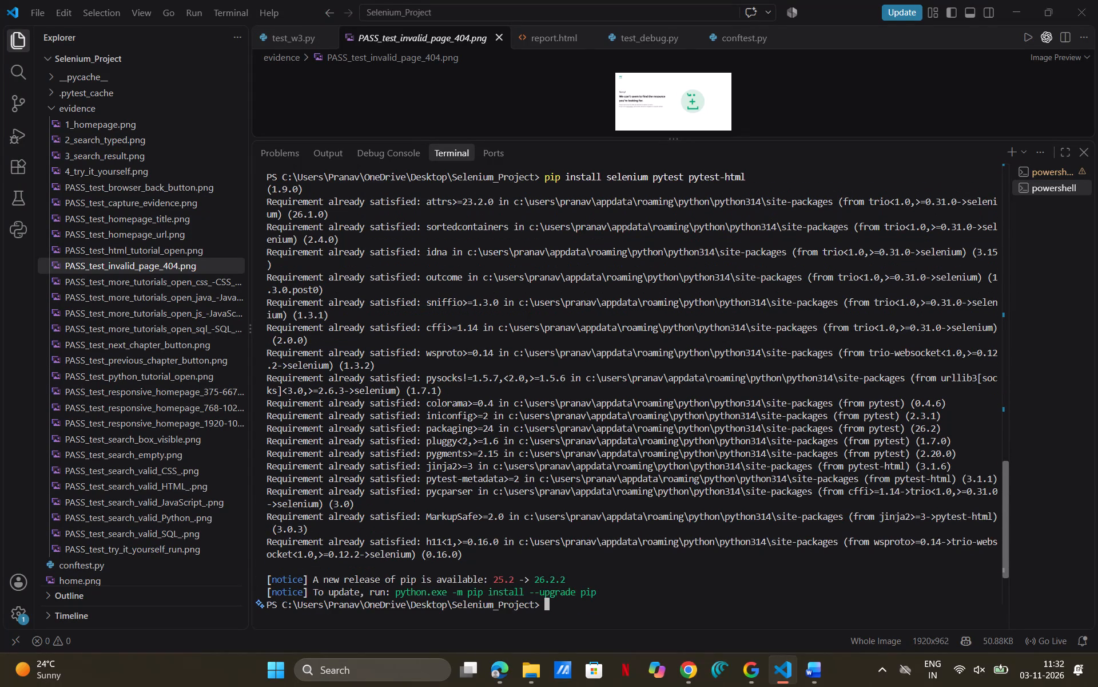
{"action": "scroll", "coordinate": [706, 609], "scroll_direction": "up", "scroll_amount": 1}
{"action": "scroll", "coordinate": [706, 609], "scroll_direction": "down", "scroll_amount": 2}
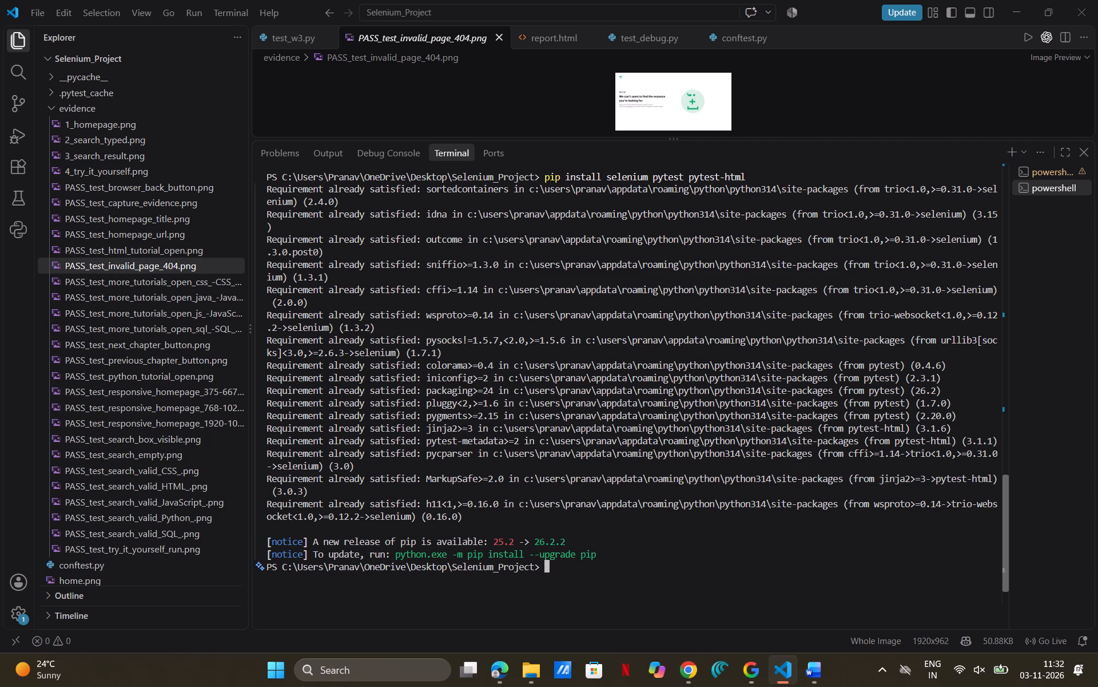
{"action": "scroll", "coordinate": [690, 559], "scroll_direction": "up", "scroll_amount": 7}
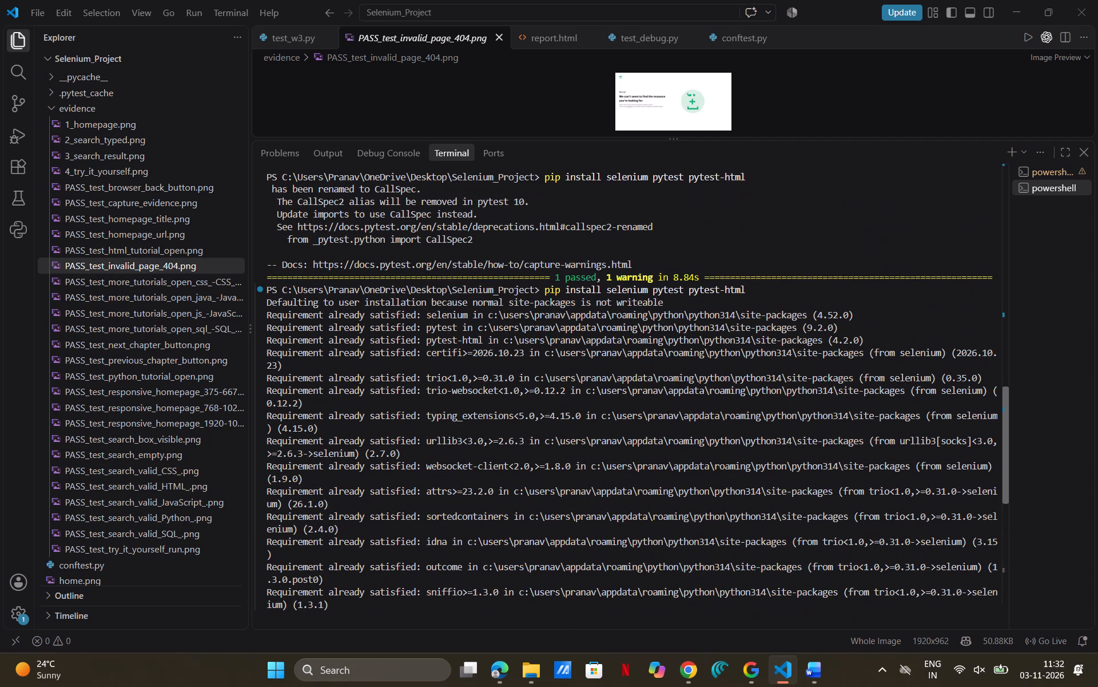
{"action": "scroll", "coordinate": [690, 559], "scroll_direction": "up", "scroll_amount": 3}
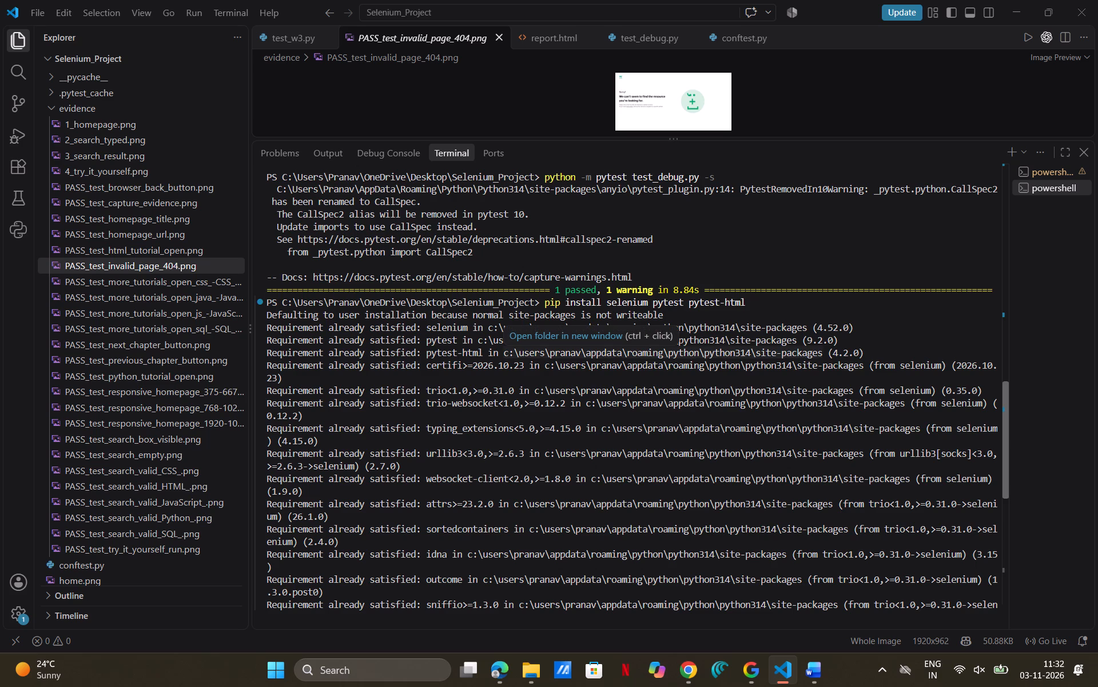
{"action": "scroll", "coordinate": [576, 489], "scroll_direction": "down", "scroll_amount": 1}
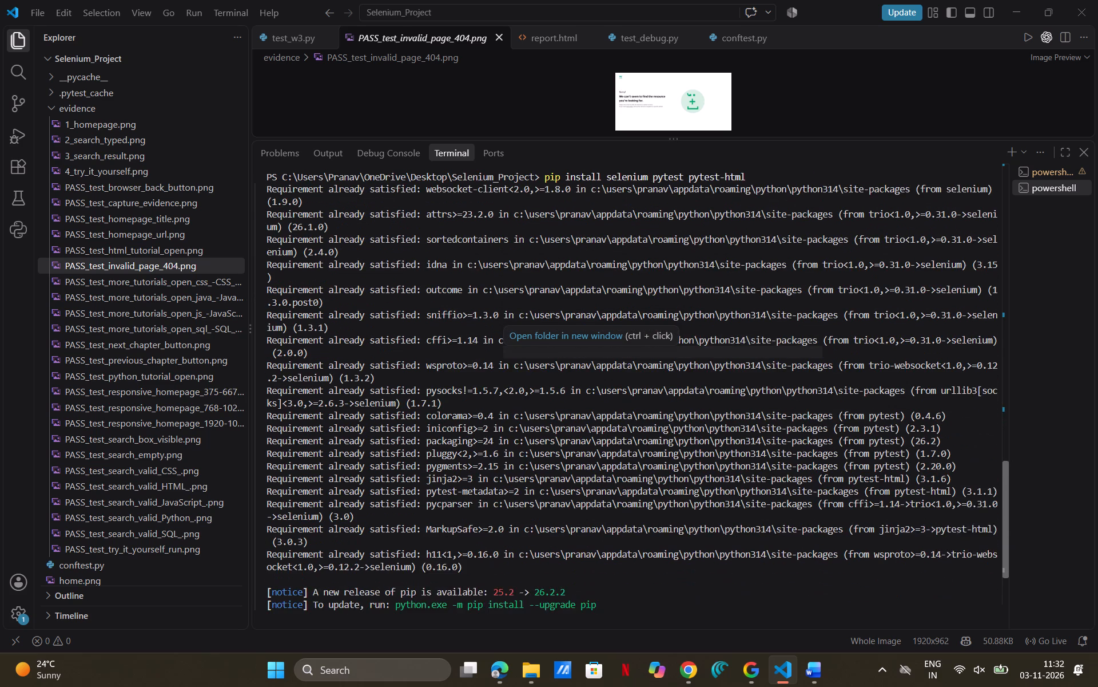
{"action": "scroll", "coordinate": [576, 489], "scroll_direction": "down", "scroll_amount": 1}
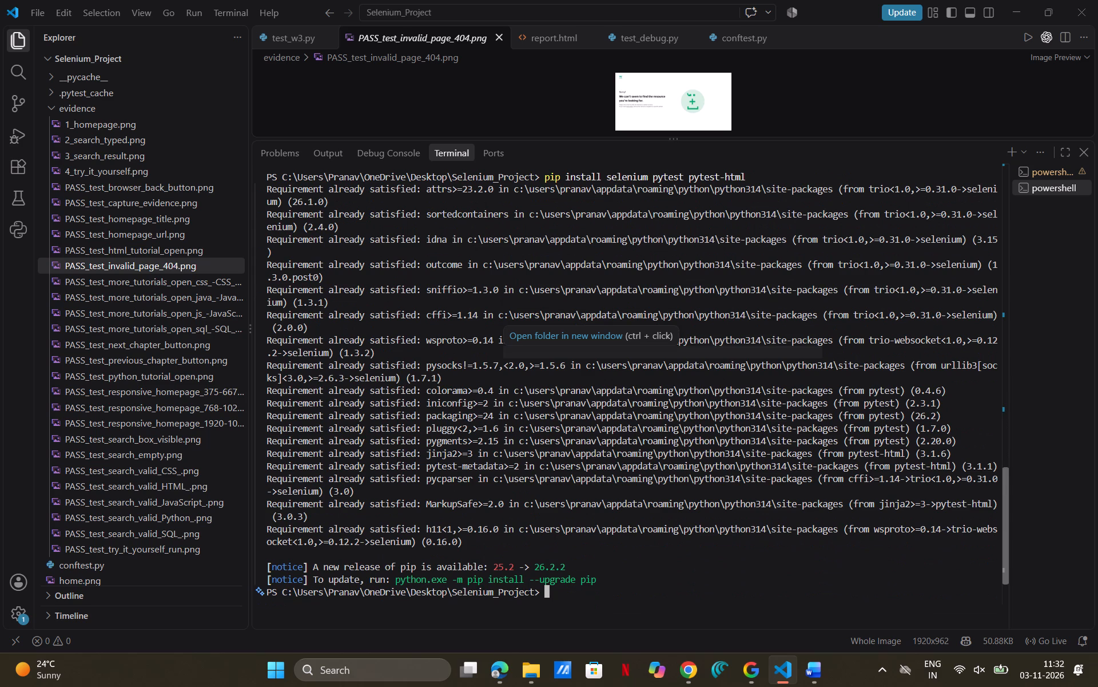
{"action": "scroll", "coordinate": [576, 489], "scroll_direction": "down", "scroll_amount": 3}
{"action": "left_click", "coordinate": [638, 571]}
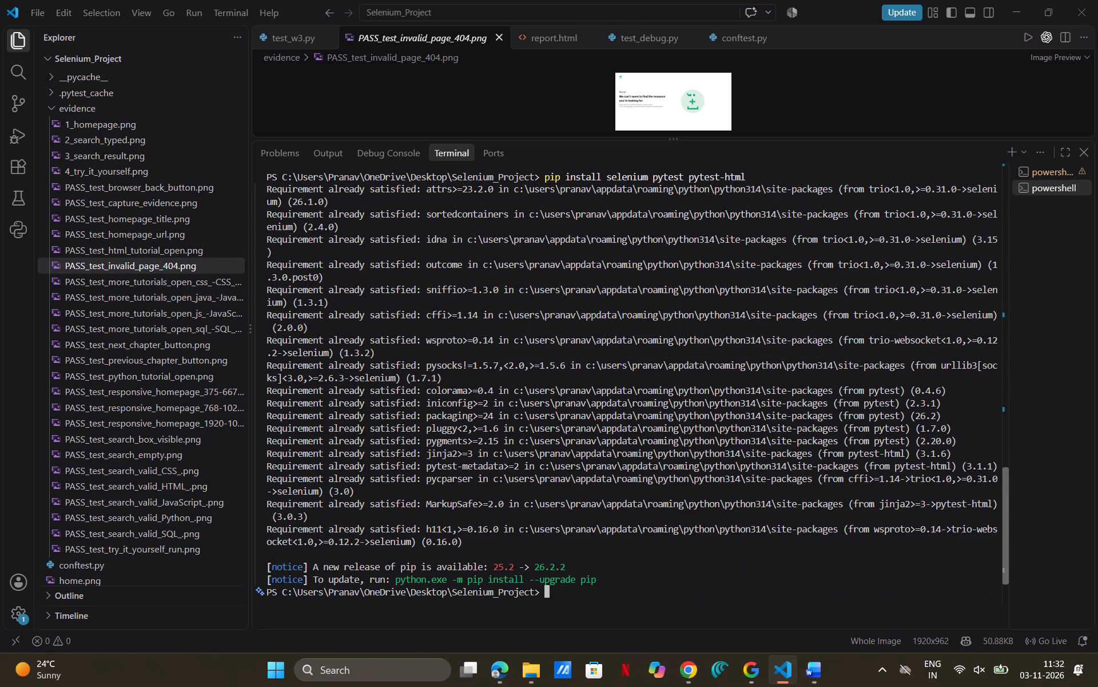
Capture a screen snip of the terminal from the pip install selenium pytest pytest-html command through the sniffio requirement lines.
{"action": "scroll", "coordinate": [638, 571], "scroll_direction": "up", "scroll_amount": 7}
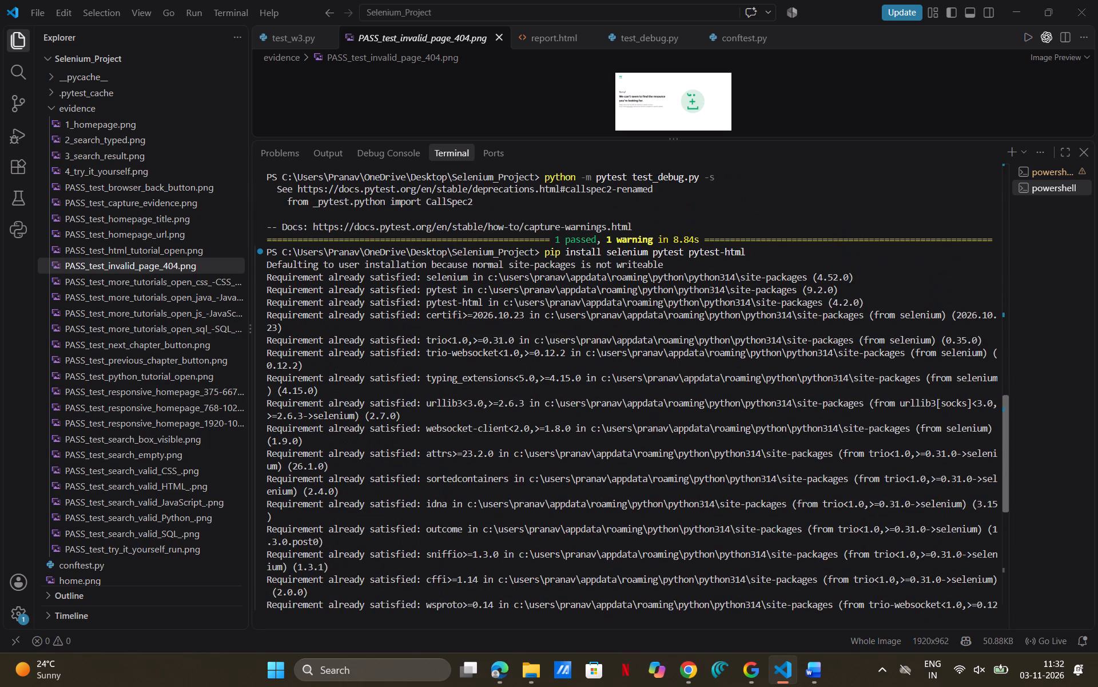
{"action": "key", "text": "shift+super+s"}
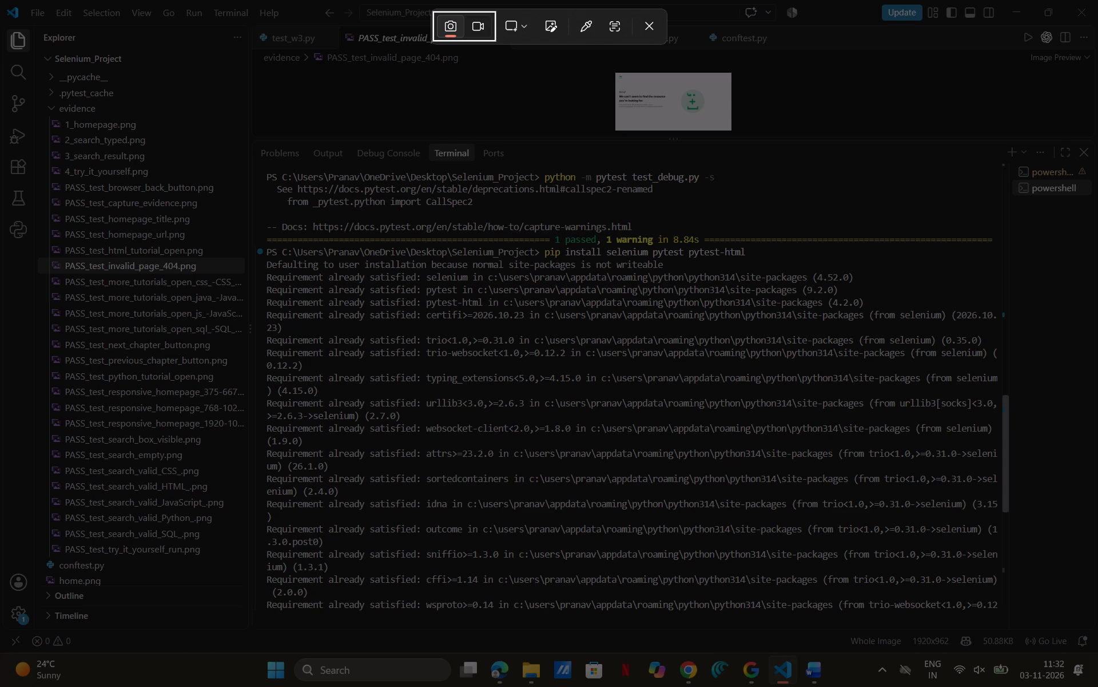
{"action": "left_click_drag", "start_coordinate": [257, 244], "coordinate": [1006, 464]}
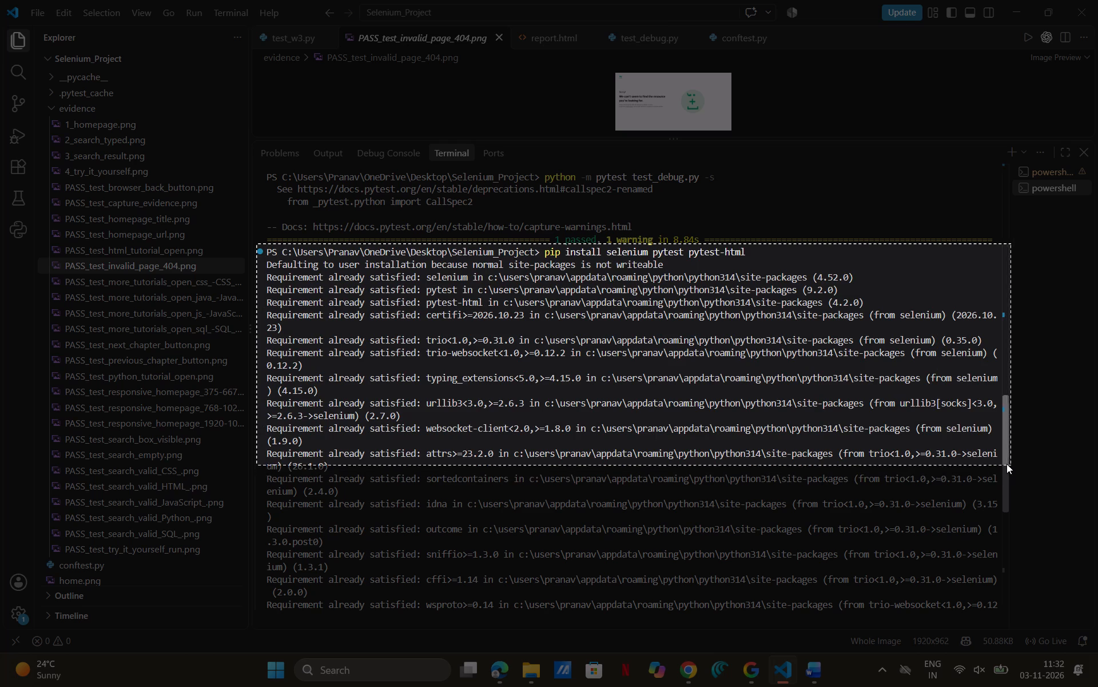
{"action": "left_click_drag", "start_coordinate": [1006, 464], "coordinate": [1021, 591]}
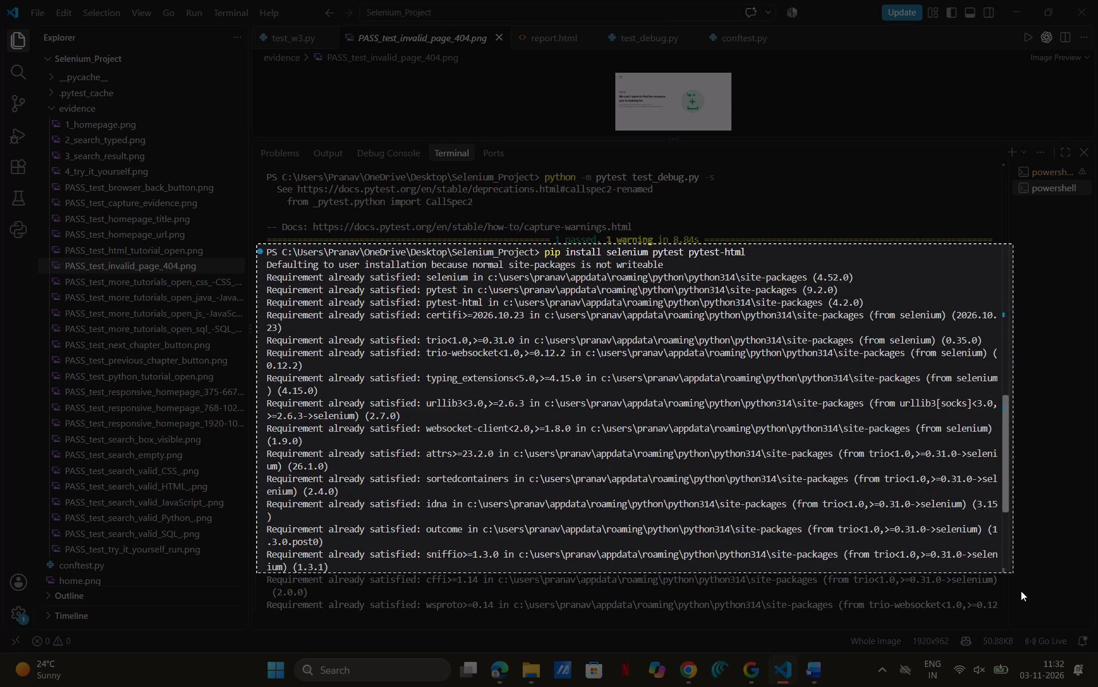
{"action": "left_click_drag", "start_coordinate": [1021, 591], "coordinate": [1000, 613]}
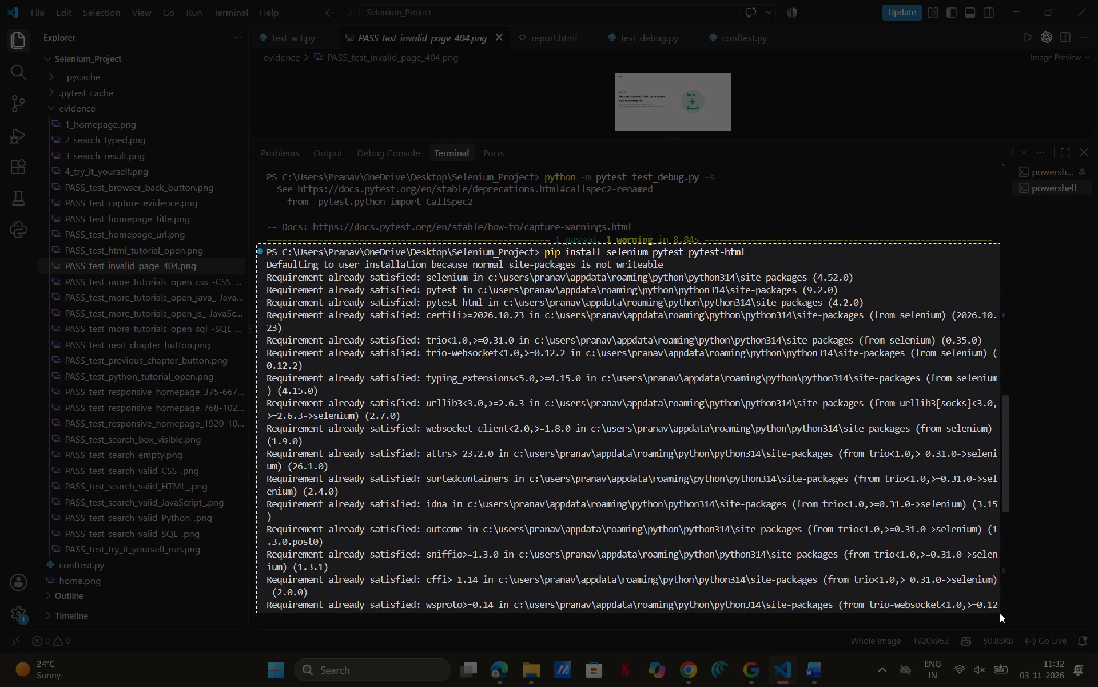
{"action": "left_click_drag", "start_coordinate": [1000, 613], "coordinate": [994, 552]}
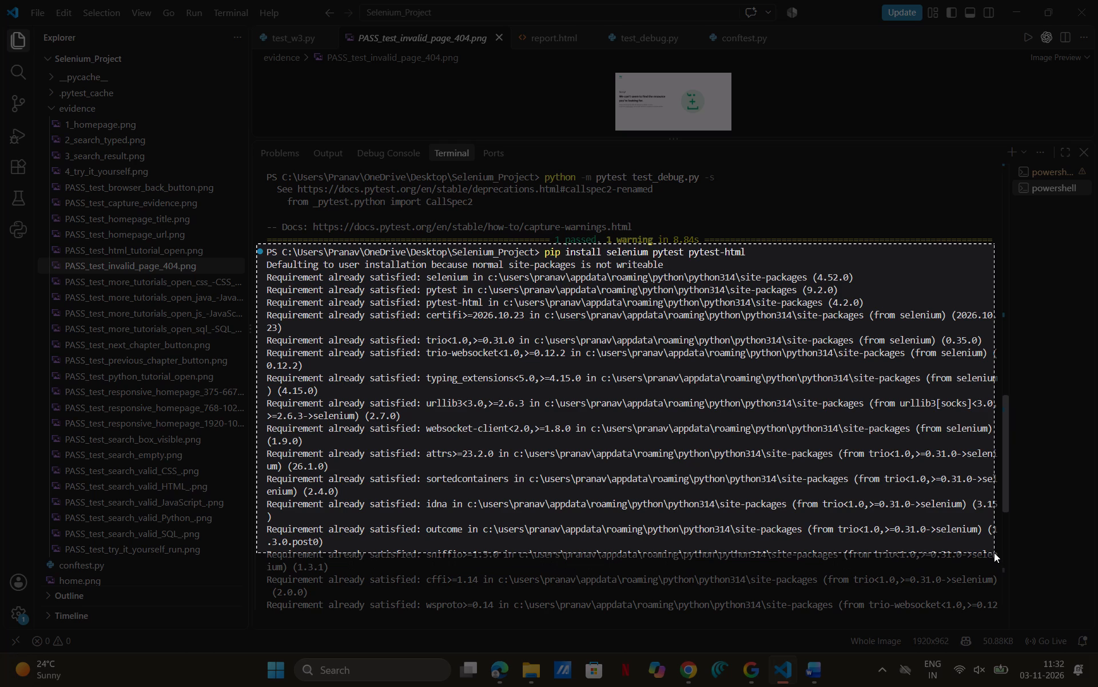
{"action": "left_click_drag", "start_coordinate": [994, 552], "coordinate": [1002, 546]}
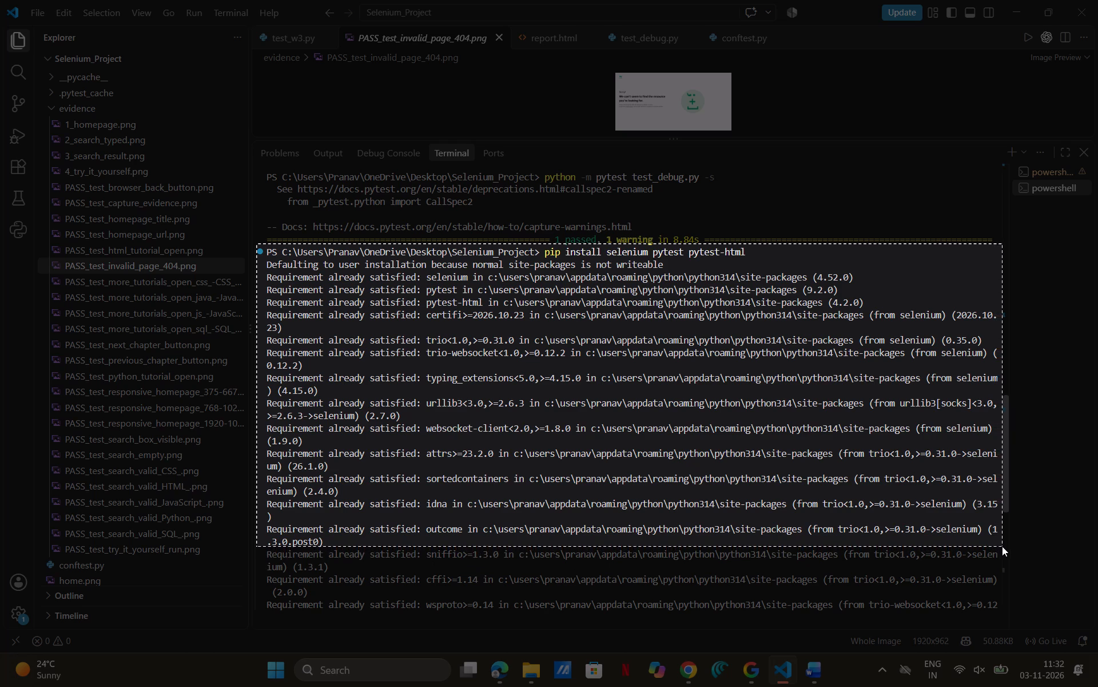
{"action": "left_click_drag", "start_coordinate": [1002, 546], "coordinate": [1012, 573]}
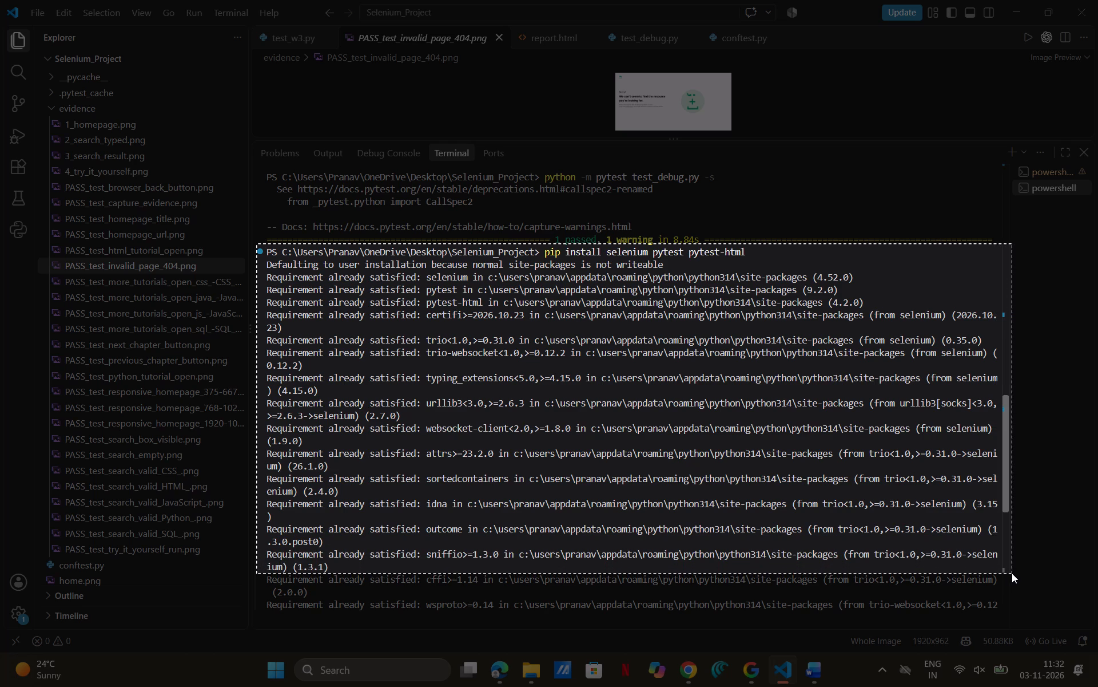
{"action": "left_click_drag", "start_coordinate": [1012, 573], "coordinate": [1005, 573]}
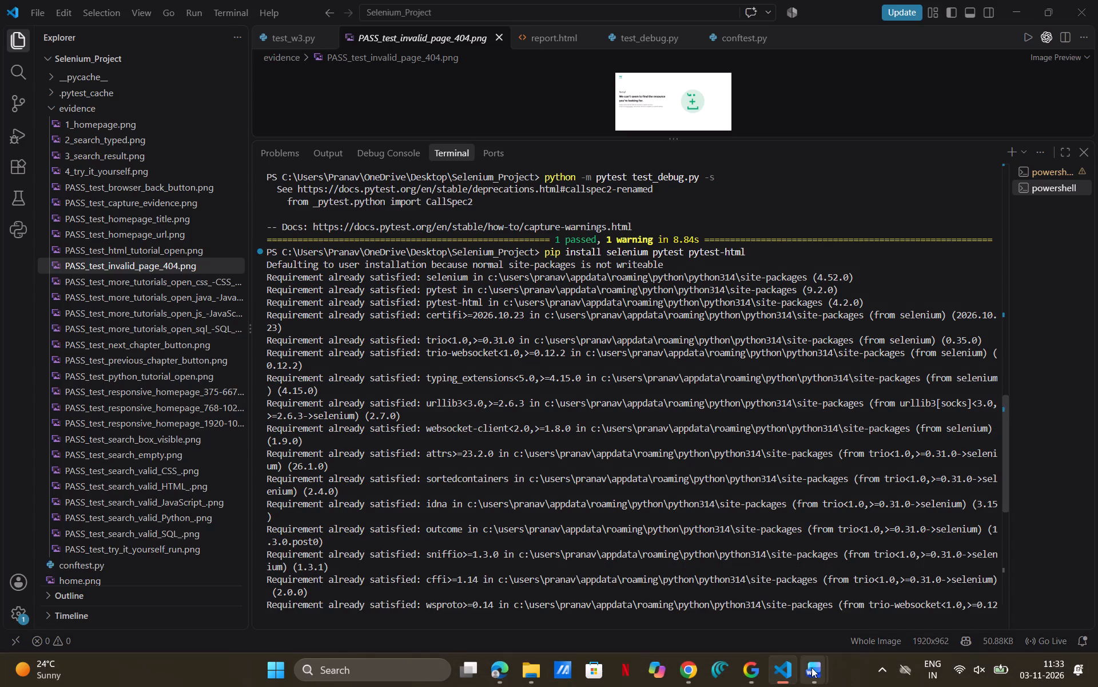
Switch to the Word report and paste the terminal screenshot above the Figure A.1: Installation of Required Packages caption.
{"action": "left_click", "coordinate": [772, 614]}
{"action": "scroll", "coordinate": [686, 471], "scroll_direction": "up", "scroll_amount": 1}
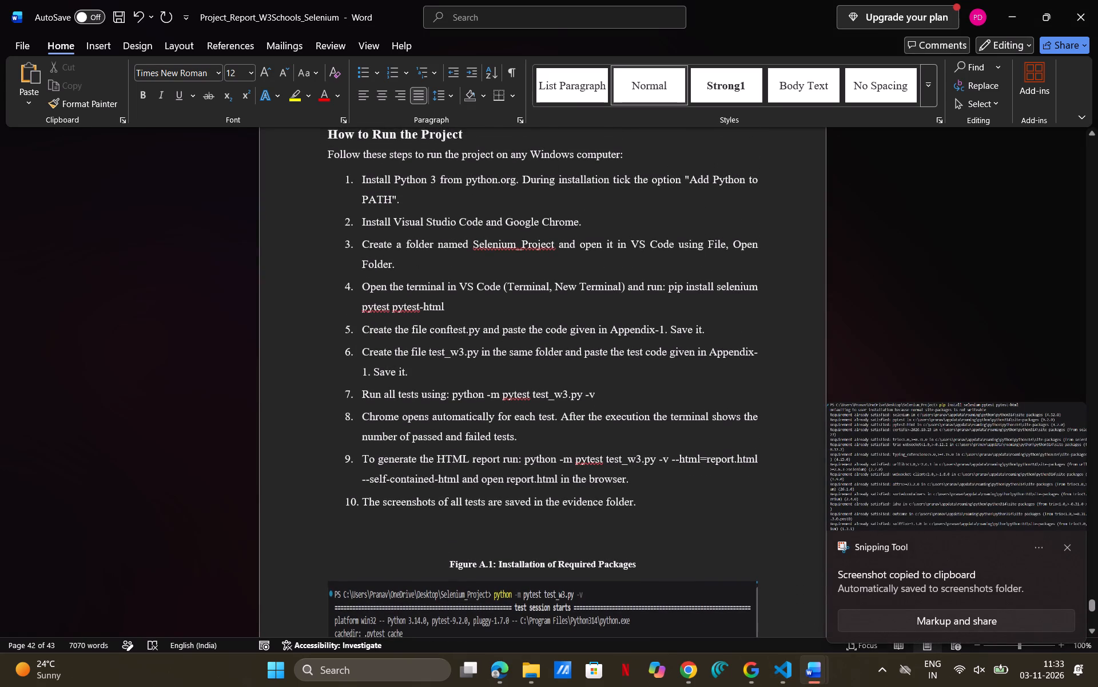
{"action": "key", "text": "ctrl+v"}
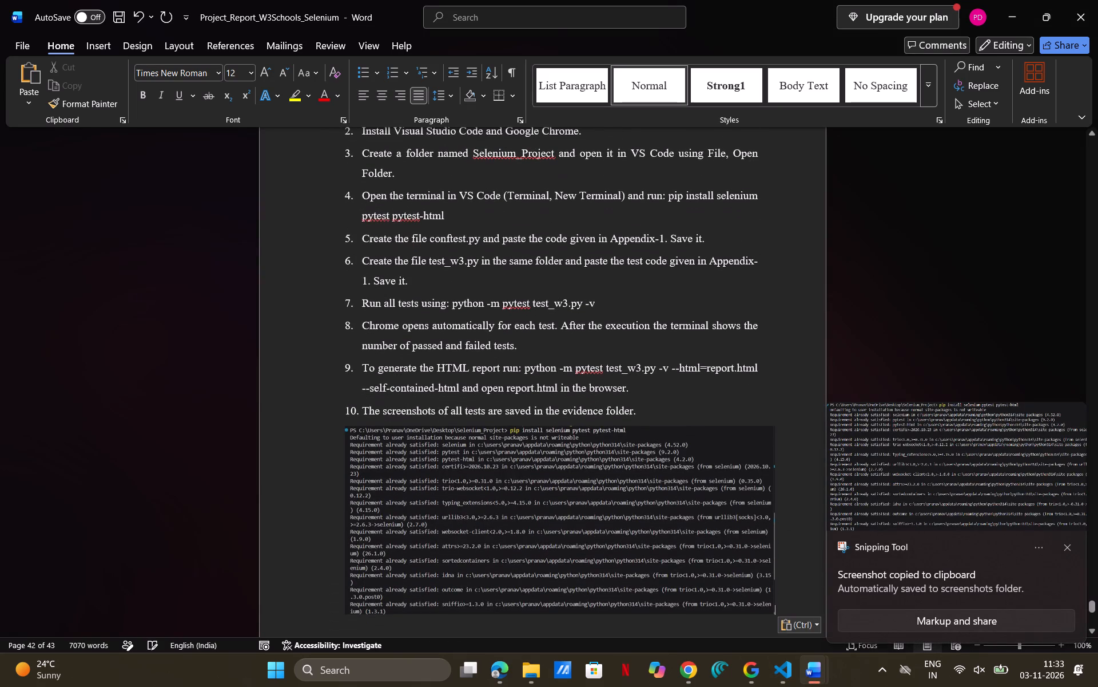
{"action": "left_click", "coordinate": [618, 507]}
{"action": "scroll", "coordinate": [618, 507], "scroll_direction": "down", "scroll_amount": 1}
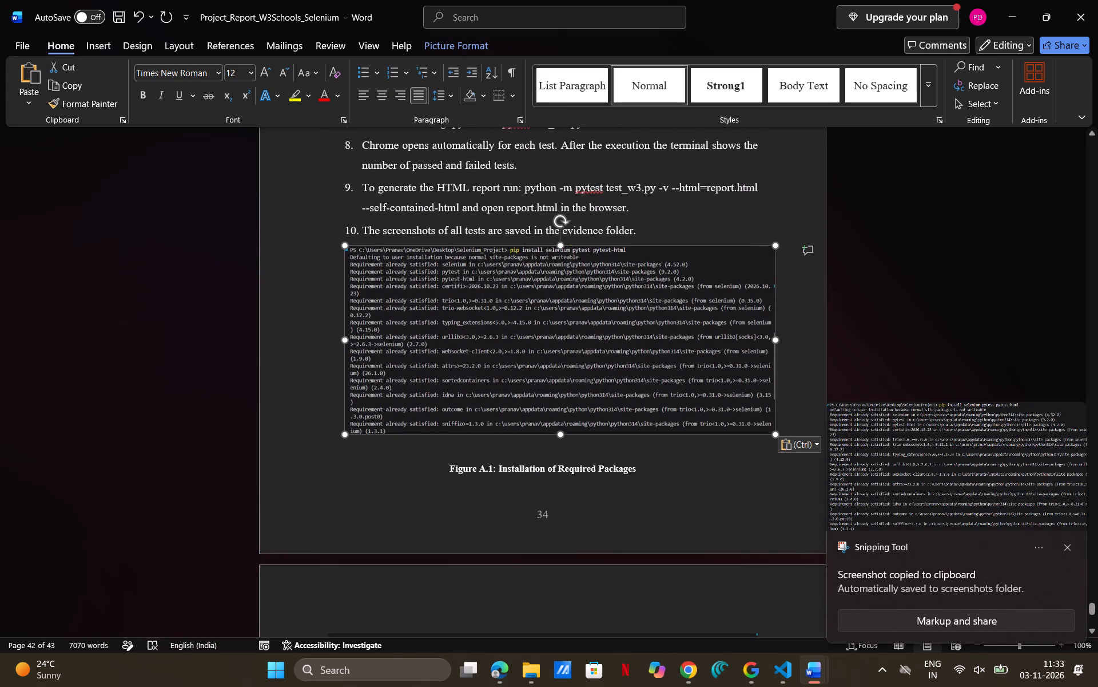
Remove the empty line between the screenshot and its Figure A.1 caption, and add an unnumbered blank line after list item 10.
{"action": "left_click", "coordinate": [509, 447]}
{"action": "key", "text": "BackSpace"}
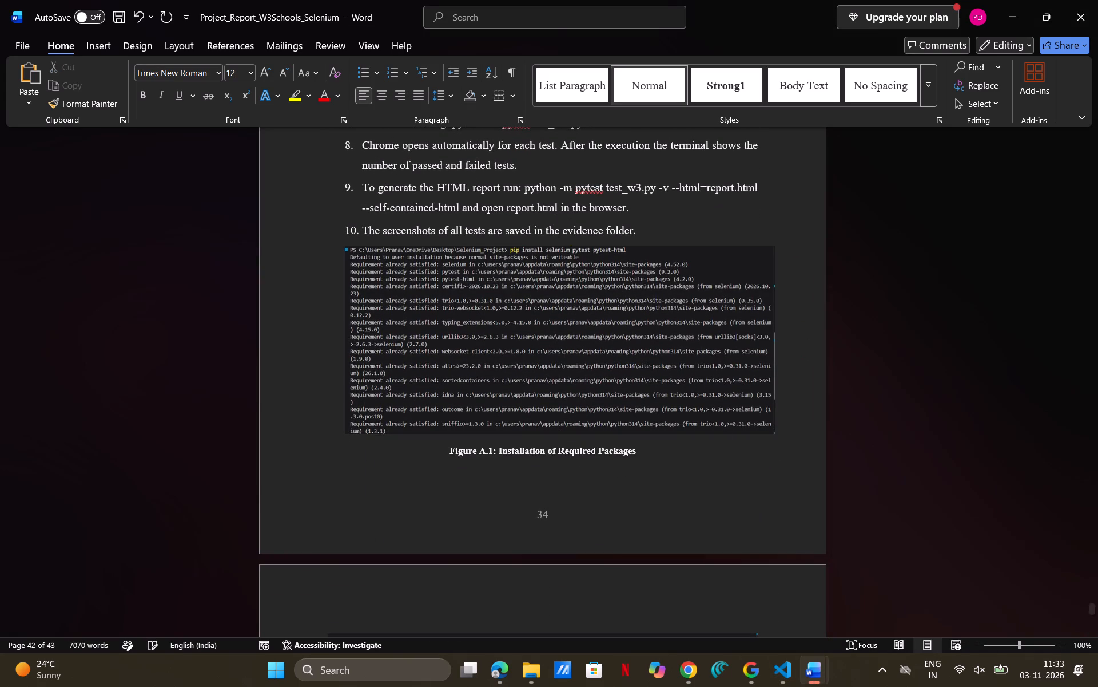
{"action": "left_click", "coordinate": [648, 232]}
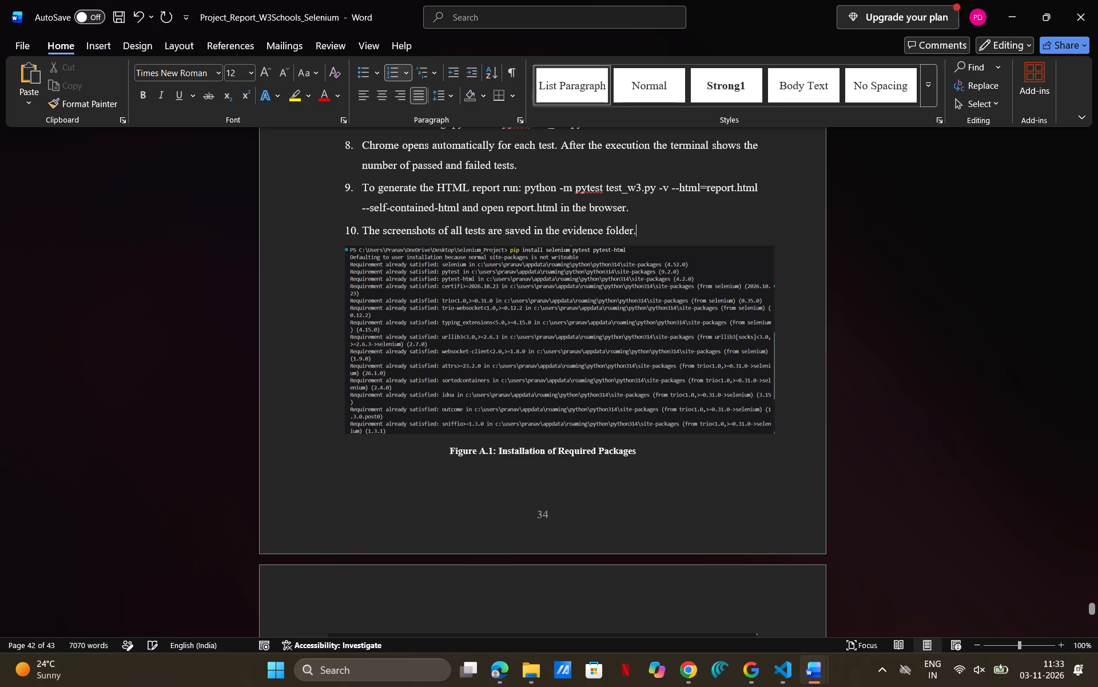
{"action": "key", "text": "Return"}
{"action": "key", "text": "BackSpace"}
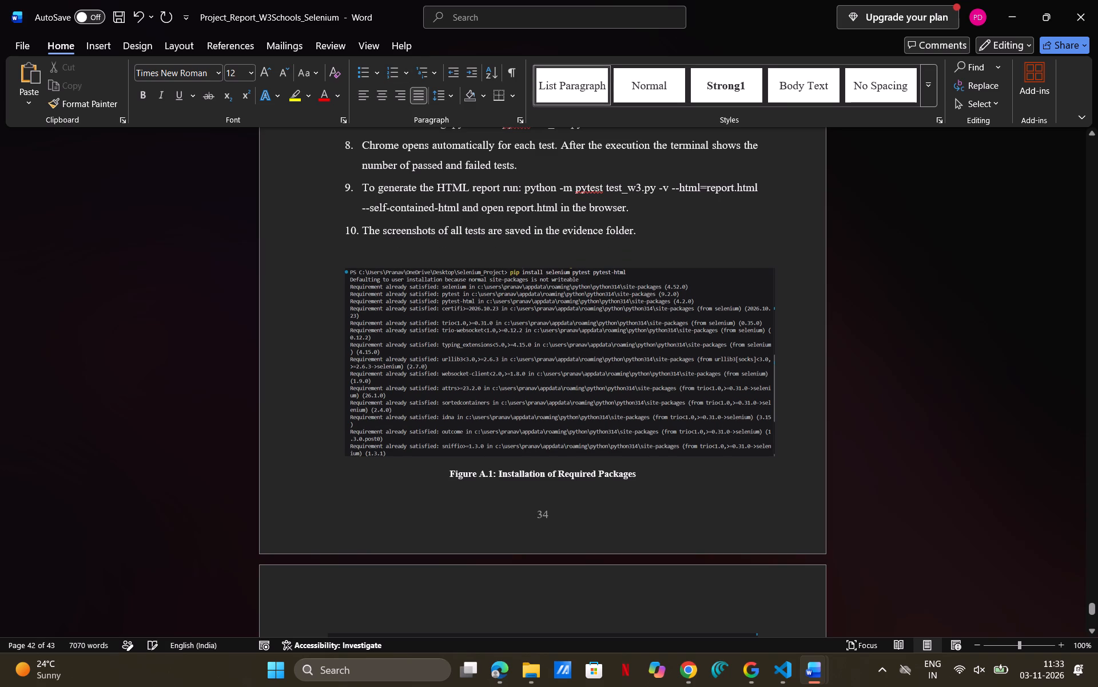
Look over the report from the Important Notes section at the end back to the title page.
{"action": "scroll", "coordinate": [621, 359], "scroll_direction": "down", "scroll_amount": 4}
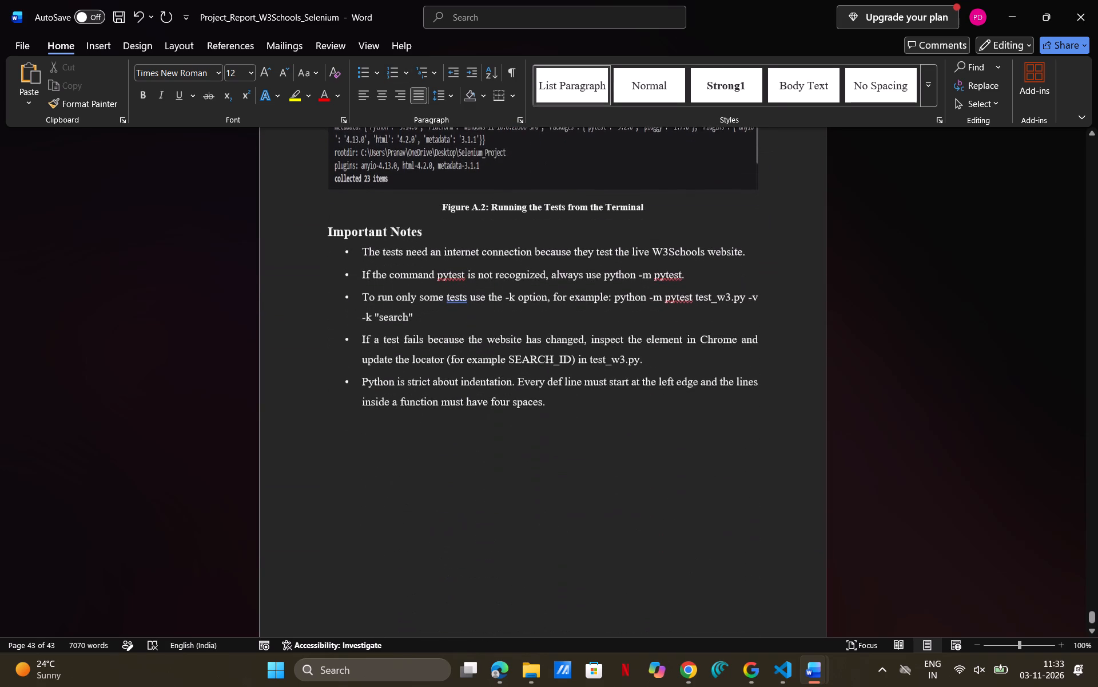
{"action": "scroll", "coordinate": [621, 359], "scroll_direction": "down", "scroll_amount": 1}
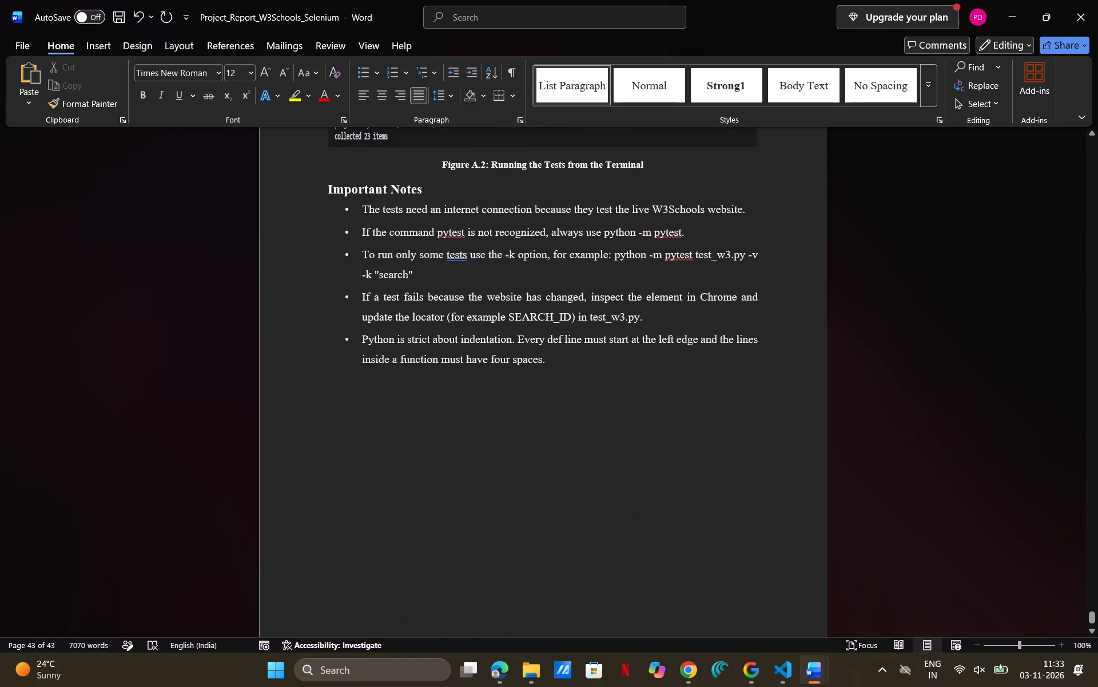
{"action": "scroll", "coordinate": [598, 361], "scroll_direction": "down", "scroll_amount": 4}
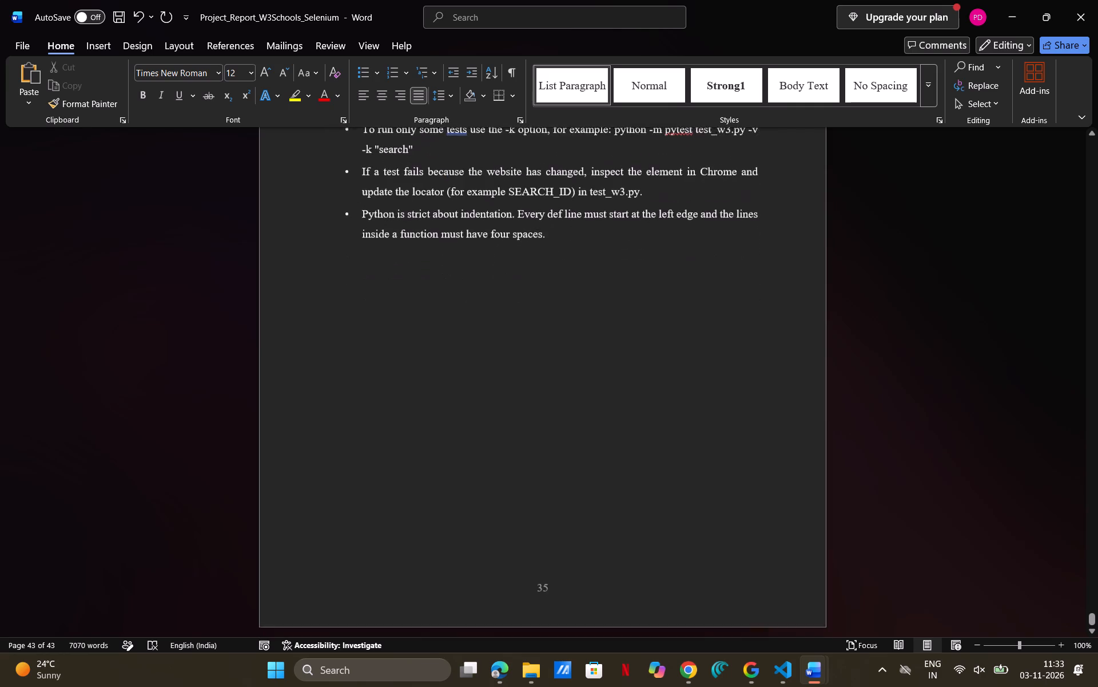
{"action": "scroll", "coordinate": [598, 361], "scroll_direction": "down", "scroll_amount": 2}
{"action": "scroll", "coordinate": [598, 361], "scroll_direction": "up", "scroll_amount": 10}
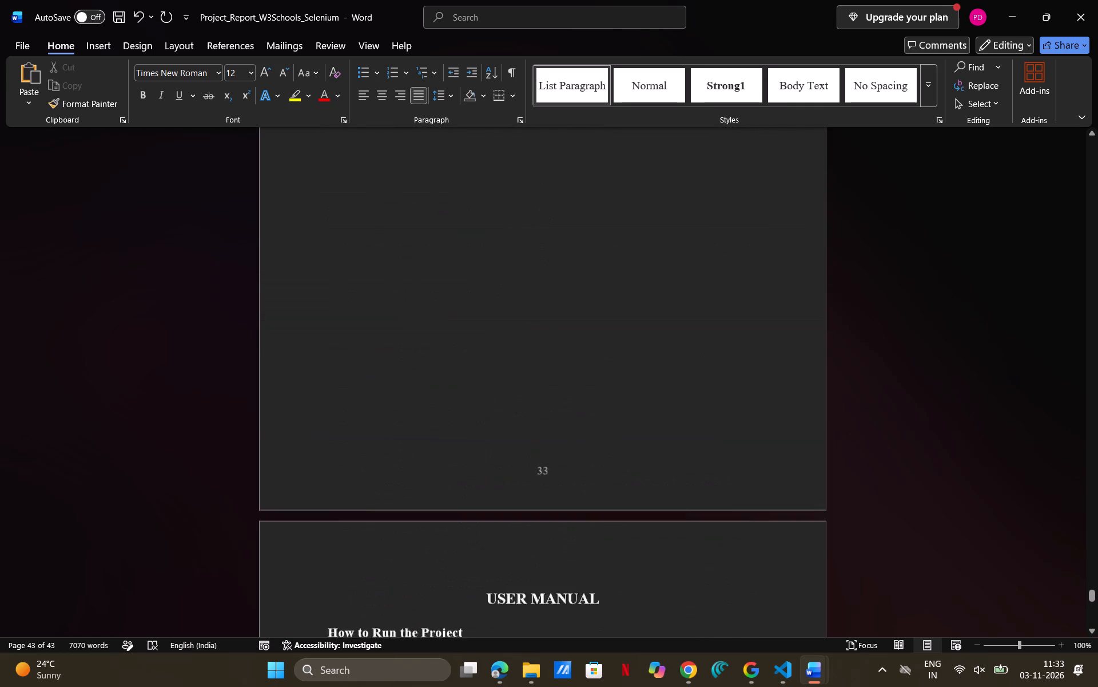
{"action": "scroll", "coordinate": [598, 361], "scroll_direction": "up", "scroll_amount": 5}
{"action": "scroll", "coordinate": [598, 361], "scroll_direction": "down", "scroll_amount": 6}
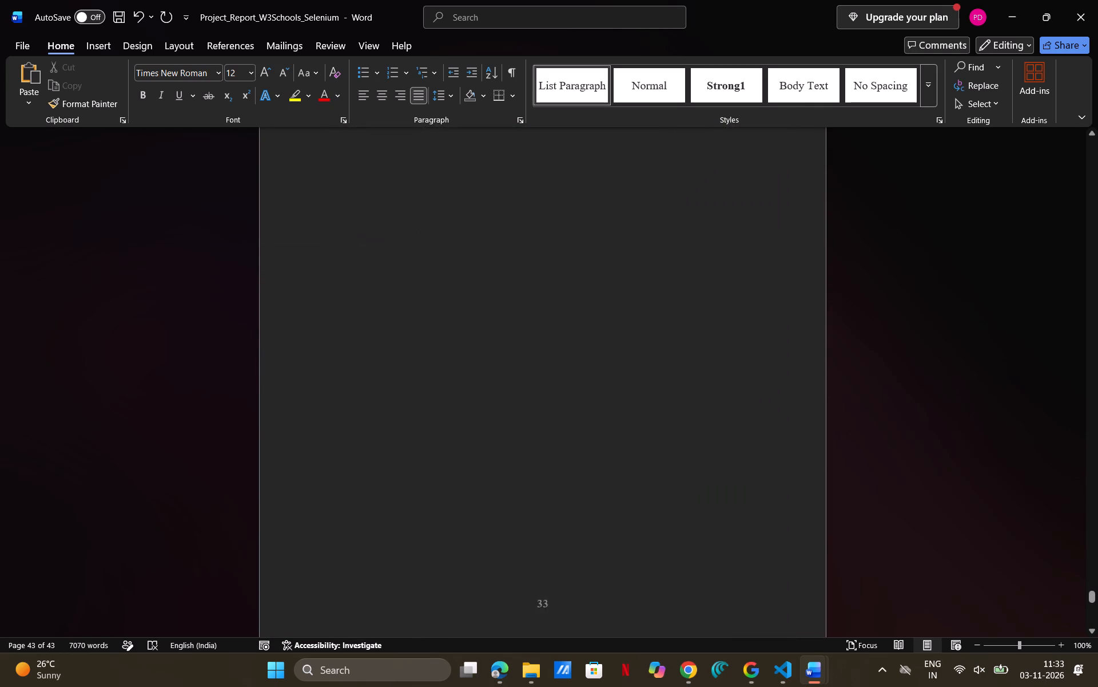
{"action": "scroll", "coordinate": [598, 361], "scroll_direction": "up", "scroll_amount": 3}
{"action": "scroll", "coordinate": [598, 361], "scroll_direction": "up", "scroll_amount": 18}
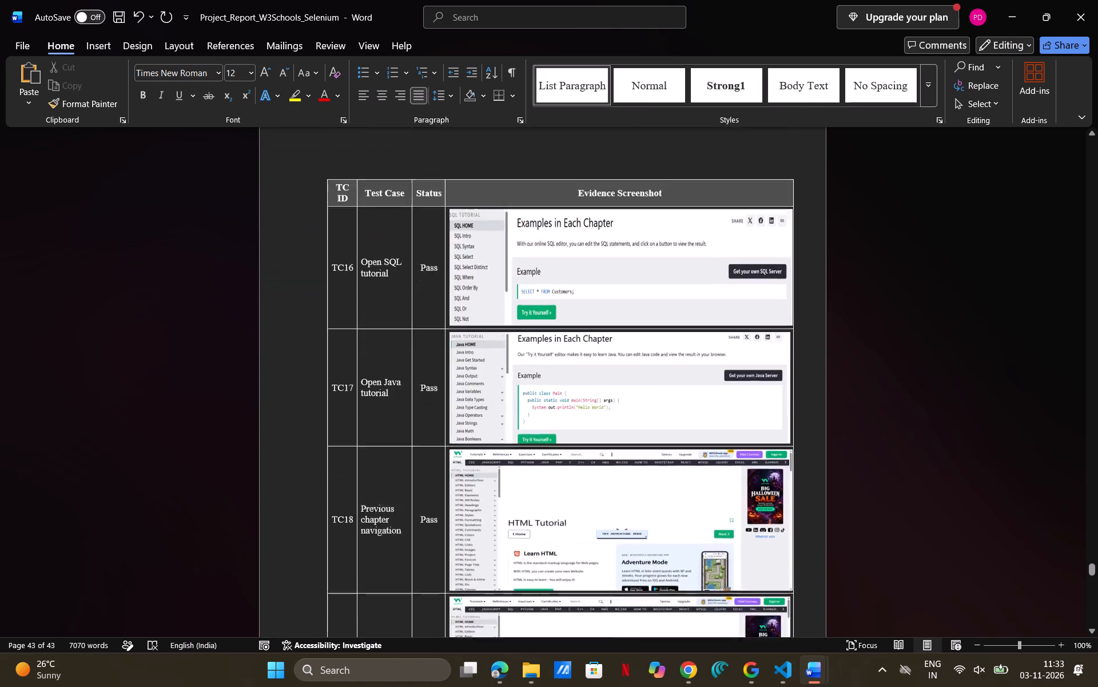
{"action": "scroll", "coordinate": [598, 361], "scroll_direction": "up", "scroll_amount": 20}
{"action": "scroll", "coordinate": [598, 361], "scroll_direction": "up", "scroll_amount": 8}
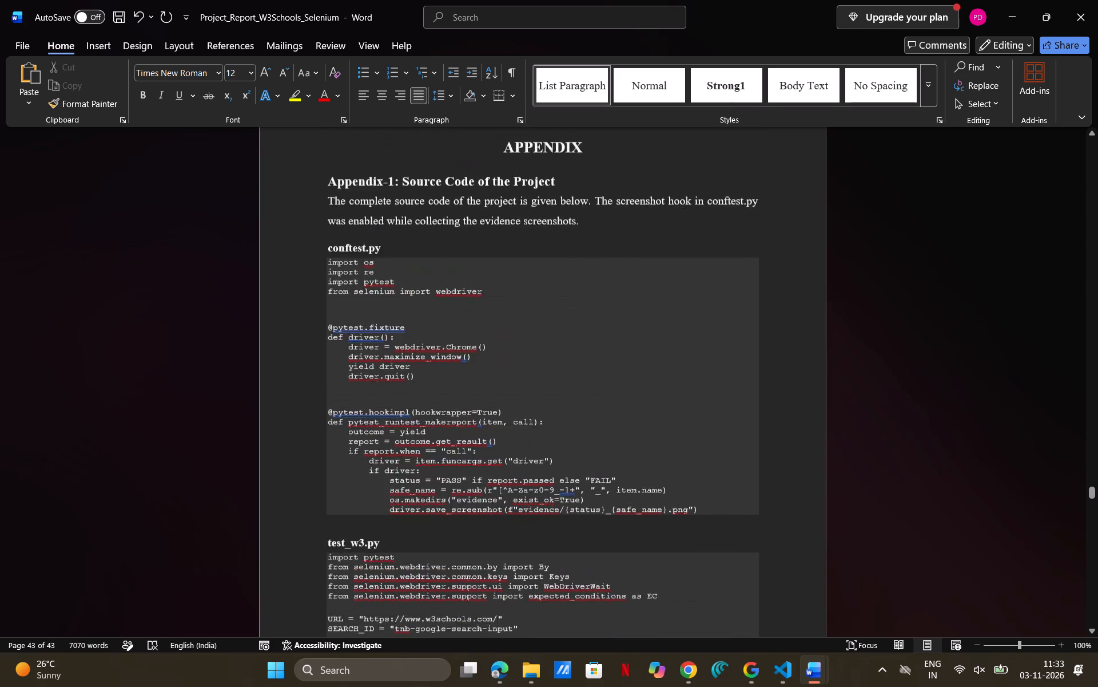
{"action": "scroll", "coordinate": [598, 361], "scroll_direction": "up", "scroll_amount": 20}
{"action": "scroll", "coordinate": [598, 361], "scroll_direction": "up", "scroll_amount": 8}
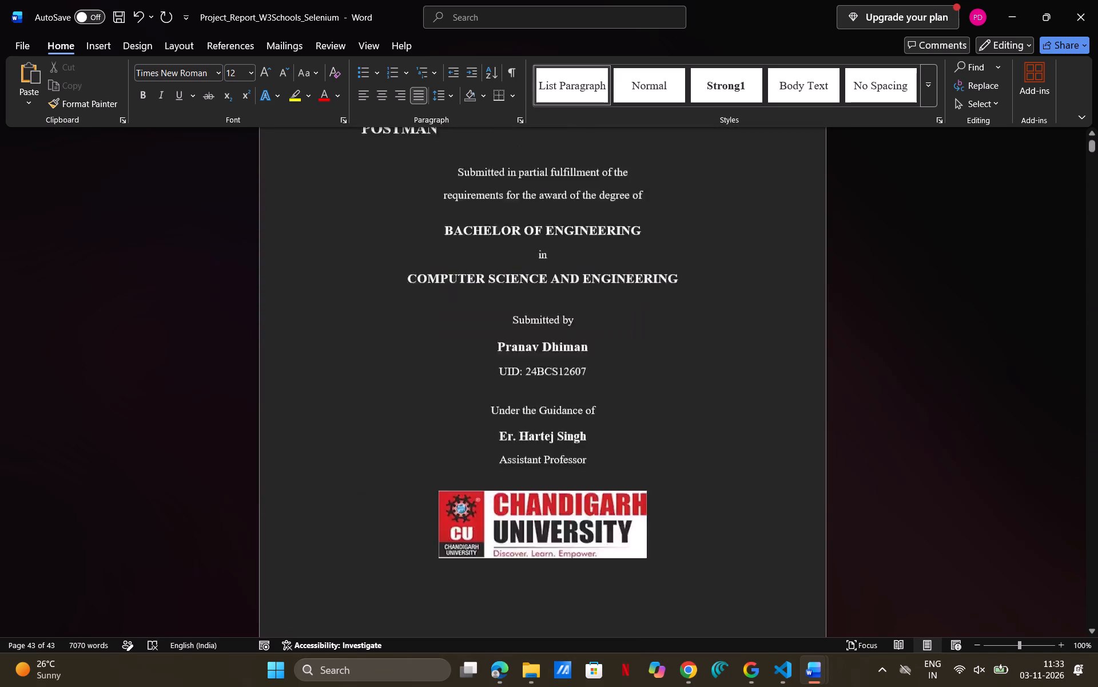
{"action": "scroll", "coordinate": [598, 361], "scroll_direction": "up", "scroll_amount": 10}
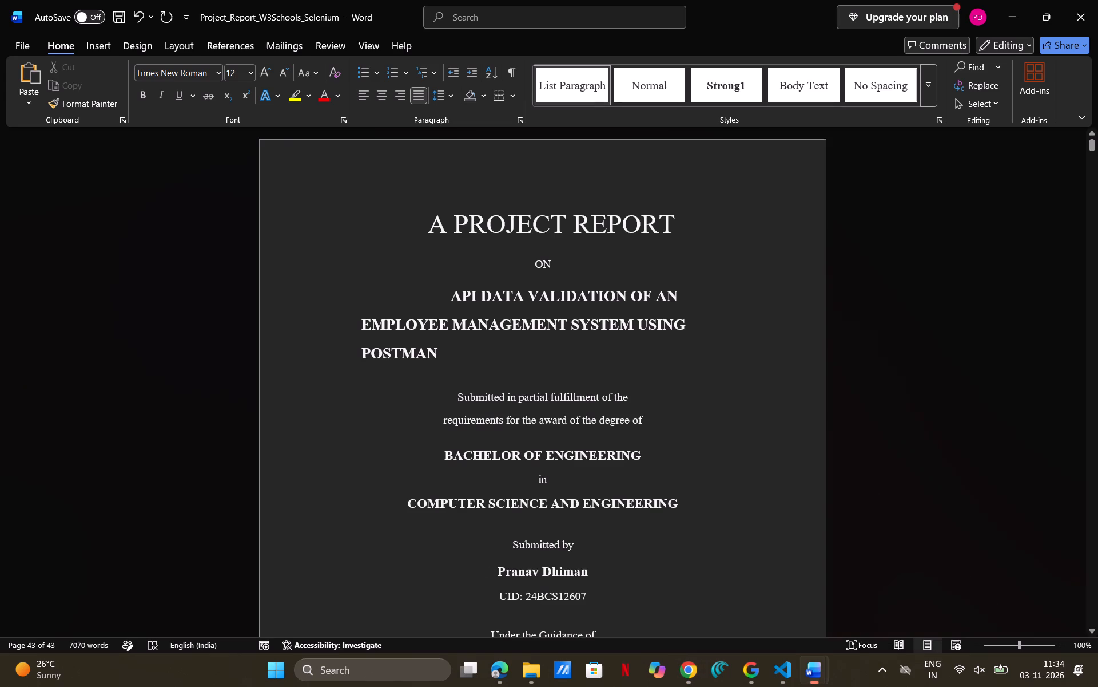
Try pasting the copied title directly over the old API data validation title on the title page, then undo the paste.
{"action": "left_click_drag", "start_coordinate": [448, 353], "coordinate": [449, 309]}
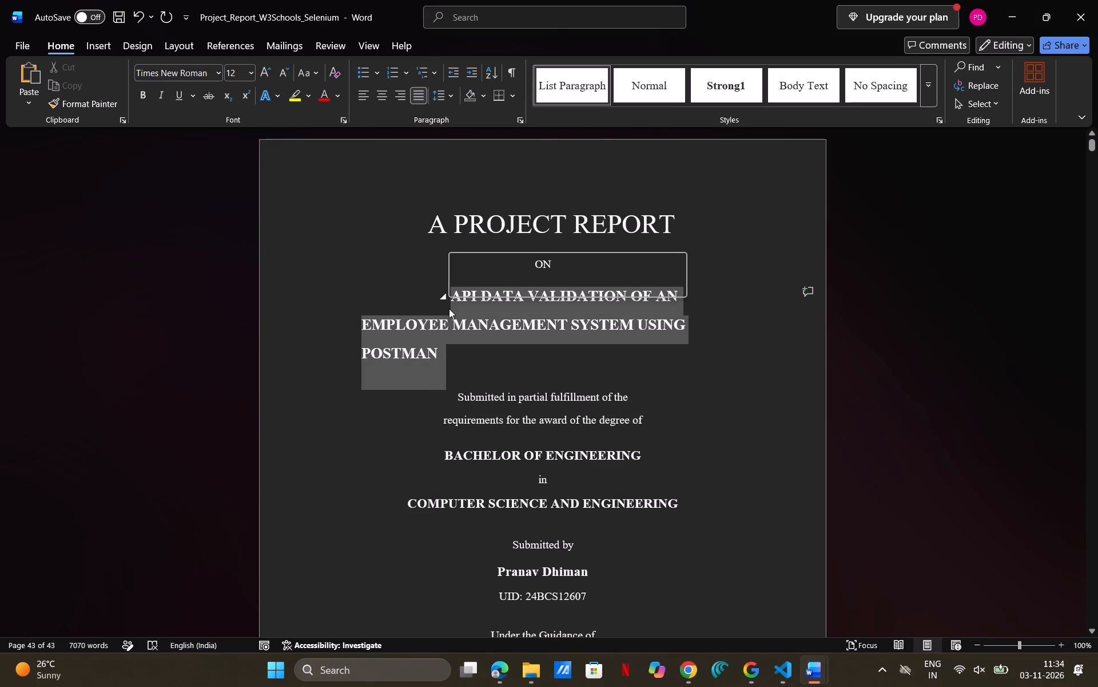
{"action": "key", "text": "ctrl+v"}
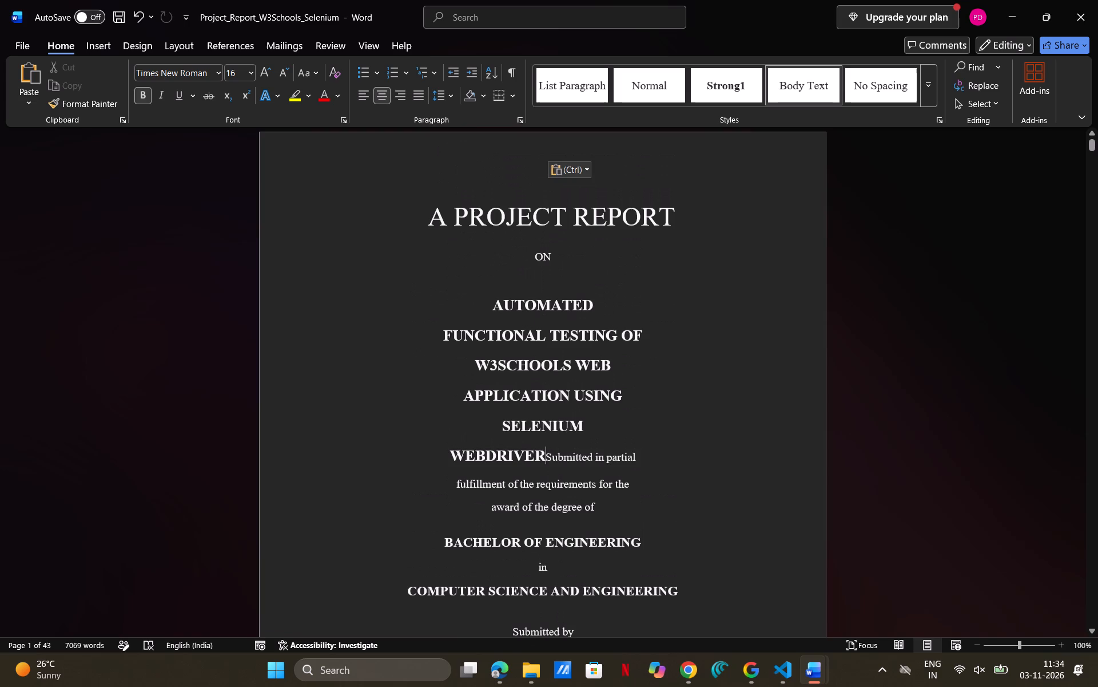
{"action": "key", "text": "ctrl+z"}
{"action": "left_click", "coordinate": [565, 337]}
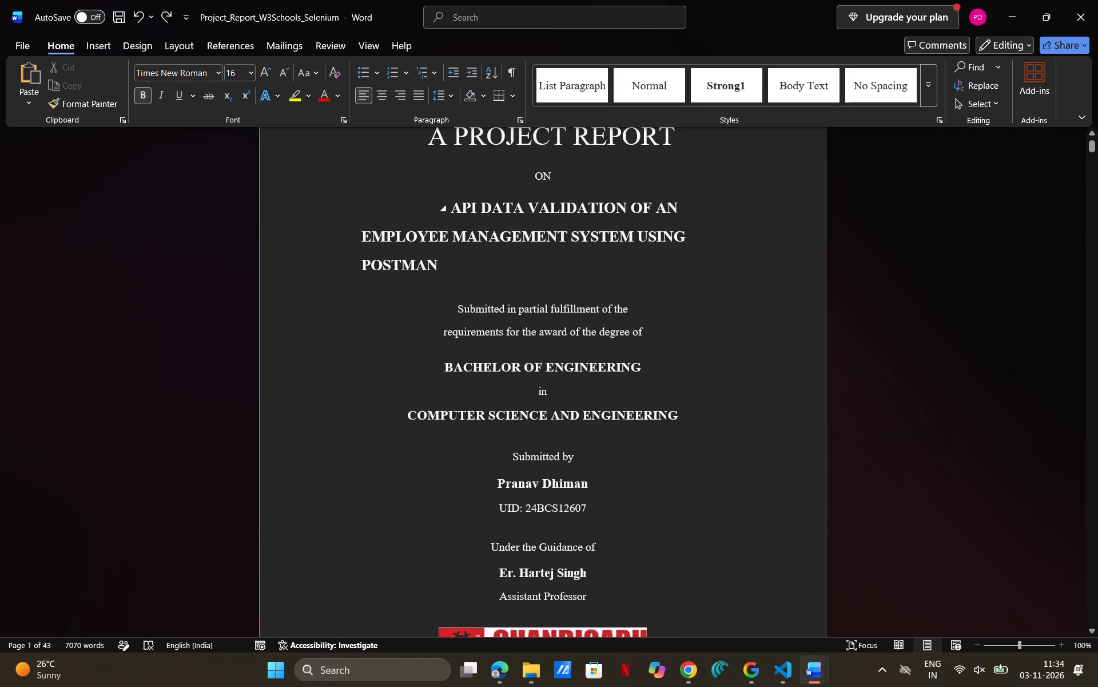
Delete the old API data validation title and paste the copied W3Schools title on a new line below "ON".
{"action": "left_click_drag", "start_coordinate": [444, 266], "coordinate": [433, 216]}
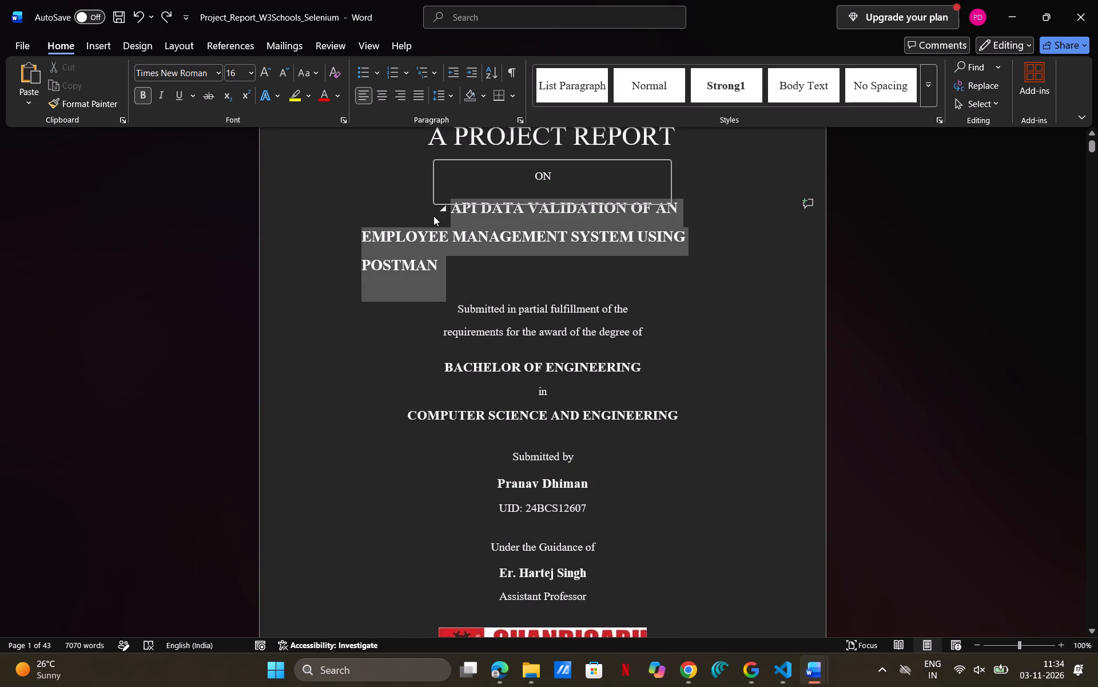
{"action": "key", "text": "BackSpace"}
{"action": "left_click", "coordinate": [562, 169]}
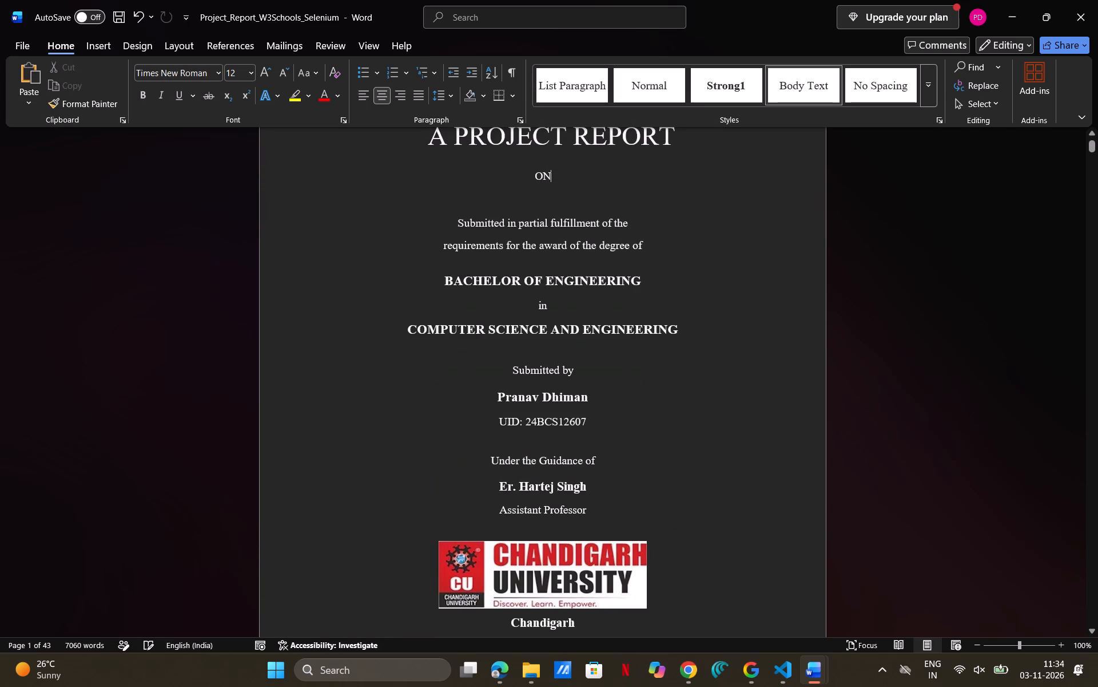
{"action": "key", "text": "Return"}
{"action": "key", "text": "ctrl+v"}
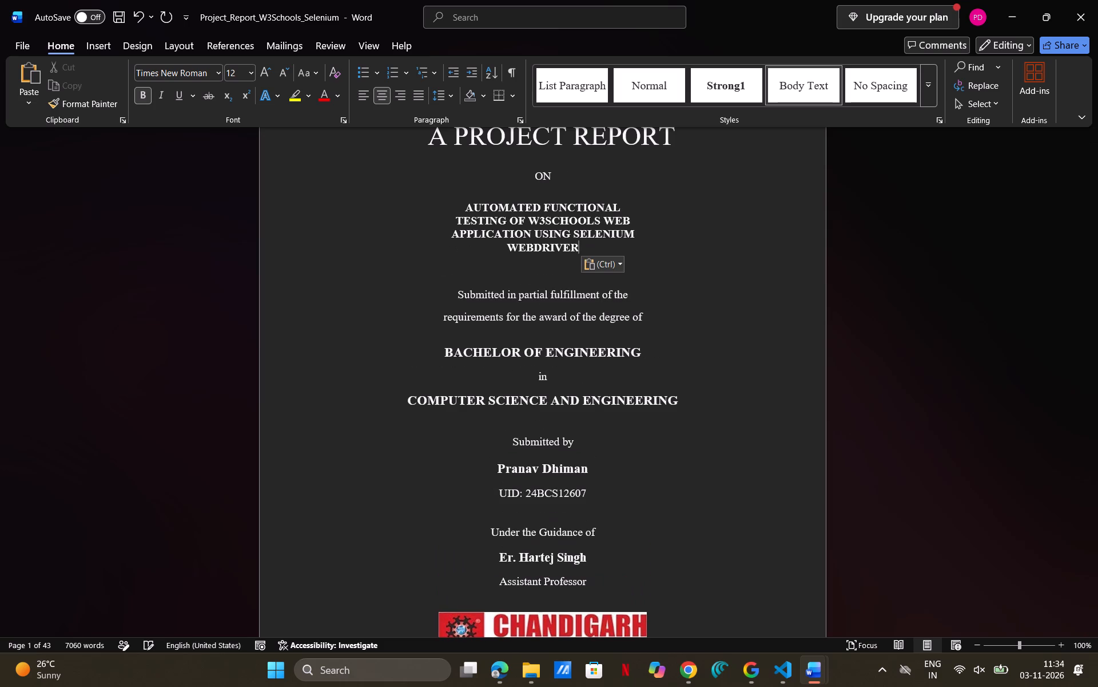
Set the font size of the pasted W3Schools title to 16.
{"action": "scroll", "coordinate": [564, 321], "scroll_direction": "down", "scroll_amount": 1}
{"action": "scroll", "coordinate": [564, 321], "scroll_direction": "up", "scroll_amount": 1}
{"action": "left_click_drag", "start_coordinate": [580, 335], "coordinate": [472, 295]}
{"action": "left_click", "coordinate": [583, 257]}
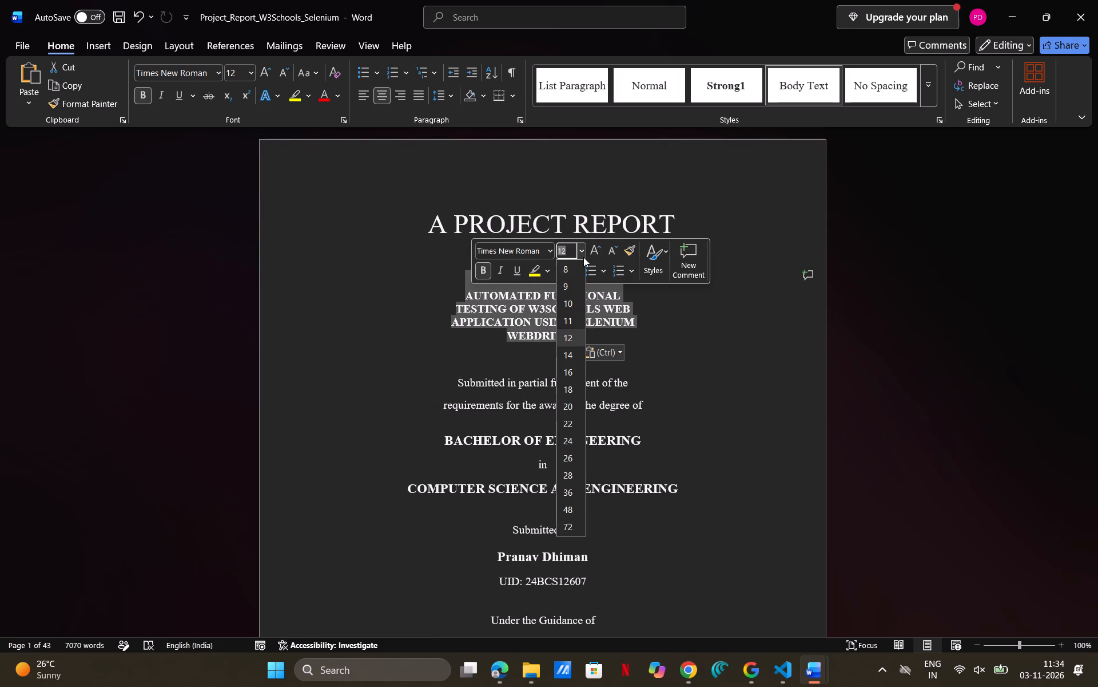
{"action": "left_click", "coordinate": [571, 374]}
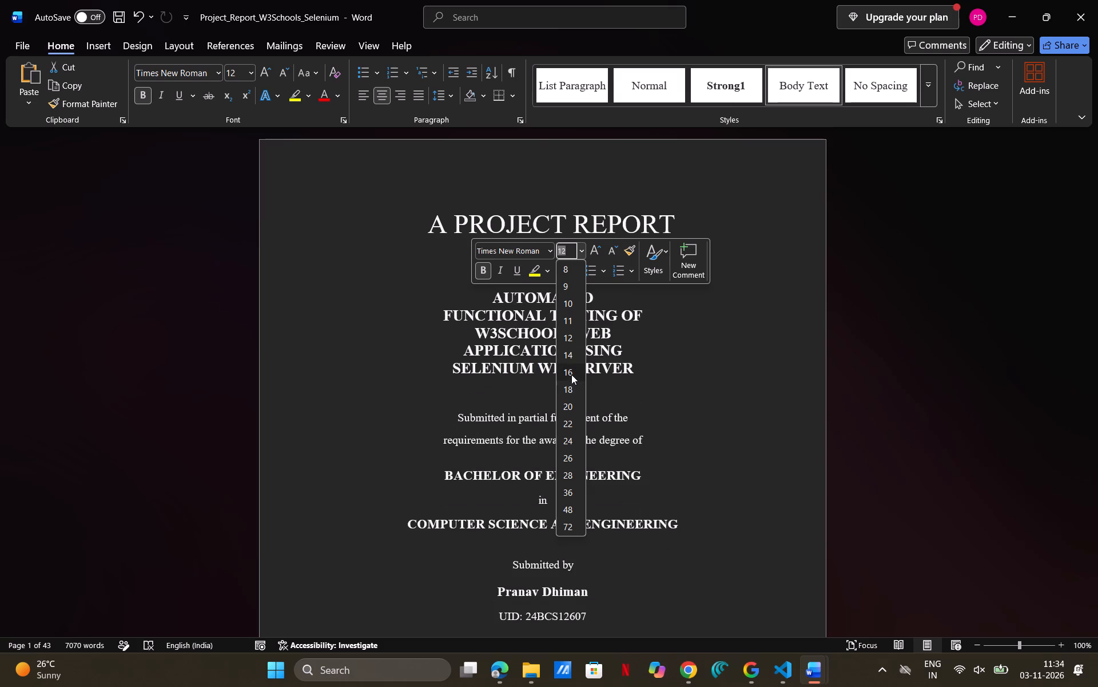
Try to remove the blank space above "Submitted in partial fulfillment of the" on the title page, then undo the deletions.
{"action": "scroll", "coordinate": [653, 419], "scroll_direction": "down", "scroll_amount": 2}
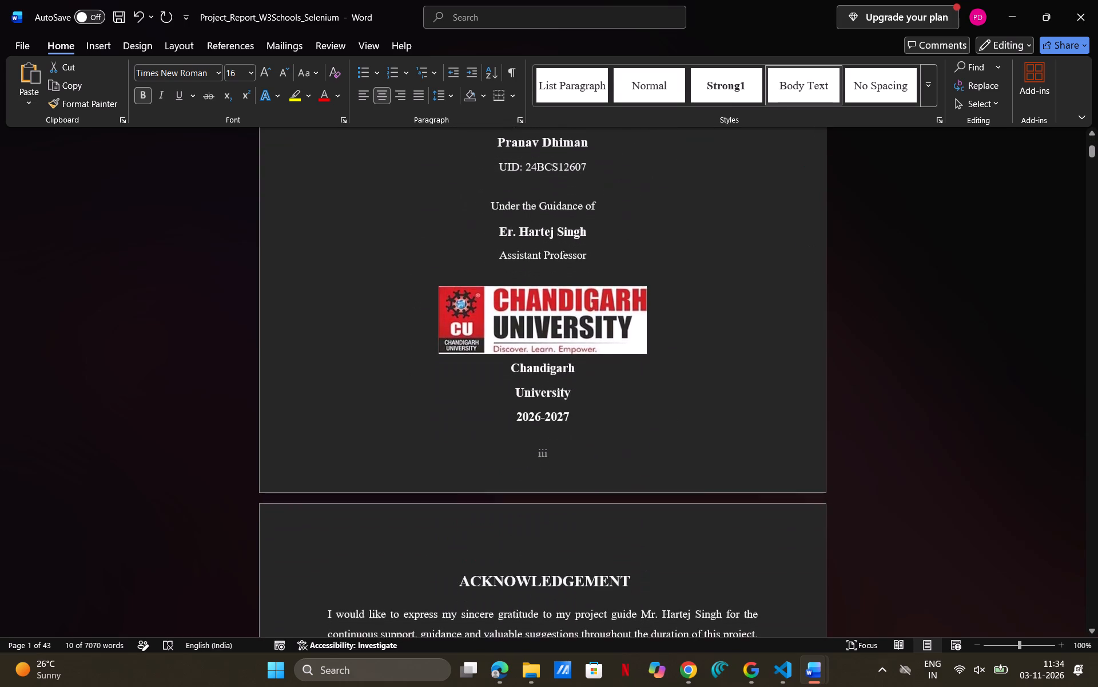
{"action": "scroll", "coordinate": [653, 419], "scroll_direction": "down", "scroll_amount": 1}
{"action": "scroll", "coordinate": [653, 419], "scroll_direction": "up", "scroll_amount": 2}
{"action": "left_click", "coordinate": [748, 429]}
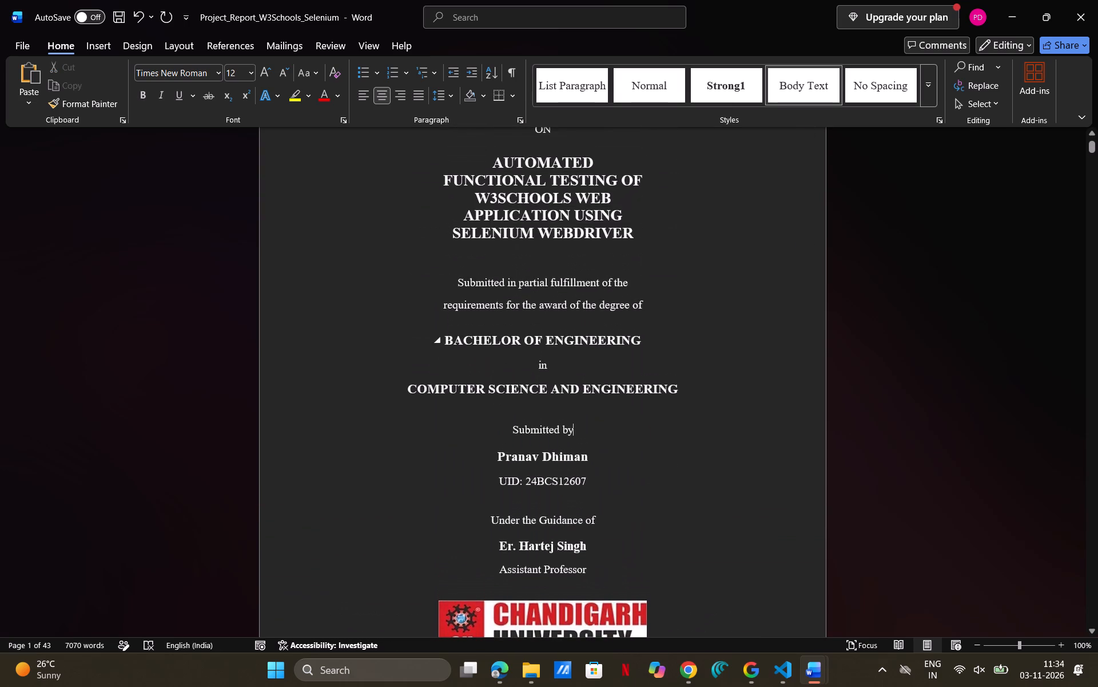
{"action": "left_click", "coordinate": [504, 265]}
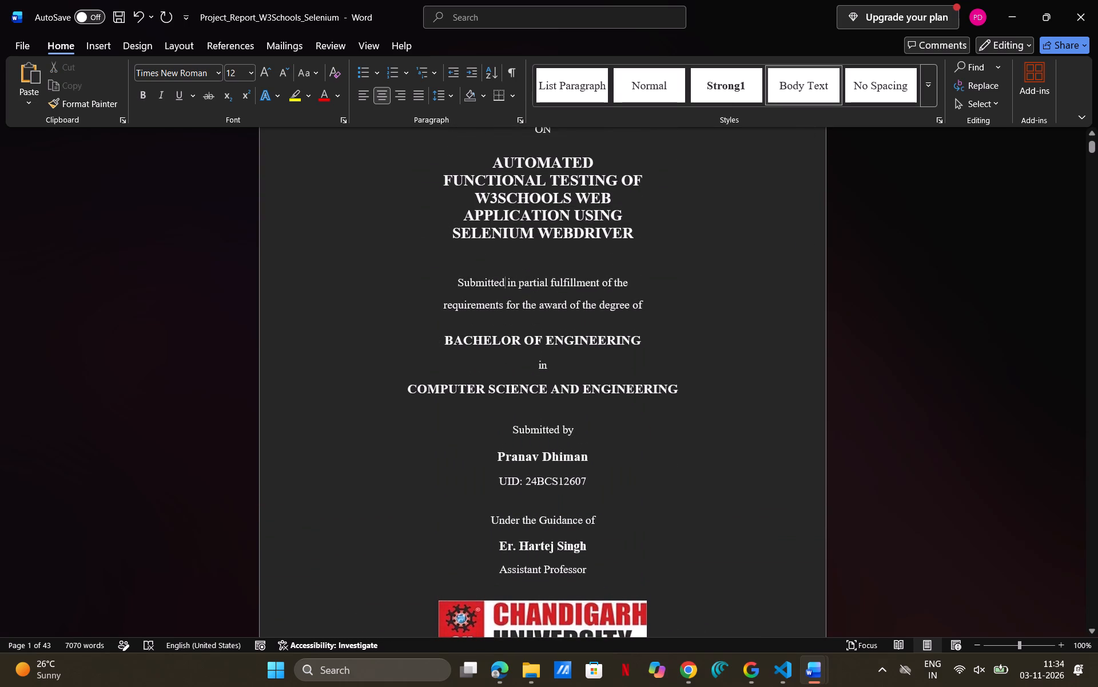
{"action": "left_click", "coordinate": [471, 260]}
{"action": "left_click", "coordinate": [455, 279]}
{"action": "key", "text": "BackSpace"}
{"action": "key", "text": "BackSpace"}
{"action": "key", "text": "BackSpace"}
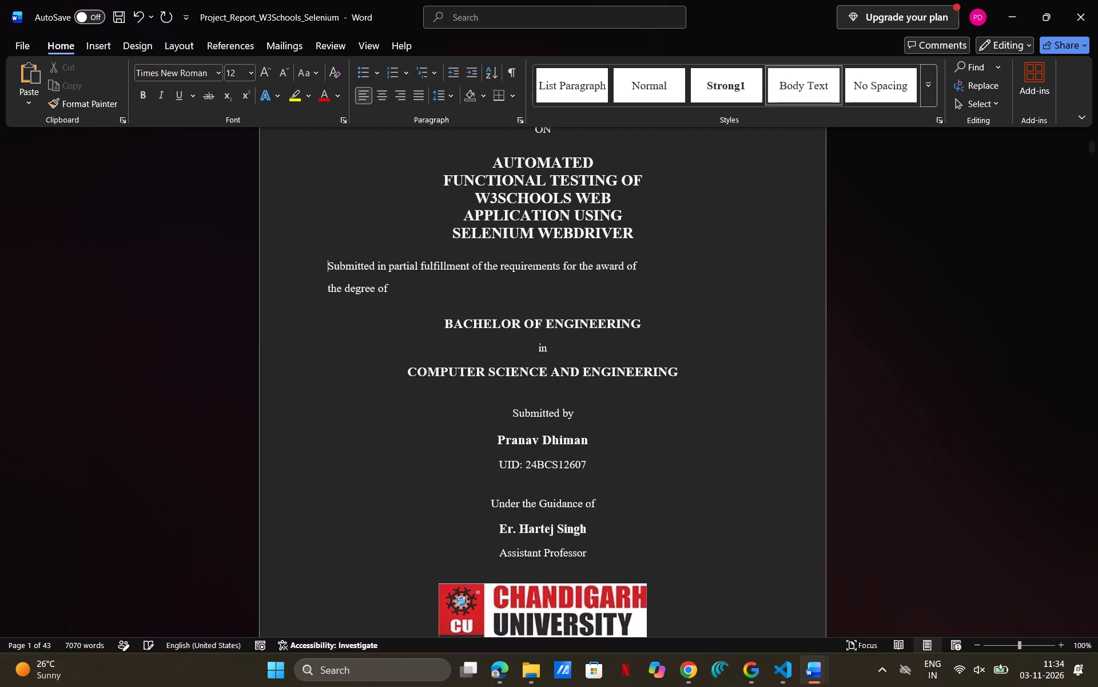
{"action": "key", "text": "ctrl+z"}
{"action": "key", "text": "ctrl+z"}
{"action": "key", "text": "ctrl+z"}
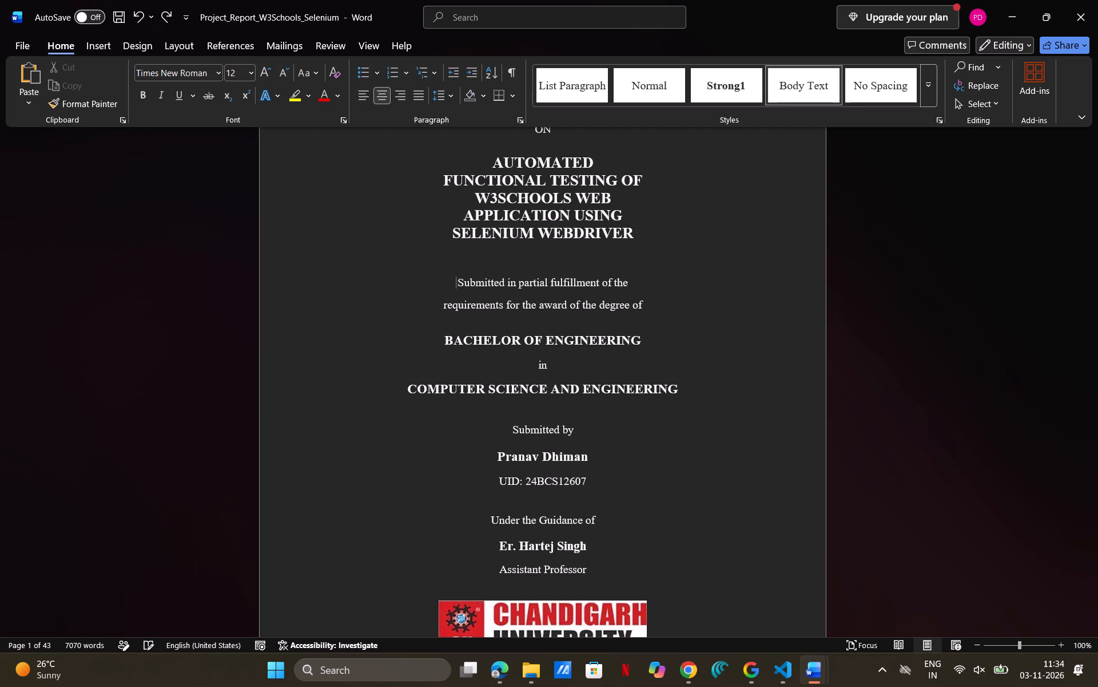
Look over the report from the title page through the table of contents and figure list to the user manual at the end.
{"action": "left_click", "coordinate": [703, 337]}
{"action": "scroll", "coordinate": [703, 337], "scroll_direction": "up", "scroll_amount": 1}
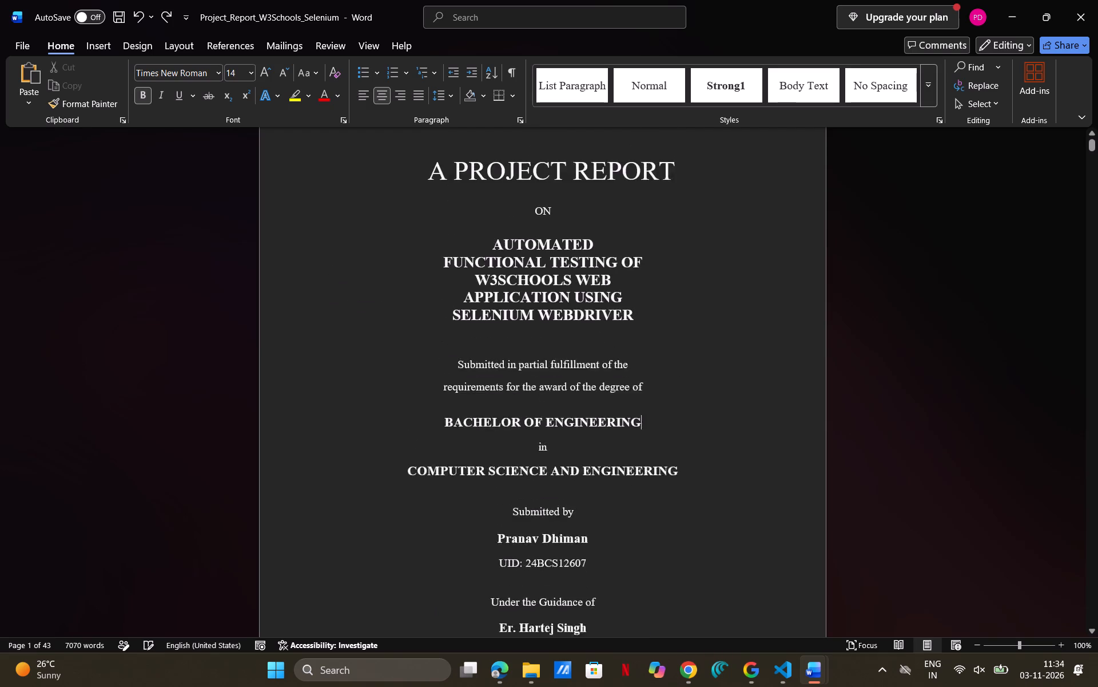
{"action": "scroll", "coordinate": [703, 337], "scroll_direction": "up", "scroll_amount": 1}
{"action": "scroll", "coordinate": [634, 341], "scroll_direction": "down", "scroll_amount": 2}
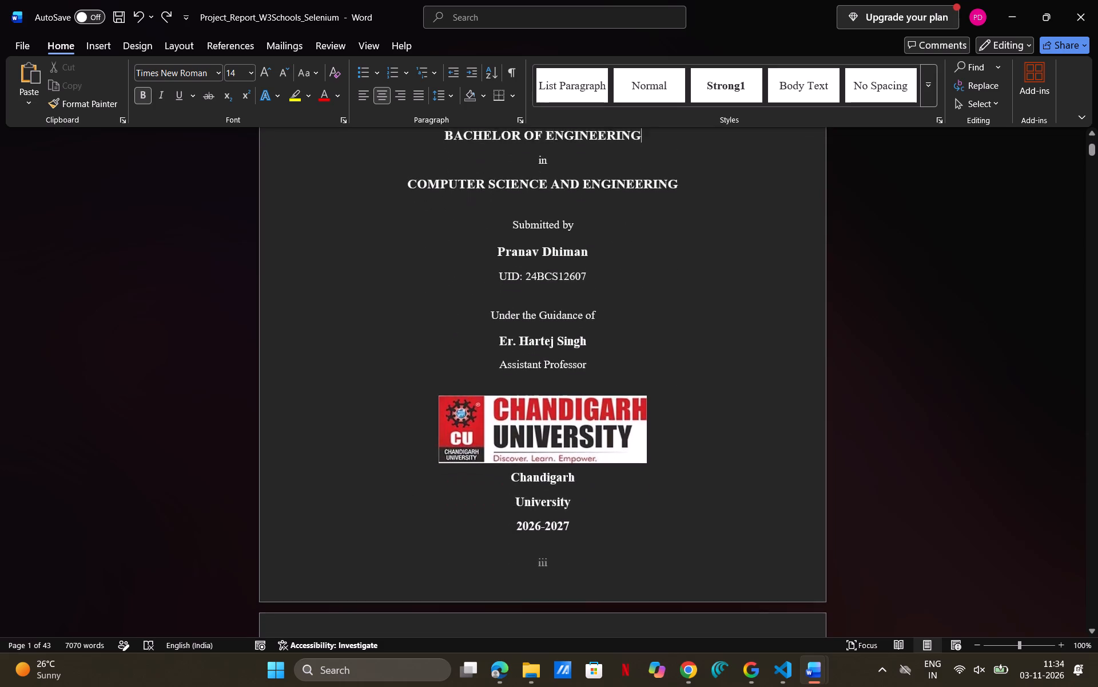
{"action": "scroll", "coordinate": [634, 341], "scroll_direction": "down", "scroll_amount": 1}
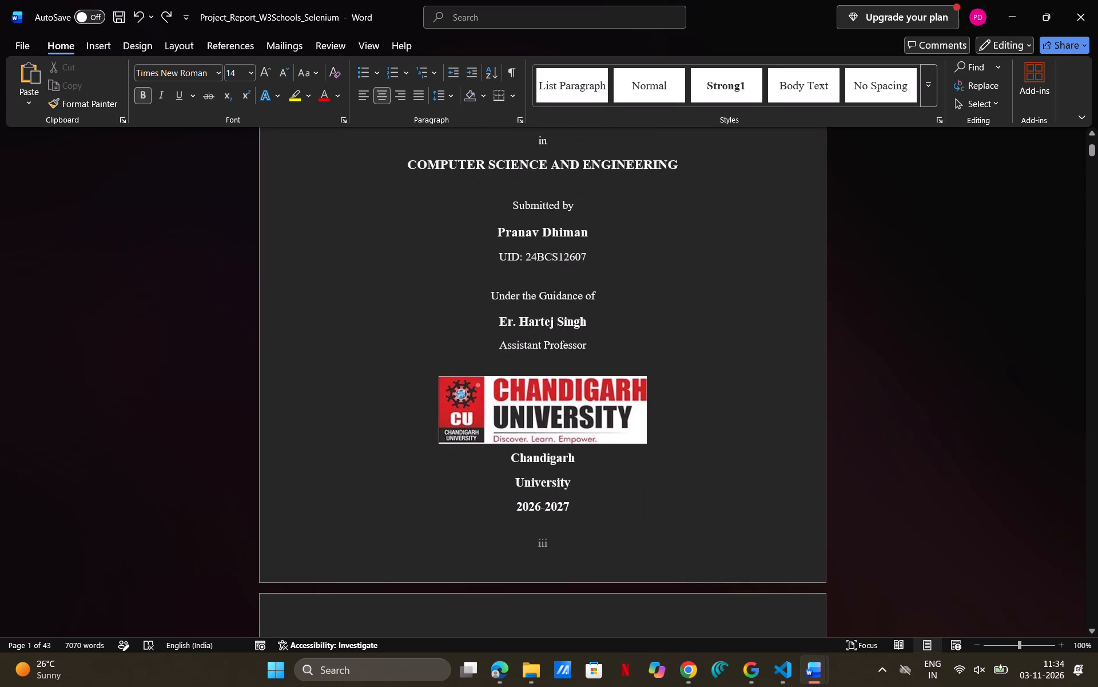
{"action": "scroll", "coordinate": [587, 374], "scroll_direction": "down", "scroll_amount": 14}
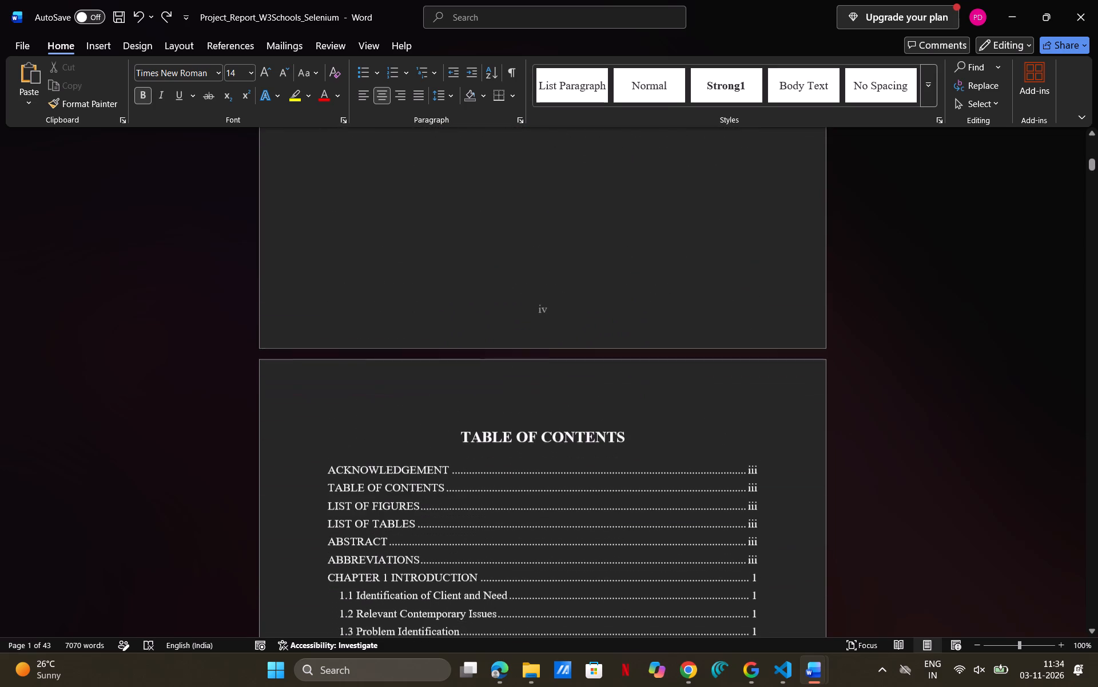
{"action": "scroll", "coordinate": [587, 374], "scroll_direction": "up", "scroll_amount": 5}
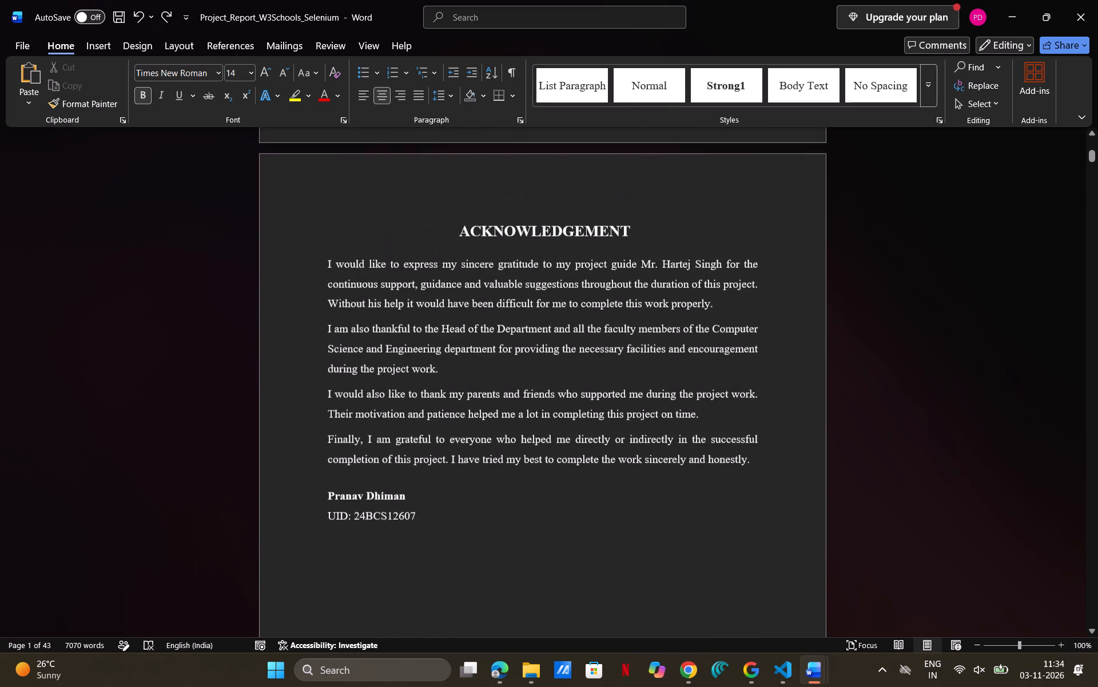
{"action": "scroll", "coordinate": [587, 374], "scroll_direction": "down", "scroll_amount": 13}
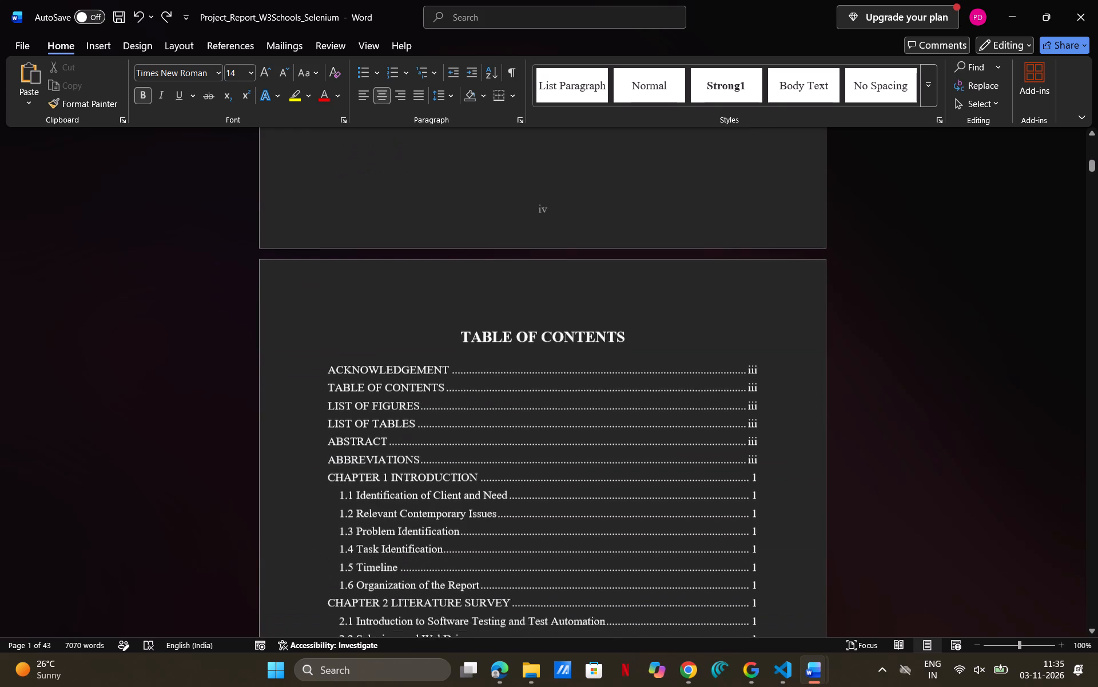
{"action": "scroll", "coordinate": [587, 374], "scroll_direction": "down", "scroll_amount": 11}
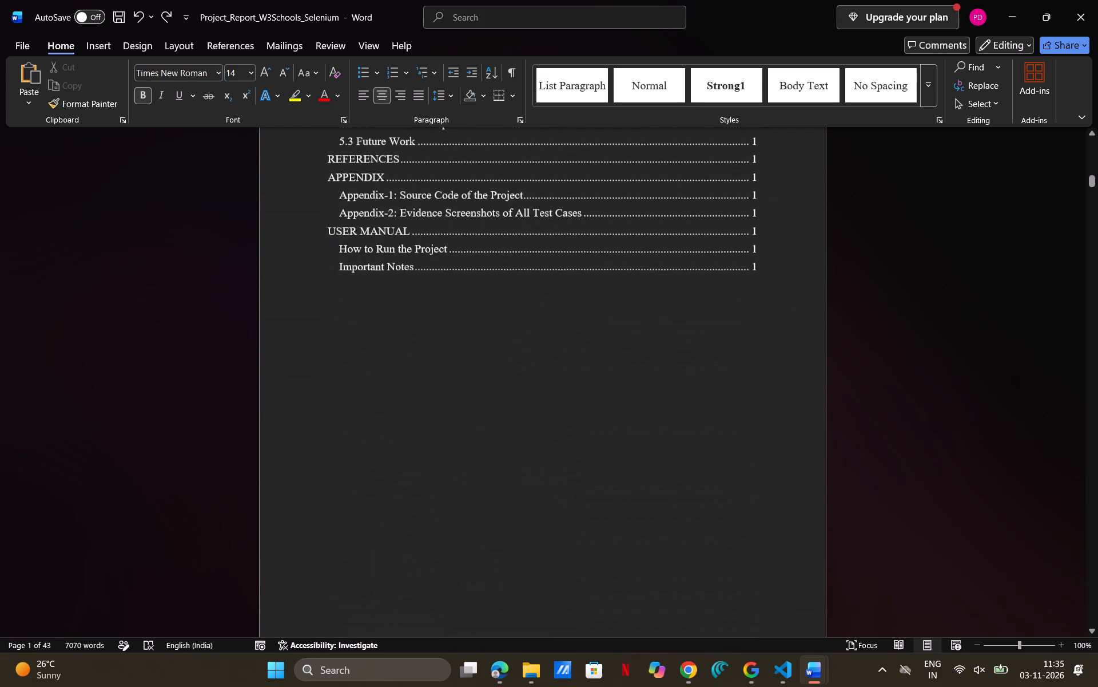
{"action": "scroll", "coordinate": [587, 374], "scroll_direction": "down", "scroll_amount": 8}
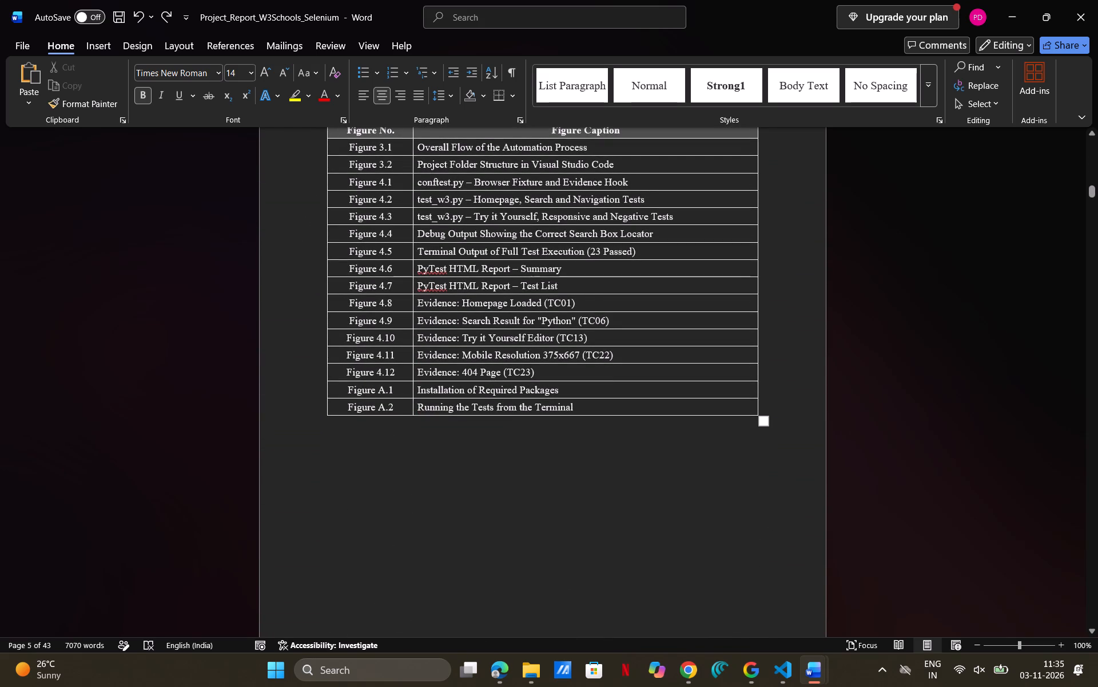
{"action": "scroll", "coordinate": [598, 491], "scroll_direction": "down", "scroll_amount": 20}
{"action": "scroll", "coordinate": [598, 491], "scroll_direction": "down", "scroll_amount": 3}
{"action": "scroll", "coordinate": [598, 491], "scroll_direction": "up", "scroll_amount": 4}
{"action": "scroll", "coordinate": [598, 491], "scroll_direction": "down", "scroll_amount": 20}
{"action": "scroll", "coordinate": [598, 491], "scroll_direction": "down", "scroll_amount": 20}
{"action": "scroll", "coordinate": [598, 491], "scroll_direction": "down", "scroll_amount": 20}
{"action": "scroll", "coordinate": [598, 491], "scroll_direction": "up", "scroll_amount": 12}
{"action": "scroll", "coordinate": [598, 491], "scroll_direction": "down", "scroll_amount": 20}
{"action": "scroll", "coordinate": [598, 491], "scroll_direction": "down", "scroll_amount": 20}
{"action": "scroll", "coordinate": [598, 491], "scroll_direction": "down", "scroll_amount": 20}
{"action": "scroll", "coordinate": [598, 491], "scroll_direction": "down", "scroll_amount": 4}
{"action": "scroll", "coordinate": [598, 491], "scroll_direction": "up", "scroll_amount": 3}
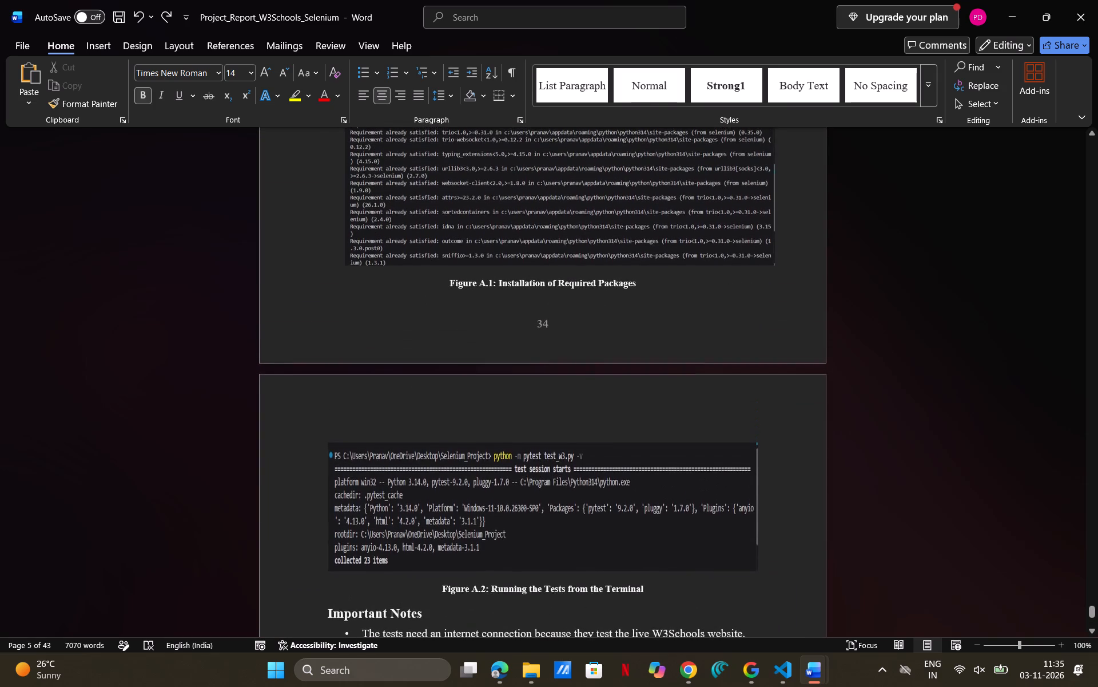
{"action": "scroll", "coordinate": [598, 491], "scroll_direction": "down", "scroll_amount": 1}
{"action": "scroll", "coordinate": [598, 491], "scroll_direction": "up", "scroll_amount": 20}
{"action": "scroll", "coordinate": [598, 491], "scroll_direction": "up", "scroll_amount": 20}
{"action": "scroll", "coordinate": [598, 491], "scroll_direction": "up", "scroll_amount": 6}
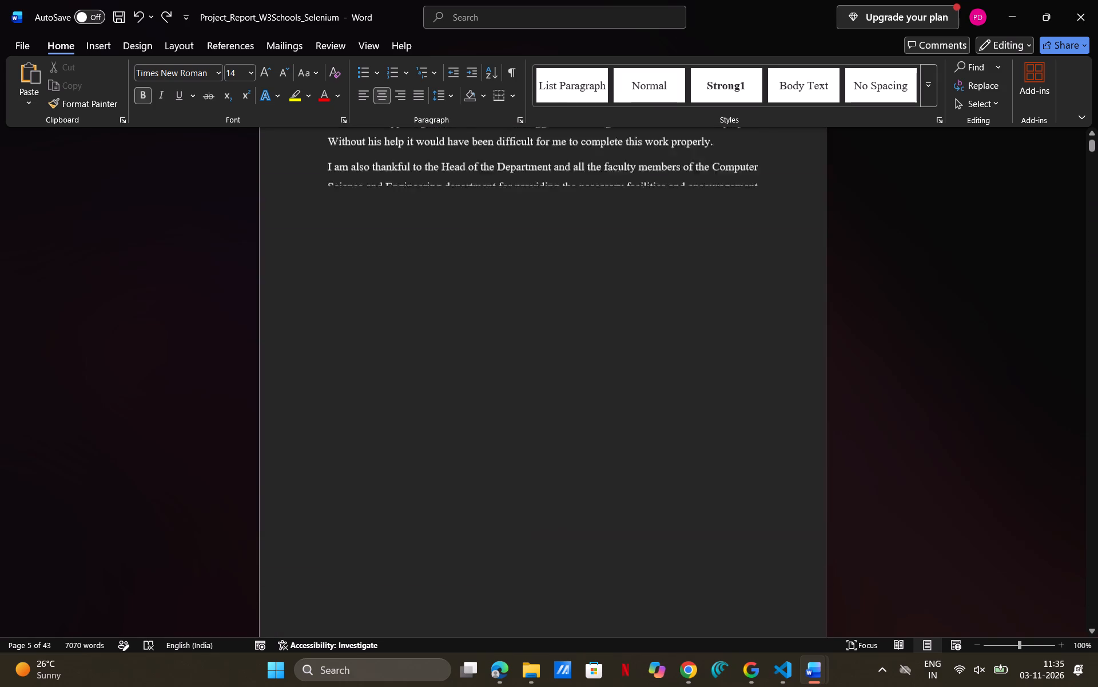
Look over the report's front matter from the acknowledgement through the table of contents and list of tables to the abbreviations.
{"action": "scroll", "coordinate": [598, 491], "scroll_direction": "up", "scroll_amount": 11}
{"action": "scroll", "coordinate": [598, 491], "scroll_direction": "down", "scroll_amount": 7}
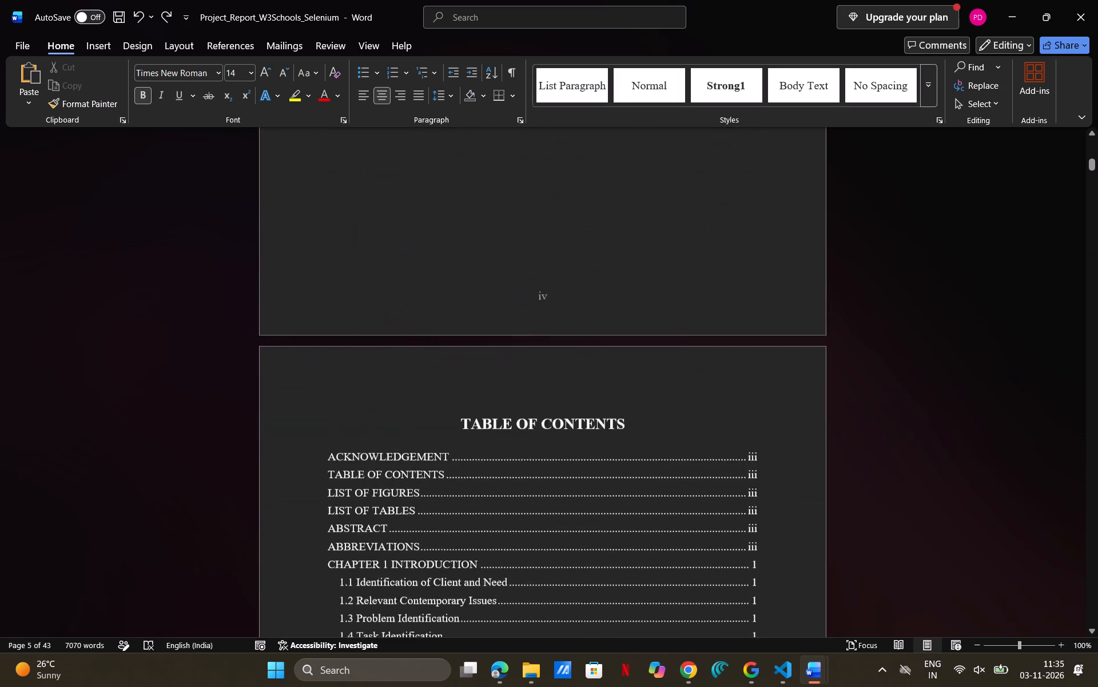
{"action": "scroll", "coordinate": [598, 491], "scroll_direction": "down", "scroll_amount": 5}
{"action": "scroll", "coordinate": [598, 491], "scroll_direction": "up", "scroll_amount": 3}
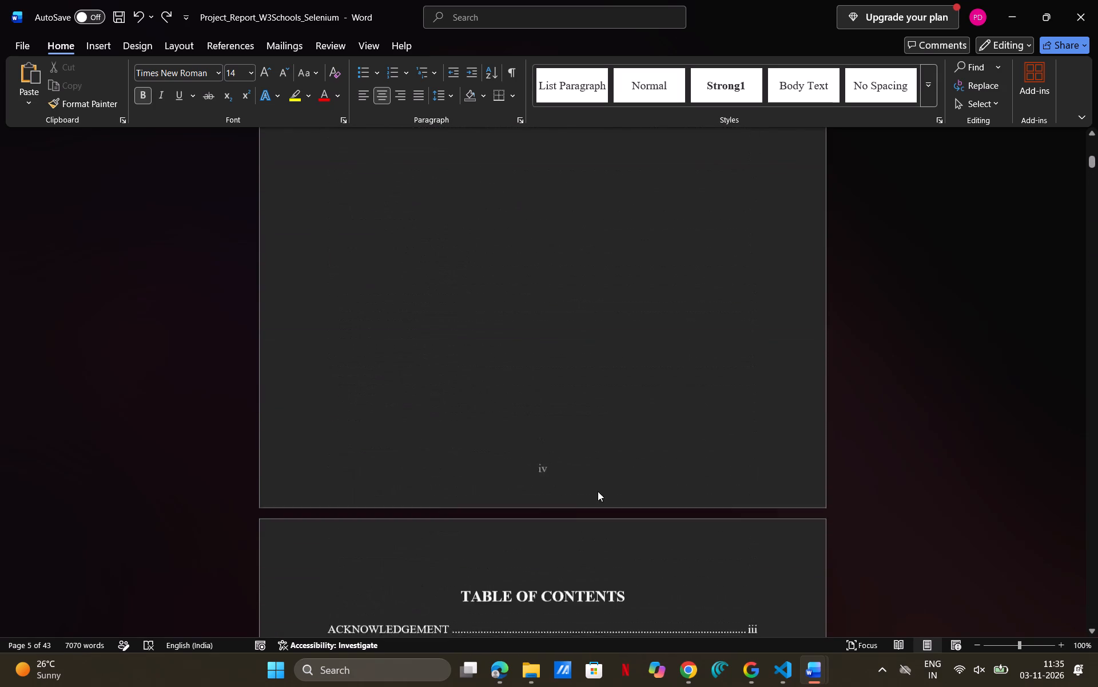
{"action": "scroll", "coordinate": [598, 491], "scroll_direction": "up", "scroll_amount": 2}
{"action": "scroll", "coordinate": [598, 491], "scroll_direction": "down", "scroll_amount": 9}
{"action": "scroll", "coordinate": [598, 491], "scroll_direction": "down", "scroll_amount": 13}
{"action": "scroll", "coordinate": [598, 491], "scroll_direction": "up", "scroll_amount": 1}
{"action": "scroll", "coordinate": [598, 491], "scroll_direction": "down", "scroll_amount": 2}
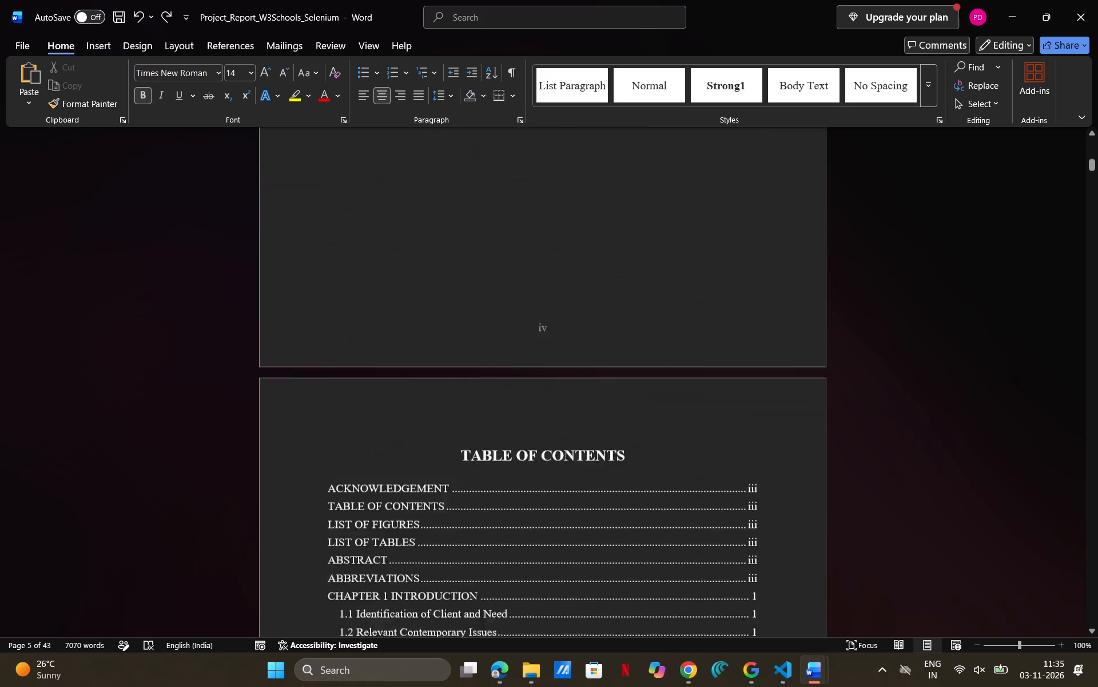
{"action": "scroll", "coordinate": [598, 491], "scroll_direction": "down", "scroll_amount": 8}
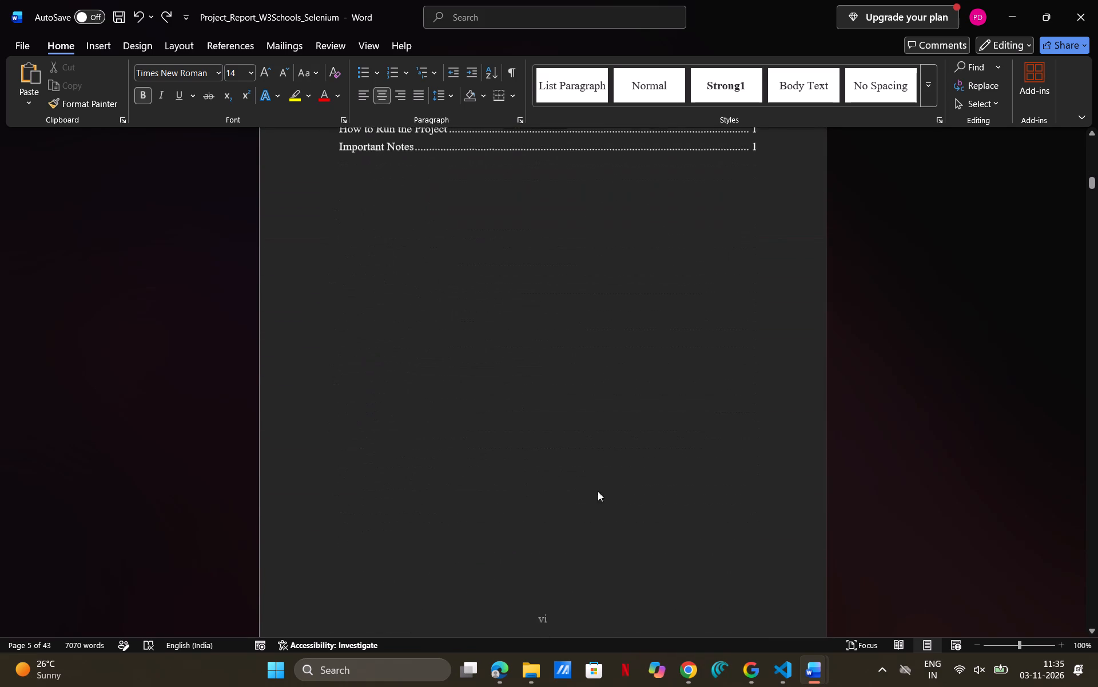
{"action": "scroll", "coordinate": [598, 491], "scroll_direction": "down", "scroll_amount": 8}
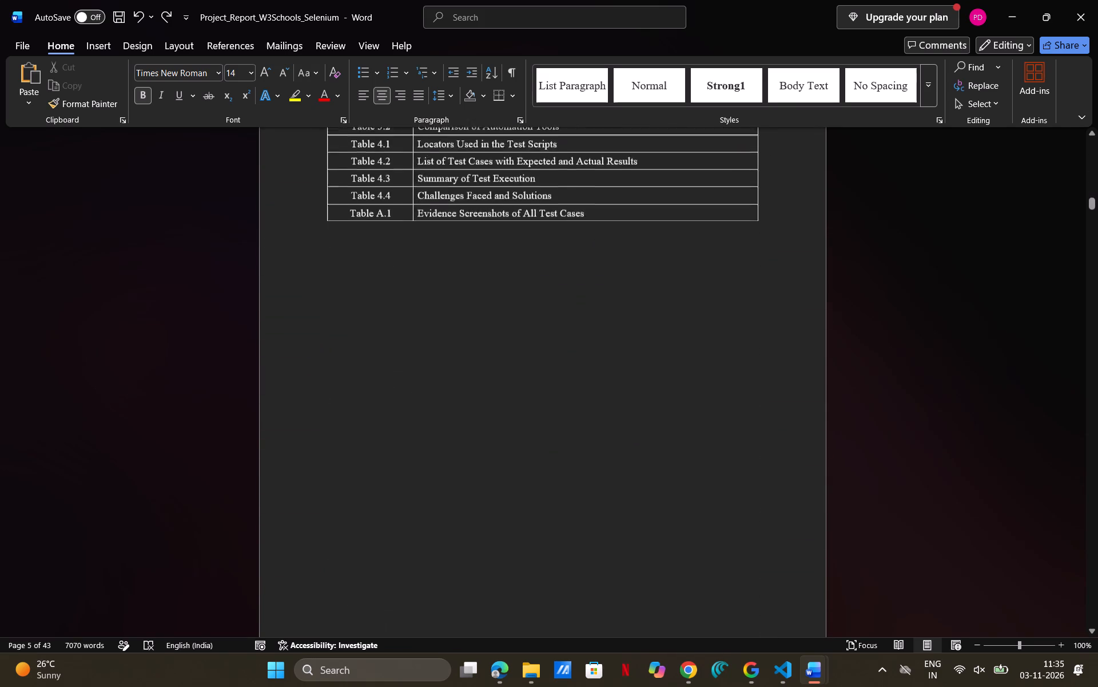
{"action": "scroll", "coordinate": [598, 491], "scroll_direction": "down", "scroll_amount": 8}
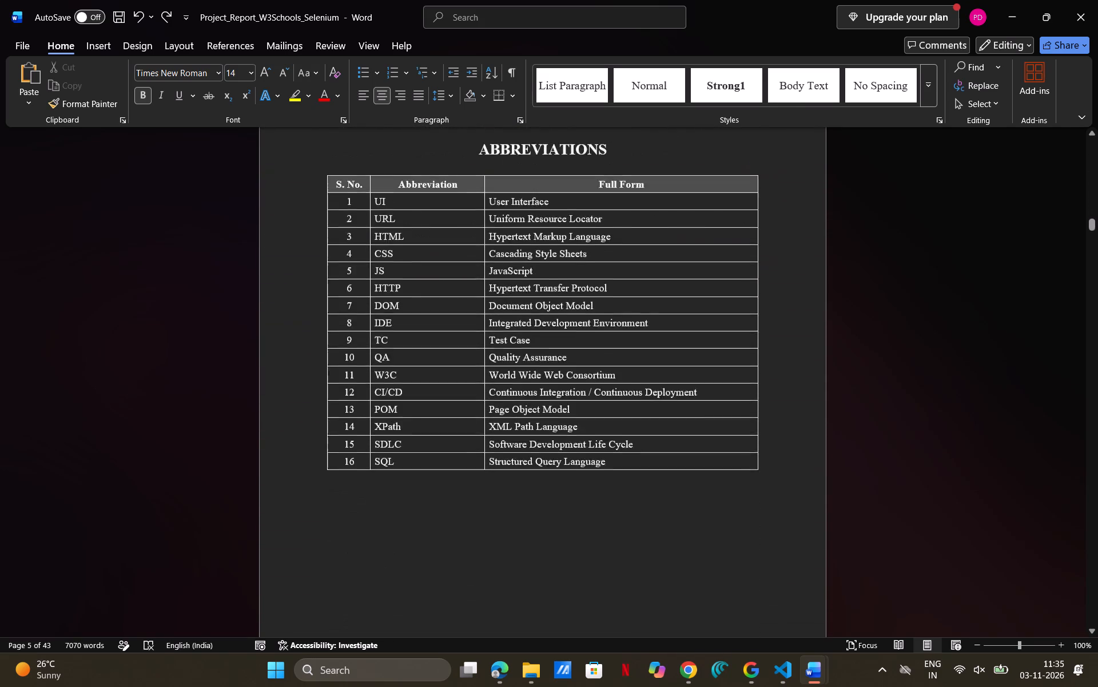
Look over Chapters 1 to 3 and the start of Chapter 4, including the project folder structure figure.
{"action": "scroll", "coordinate": [598, 491], "scroll_direction": "down", "scroll_amount": 8}
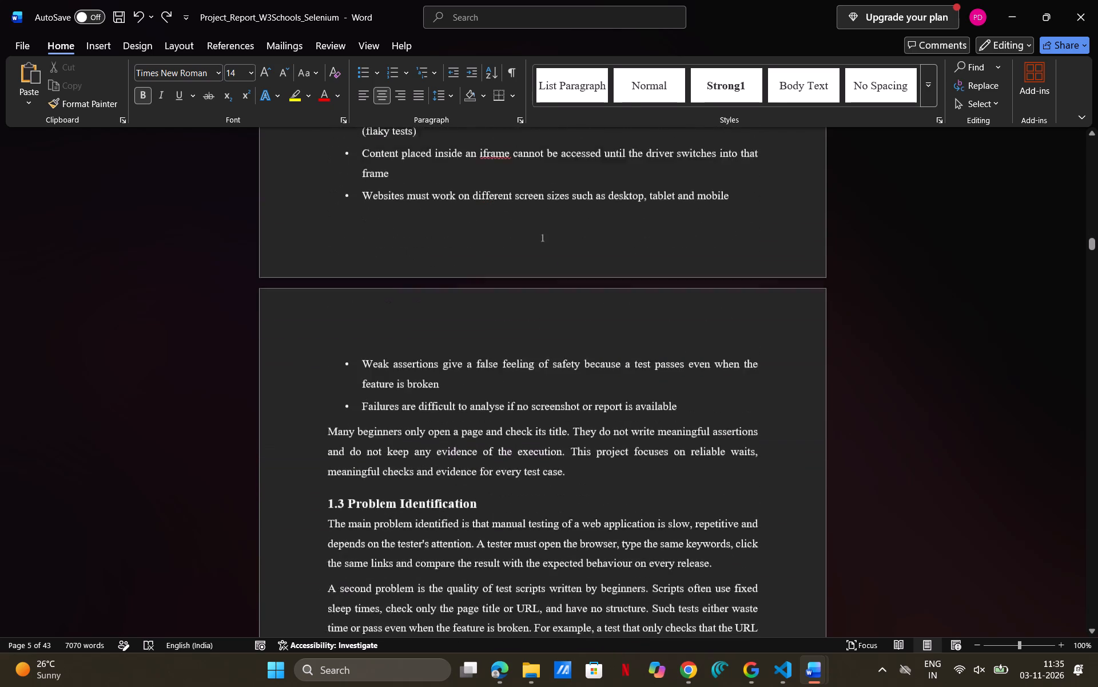
{"action": "scroll", "coordinate": [598, 491], "scroll_direction": "down", "scroll_amount": 9}
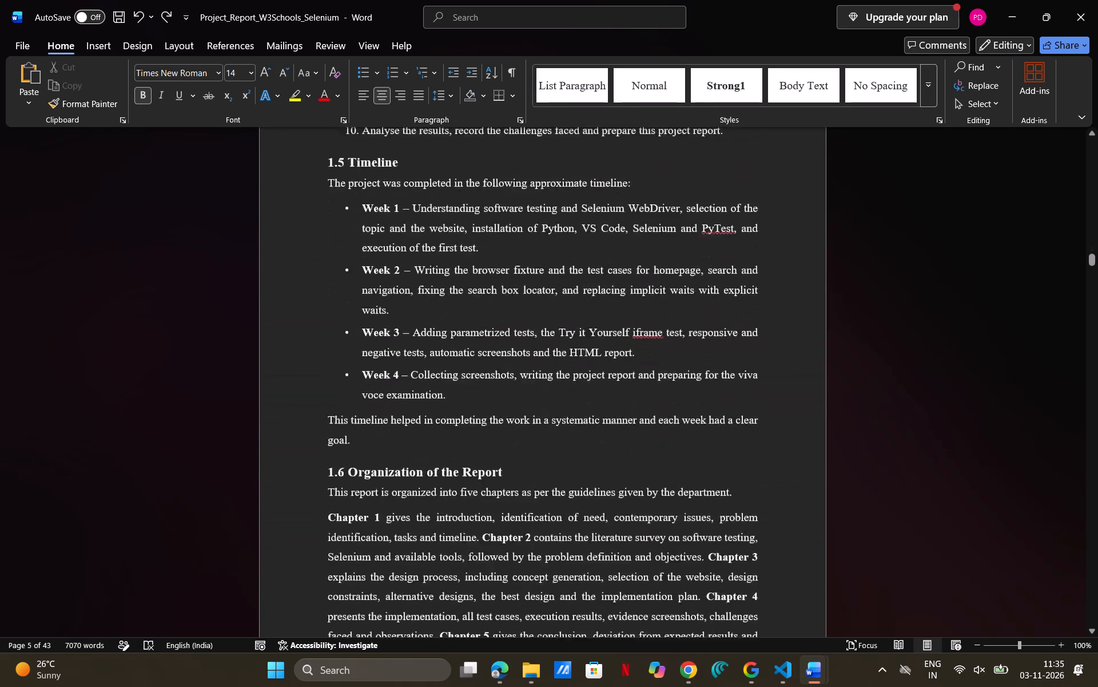
{"action": "scroll", "coordinate": [598, 491], "scroll_direction": "down", "scroll_amount": 7}
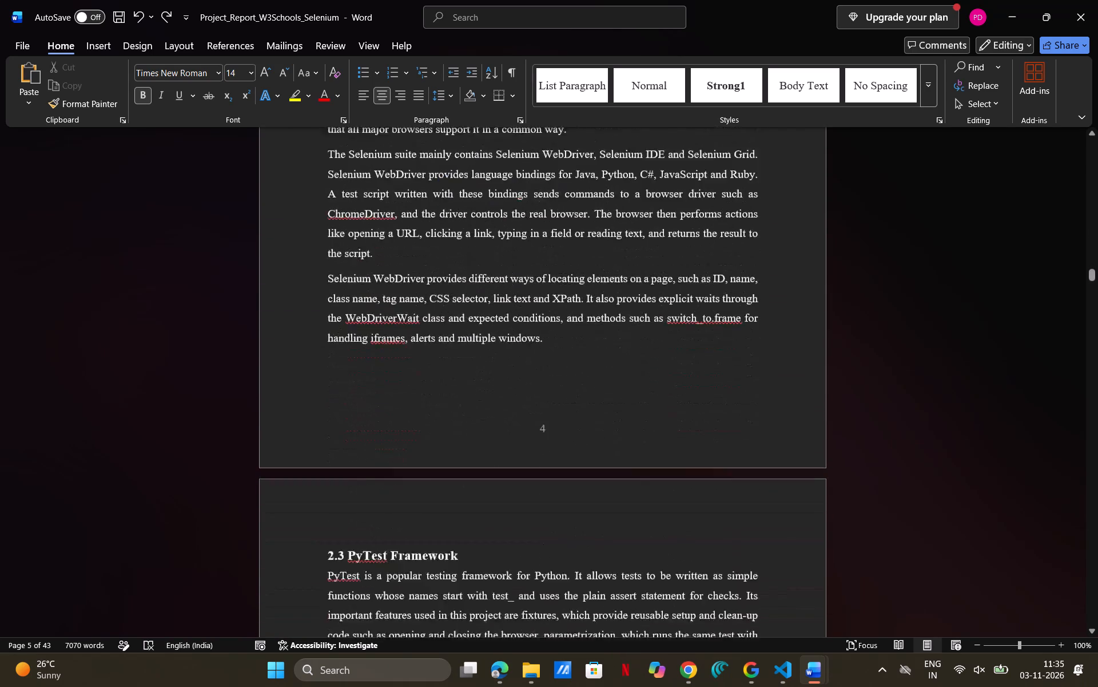
{"action": "scroll", "coordinate": [598, 491], "scroll_direction": "down", "scroll_amount": 7}
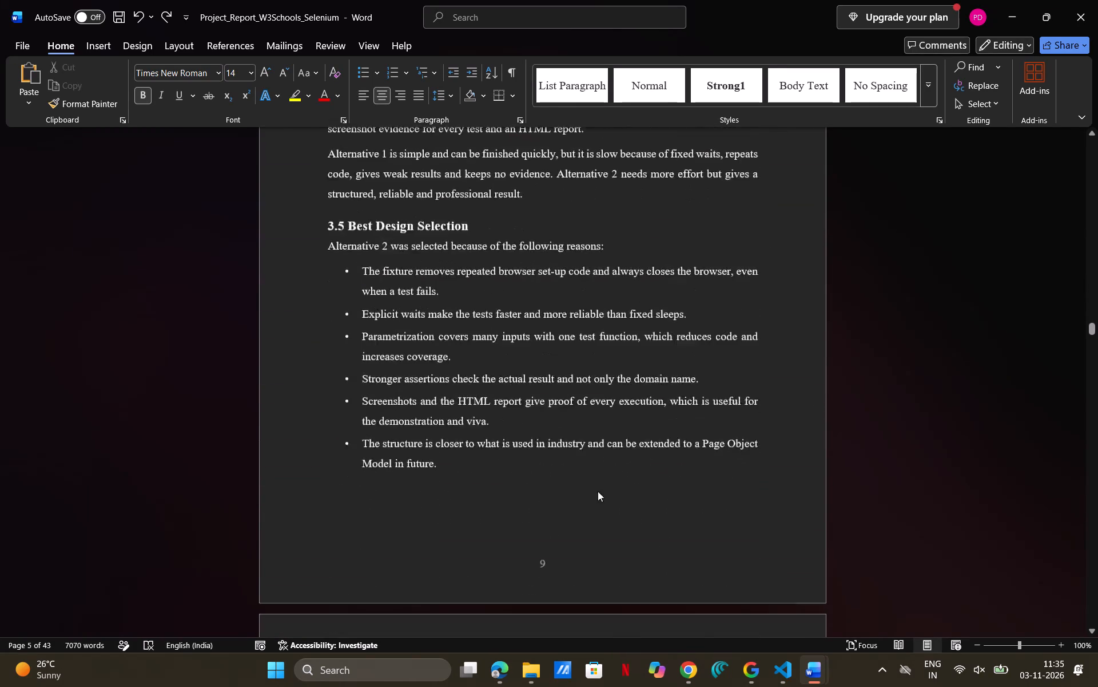
{"action": "scroll", "coordinate": [598, 491], "scroll_direction": "down", "scroll_amount": 7}
{"action": "scroll", "coordinate": [598, 491], "scroll_direction": "up", "scroll_amount": 1}
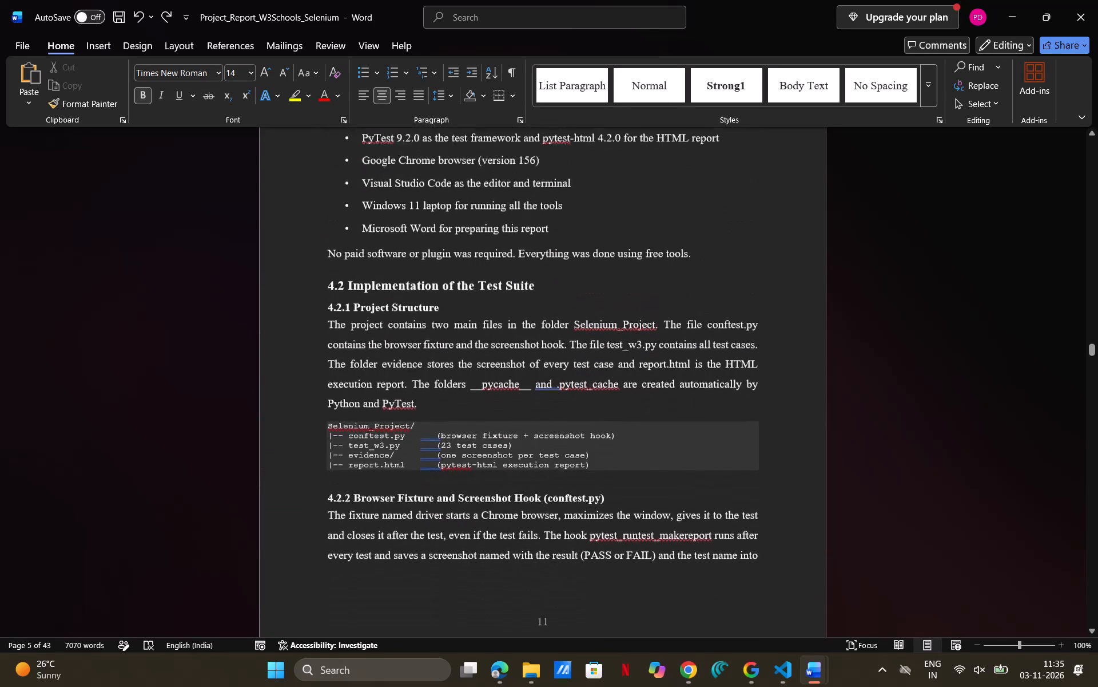
{"action": "scroll", "coordinate": [598, 491], "scroll_direction": "up", "scroll_amount": 4}
{"action": "scroll", "coordinate": [598, 491], "scroll_direction": "down", "scroll_amount": 1}
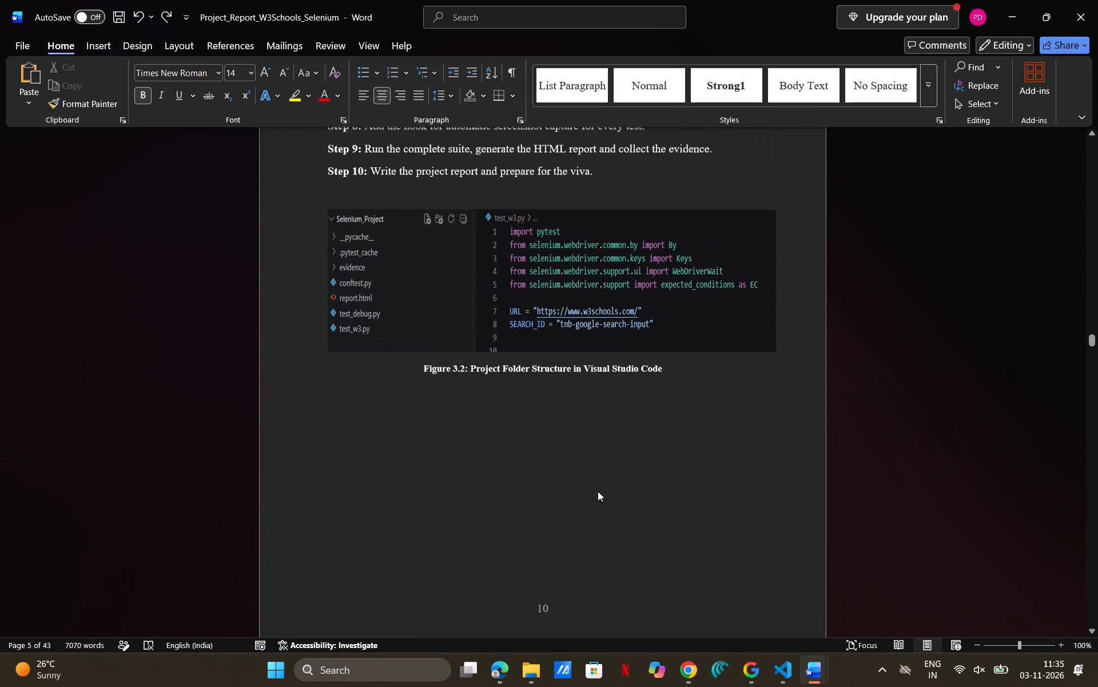
Look over Chapter 4's code figures, test case tables and evidence screenshots, and Chapter 5 through the future work section.
{"action": "scroll", "coordinate": [598, 491], "scroll_direction": "down", "scroll_amount": 7}
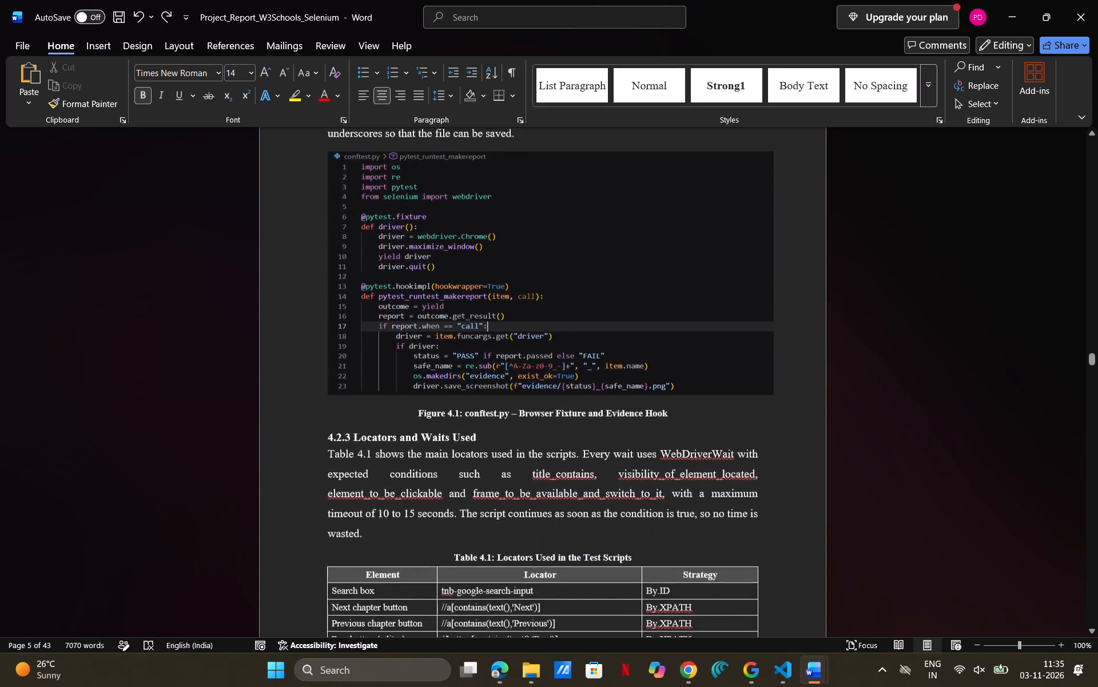
{"action": "scroll", "coordinate": [598, 491], "scroll_direction": "down", "scroll_amount": 7}
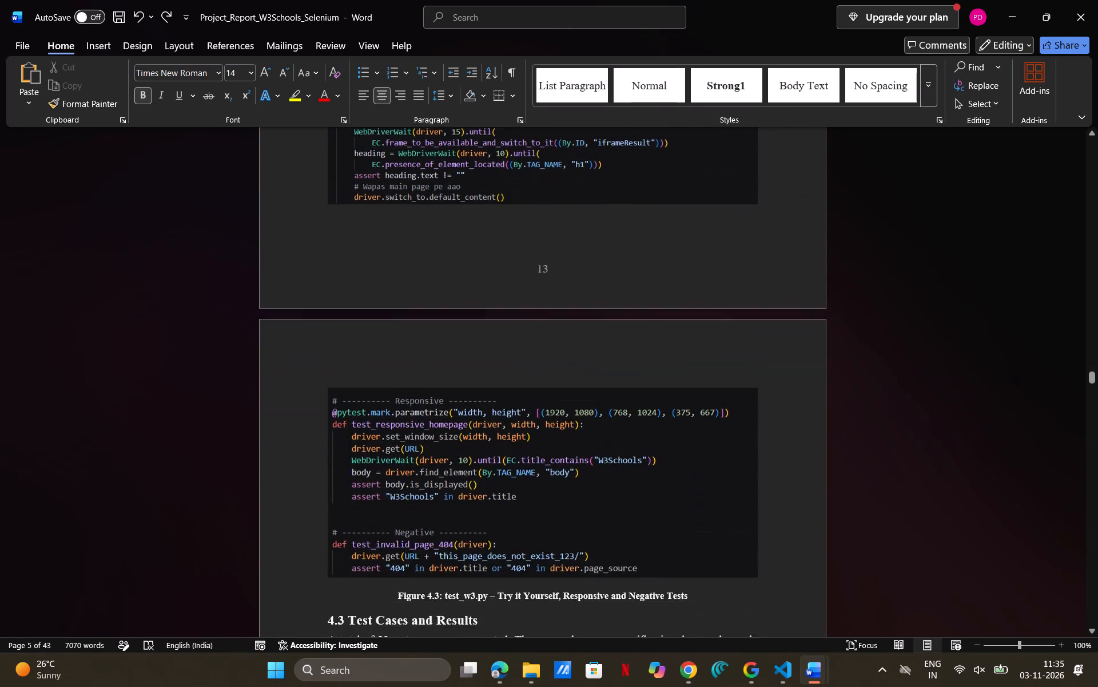
{"action": "scroll", "coordinate": [598, 491], "scroll_direction": "down", "scroll_amount": 7}
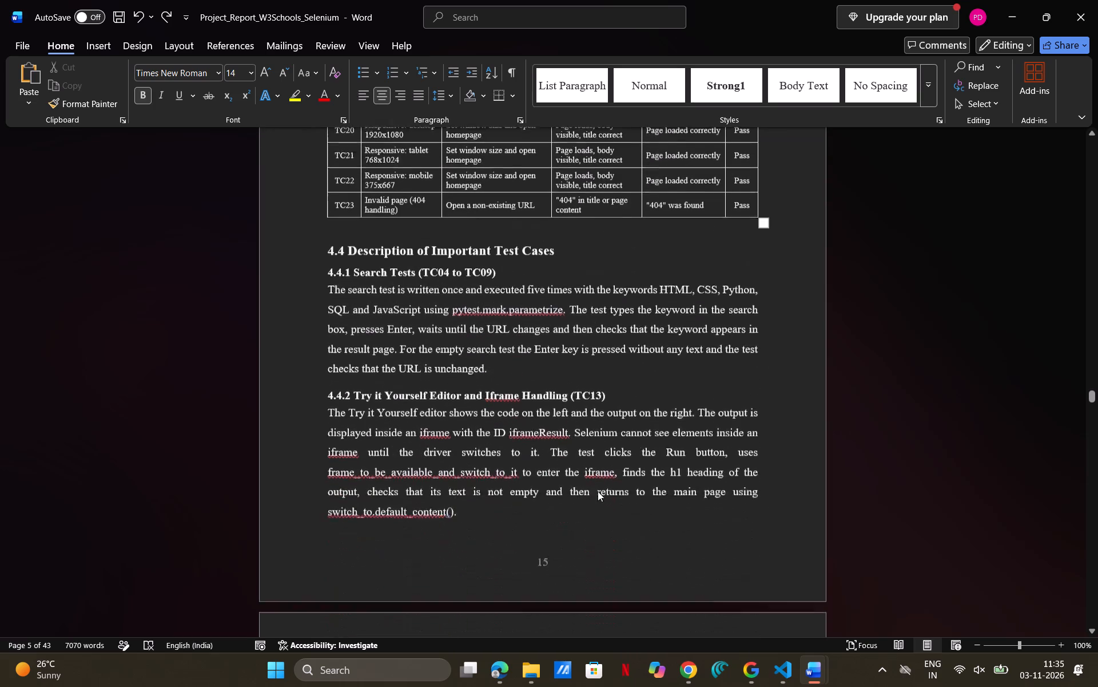
{"action": "scroll", "coordinate": [598, 491], "scroll_direction": "down", "scroll_amount": 7}
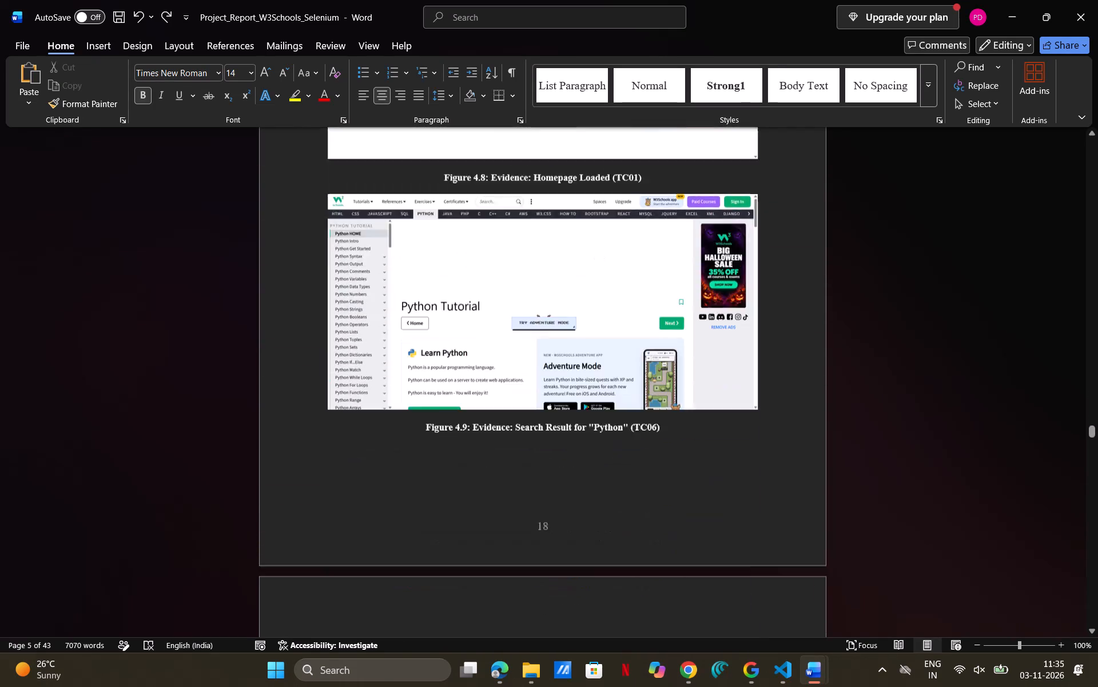
{"action": "scroll", "coordinate": [598, 491], "scroll_direction": "down", "scroll_amount": 7}
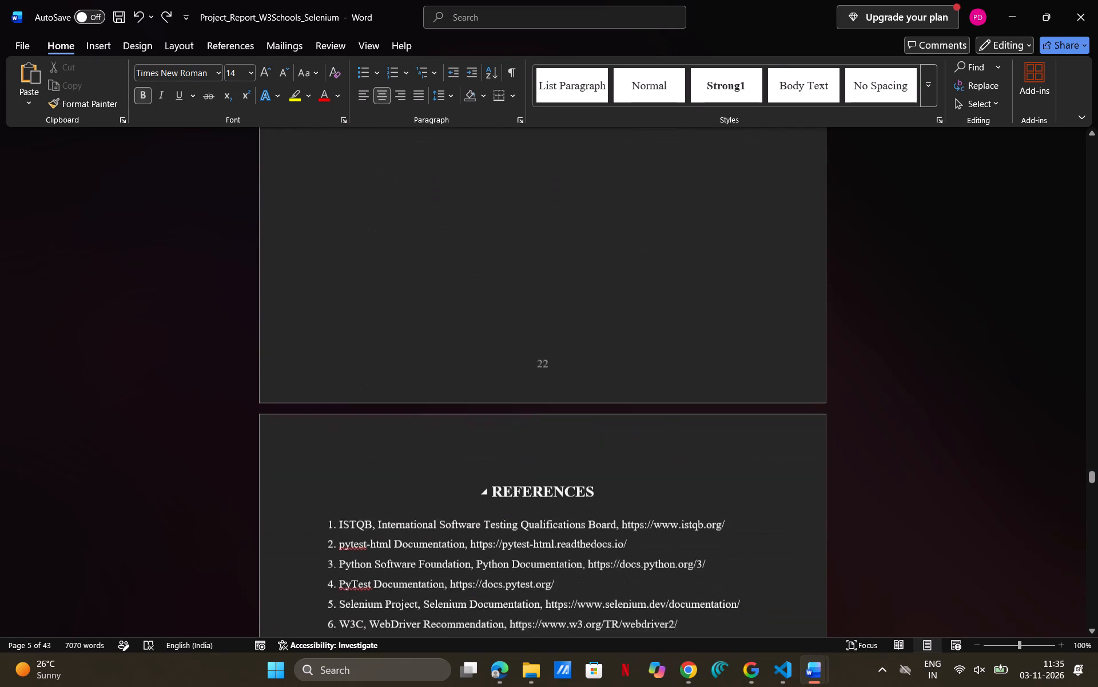
{"action": "scroll", "coordinate": [598, 491], "scroll_direction": "up", "scroll_amount": 4}
{"action": "scroll", "coordinate": [598, 491], "scroll_direction": "down", "scroll_amount": 2}
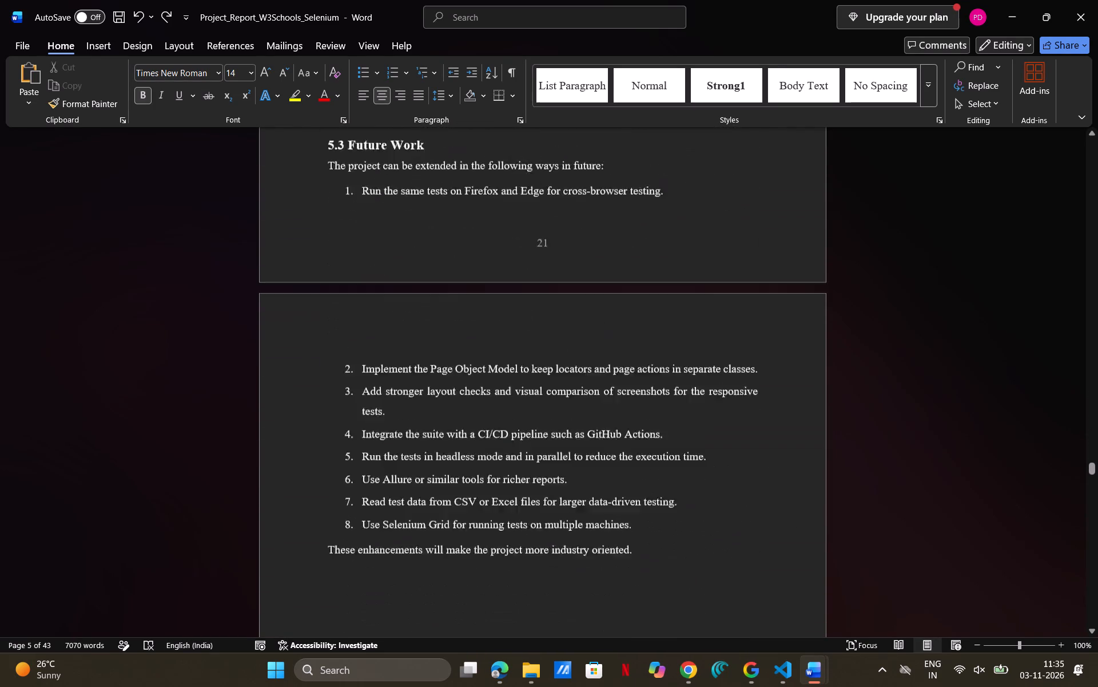
Look over the references and the Appendix-1 source code through to the evidence screenshots table in Appendix-2.
{"action": "scroll", "coordinate": [598, 491], "scroll_direction": "down", "scroll_amount": 5}
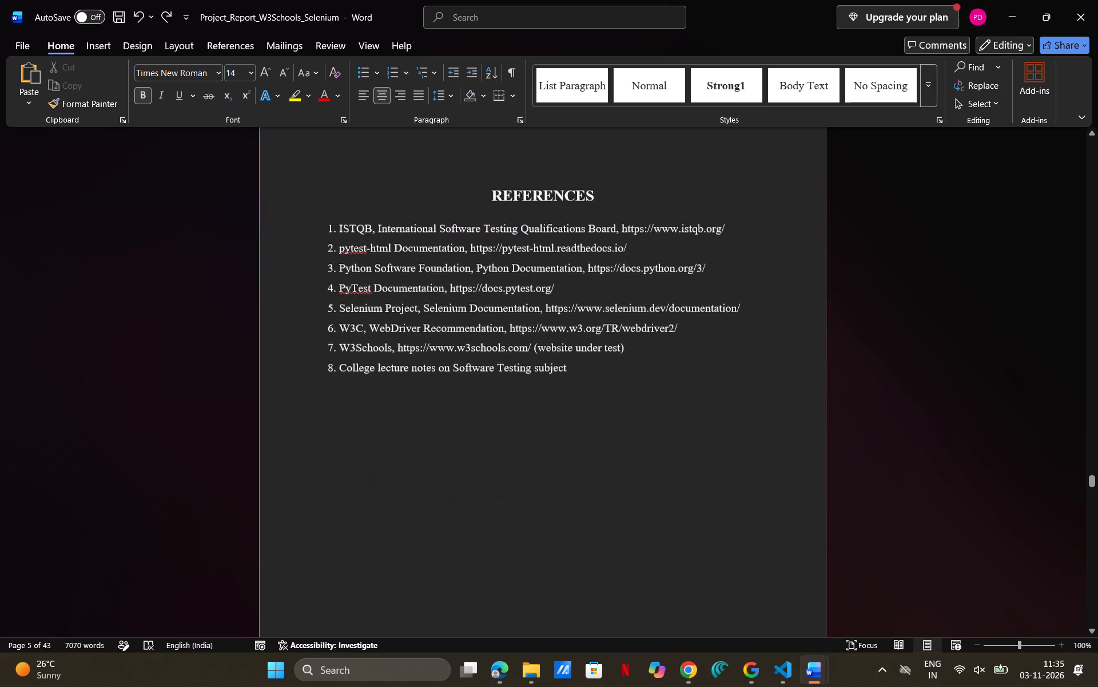
{"action": "scroll", "coordinate": [598, 491], "scroll_direction": "down", "scroll_amount": 5}
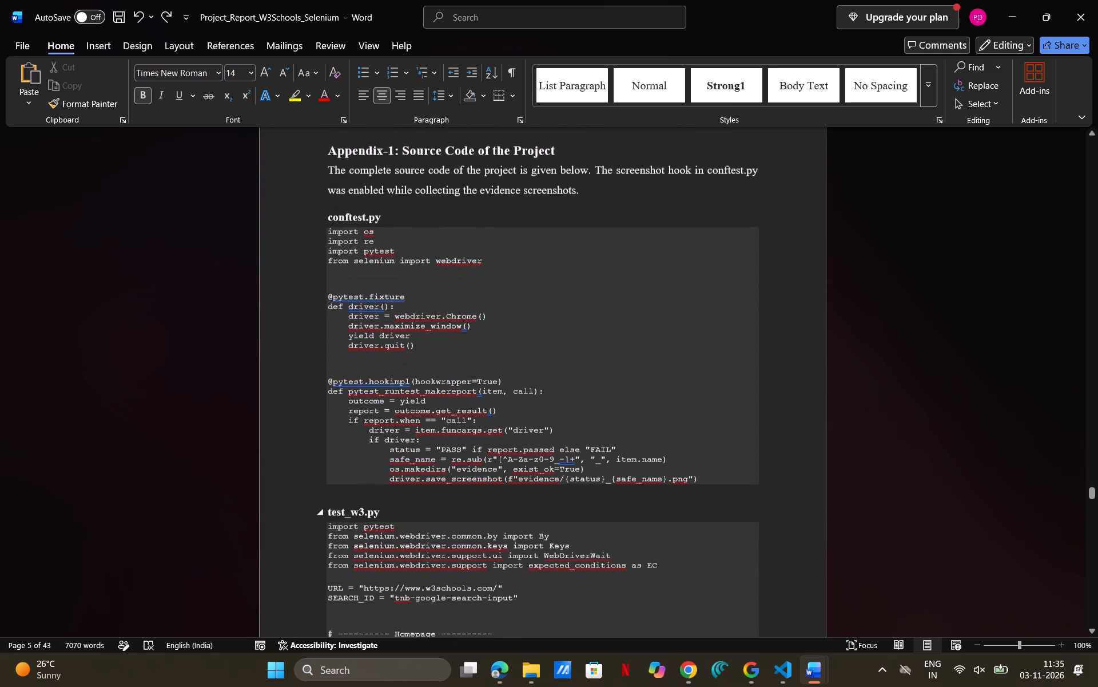
{"action": "scroll", "coordinate": [598, 491], "scroll_direction": "down", "scroll_amount": 1}
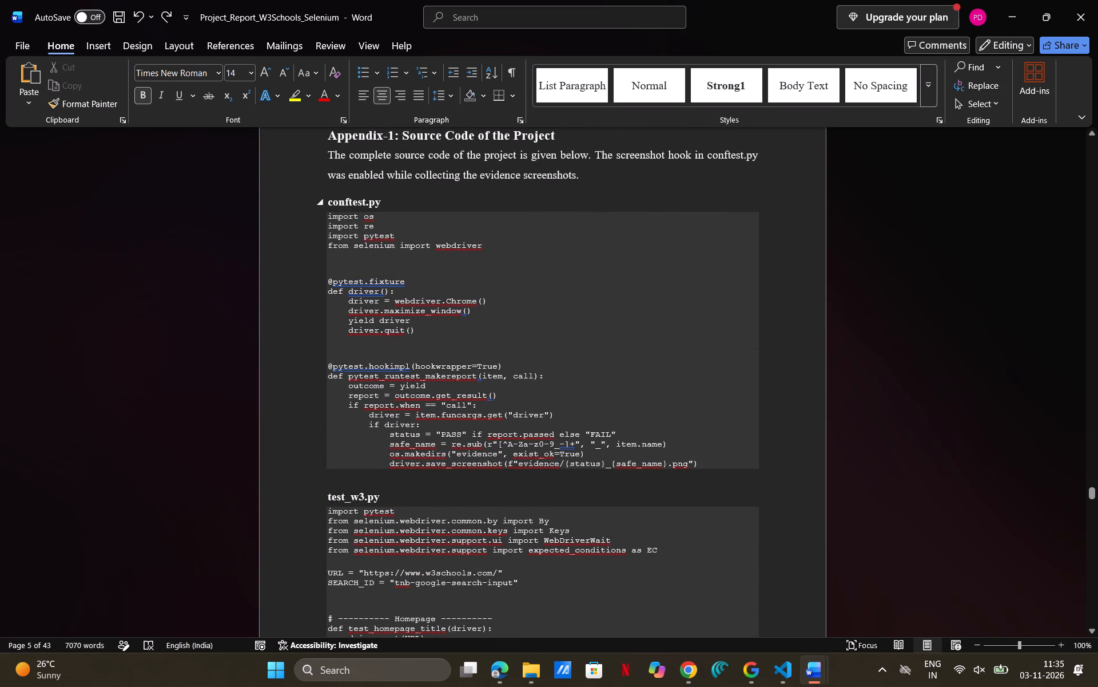
{"action": "scroll", "coordinate": [623, 245], "scroll_direction": "down", "scroll_amount": 2}
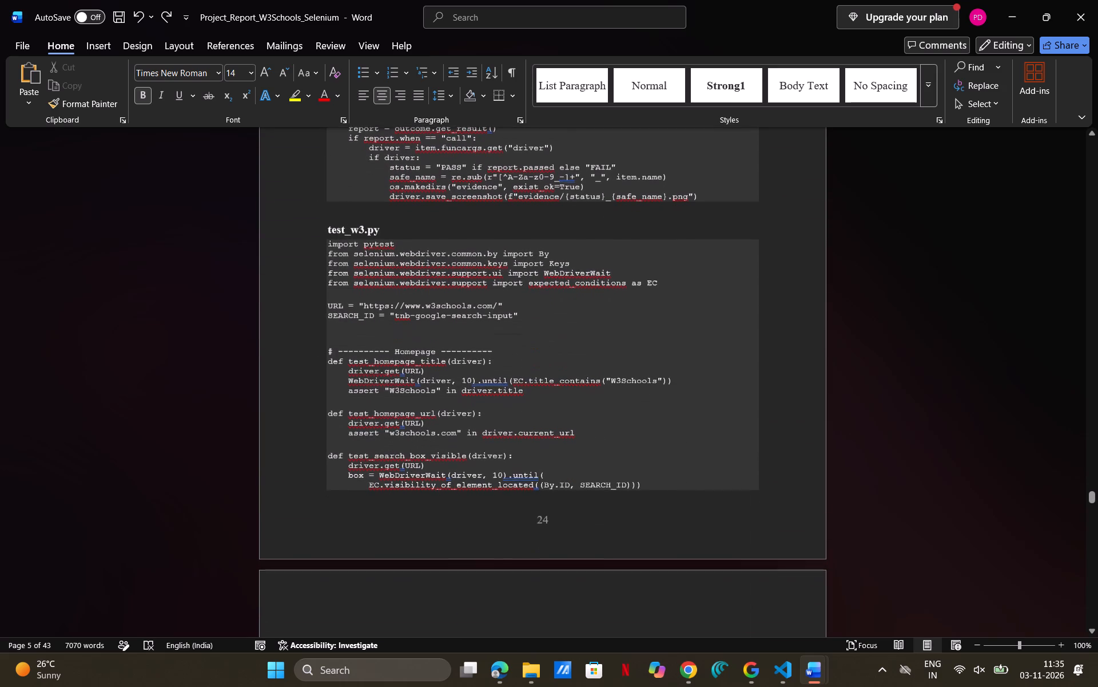
{"action": "scroll", "coordinate": [623, 245], "scroll_direction": "down", "scroll_amount": 8}
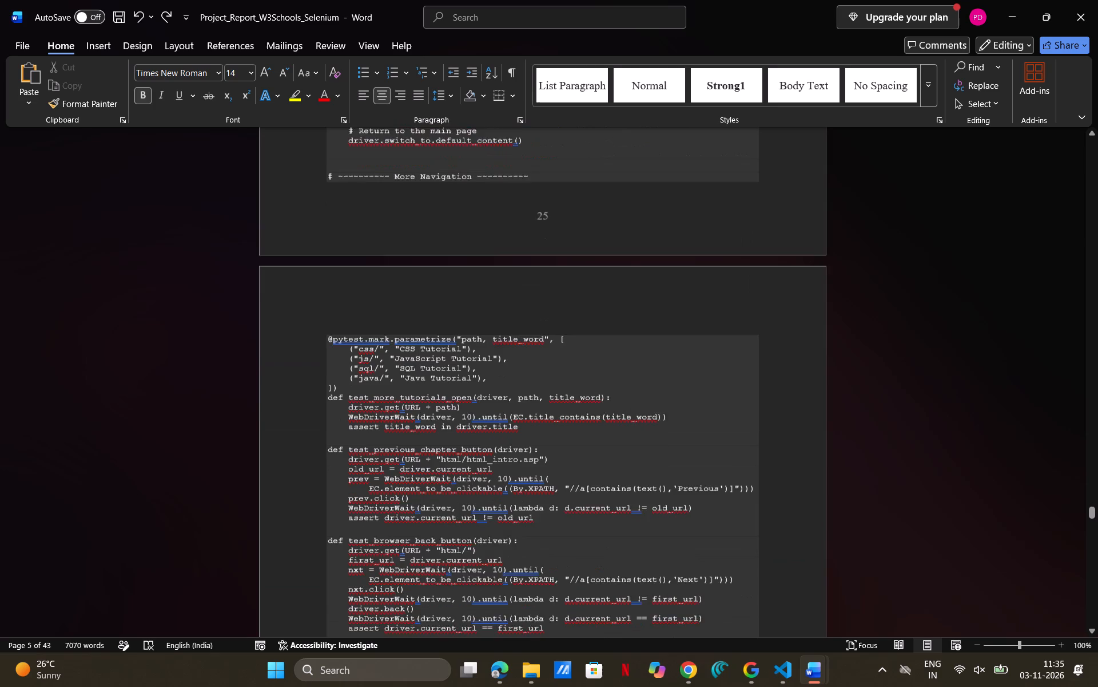
{"action": "scroll", "coordinate": [623, 245], "scroll_direction": "down", "scroll_amount": 7}
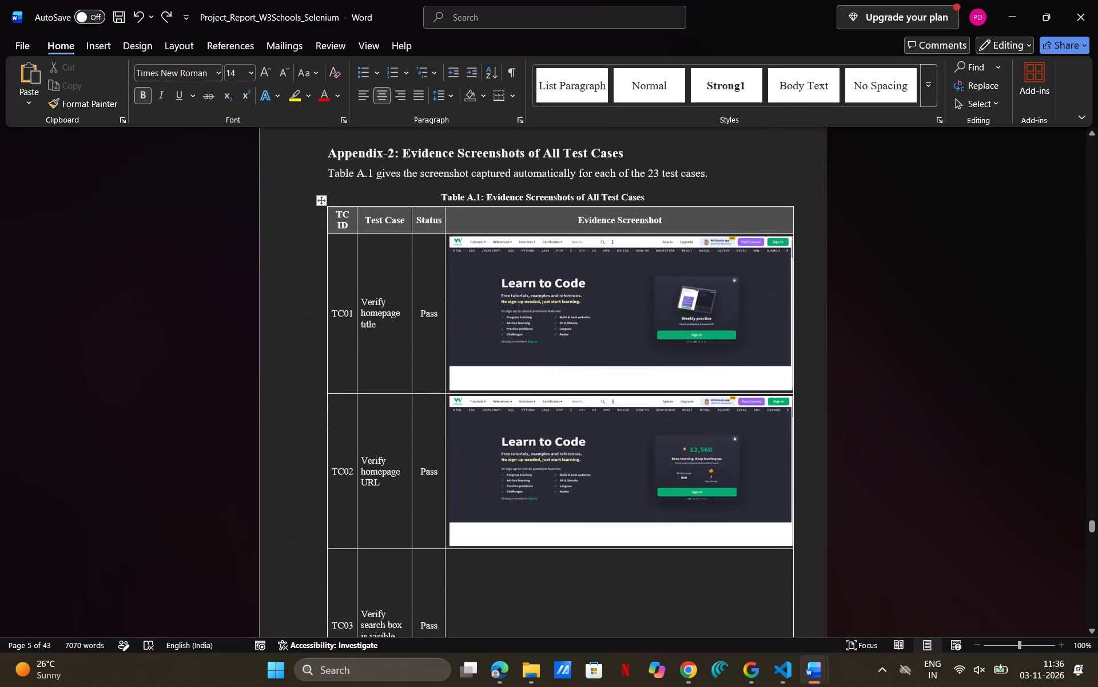
Copy the "test_w3.py" heading above the second code listing in Appendix-1.
{"action": "scroll", "coordinate": [623, 245], "scroll_direction": "up", "scroll_amount": 6}
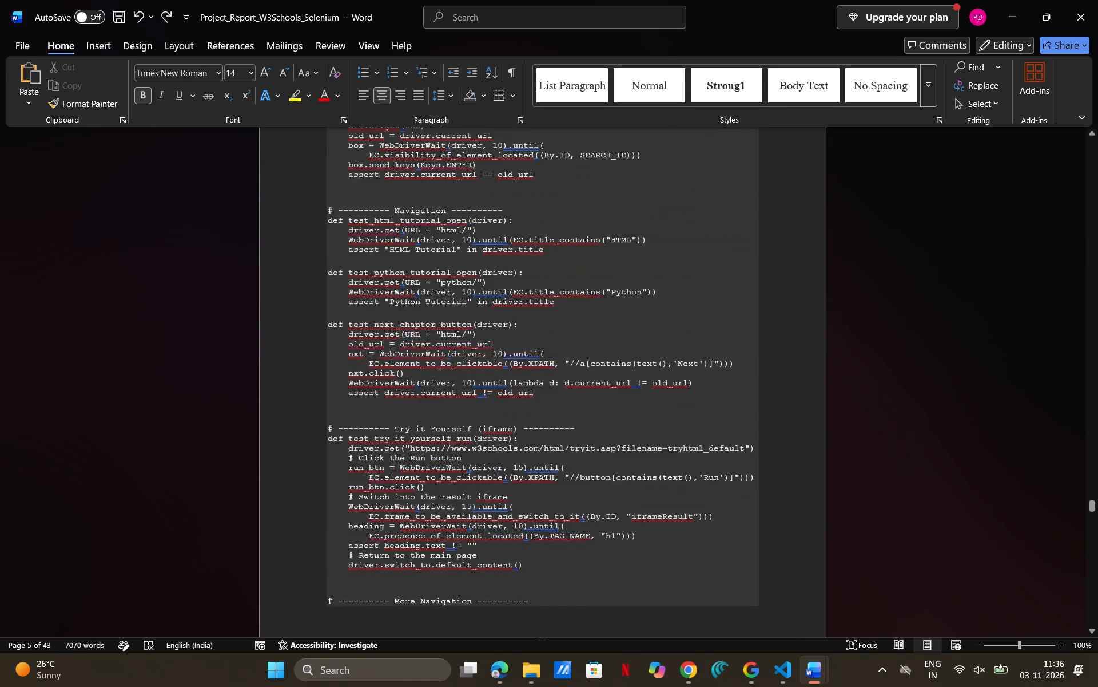
{"action": "scroll", "coordinate": [623, 245], "scroll_direction": "up", "scroll_amount": 7}
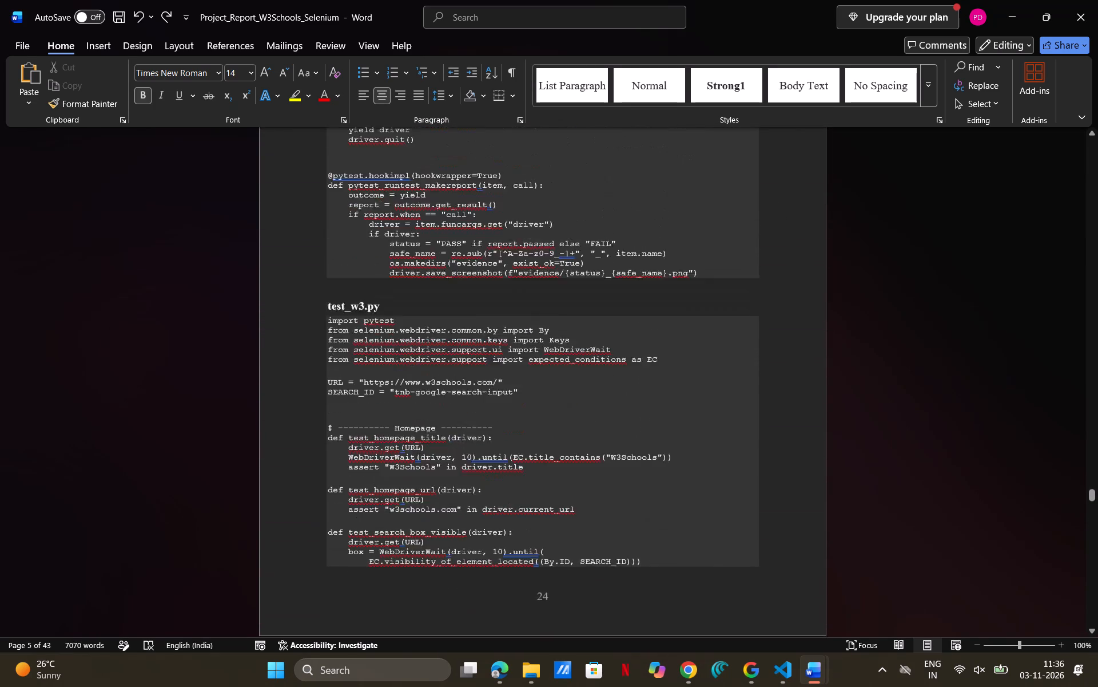
{"action": "scroll", "coordinate": [623, 245], "scroll_direction": "up", "scroll_amount": 2}
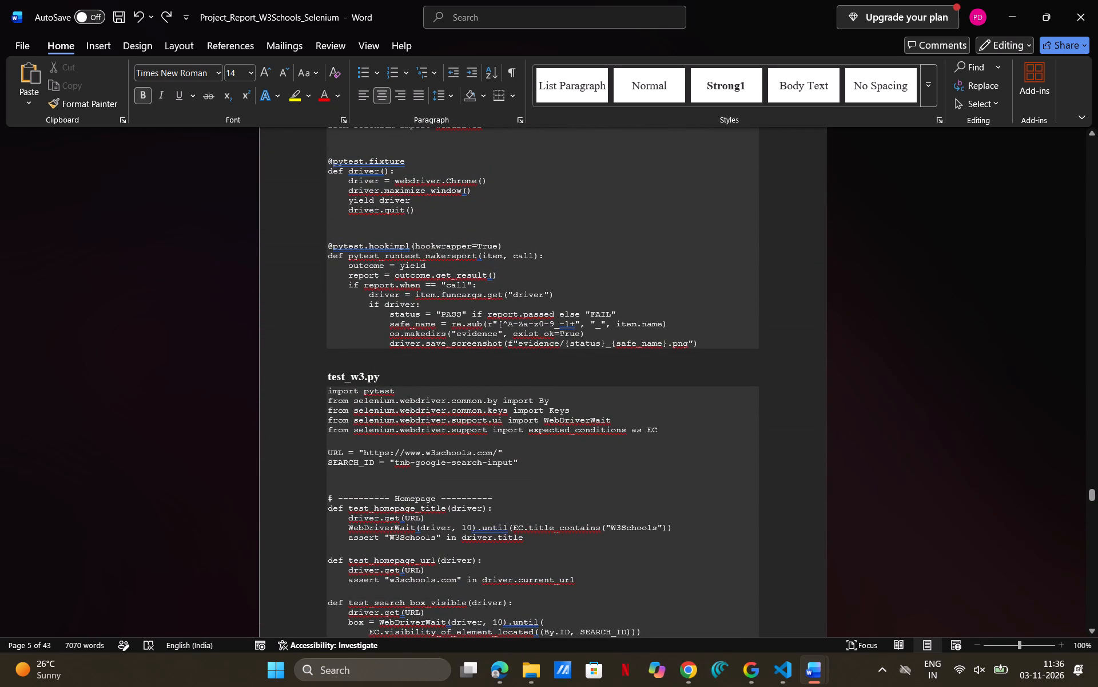
{"action": "left_click", "coordinate": [435, 427]}
{"action": "left_click", "coordinate": [484, 445]}
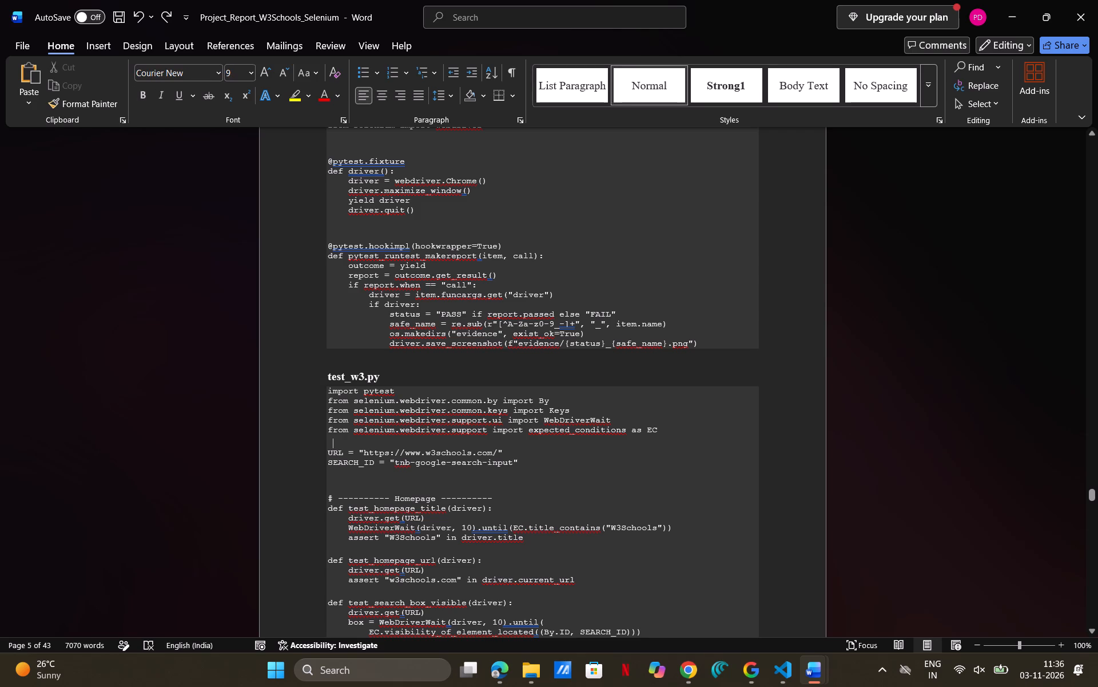
{"action": "left_click", "coordinate": [526, 461]}
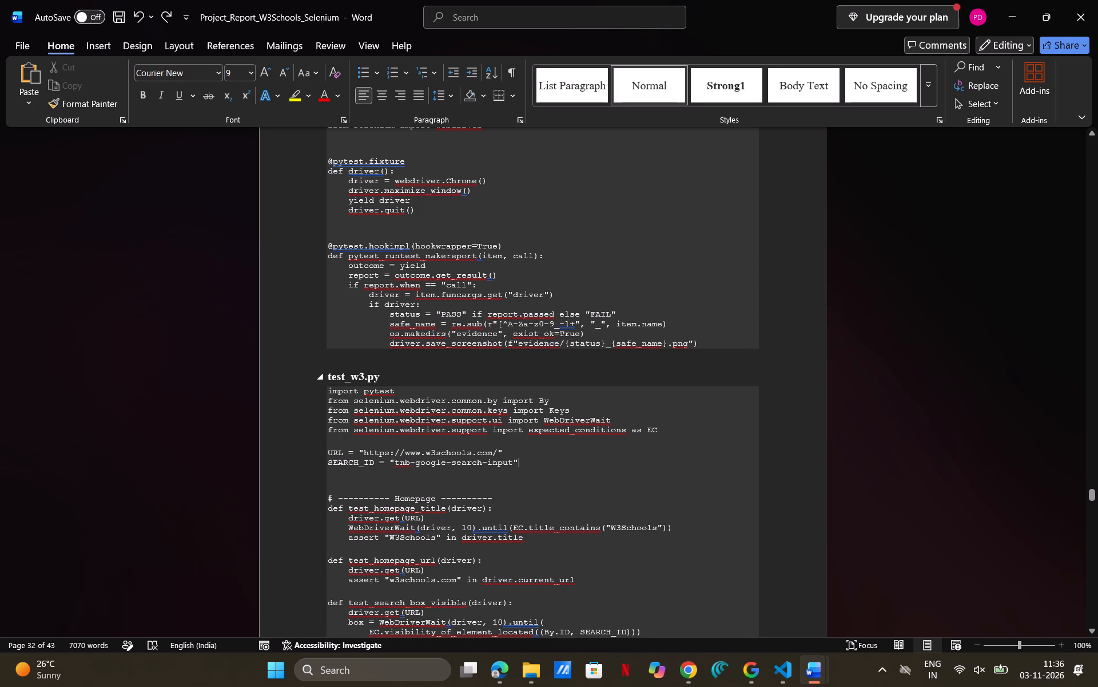
{"action": "left_click_drag", "start_coordinate": [385, 376], "coordinate": [331, 375]}
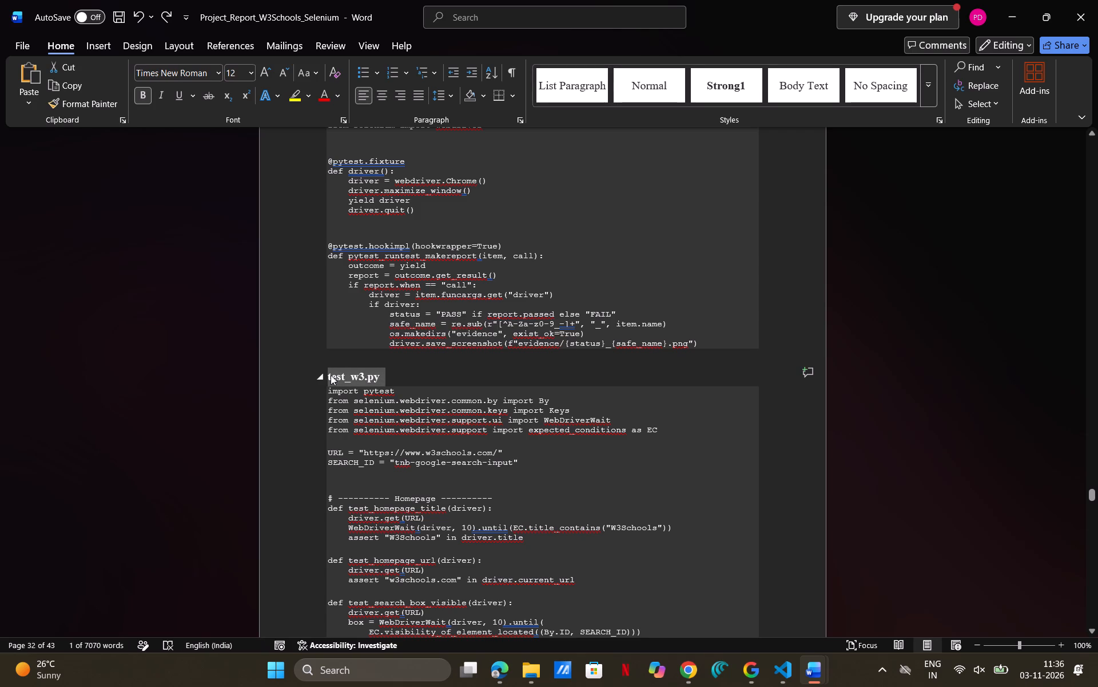
{"action": "key", "text": "ctrl+c"}
{"action": "left_click", "coordinate": [462, 370]}
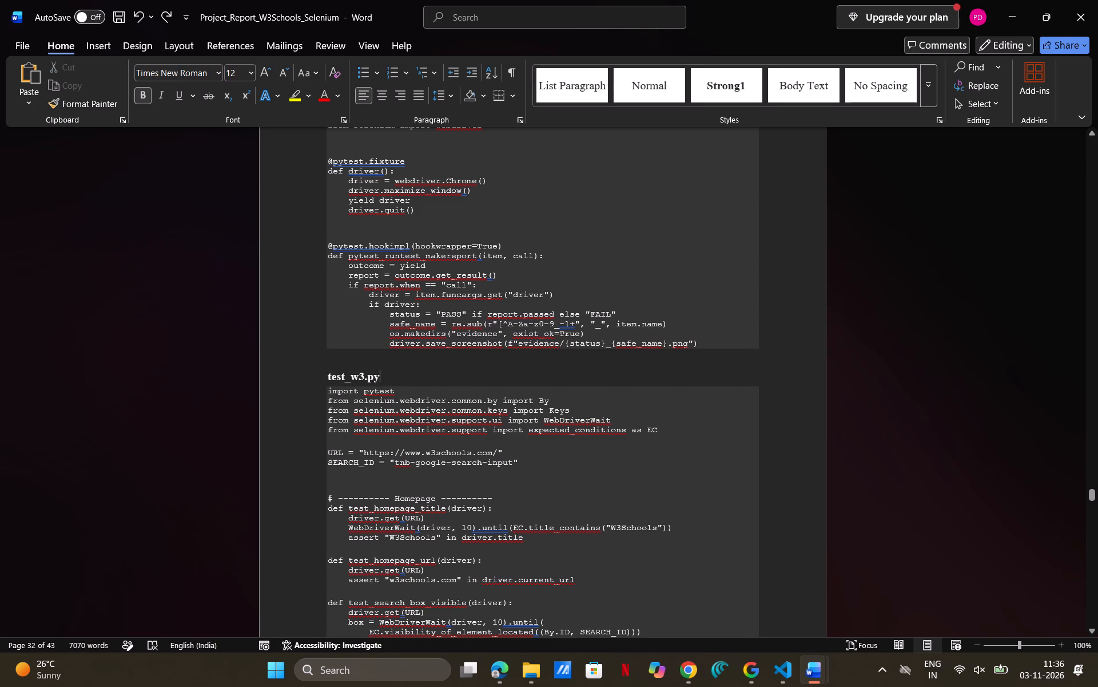
Paste the copied "test_w3.py" heading on a new line below the end of the second code listing in Appendix-1.
{"action": "scroll", "coordinate": [667, 559], "scroll_direction": "down", "scroll_amount": 5}
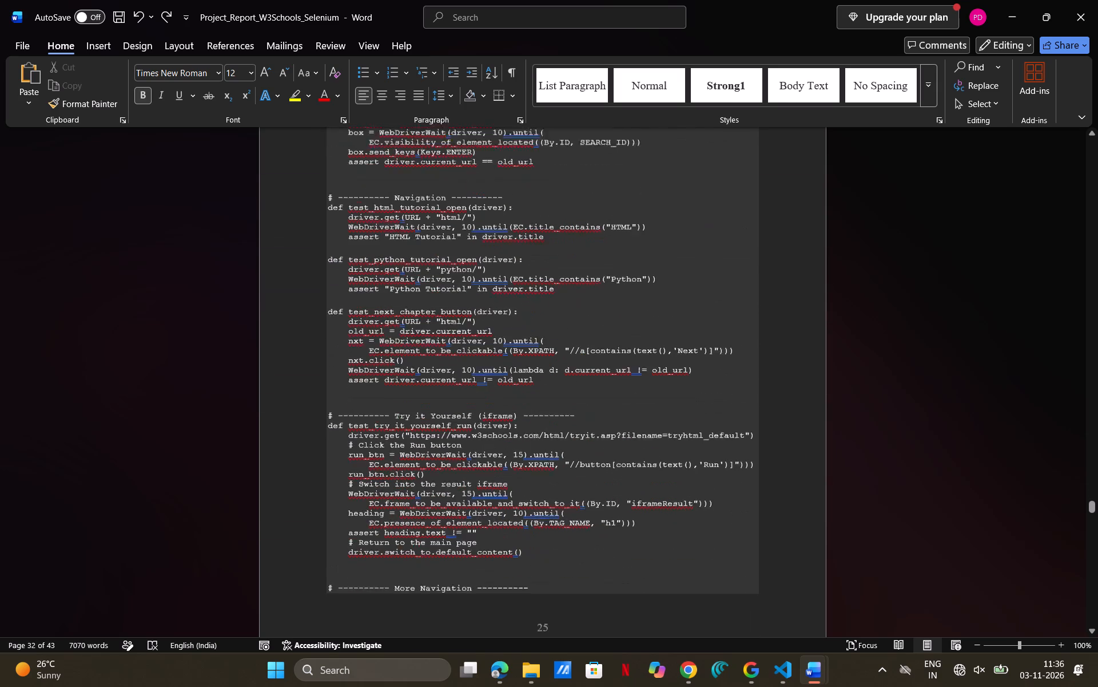
{"action": "scroll", "coordinate": [667, 559], "scroll_direction": "down", "scroll_amount": 2}
{"action": "scroll", "coordinate": [583, 479], "scroll_direction": "down", "scroll_amount": 2}
{"action": "scroll", "coordinate": [633, 472], "scroll_direction": "down", "scroll_amount": 2}
{"action": "left_click", "coordinate": [777, 290]}
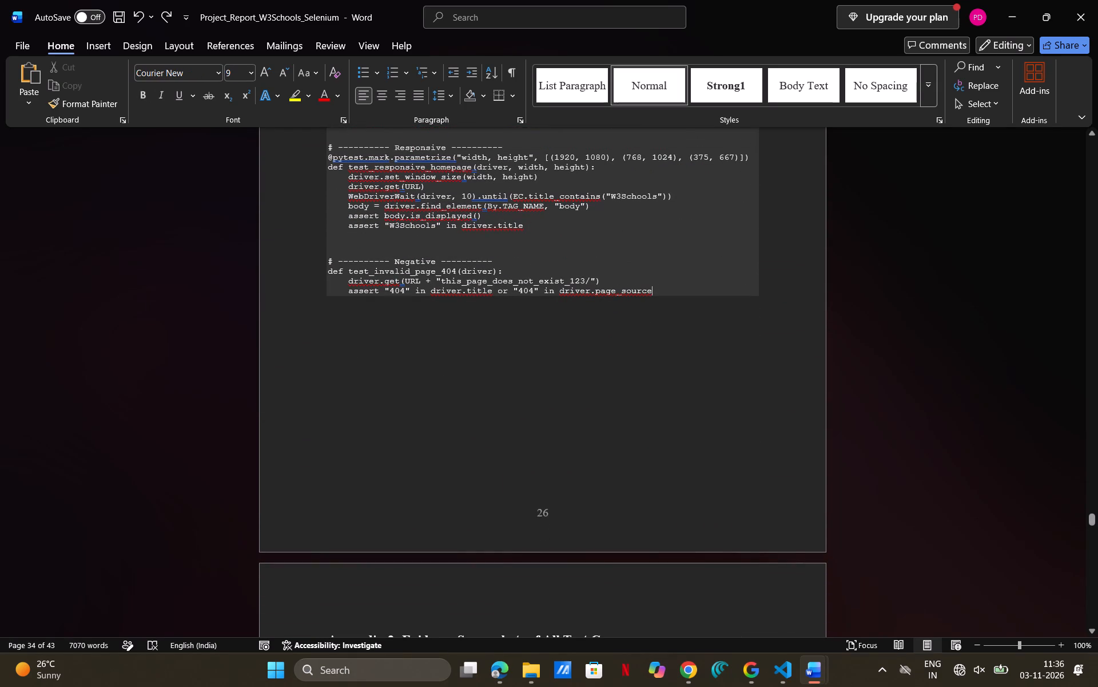
{"action": "key", "text": "Return"}
{"action": "key", "text": "BackSpace"}
{"action": "left_click", "coordinate": [572, 329]}
{"action": "key", "text": "Return"}
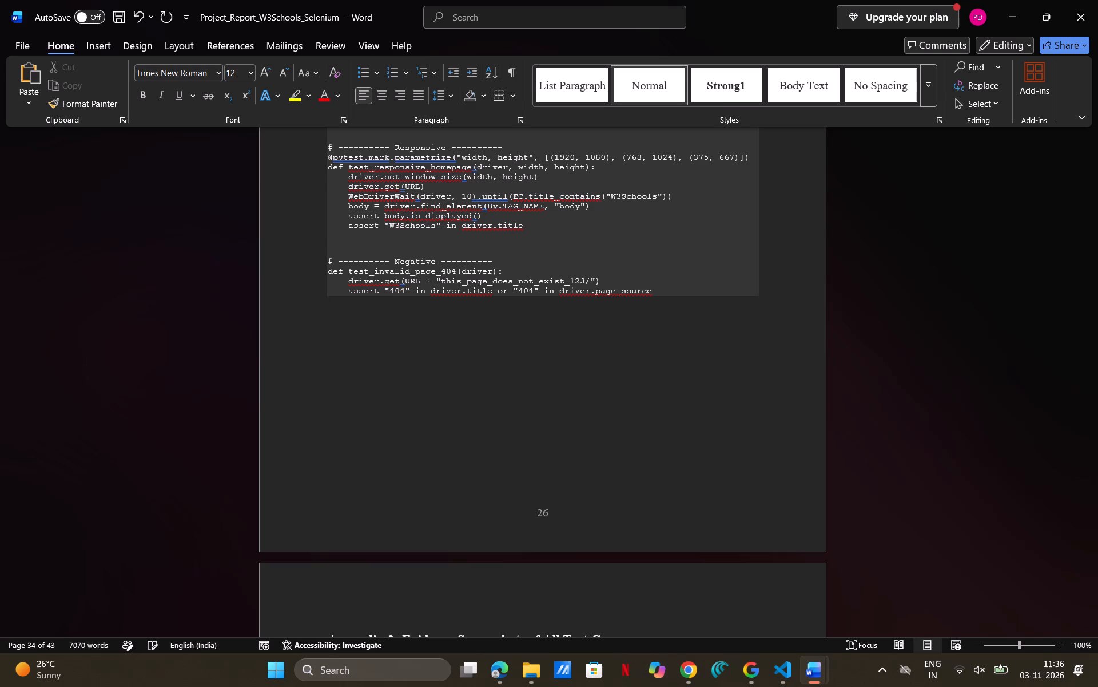
{"action": "key", "text": "ctrl+v"}
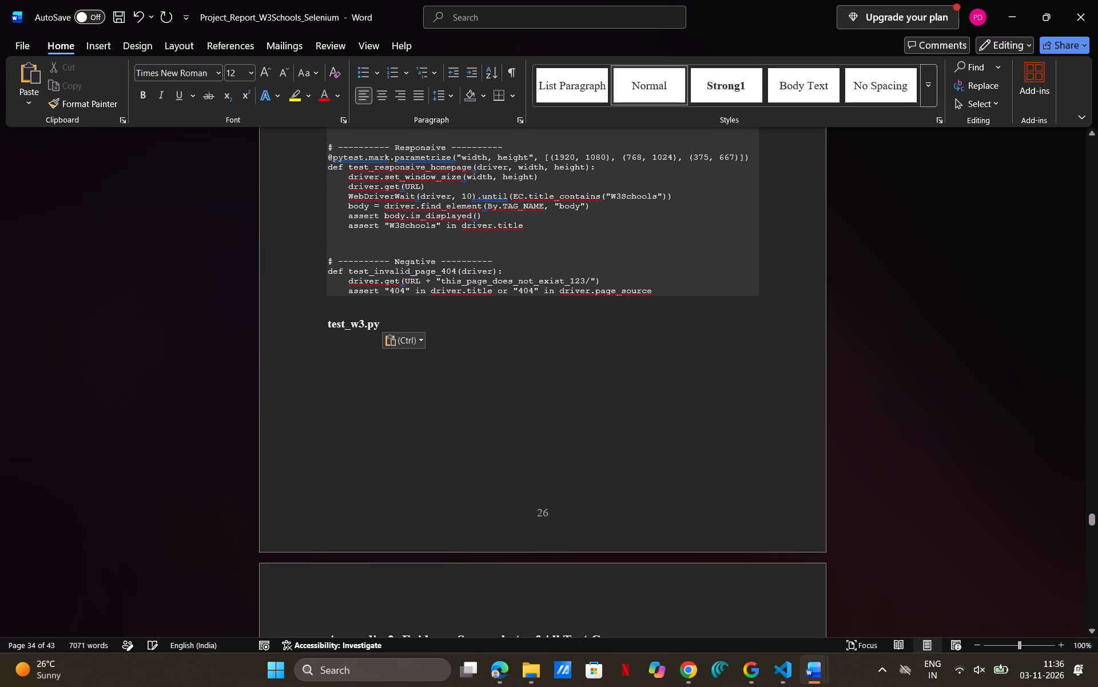
Switch to Visual Studio Code, open test_debug.py and copy its entire code.
{"action": "scroll", "coordinate": [543, 318], "scroll_direction": "up", "scroll_amount": 1}
{"action": "left_click", "coordinate": [785, 670]}
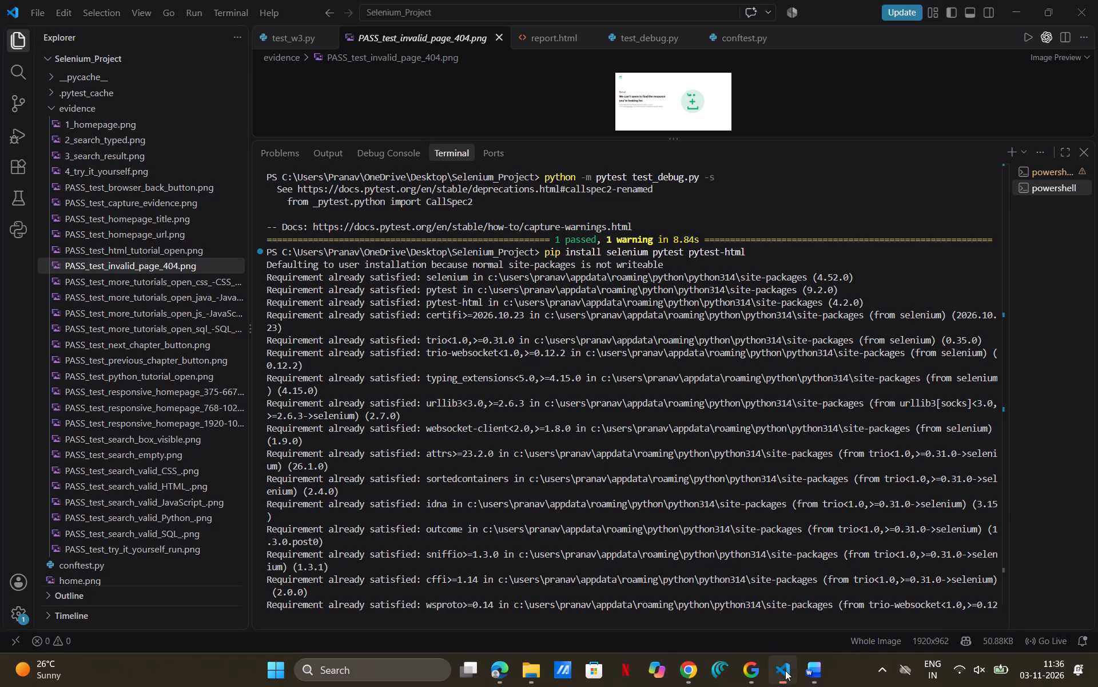
{"action": "scroll", "coordinate": [702, 394], "scroll_direction": "up", "scroll_amount": 1}
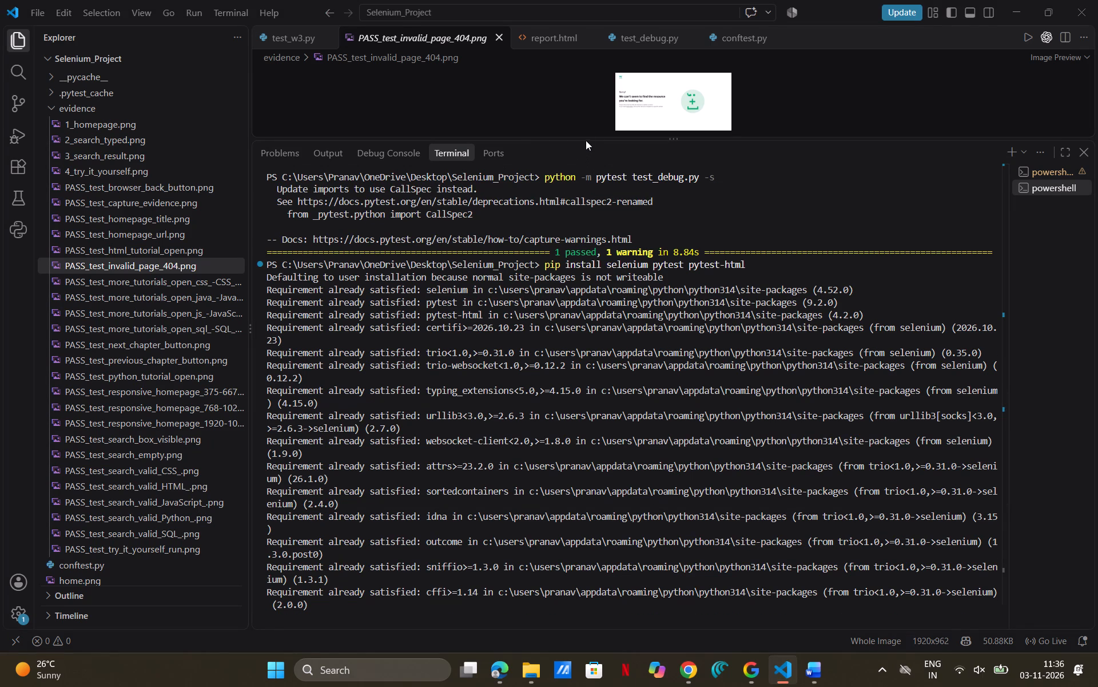
{"action": "left_click_drag", "start_coordinate": [590, 137], "coordinate": [636, 333]}
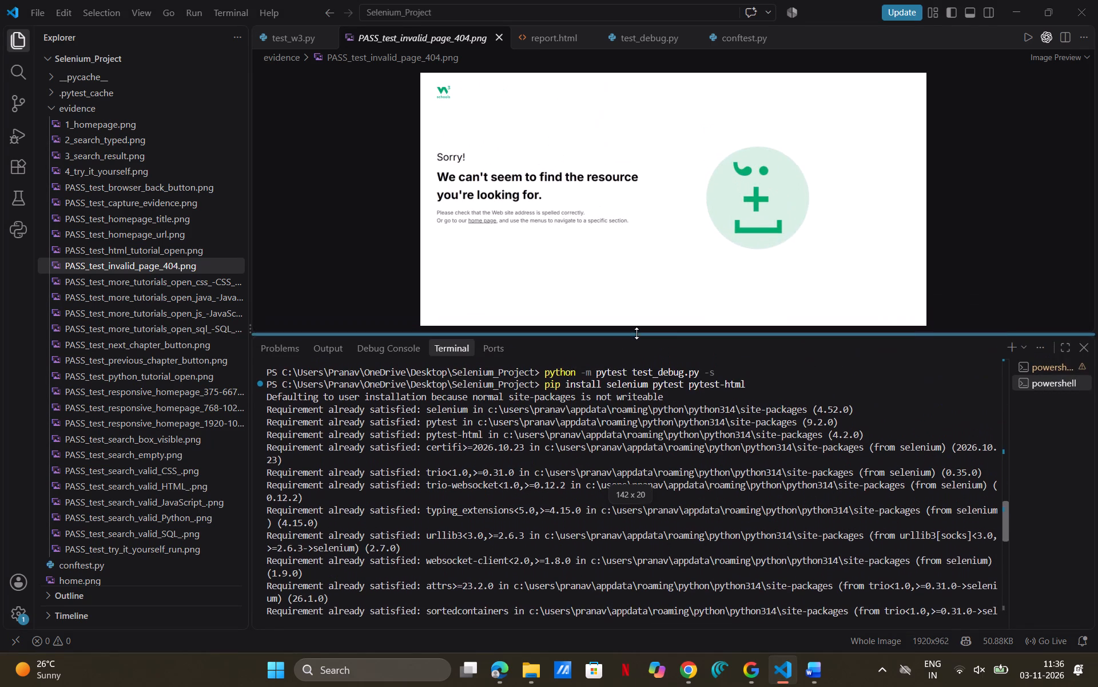
{"action": "left_click", "coordinate": [657, 33]}
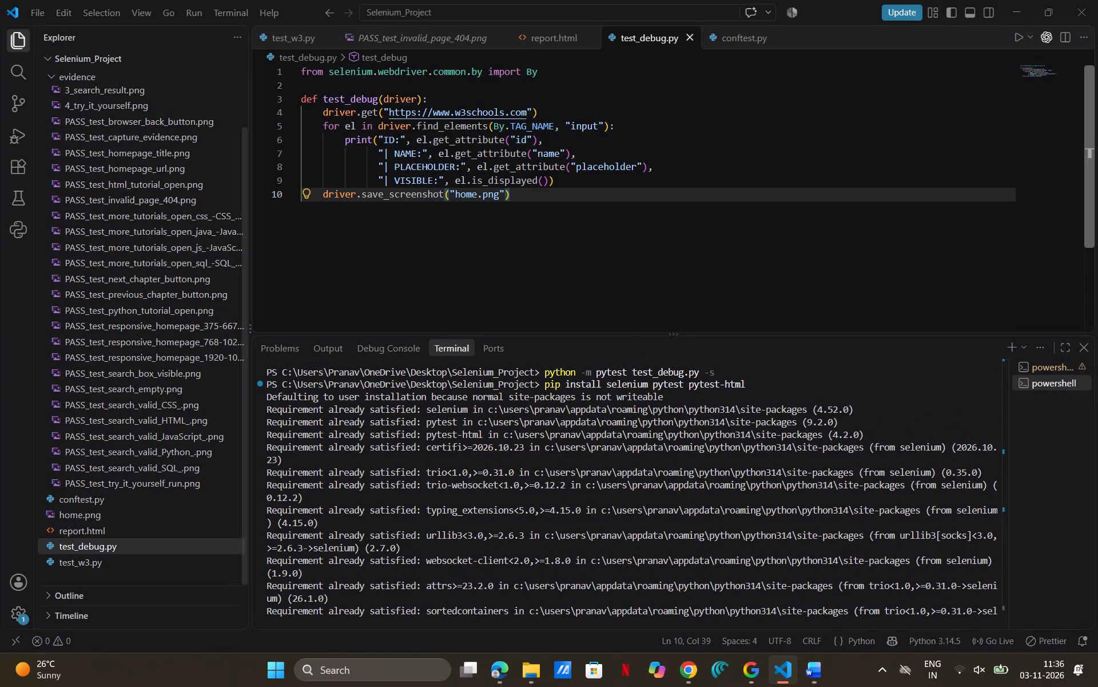
{"action": "left_click", "coordinate": [550, 195]}
{"action": "key", "text": "ctrl+a"}
{"action": "key", "text": "ctrl+c"}
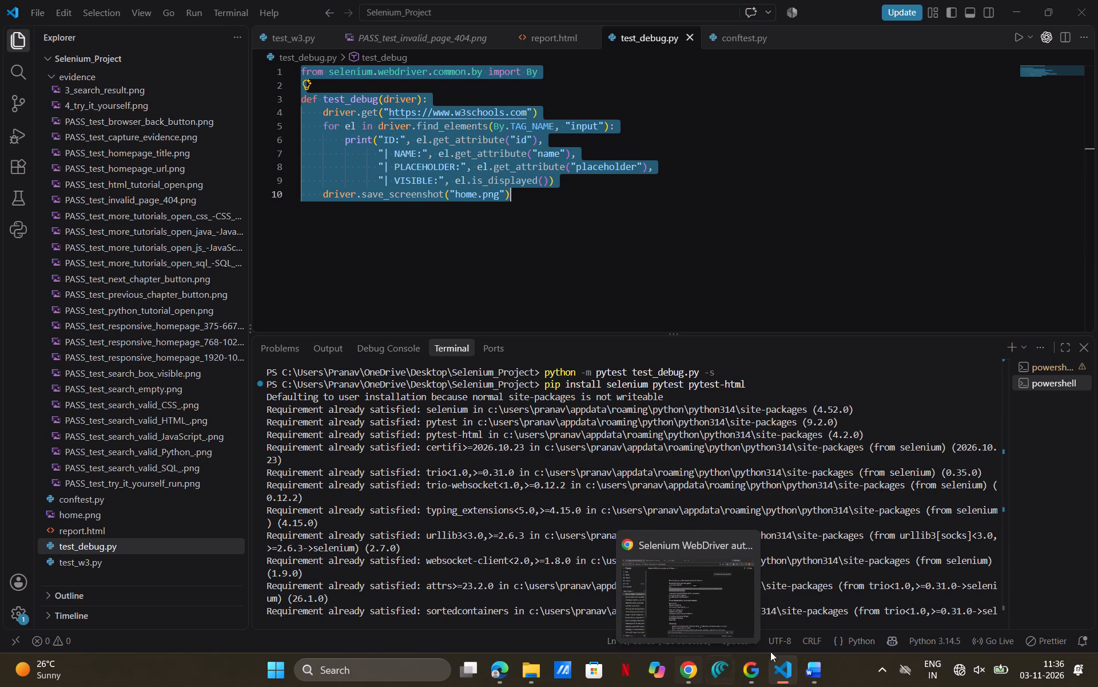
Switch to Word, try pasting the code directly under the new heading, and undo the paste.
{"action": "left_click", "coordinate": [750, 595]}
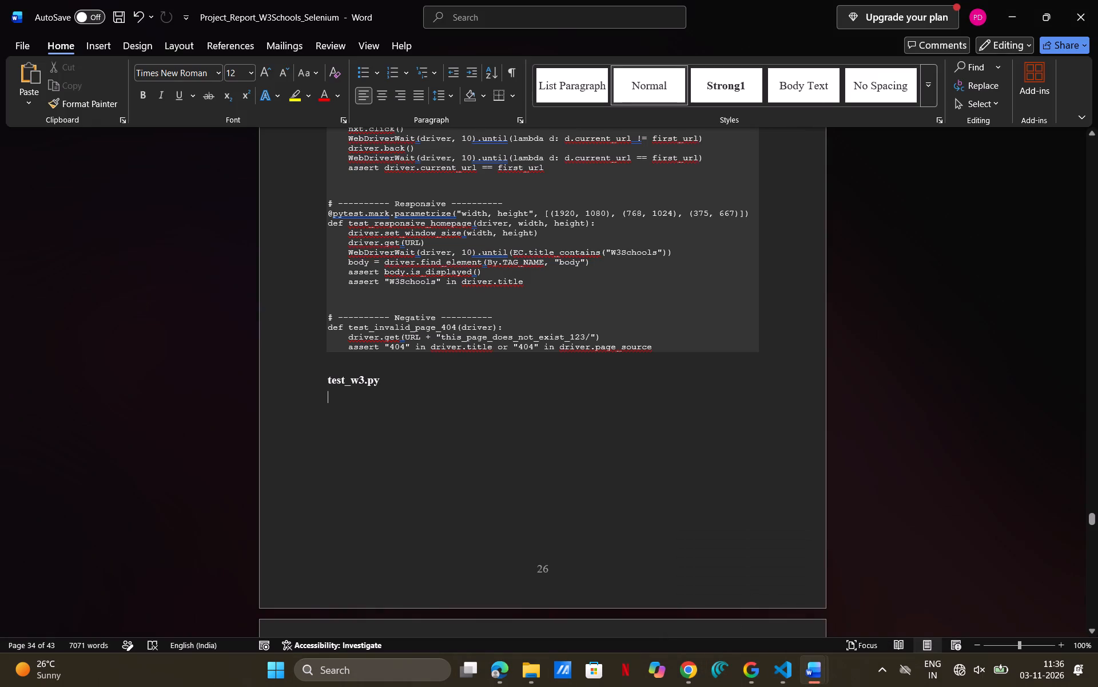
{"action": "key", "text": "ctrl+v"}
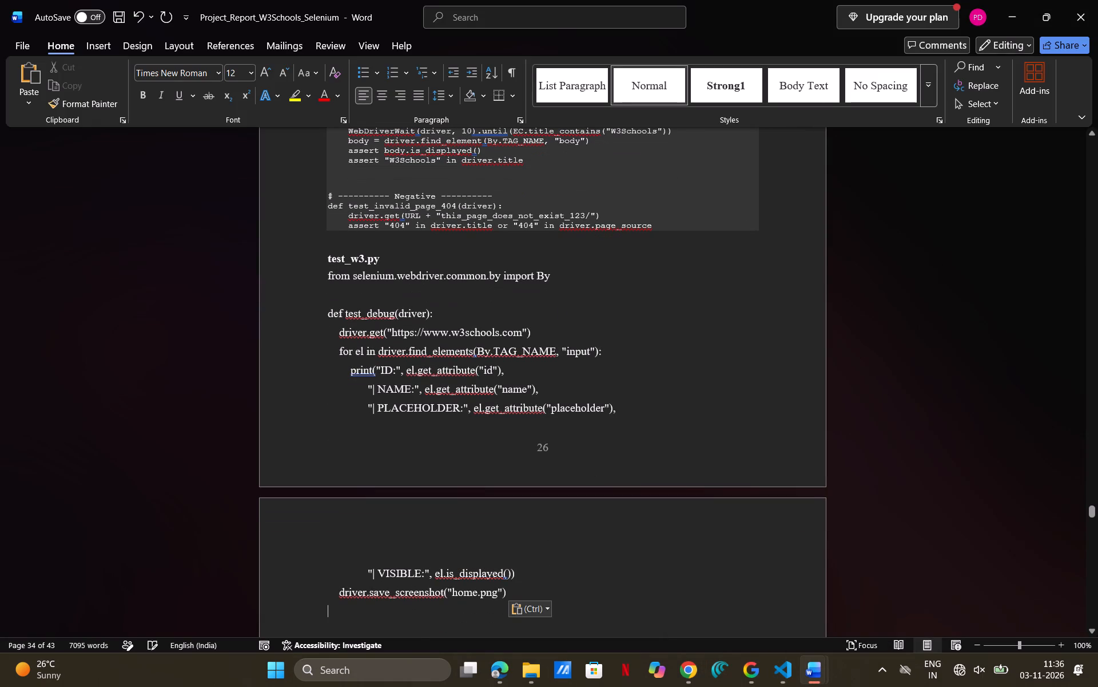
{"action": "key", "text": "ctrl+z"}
Duplicate the shaded "Negative" test block from the end of the listing under the new heading as a formatted code block.
{"action": "scroll", "coordinate": [600, 522], "scroll_direction": "down", "scroll_amount": 1}
{"action": "scroll", "coordinate": [600, 522], "scroll_direction": "up", "scroll_amount": 2}
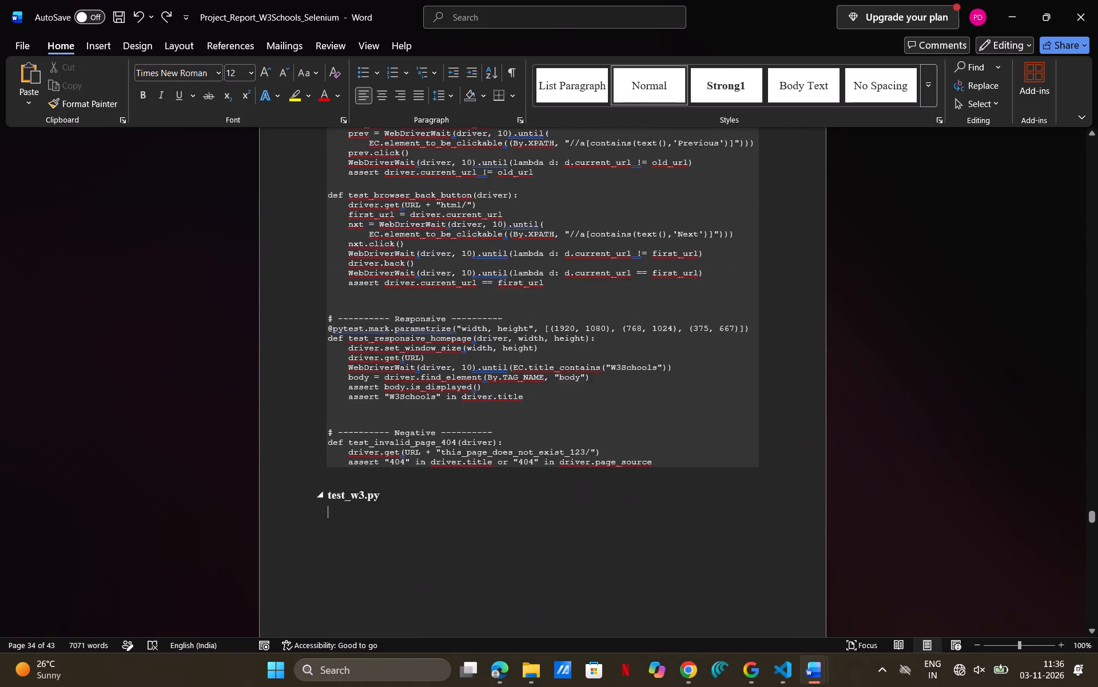
{"action": "left_click_drag", "start_coordinate": [661, 483], "coordinate": [359, 456]}
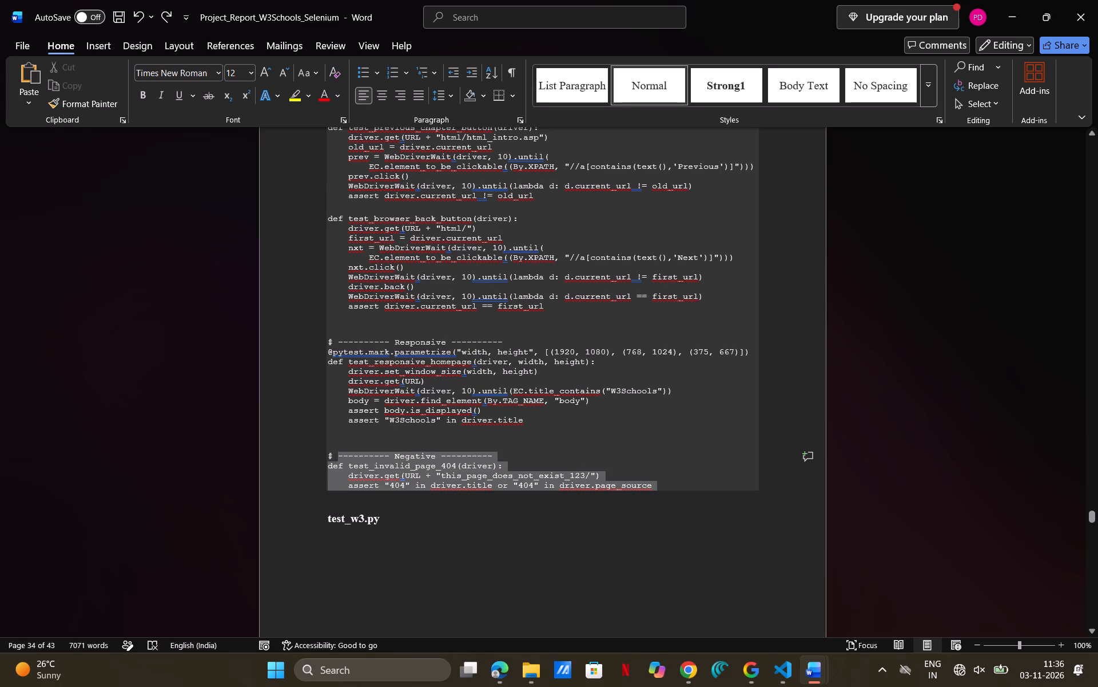
{"action": "left_click_drag", "start_coordinate": [359, 456], "coordinate": [347, 451]}
{"action": "key", "text": "ctrl+c"}
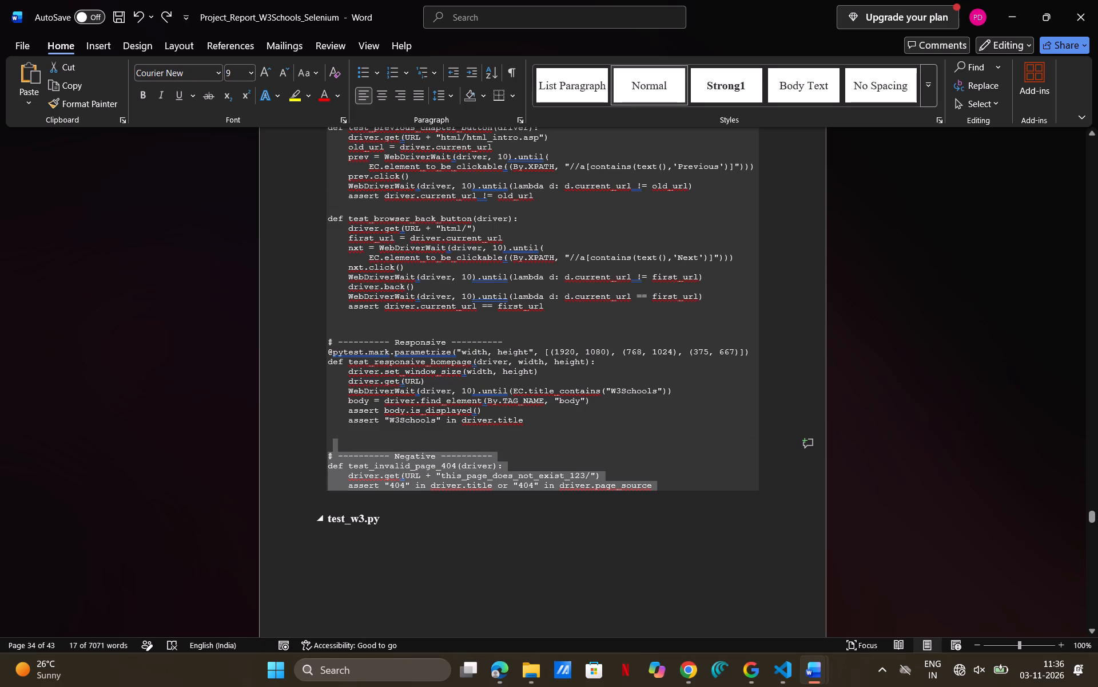
{"action": "left_click", "coordinate": [408, 528]}
{"action": "key", "text": "Return"}
{"action": "key", "text": "ctrl+v"}
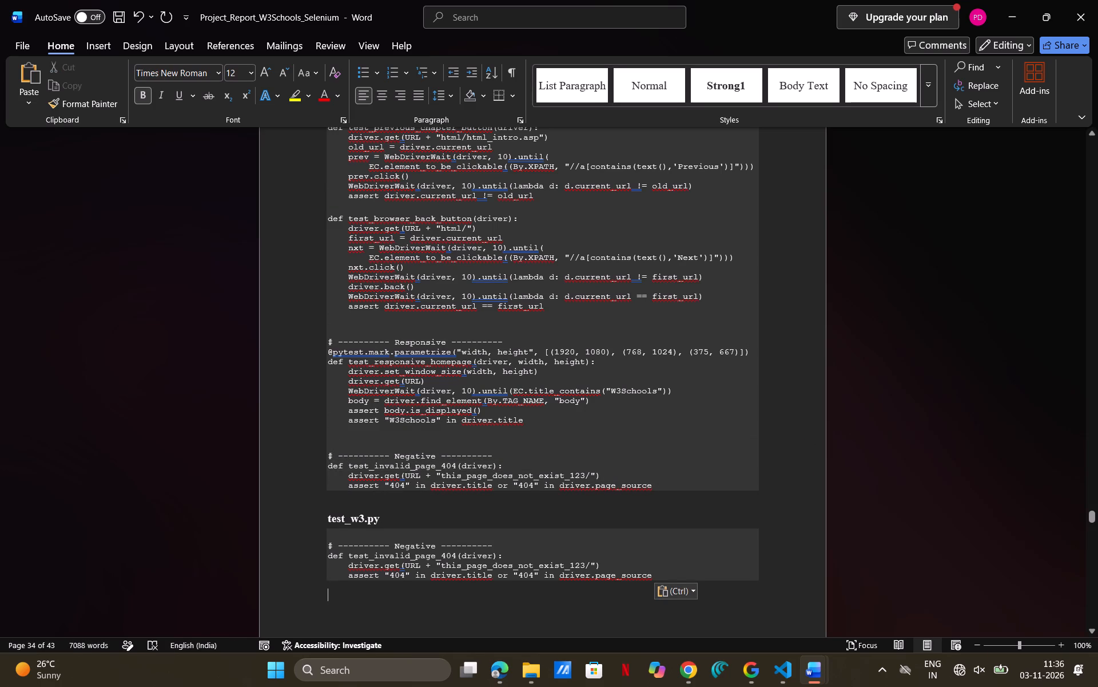
Replace the duplicated "Negative" block's text from its dashes onward with the test_debug.py code copied from Visual Studio Code.
{"action": "left_click_drag", "start_coordinate": [655, 572], "coordinate": [369, 545]}
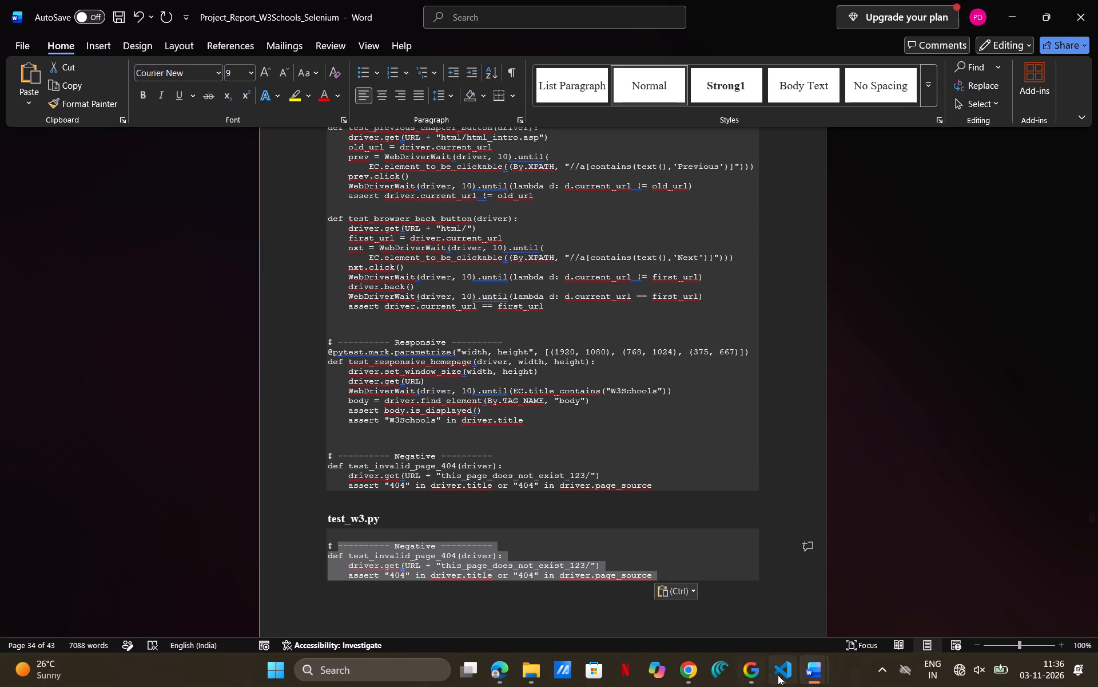
{"action": "left_click", "coordinate": [781, 674]}
{"action": "right_click", "coordinate": [470, 143]}
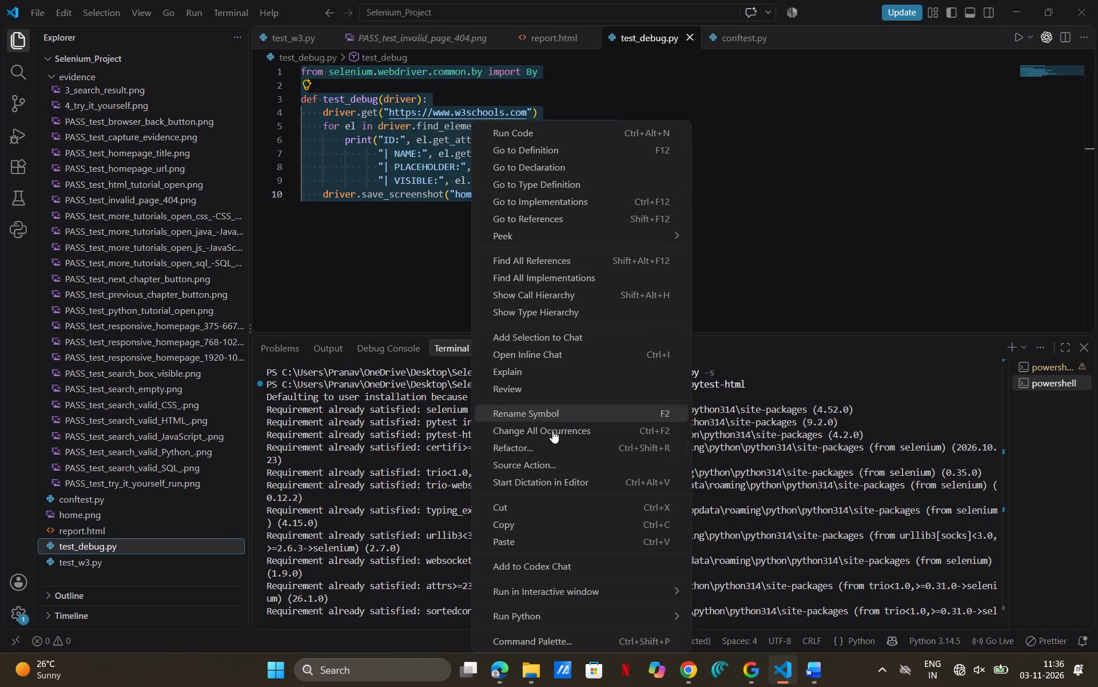
{"action": "left_click", "coordinate": [545, 523]}
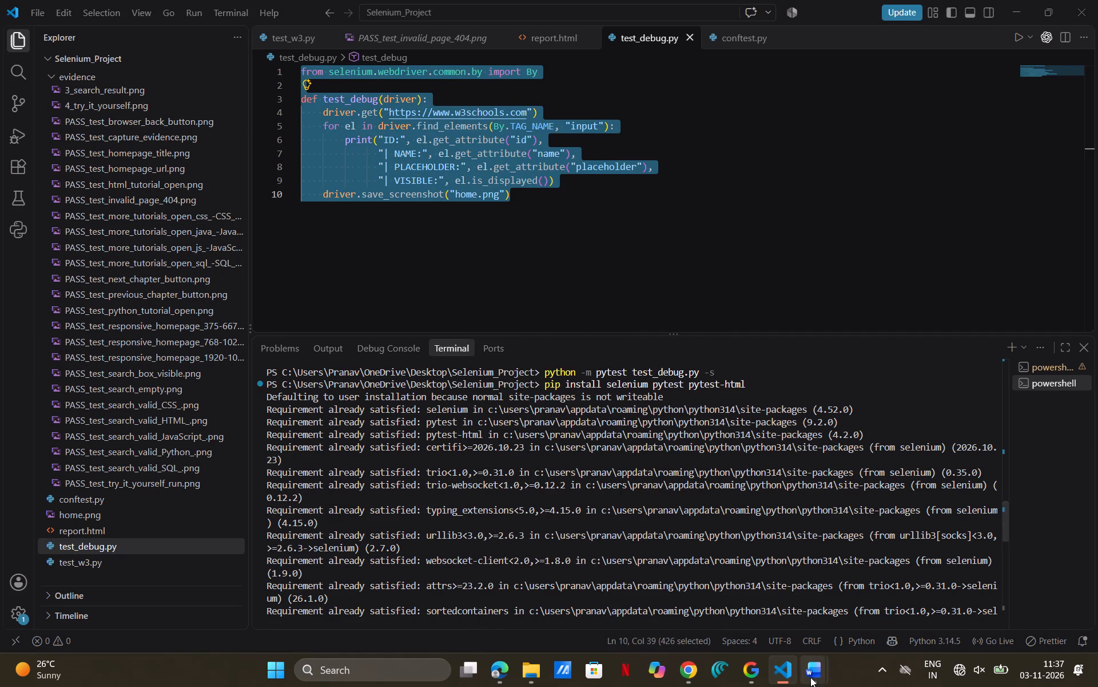
{"action": "left_click", "coordinate": [763, 615]}
{"action": "key", "text": "ctrl+v"}
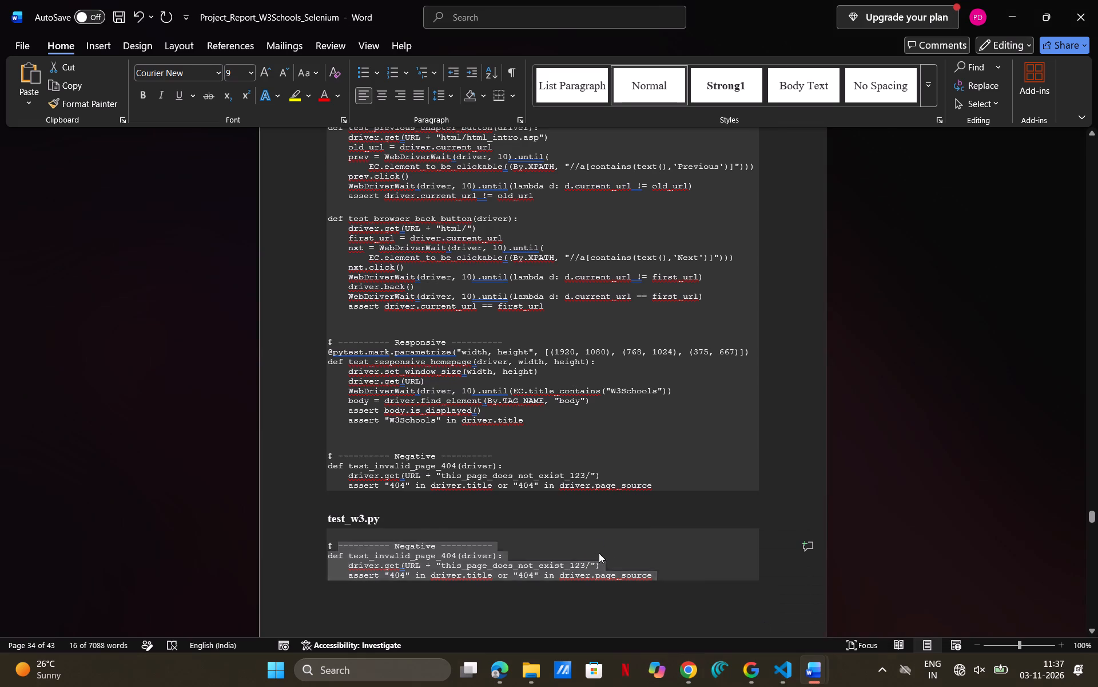
{"action": "scroll", "coordinate": [595, 550], "scroll_direction": "down", "scroll_amount": 1}
{"action": "scroll", "coordinate": [595, 550], "scroll_direction": "up", "scroll_amount": 1}
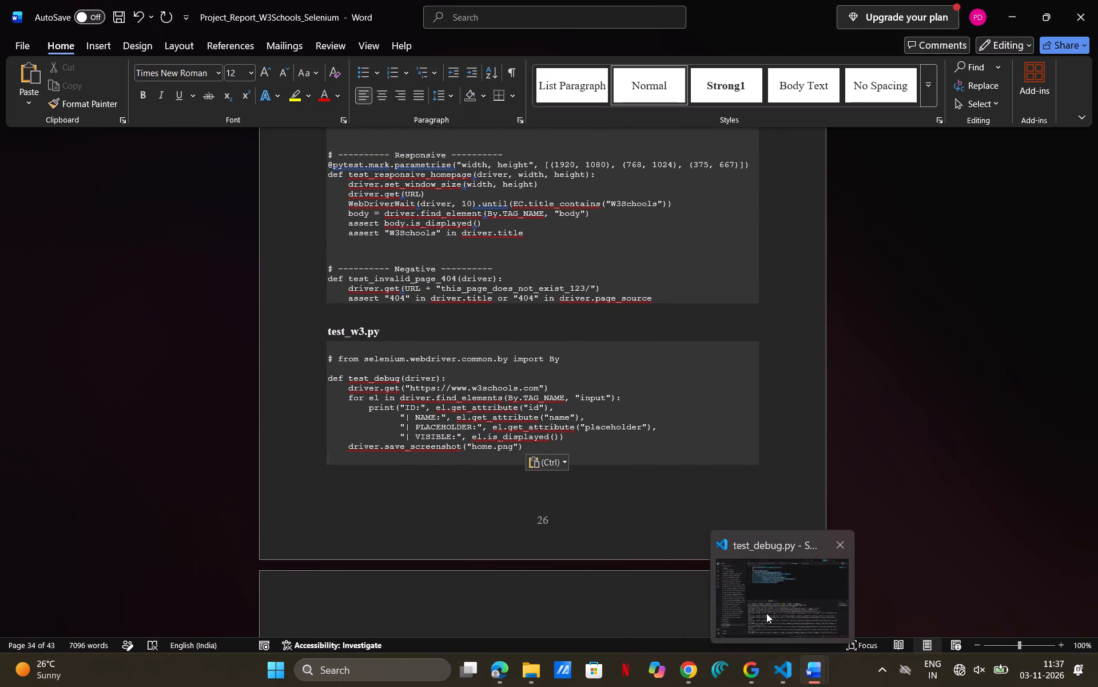
In Visual Studio Code, copy the file name "test_debug.py" from the project's file list without renaming the file.
{"action": "left_click", "coordinate": [763, 613]}
{"action": "left_click", "coordinate": [604, 207]}
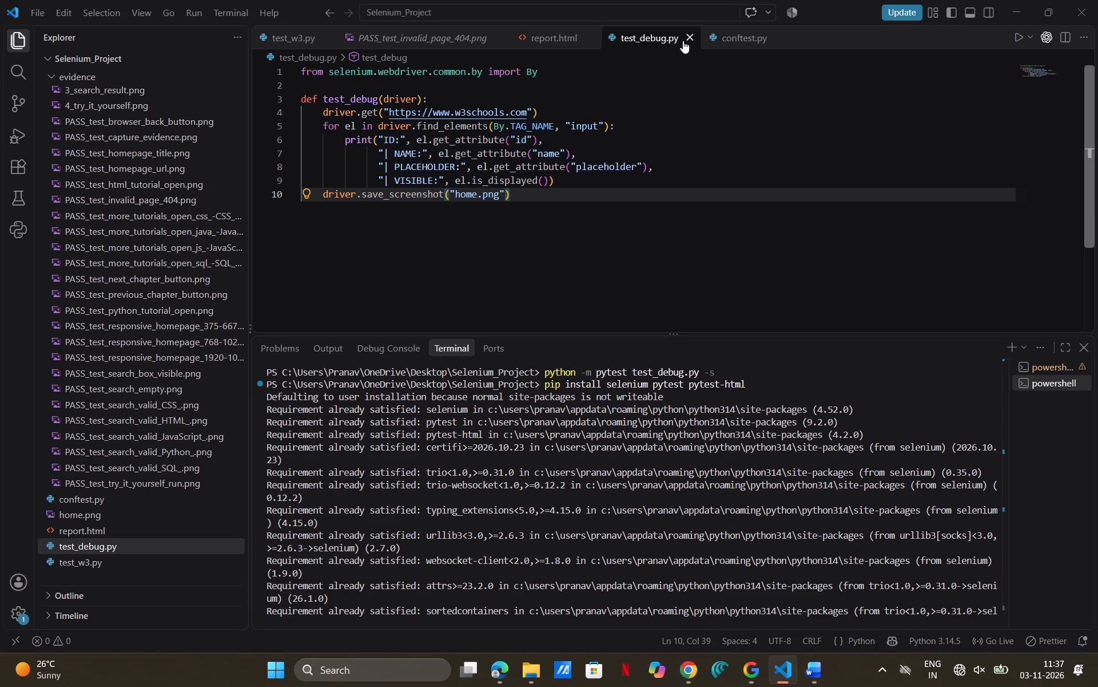
{"action": "left_click", "coordinate": [109, 80]}
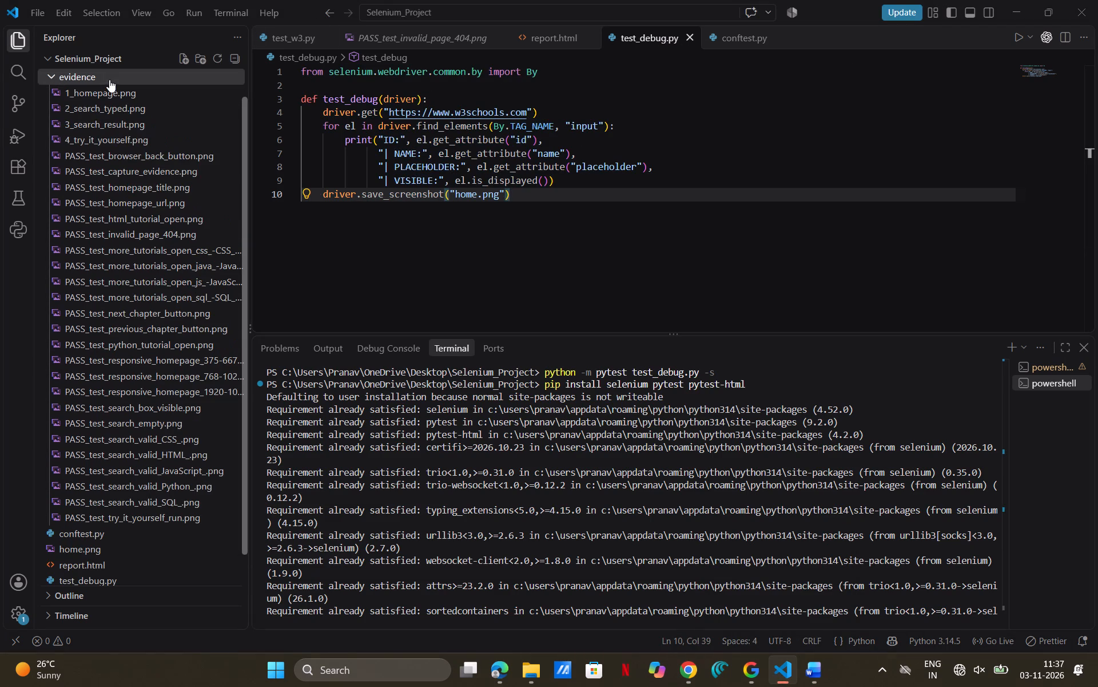
{"action": "left_click", "coordinate": [94, 77]}
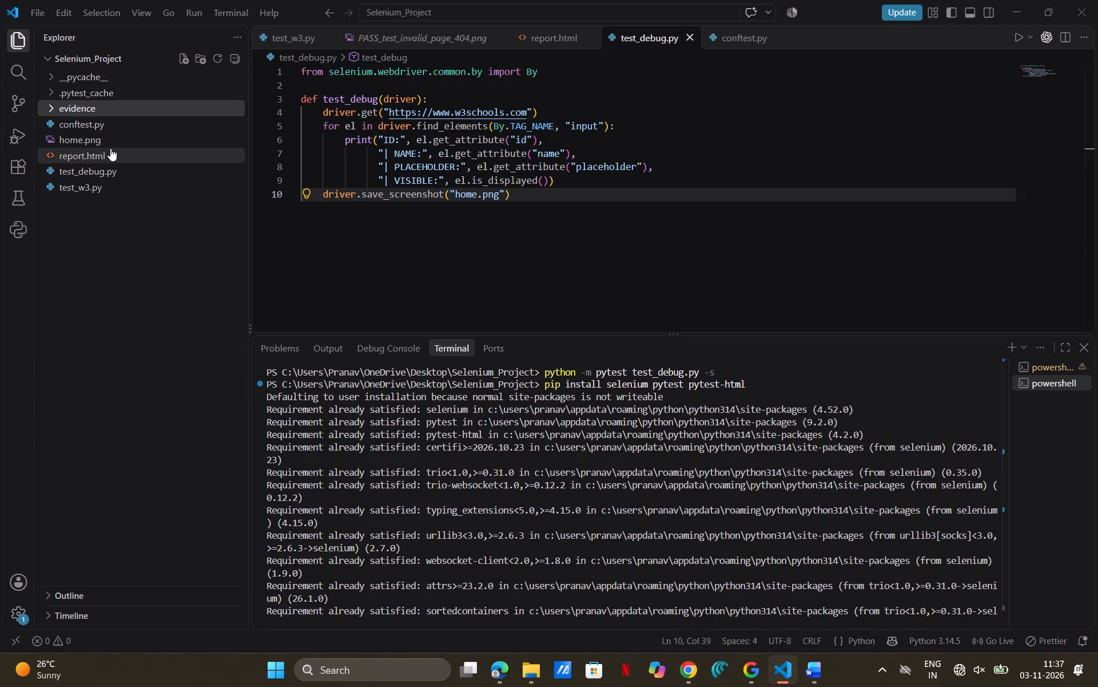
{"action": "right_click", "coordinate": [110, 165]}
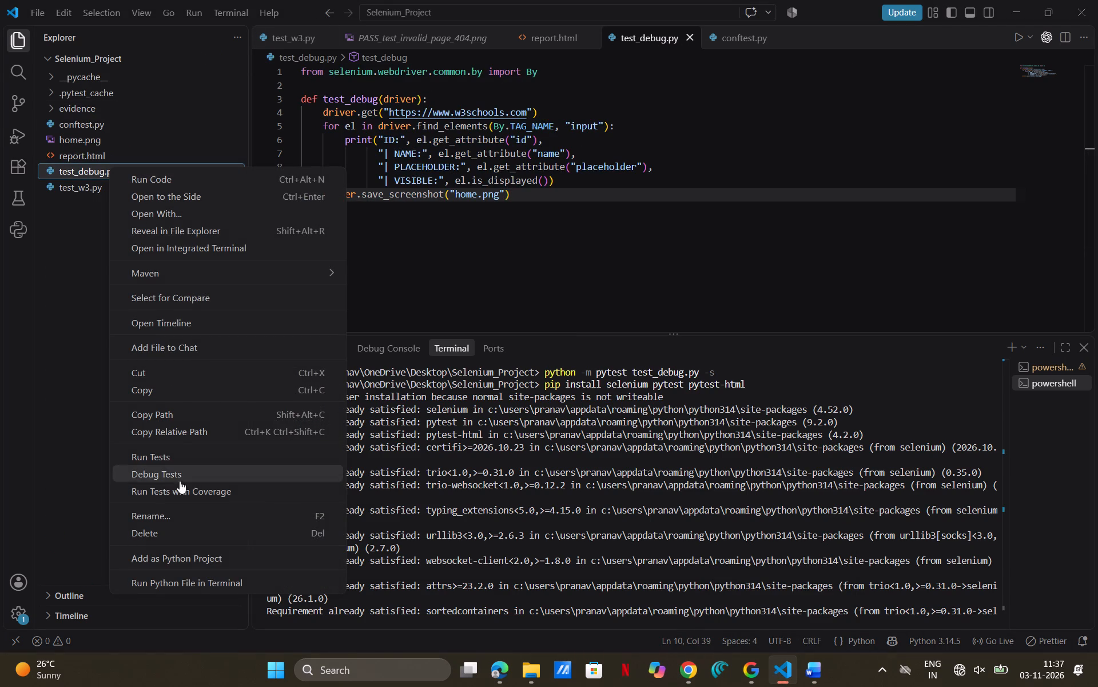
{"action": "left_click", "coordinate": [179, 519]}
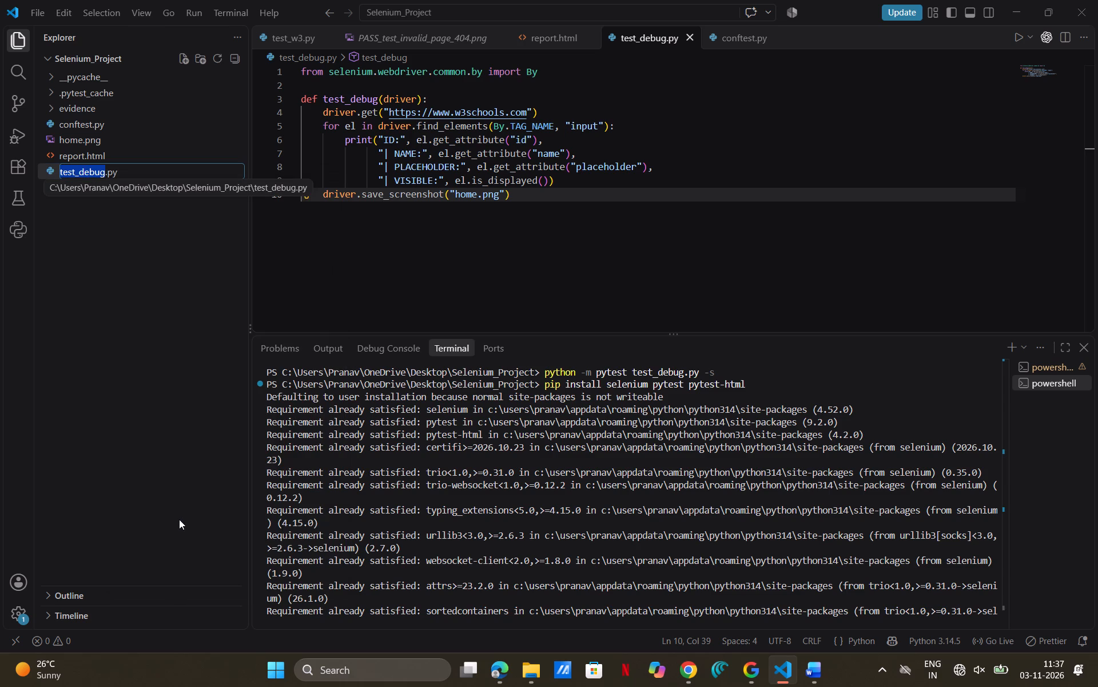
{"action": "key", "text": "ctrl+a"}
{"action": "key", "text": "ctrl+c"}
{"action": "left_click", "coordinate": [207, 434]}
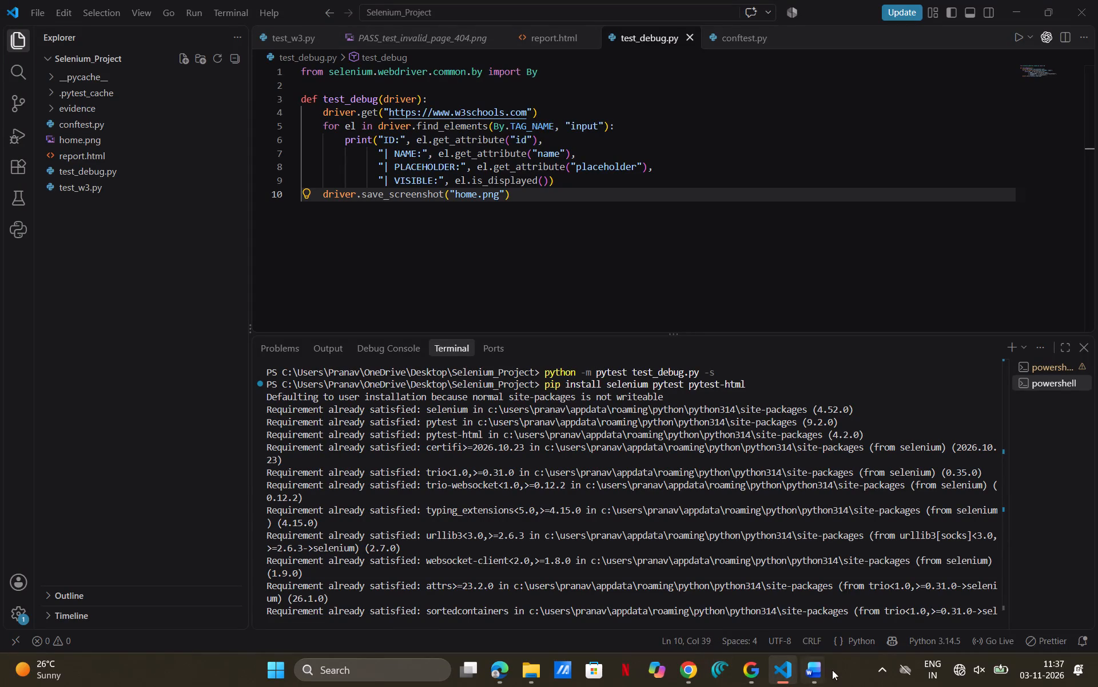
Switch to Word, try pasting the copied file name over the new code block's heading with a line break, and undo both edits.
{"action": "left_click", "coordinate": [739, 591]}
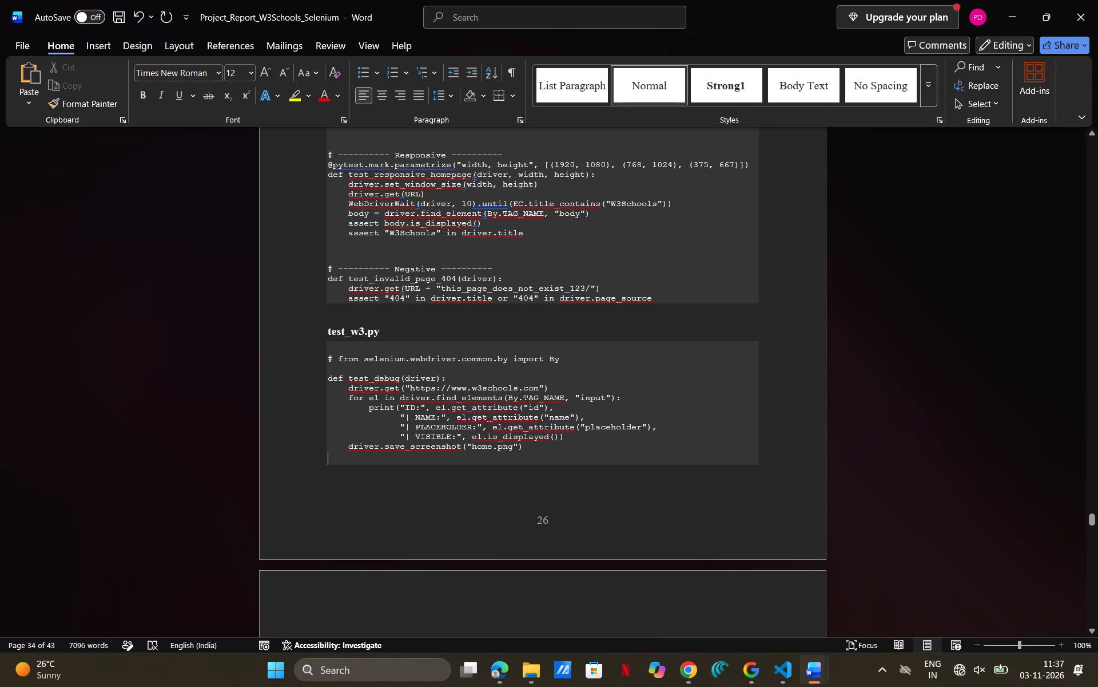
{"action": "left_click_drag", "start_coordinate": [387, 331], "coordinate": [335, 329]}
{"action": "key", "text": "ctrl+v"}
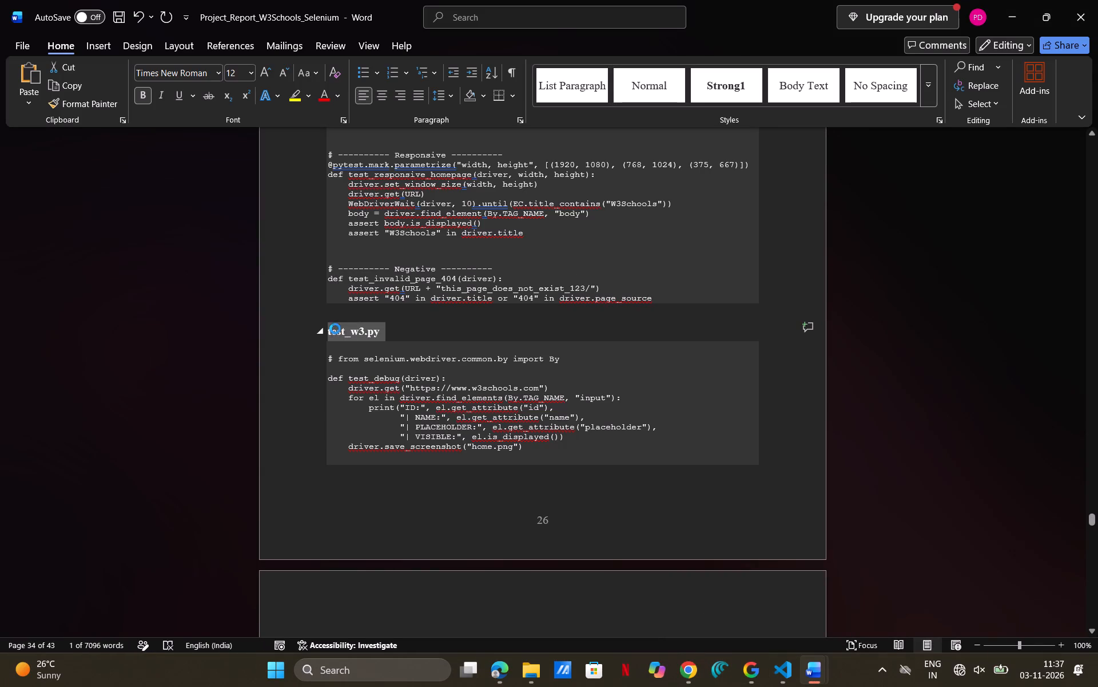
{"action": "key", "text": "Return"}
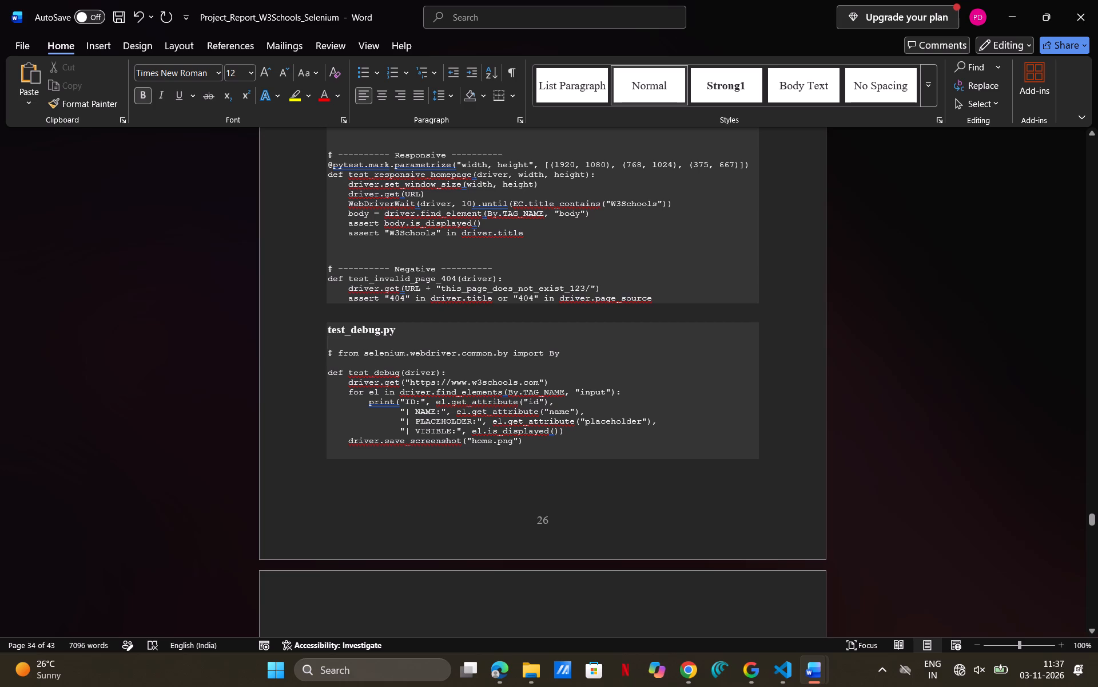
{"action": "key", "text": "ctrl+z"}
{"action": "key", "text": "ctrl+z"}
Replace the new code block's heading with "test_debug.py", keeping it on its own line with an empty line below it.
{"action": "left_click", "coordinate": [395, 330]}
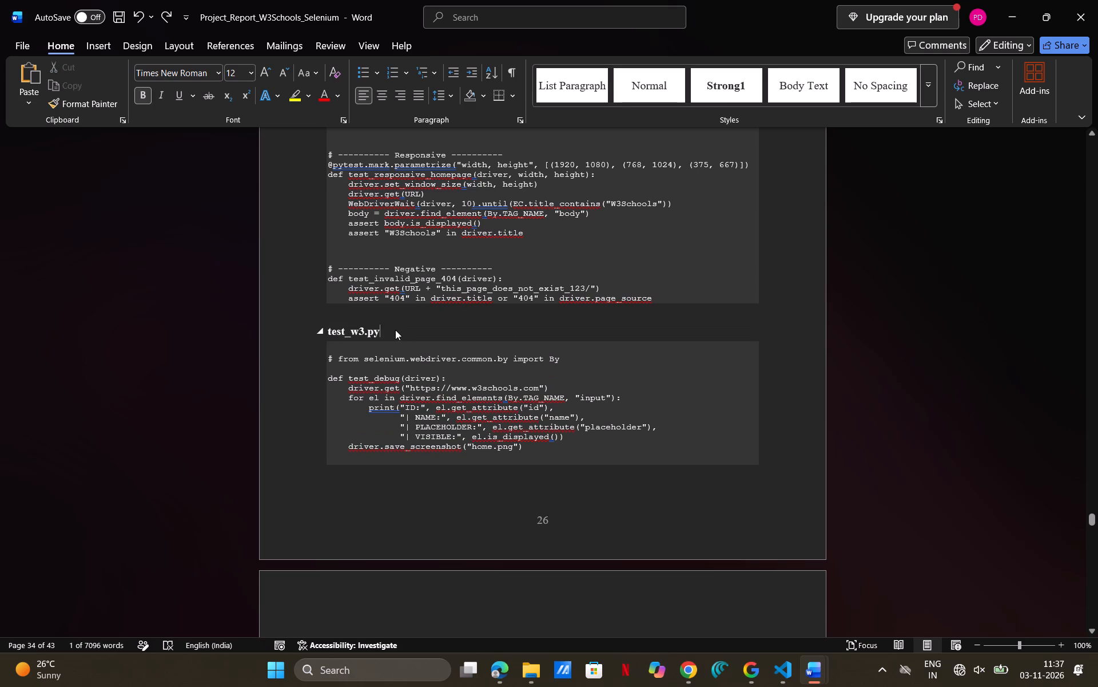
{"action": "key", "text": "Return"}
{"action": "left_click_drag", "start_coordinate": [392, 334], "coordinate": [339, 331]}
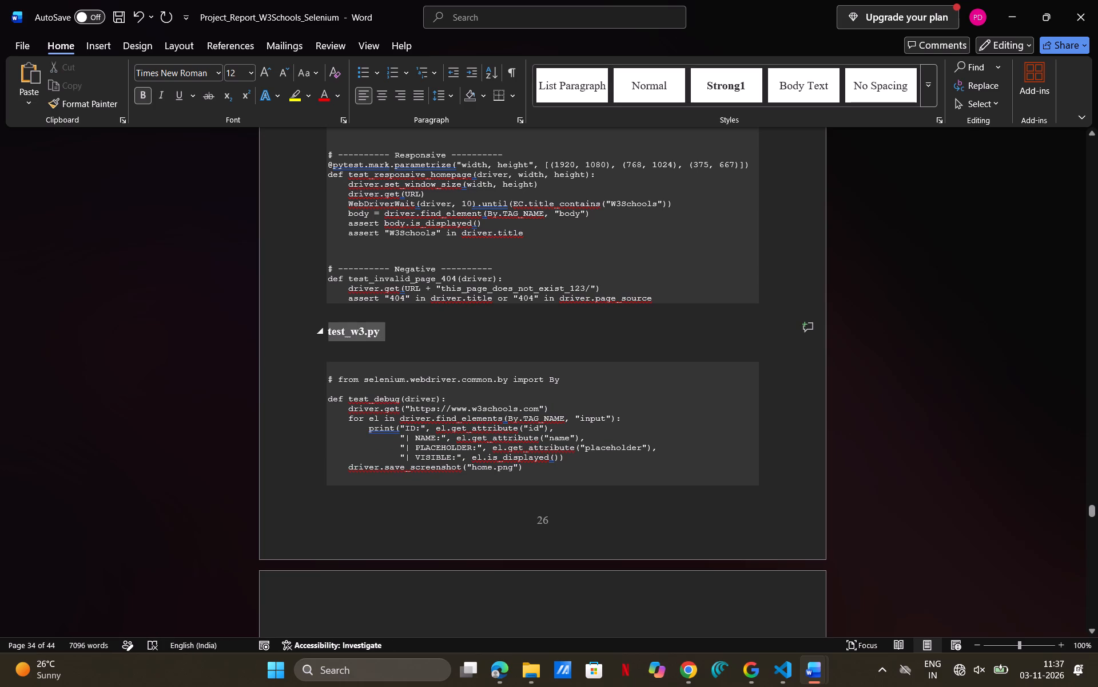
{"action": "left_click_drag", "start_coordinate": [339, 331], "coordinate": [333, 331]}
{"action": "key", "text": "ctrl+v"}
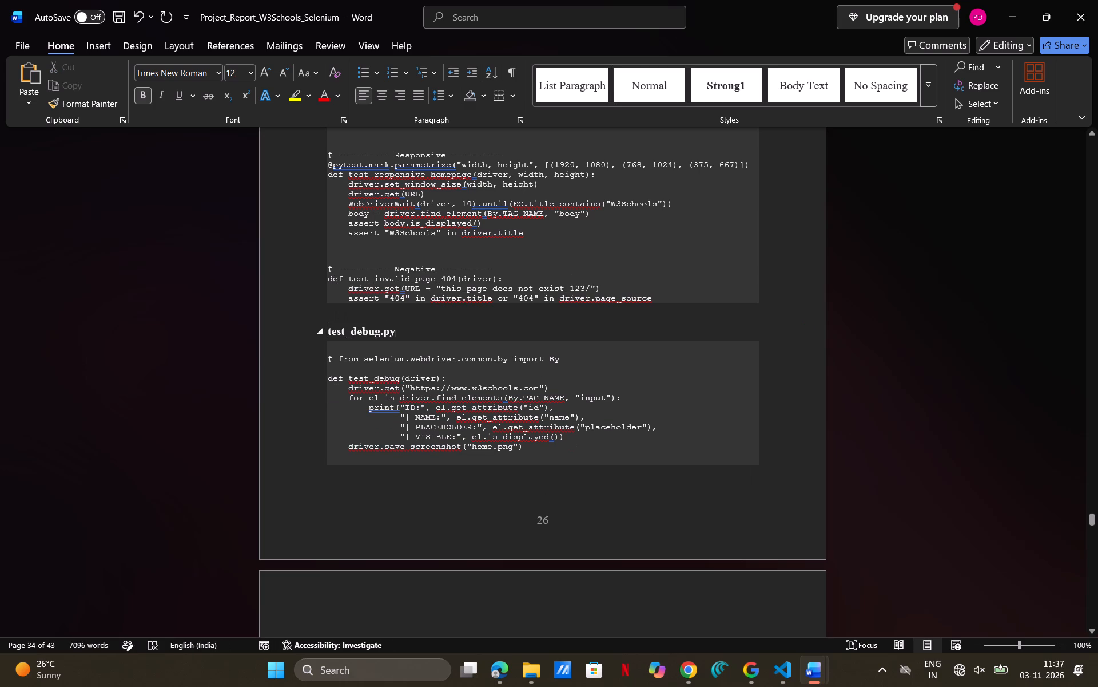
{"action": "key", "text": "Return"}
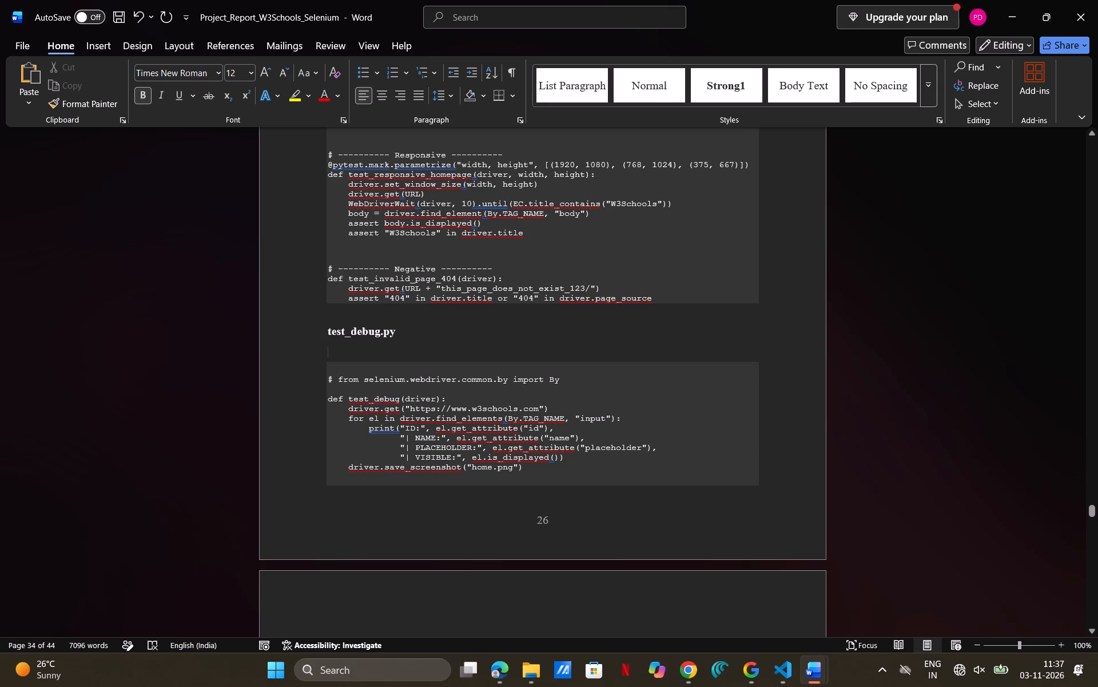
{"action": "scroll", "coordinate": [548, 409], "scroll_direction": "down", "scroll_amount": 5}
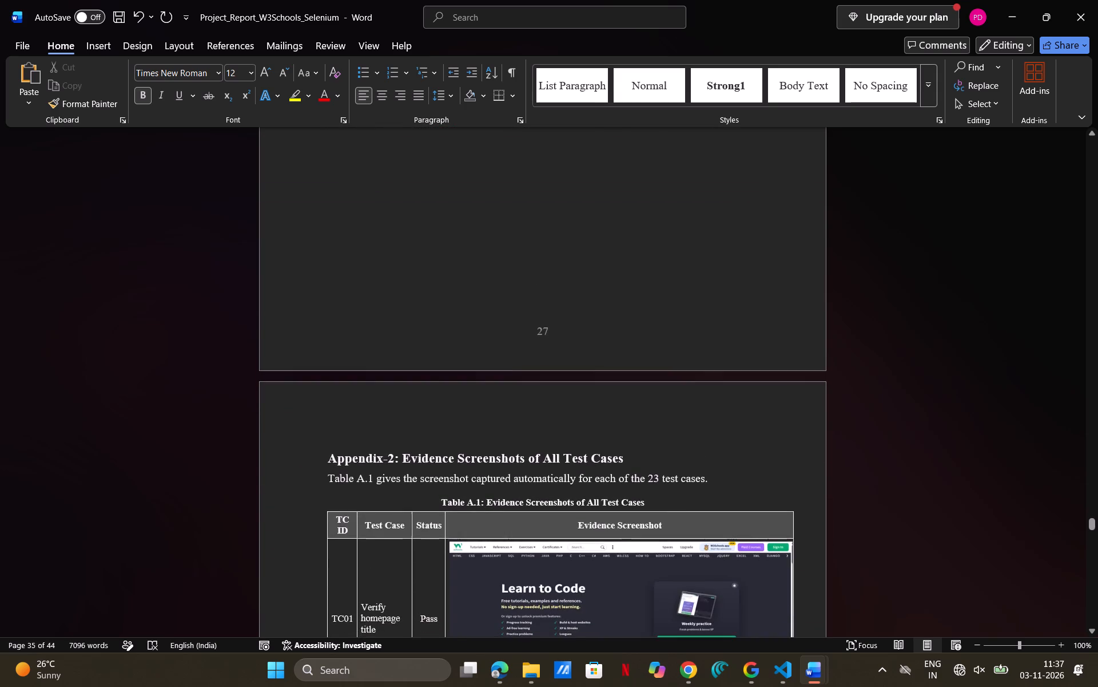
Delete the blank page before the "Appendix-2: Evidence Screenshots of All Test Cases" heading, undoing any excess deletion so the heading still starts its own page.
{"action": "scroll", "coordinate": [548, 409], "scroll_direction": "up", "scroll_amount": 1}
{"action": "left_click", "coordinate": [337, 533]}
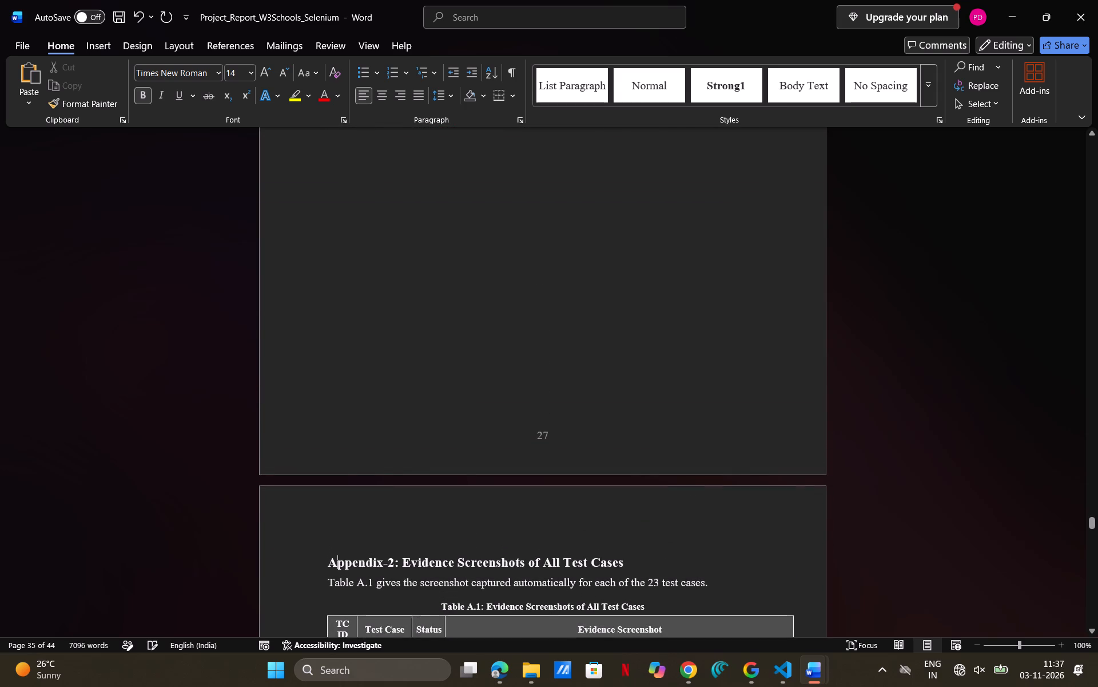
{"action": "key", "text": "Left"}
{"action": "key", "text": "BackSpace"}
{"action": "key", "text": "BackSpace"}
{"action": "key", "text": "BackSpace"}
{"action": "key", "text": "BackSpace"}
{"action": "key", "text": "BackSpace"}
{"action": "key", "text": "BackSpace"}
{"action": "key", "text": "BackSpace"}
{"action": "scroll", "coordinate": [428, 493], "scroll_direction": "down", "scroll_amount": 1}
{"action": "key", "text": "BackSpace"}
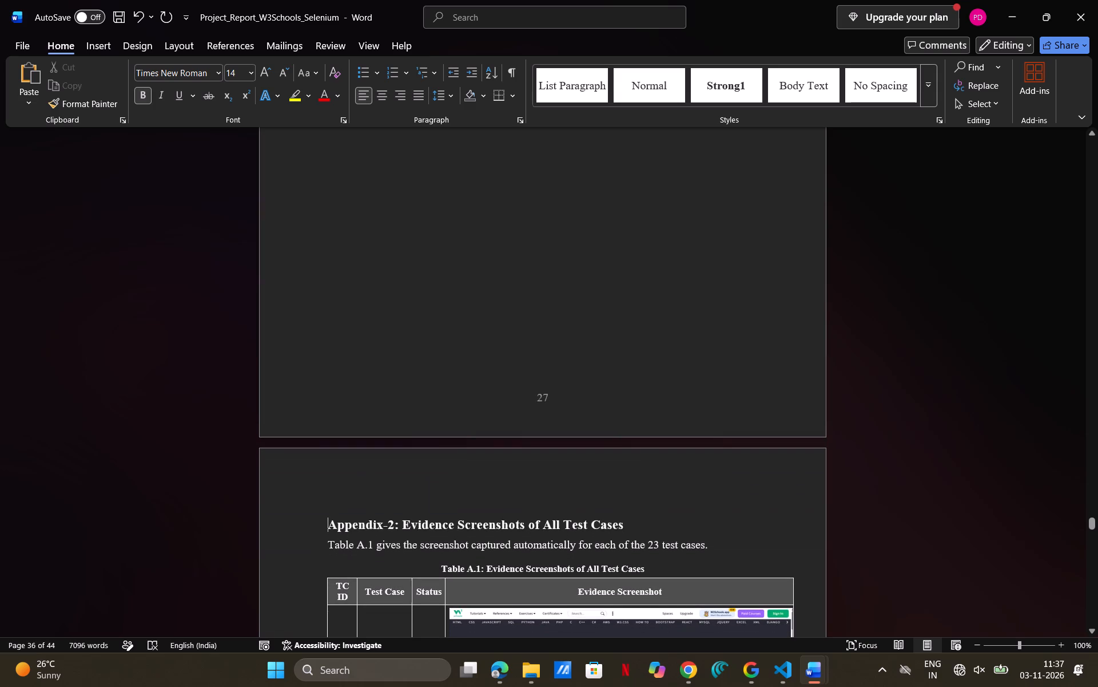
{"action": "key", "text": "BackSpace"}
{"action": "key", "text": "BackSpace"}
{"action": "key", "text": "BackSpace"}
{"action": "key", "text": "ctrl+z"}
Review the report's layout from the test_debug.py listing and evidence screenshots to the title page, and on to the final notes.
{"action": "scroll", "coordinate": [505, 494], "scroll_direction": "up", "scroll_amount": 1}
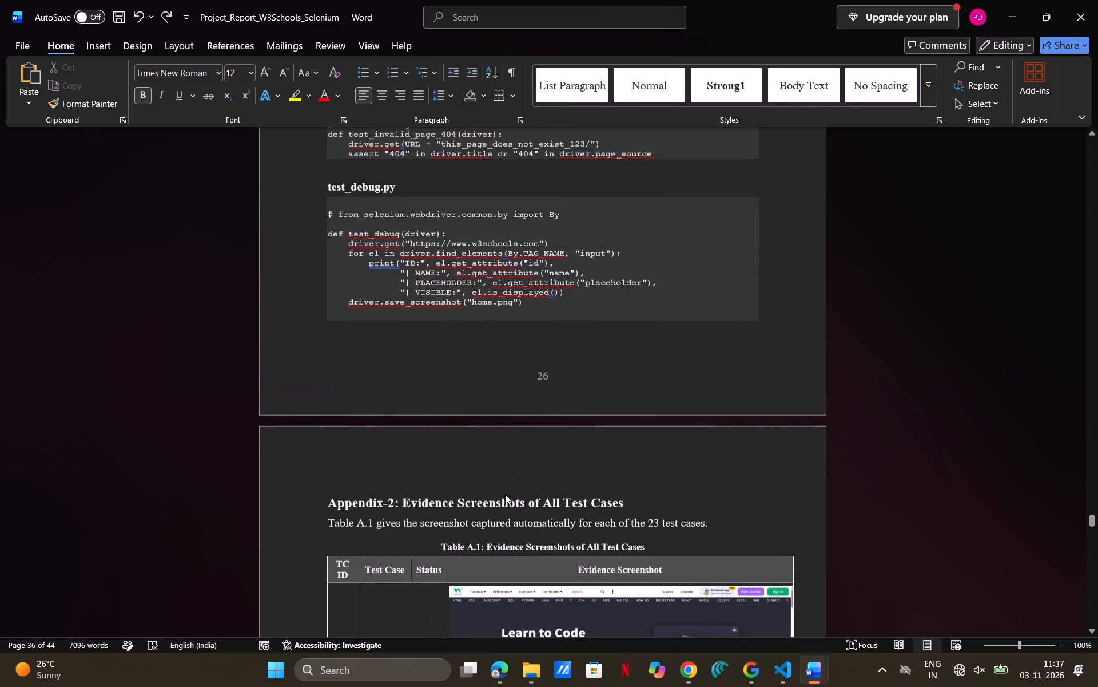
{"action": "scroll", "coordinate": [505, 494], "scroll_direction": "up", "scroll_amount": 1}
{"action": "scroll", "coordinate": [505, 494], "scroll_direction": "down", "scroll_amount": 1}
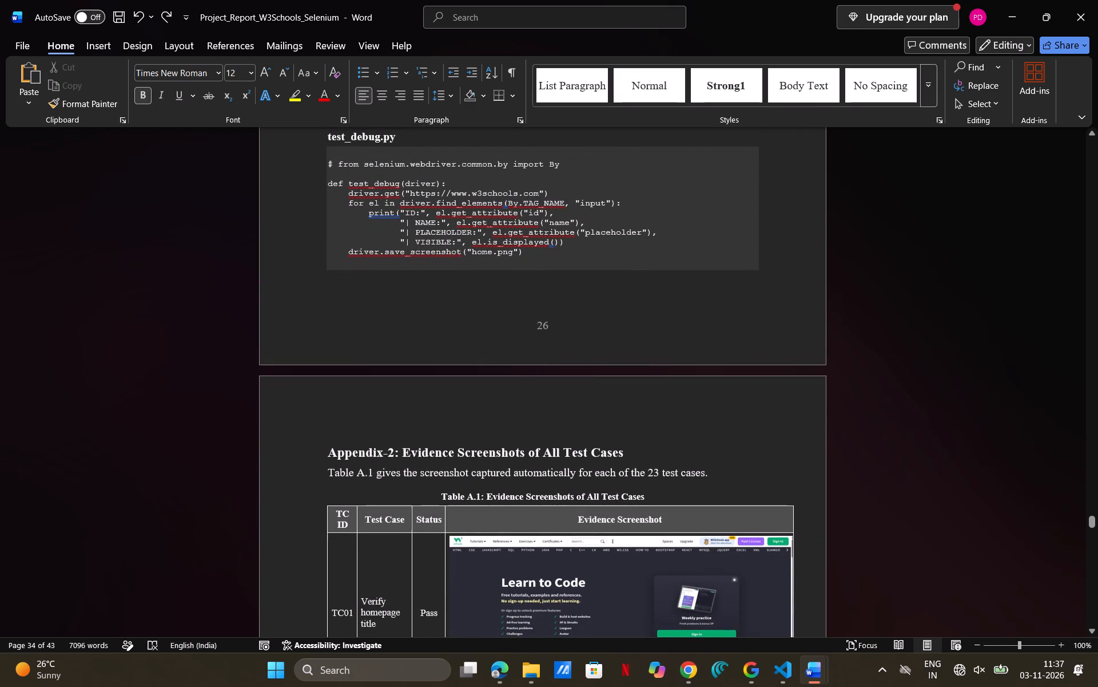
{"action": "scroll", "coordinate": [579, 432], "scroll_direction": "down", "scroll_amount": 5}
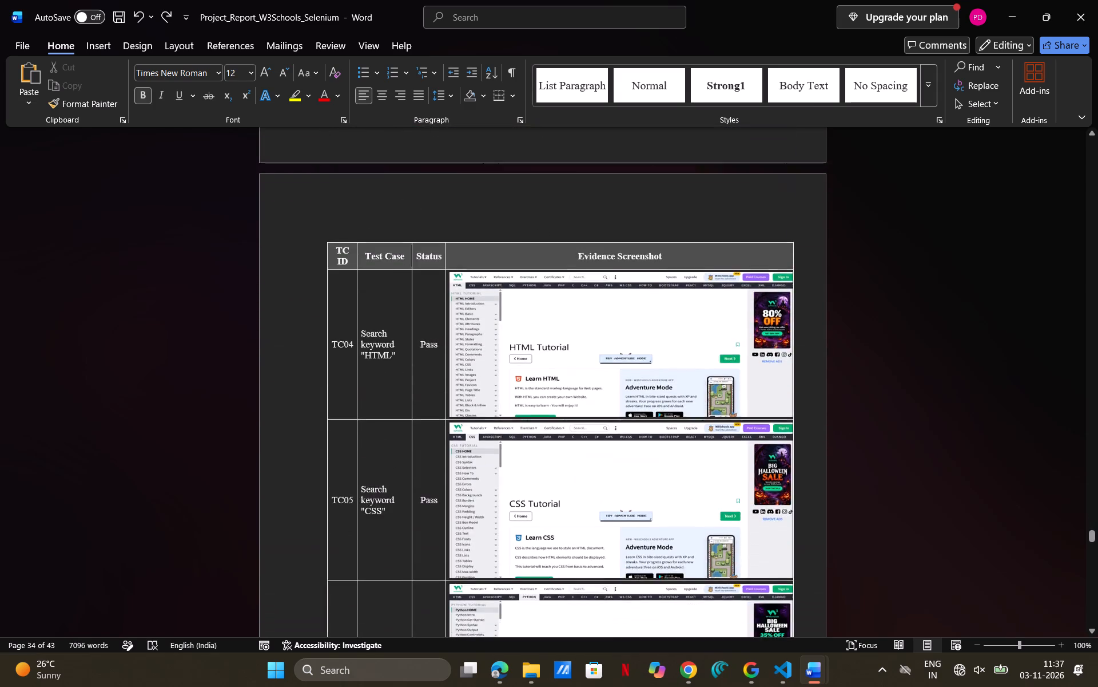
{"action": "scroll", "coordinate": [579, 432], "scroll_direction": "down", "scroll_amount": 7}
{"action": "scroll", "coordinate": [579, 432], "scroll_direction": "up", "scroll_amount": 3}
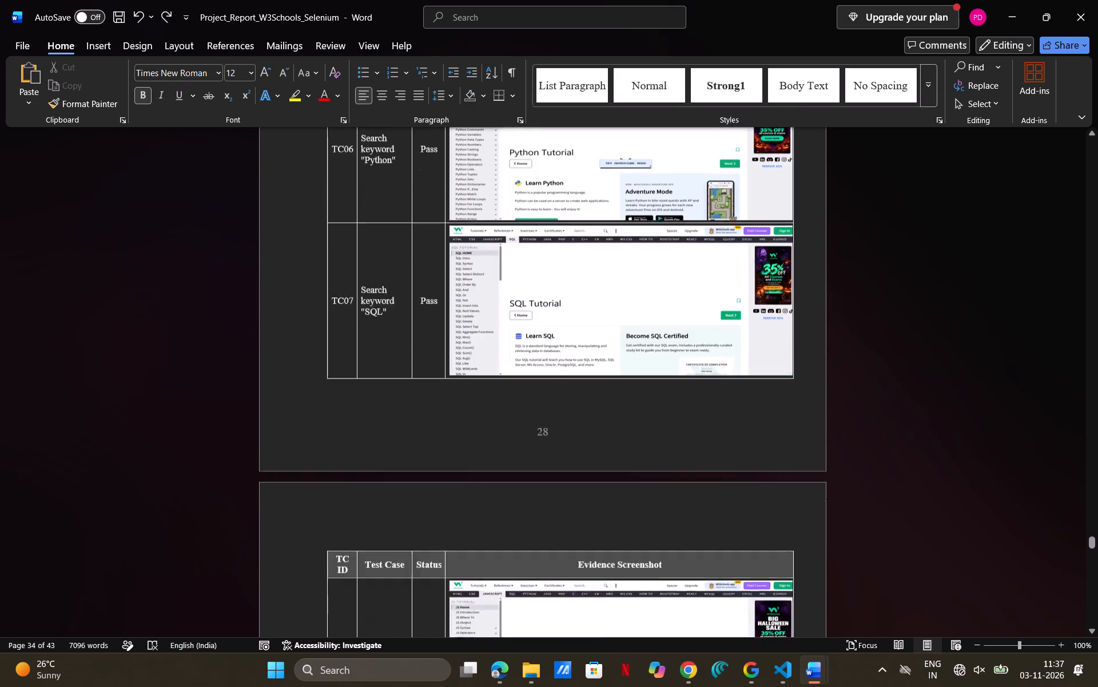
{"action": "scroll", "coordinate": [579, 432], "scroll_direction": "up", "scroll_amount": 14}
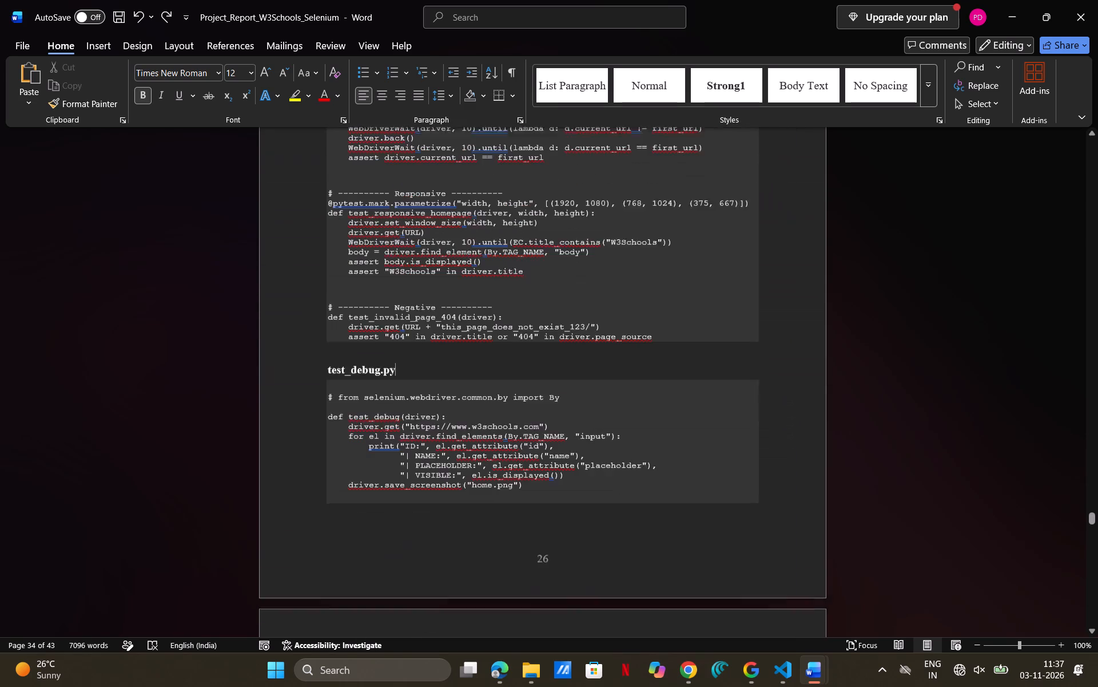
{"action": "scroll", "coordinate": [579, 432], "scroll_direction": "up", "scroll_amount": 18}
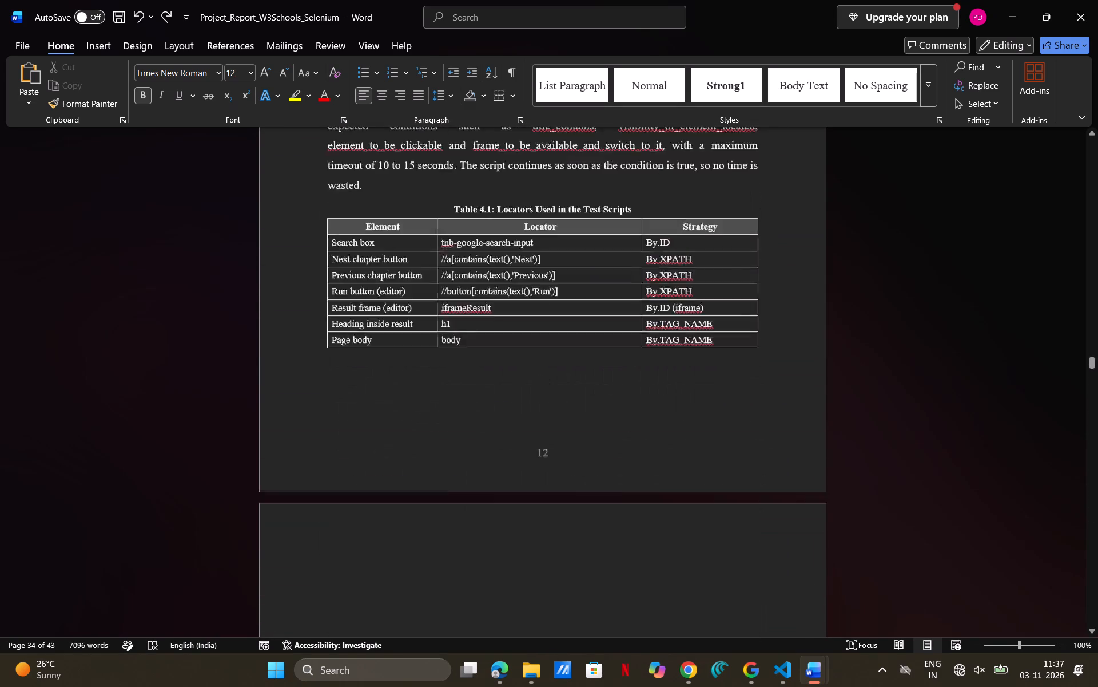
{"action": "scroll", "coordinate": [579, 432], "scroll_direction": "up", "scroll_amount": 17}
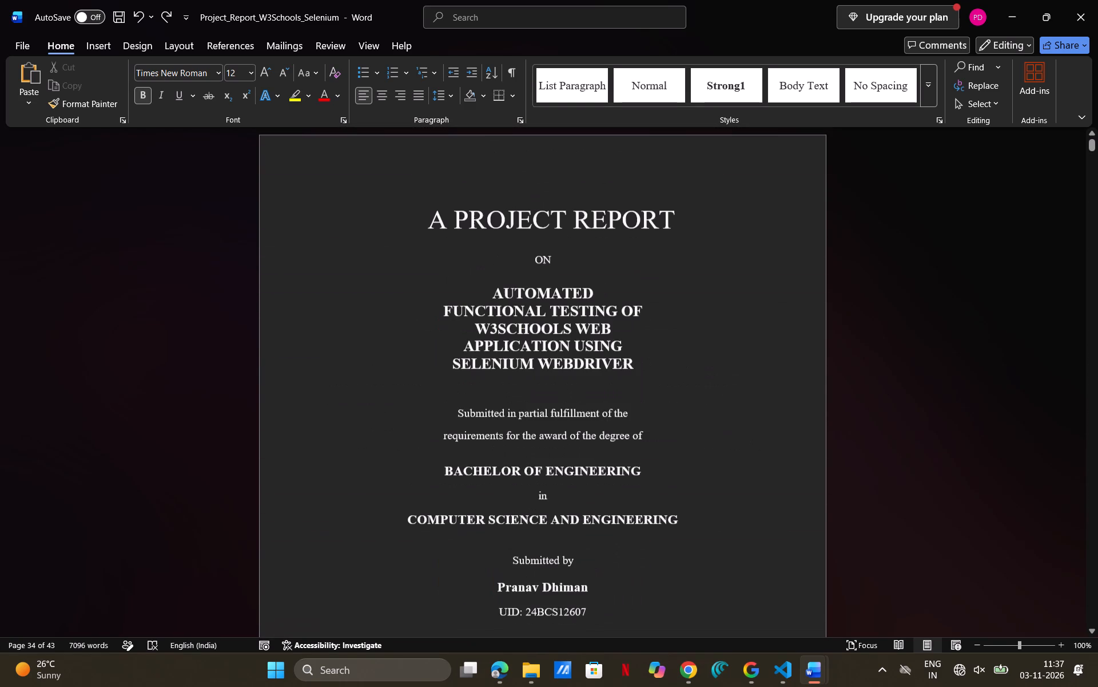
{"action": "scroll", "coordinate": [579, 432], "scroll_direction": "down", "scroll_amount": 20}
{"action": "scroll", "coordinate": [579, 432], "scroll_direction": "down", "scroll_amount": 4}
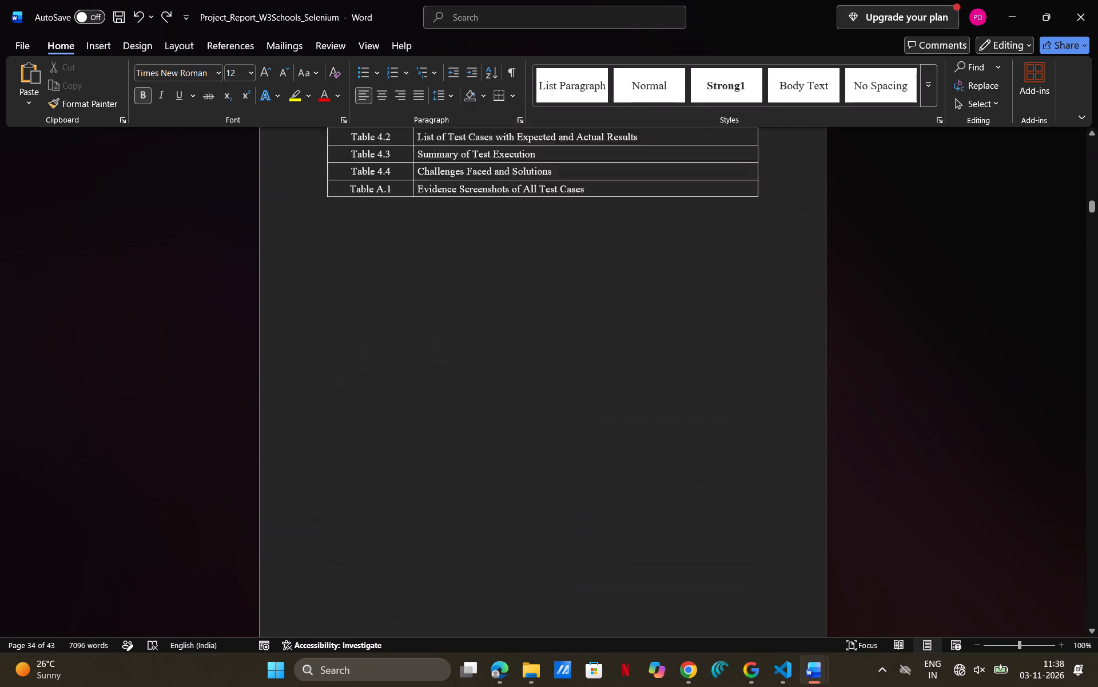
{"action": "scroll", "coordinate": [579, 432], "scroll_direction": "down", "scroll_amount": 11}
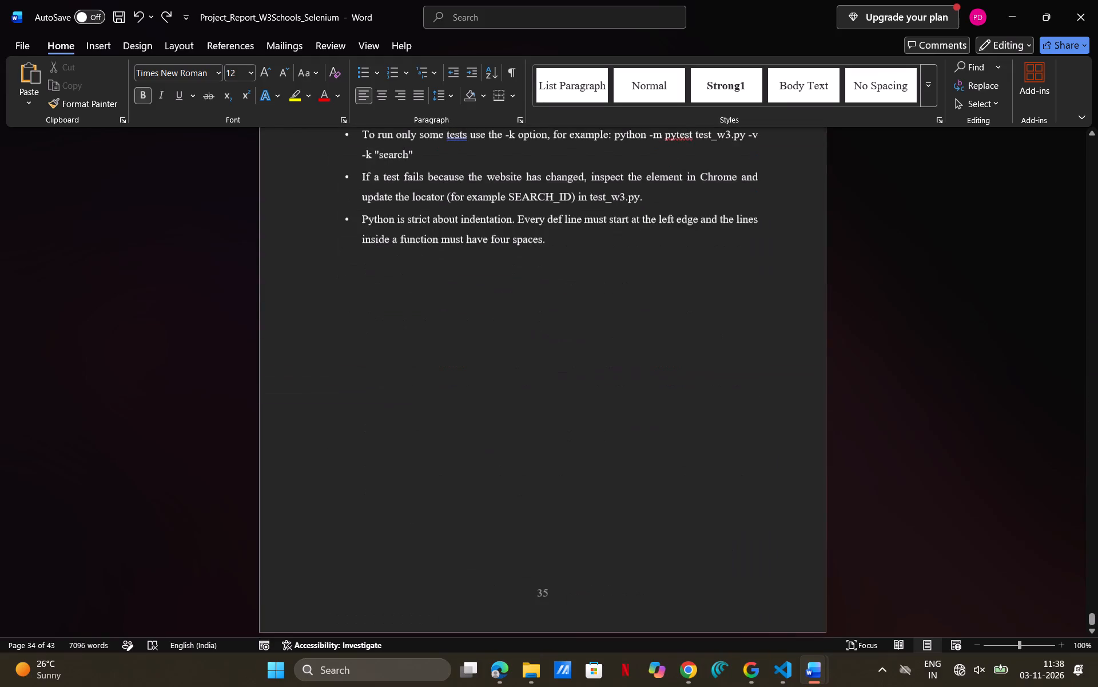
{"action": "scroll", "coordinate": [579, 432], "scroll_direction": "up", "scroll_amount": 11}
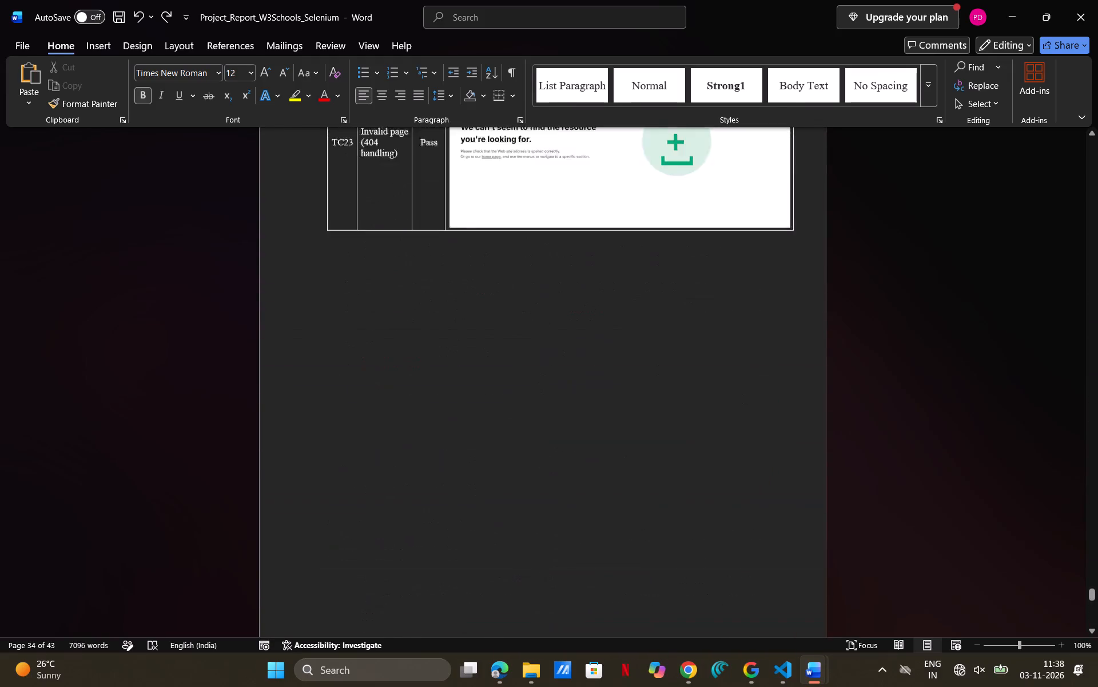
{"action": "scroll", "coordinate": [579, 432], "scroll_direction": "up", "scroll_amount": 8}
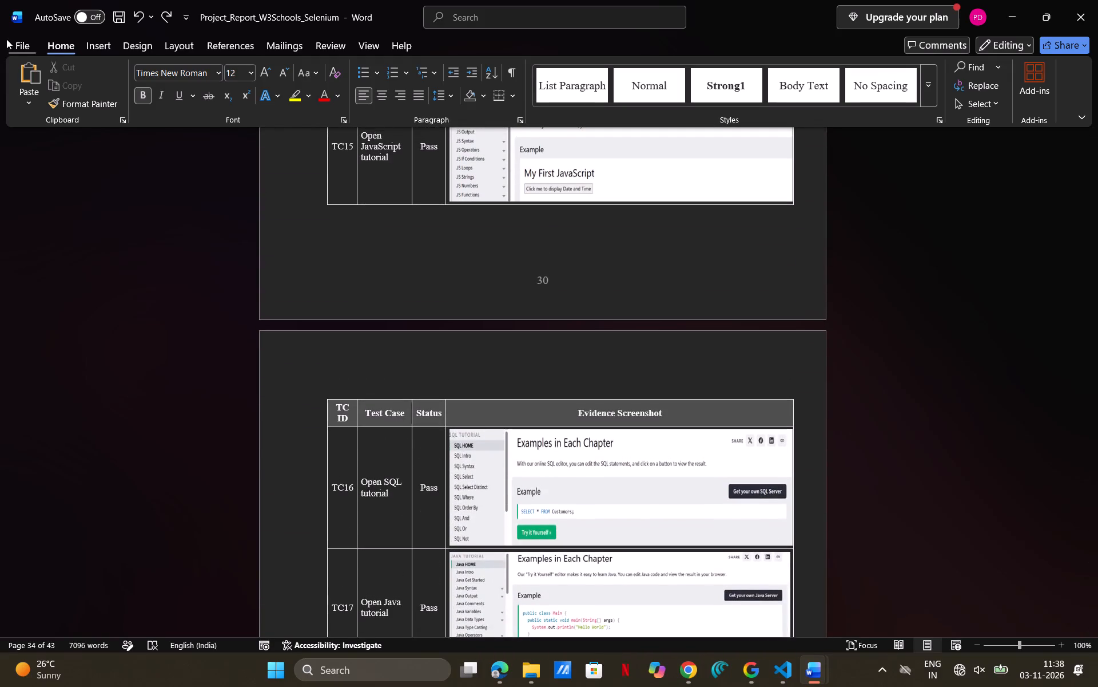
Save the report as a Word document named Project_Report_W3Schools_Selenium in the Downloads folder.
{"action": "left_click", "coordinate": [6, 40]}
{"action": "left_click", "coordinate": [62, 260]}
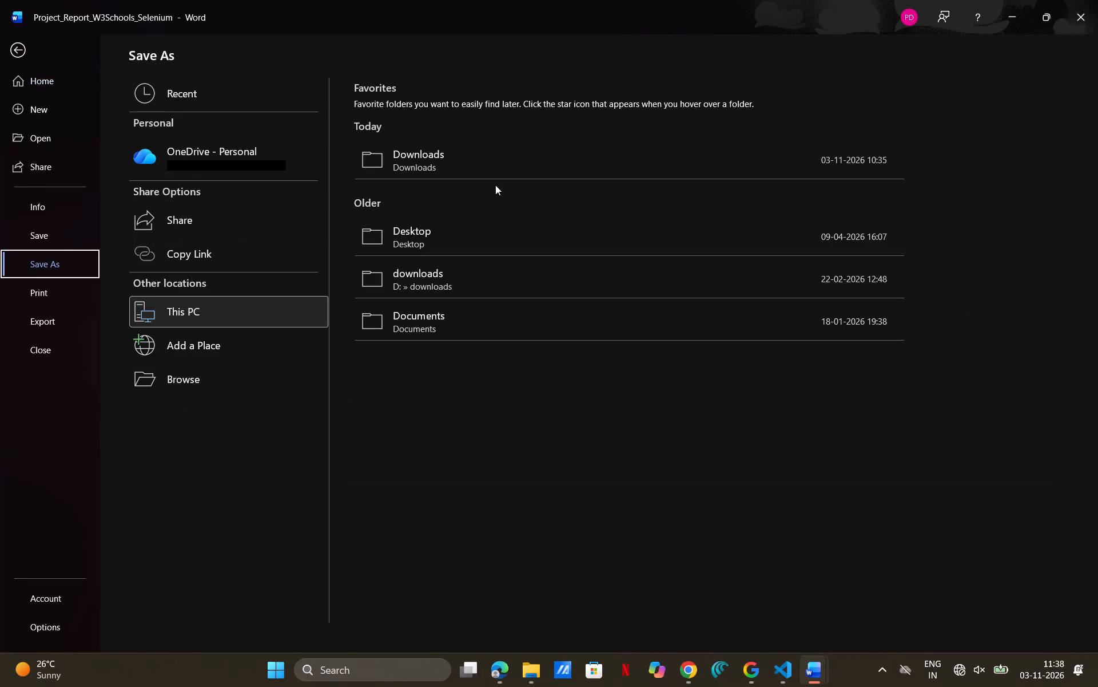
{"action": "left_click", "coordinate": [479, 157]}
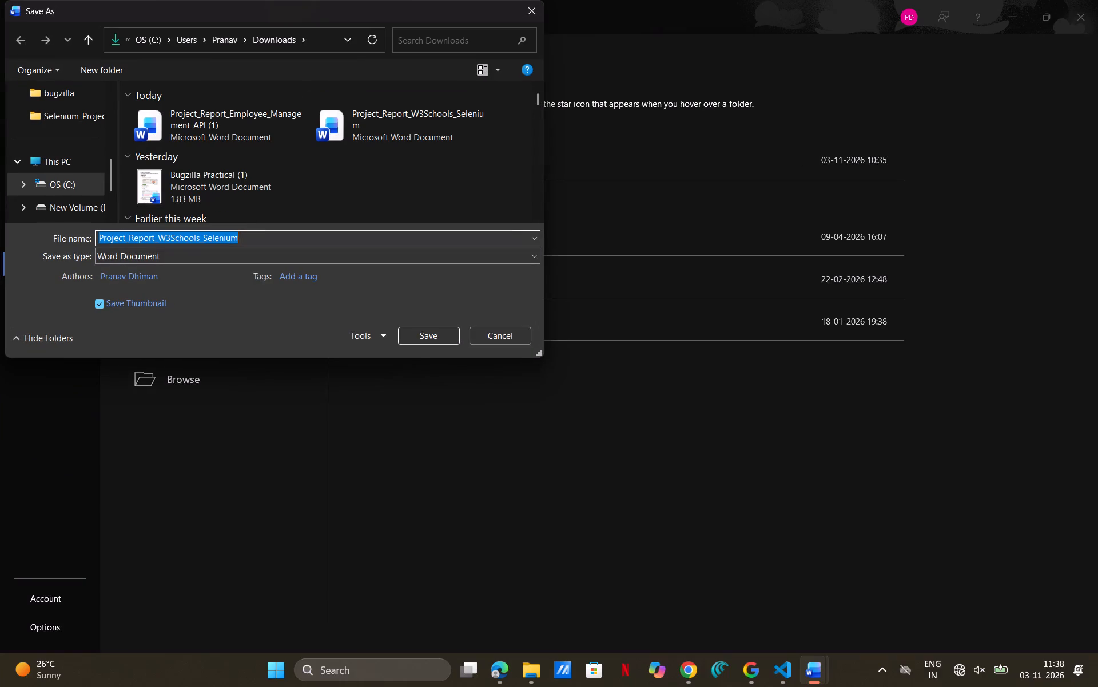
{"action": "left_click", "coordinate": [244, 238]}
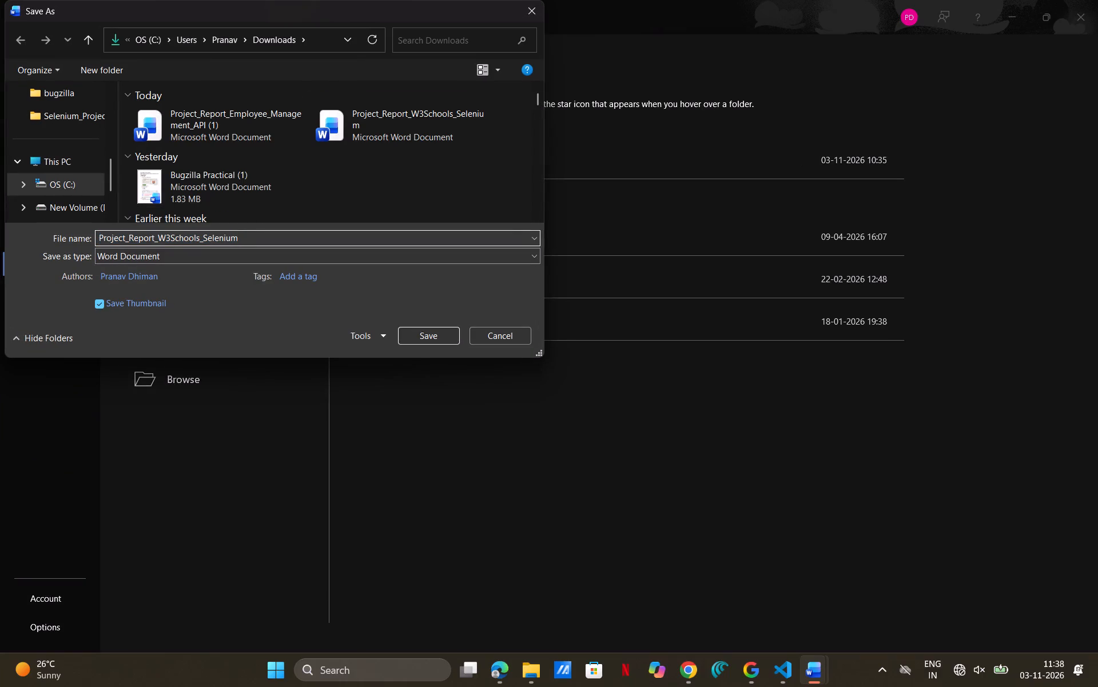
{"action": "left_click", "coordinate": [435, 341]}
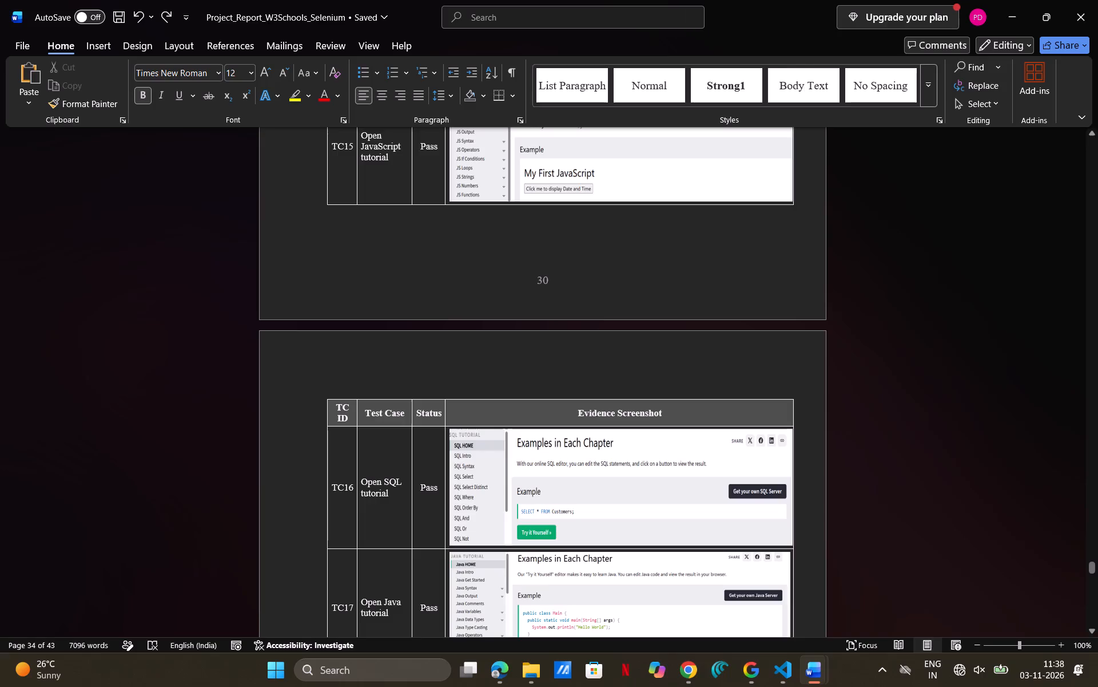
Save a PDF copy of the report as Project_Report_W3Schools_Selenium in the Downloads folder, set to open after publishing.
{"action": "left_click", "coordinate": [21, 40]}
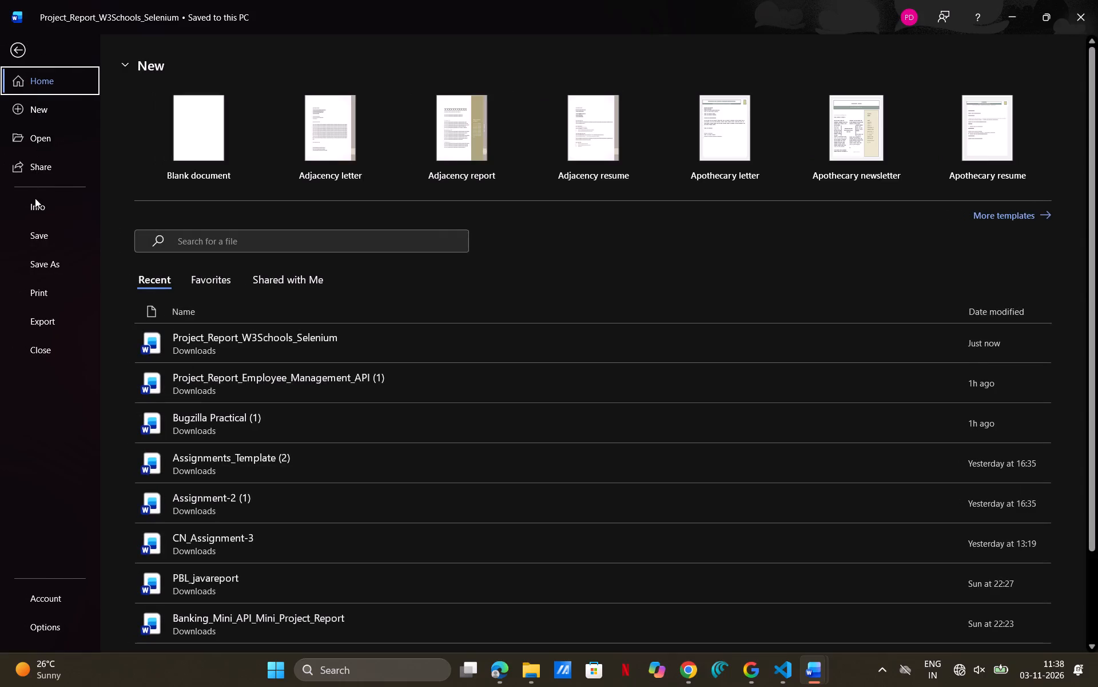
{"action": "left_click", "coordinate": [38, 268]}
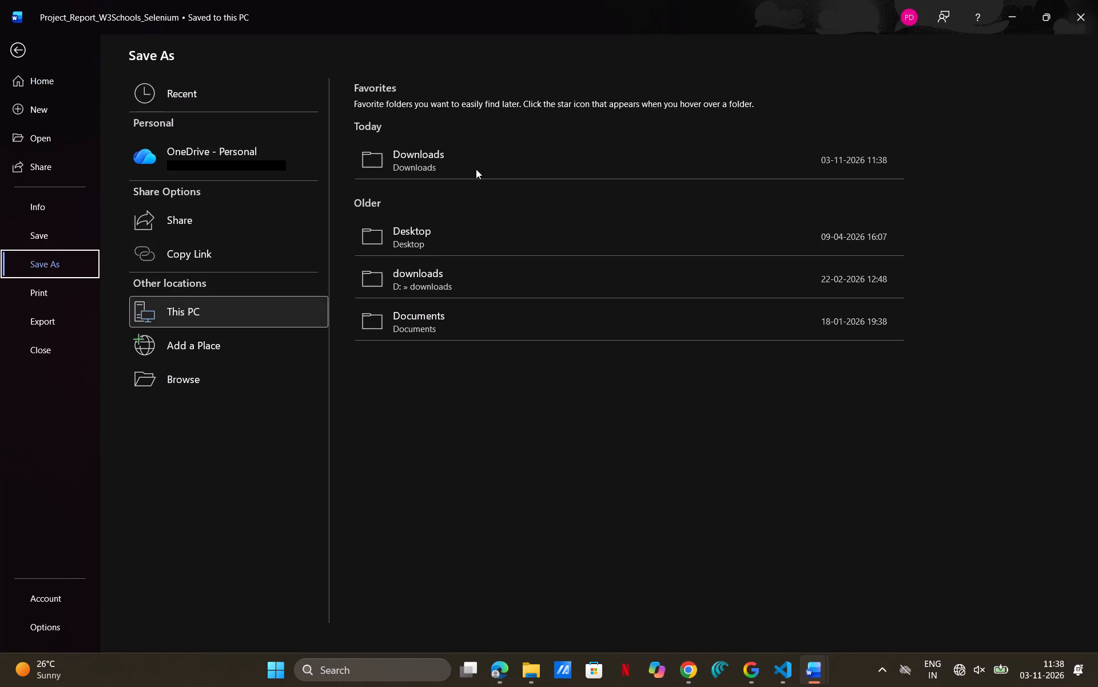
{"action": "left_click", "coordinate": [460, 161]}
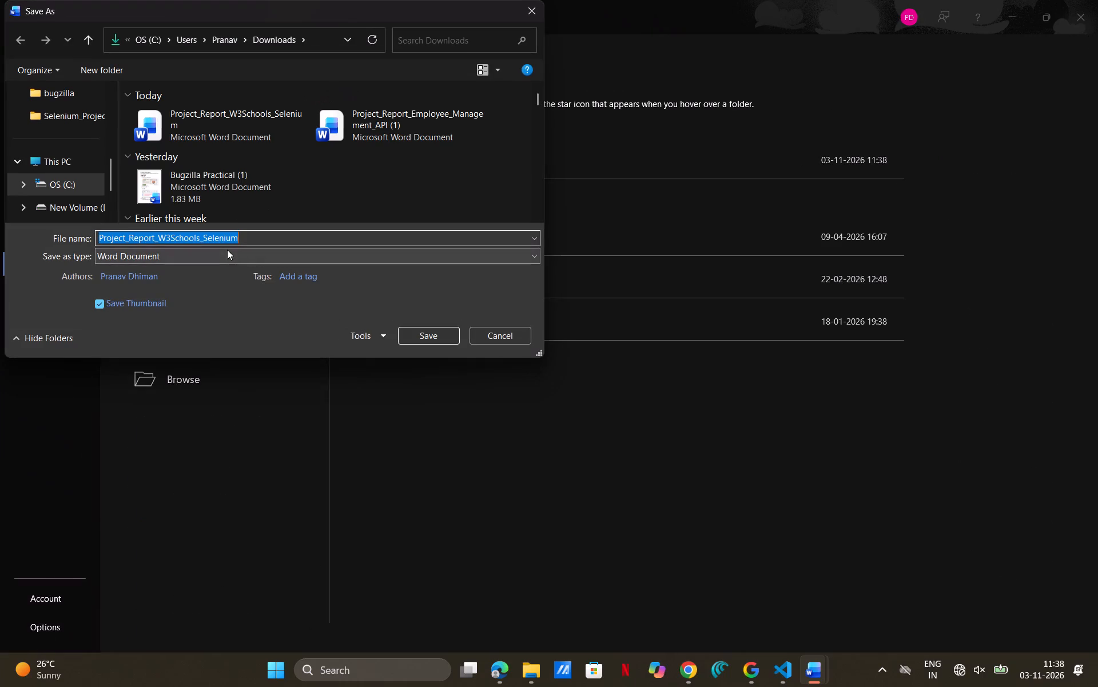
{"action": "left_click", "coordinate": [227, 250]}
{"action": "left_click", "coordinate": [201, 341]}
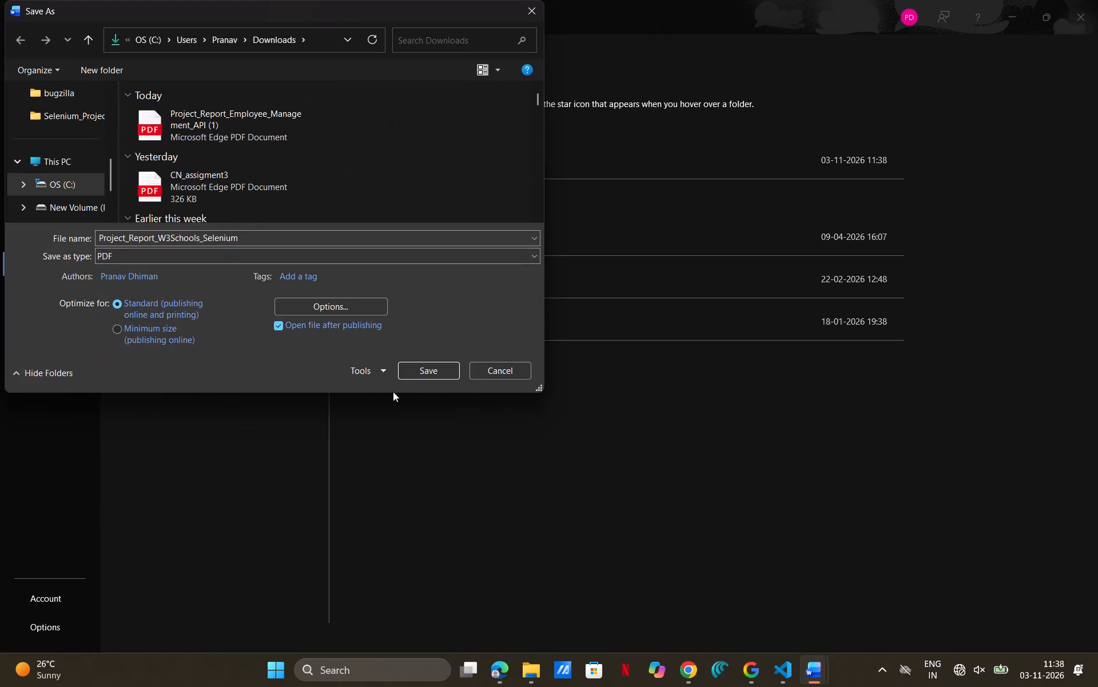
{"action": "left_click", "coordinate": [417, 368]}
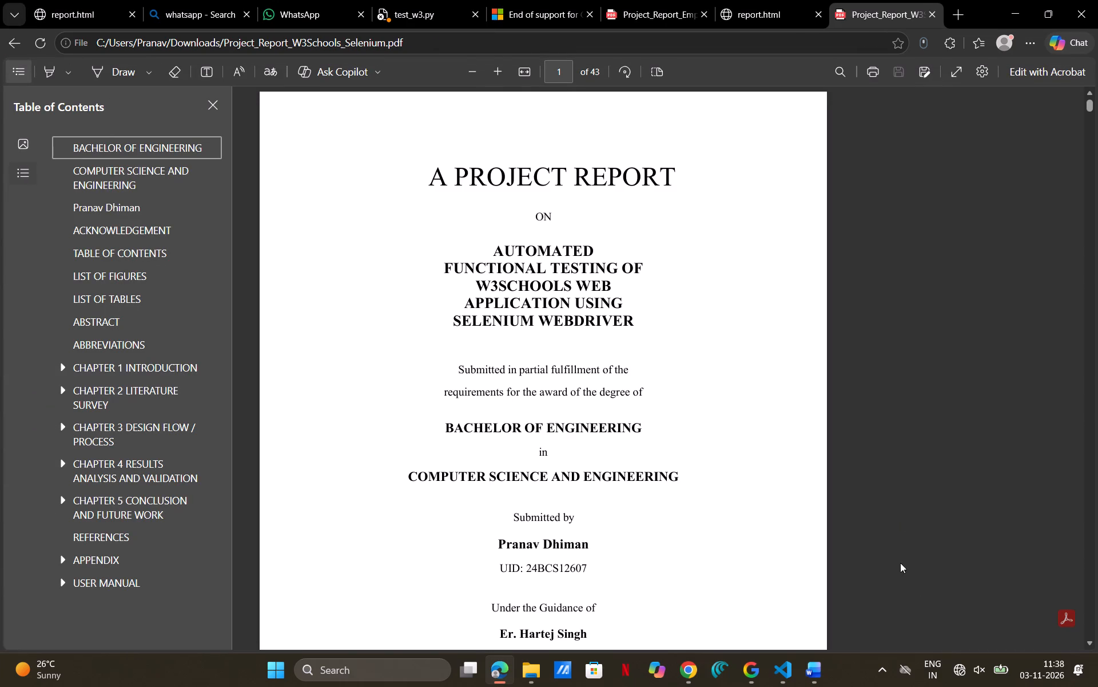
Connect the computer to the OnePlus 12R Wi-Fi network.
{"action": "left_click", "coordinate": [956, 672]}
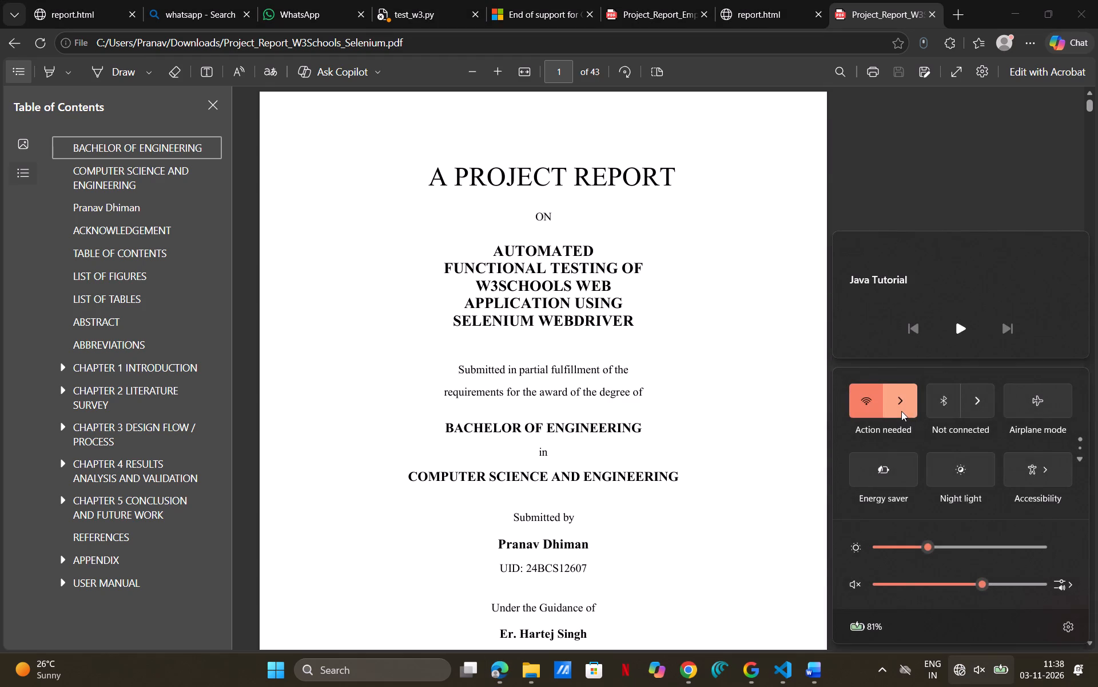
{"action": "left_click", "coordinate": [901, 411]}
{"action": "scroll", "coordinate": [907, 500], "scroll_direction": "down", "scroll_amount": 1}
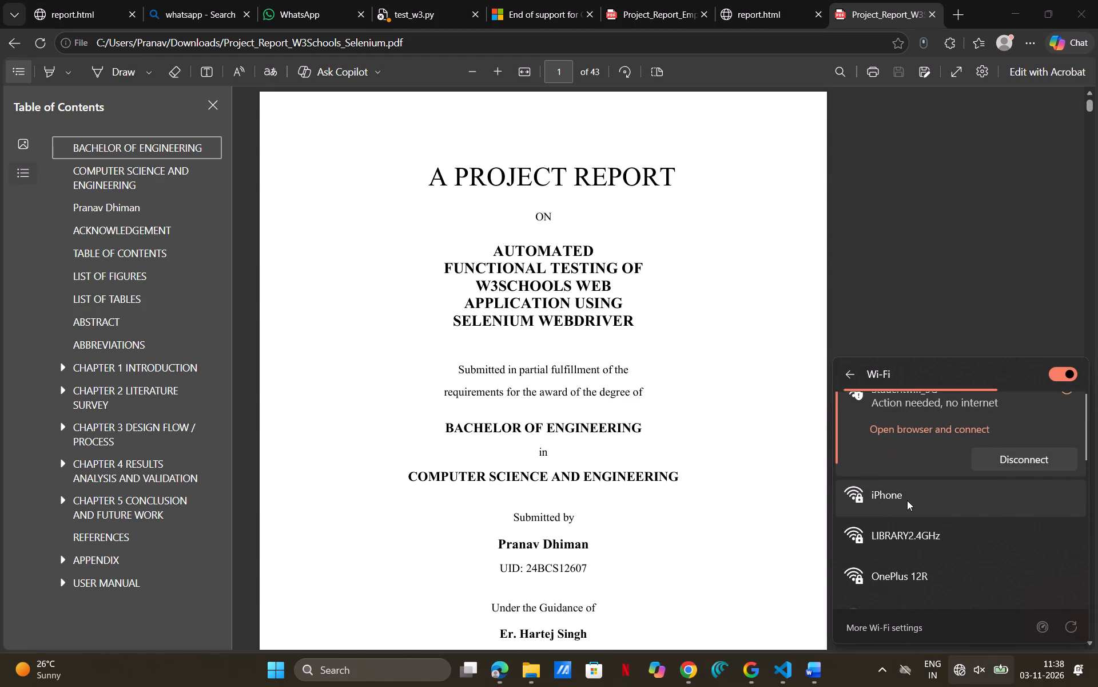
{"action": "scroll", "coordinate": [907, 500], "scroll_direction": "down", "scroll_amount": 1}
{"action": "left_click", "coordinate": [910, 518]}
{"action": "left_click", "coordinate": [1024, 515]}
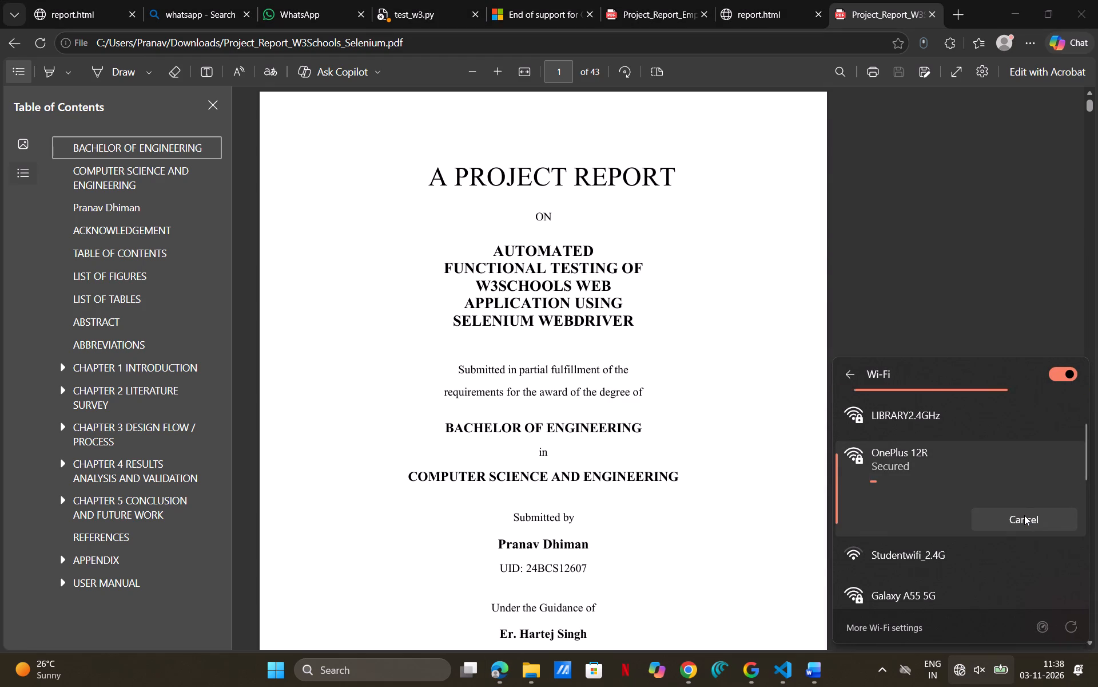
{"action": "left_click", "coordinate": [920, 300]}
Review the exported PDF's page layout from the title page through the front matter and chapters to section 4.7, Challenges Faced and Solutions.
{"action": "scroll", "coordinate": [586, 294], "scroll_direction": "down", "scroll_amount": 1}
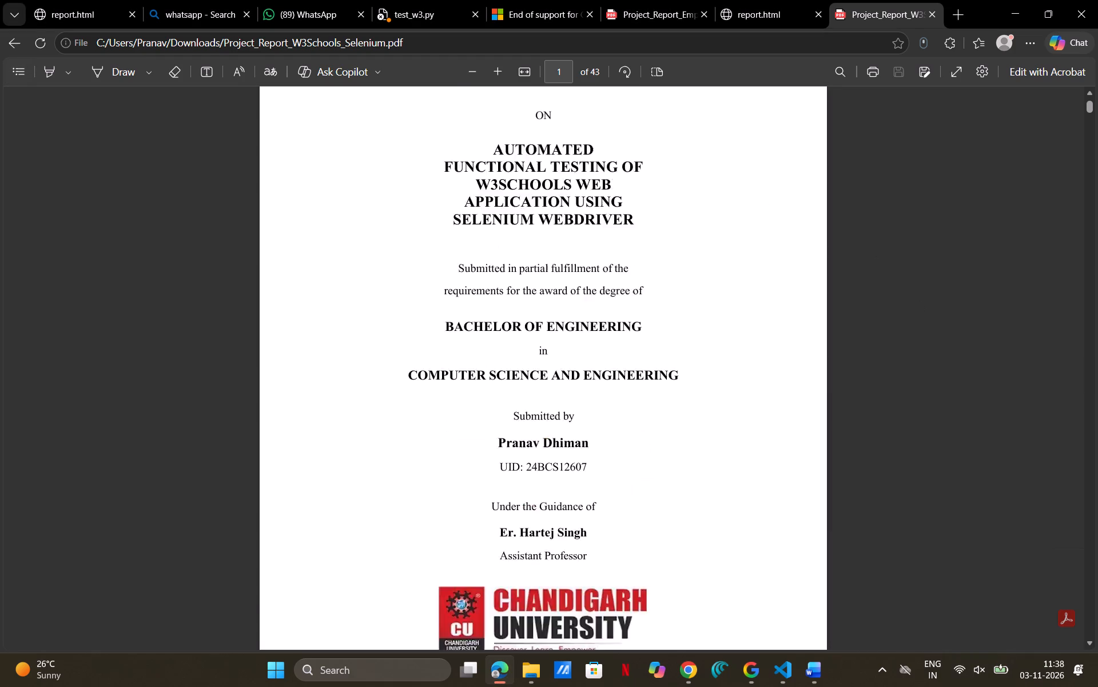
{"action": "scroll", "coordinate": [586, 294], "scroll_direction": "down", "scroll_amount": 2}
{"action": "scroll", "coordinate": [586, 294], "scroll_direction": "up", "scroll_amount": 6}
{"action": "scroll", "coordinate": [586, 294], "scroll_direction": "down", "scroll_amount": 3}
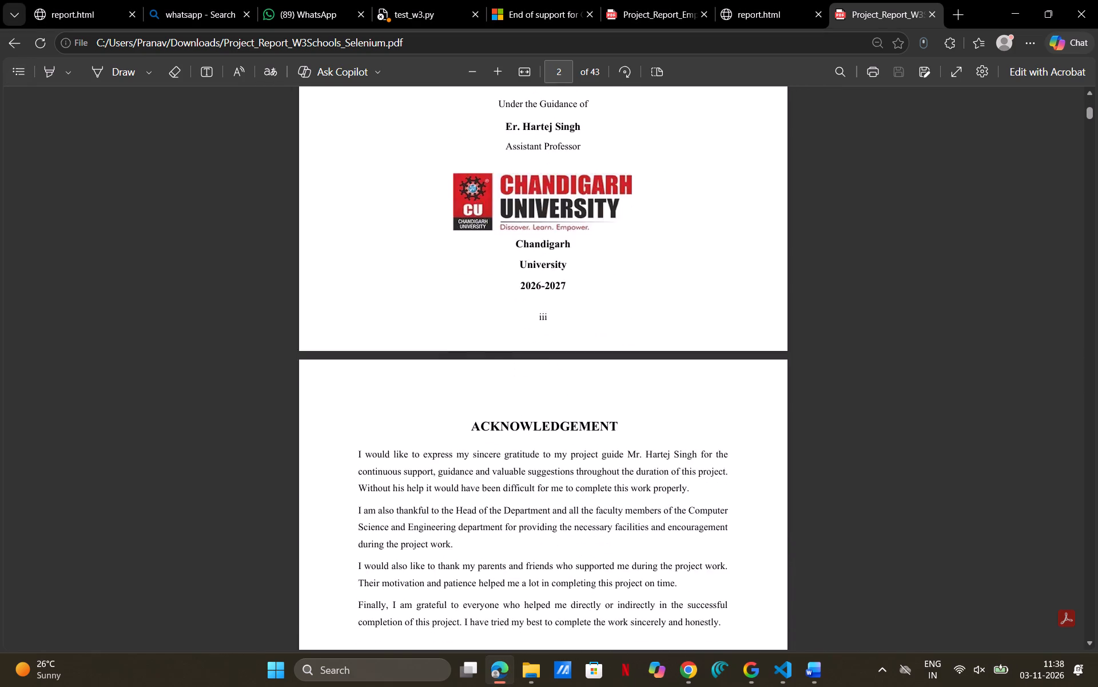
{"action": "scroll", "coordinate": [586, 294], "scroll_direction": "down", "scroll_amount": 11}
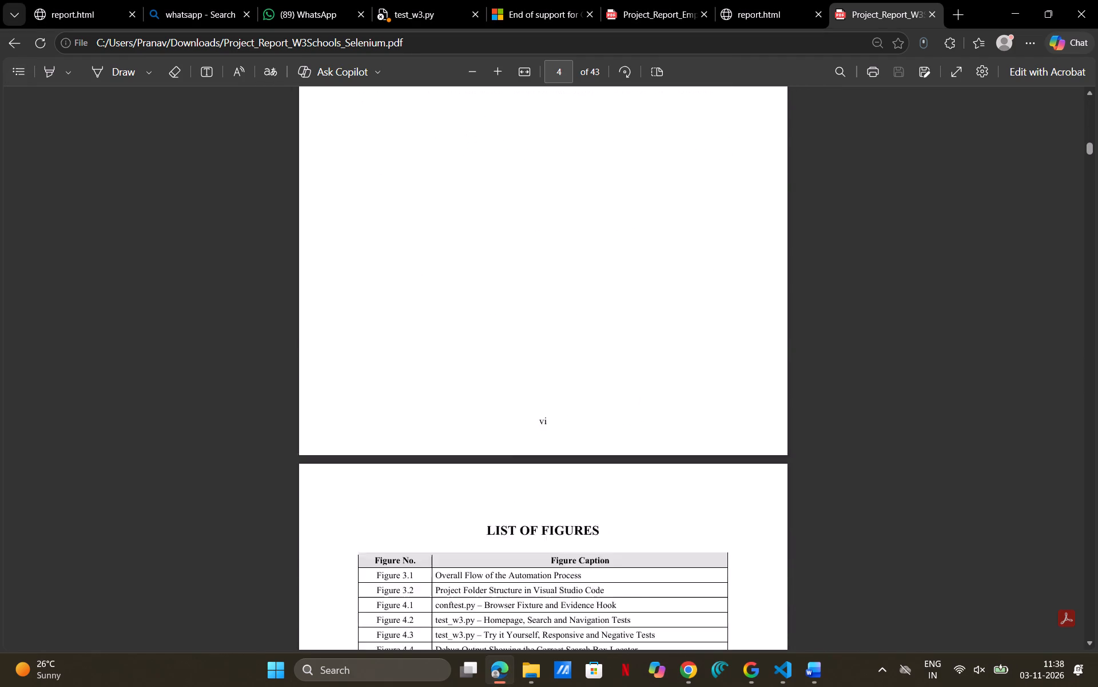
{"action": "scroll", "coordinate": [586, 294], "scroll_direction": "down", "scroll_amount": 10}
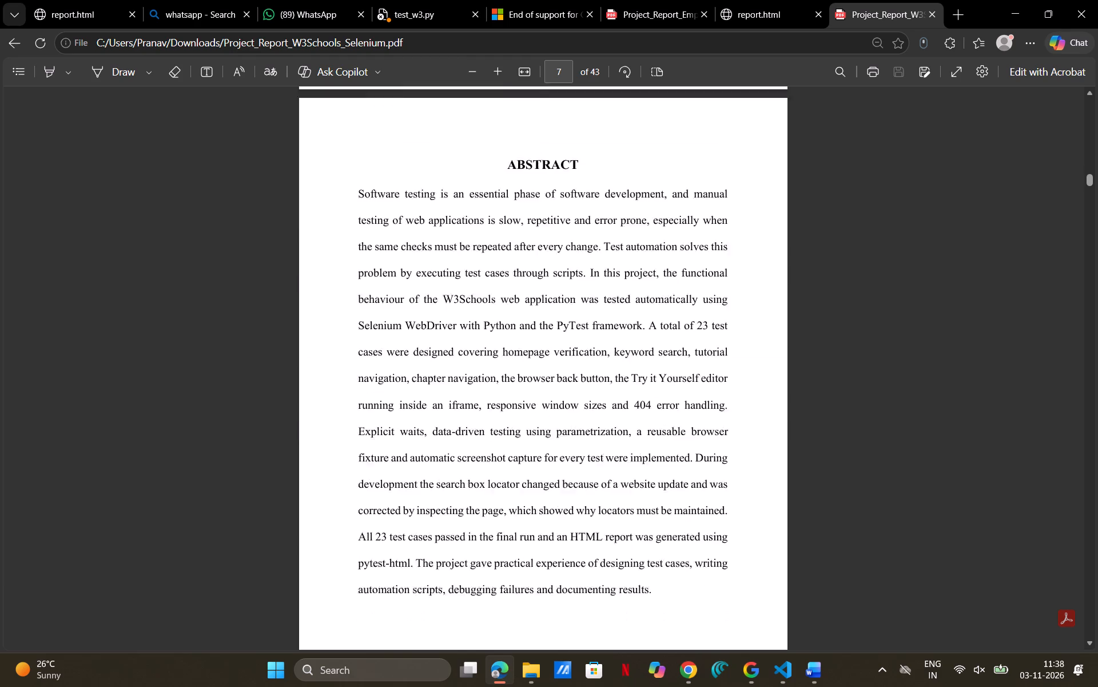
{"action": "scroll", "coordinate": [586, 294], "scroll_direction": "down", "scroll_amount": 9}
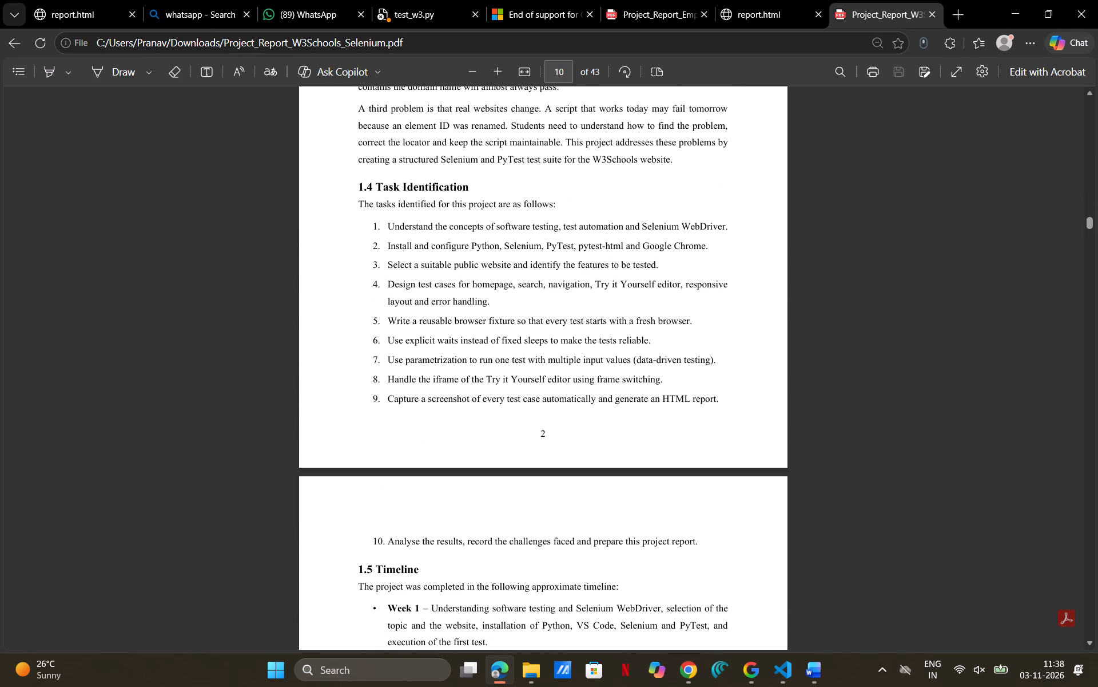
{"action": "scroll", "coordinate": [603, 398], "scroll_direction": "up", "scroll_amount": 10}
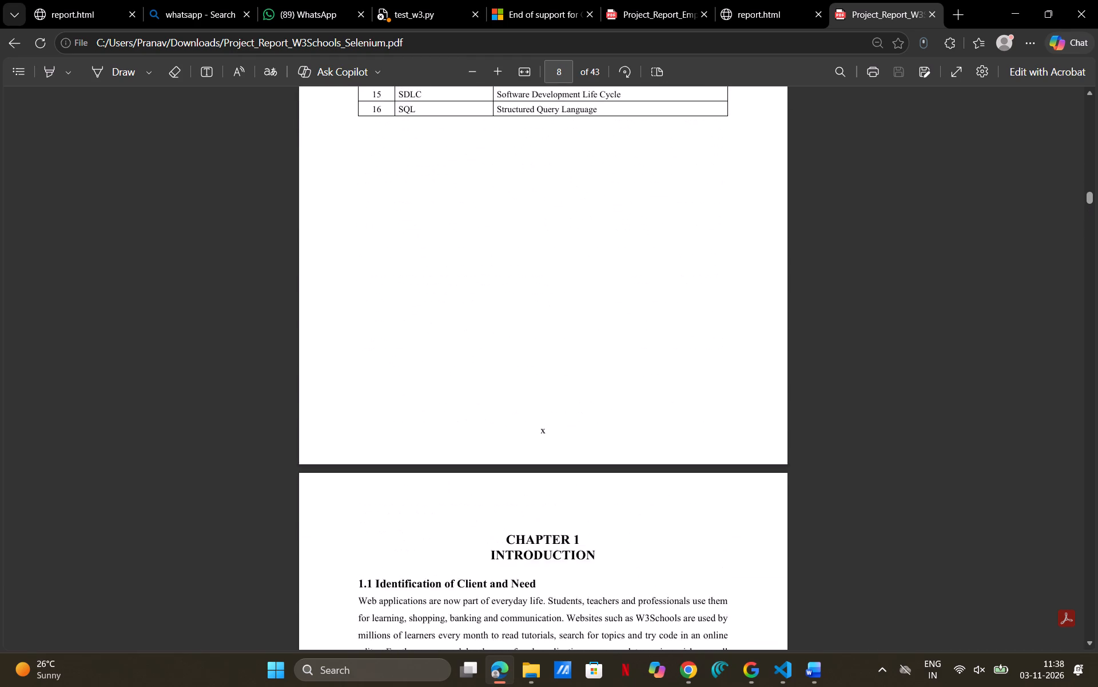
{"action": "scroll", "coordinate": [603, 398], "scroll_direction": "up", "scroll_amount": 6}
{"action": "scroll", "coordinate": [603, 398], "scroll_direction": "down", "scroll_amount": 2}
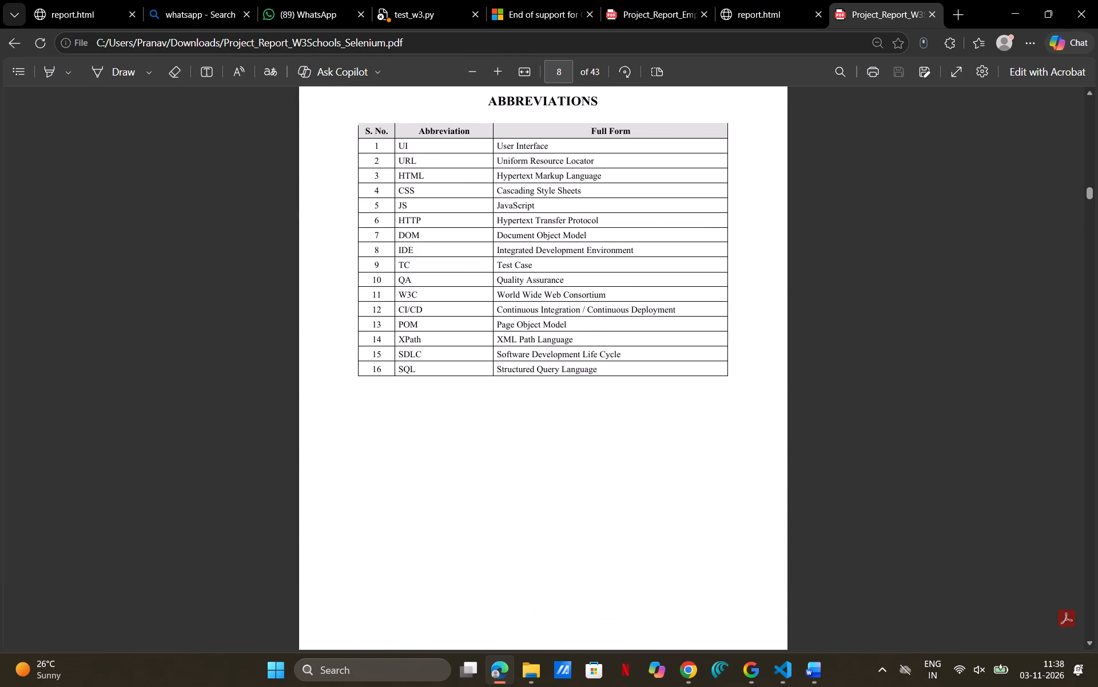
{"action": "scroll", "coordinate": [603, 398], "scroll_direction": "down", "scroll_amount": 11}
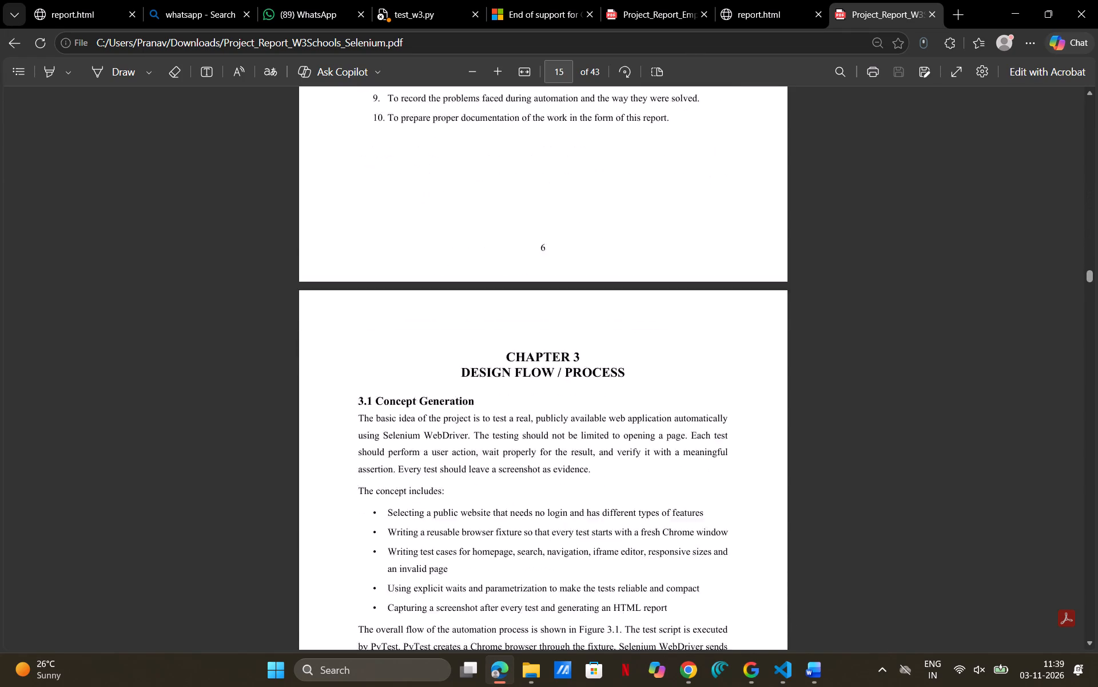
{"action": "scroll", "coordinate": [603, 398], "scroll_direction": "down", "scroll_amount": 11}
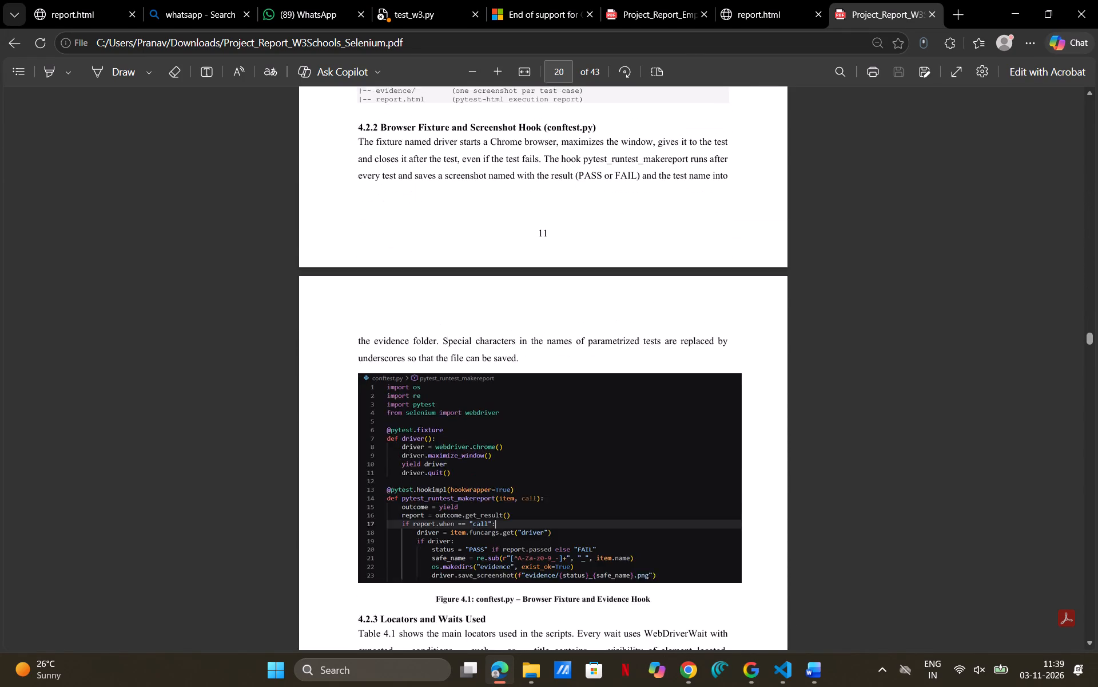
{"action": "scroll", "coordinate": [603, 398], "scroll_direction": "down", "scroll_amount": 11}
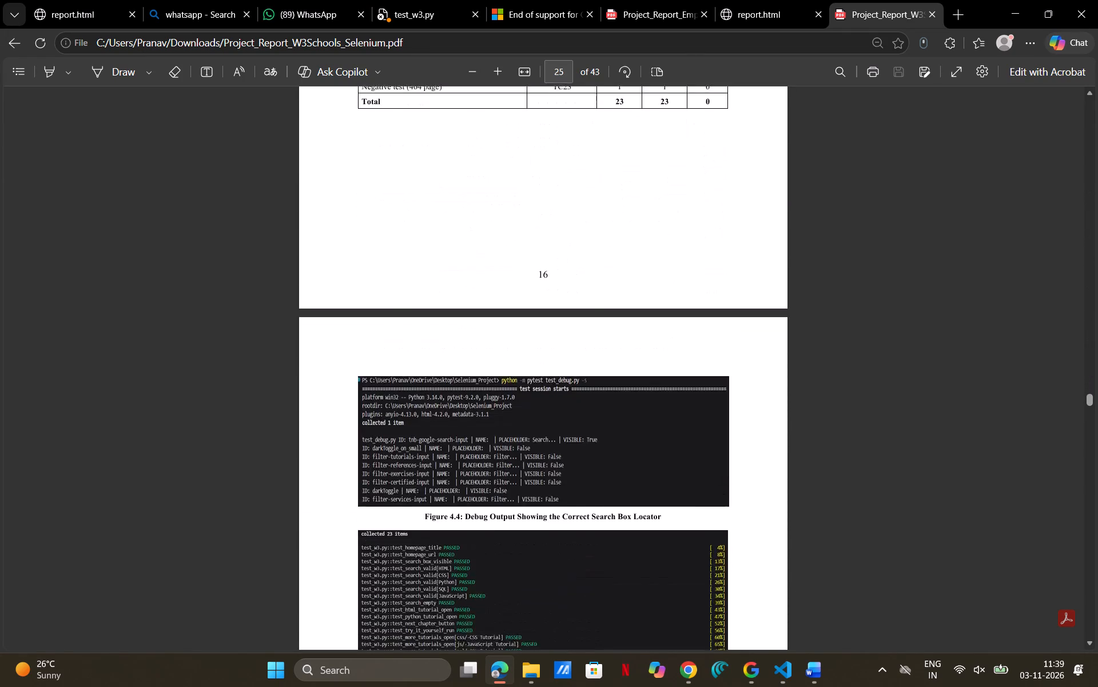
{"action": "scroll", "coordinate": [603, 398], "scroll_direction": "down", "scroll_amount": 11}
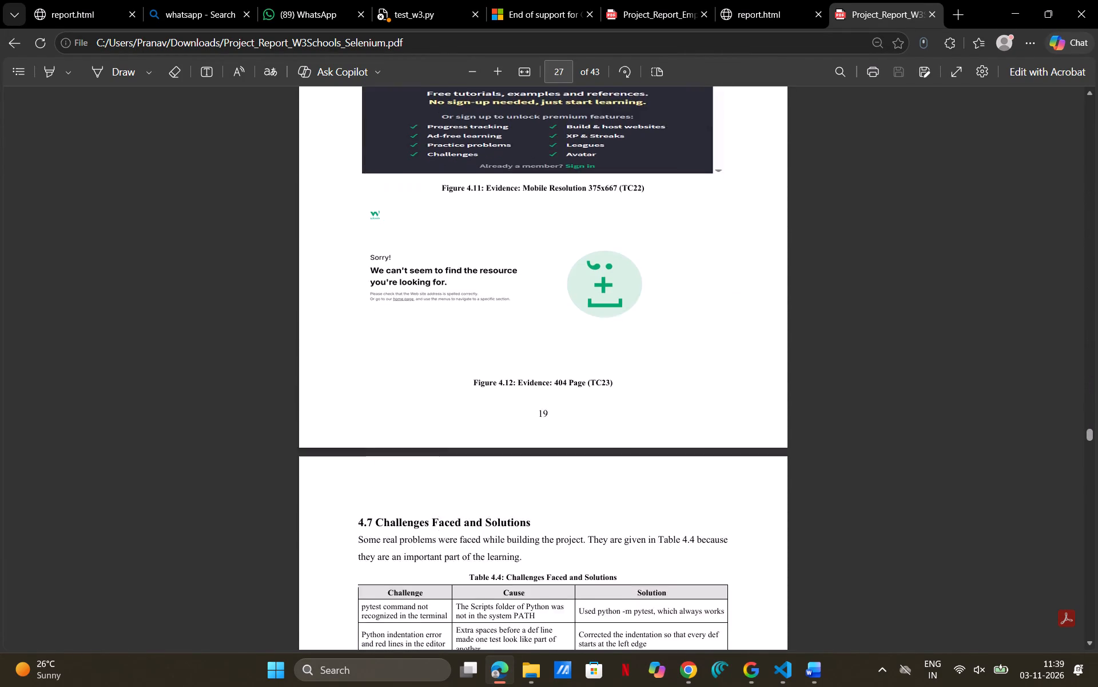
Review the exported PDF in Microsoft Edge, checking the title page, chapters, test_debug.py listing, evidence screenshots and user manual.
{"action": "scroll", "coordinate": [603, 398], "scroll_direction": "down", "scroll_amount": 10}
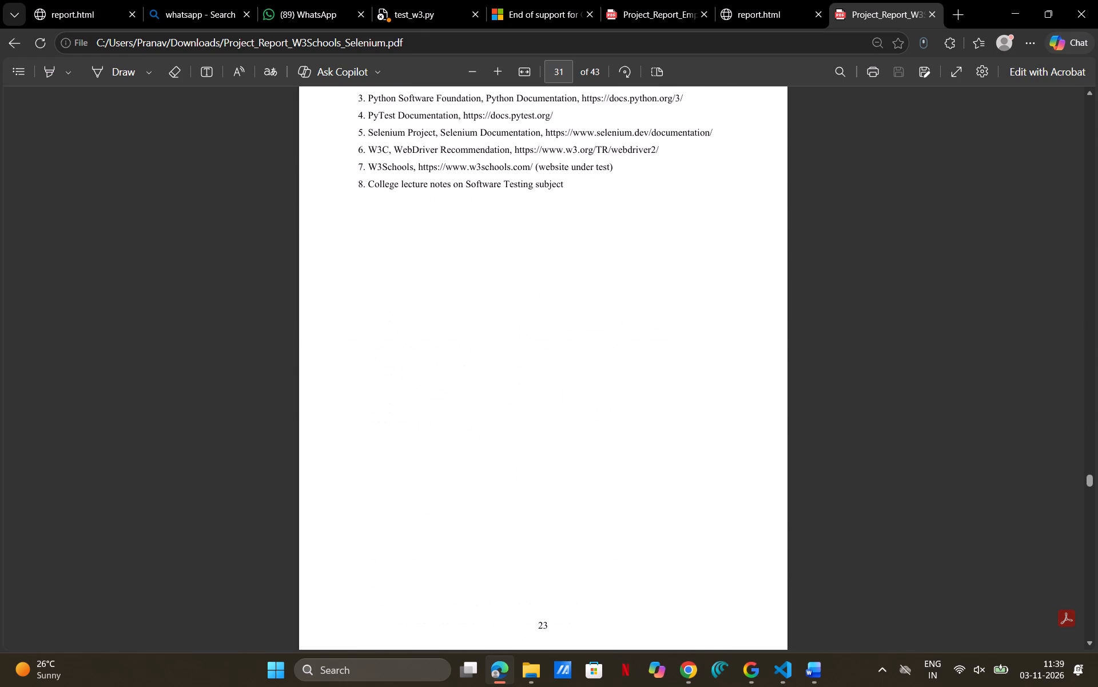
{"action": "scroll", "coordinate": [603, 398], "scroll_direction": "down", "scroll_amount": 10}
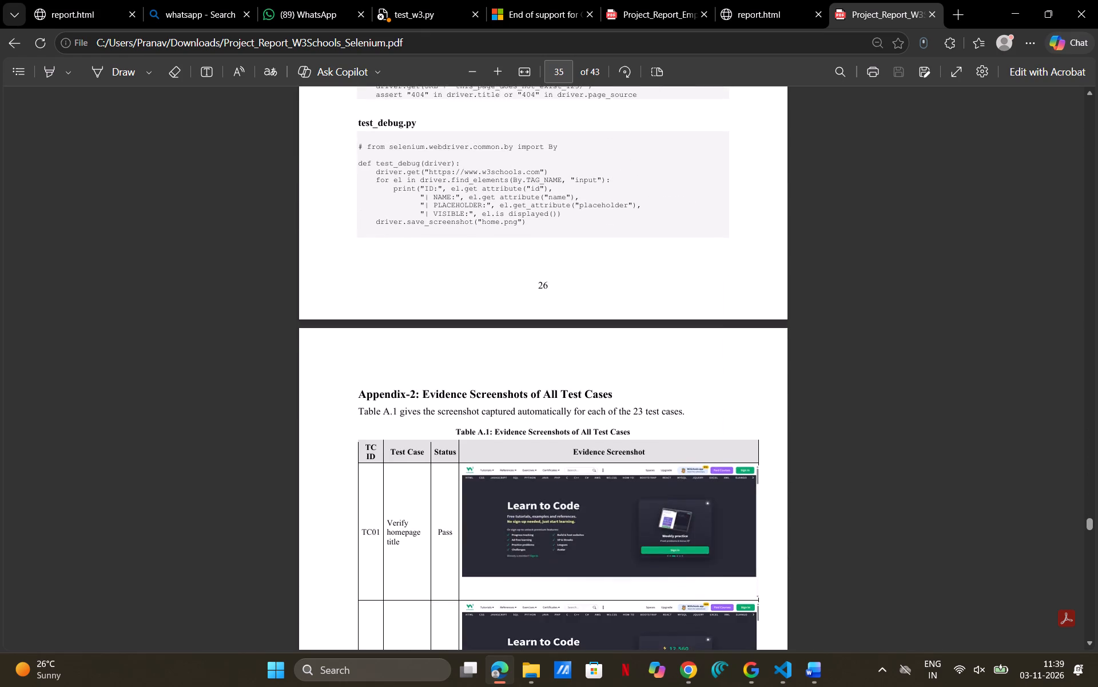
{"action": "scroll", "coordinate": [603, 398], "scroll_direction": "down", "scroll_amount": 10}
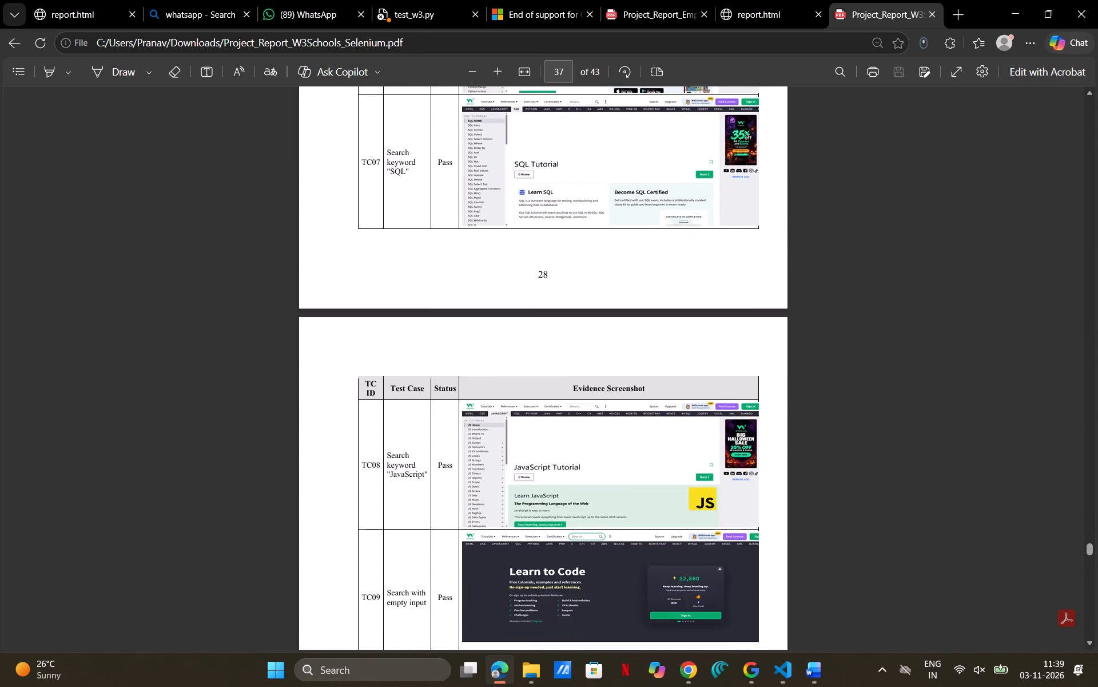
{"action": "scroll", "coordinate": [603, 398], "scroll_direction": "down", "scroll_amount": 10}
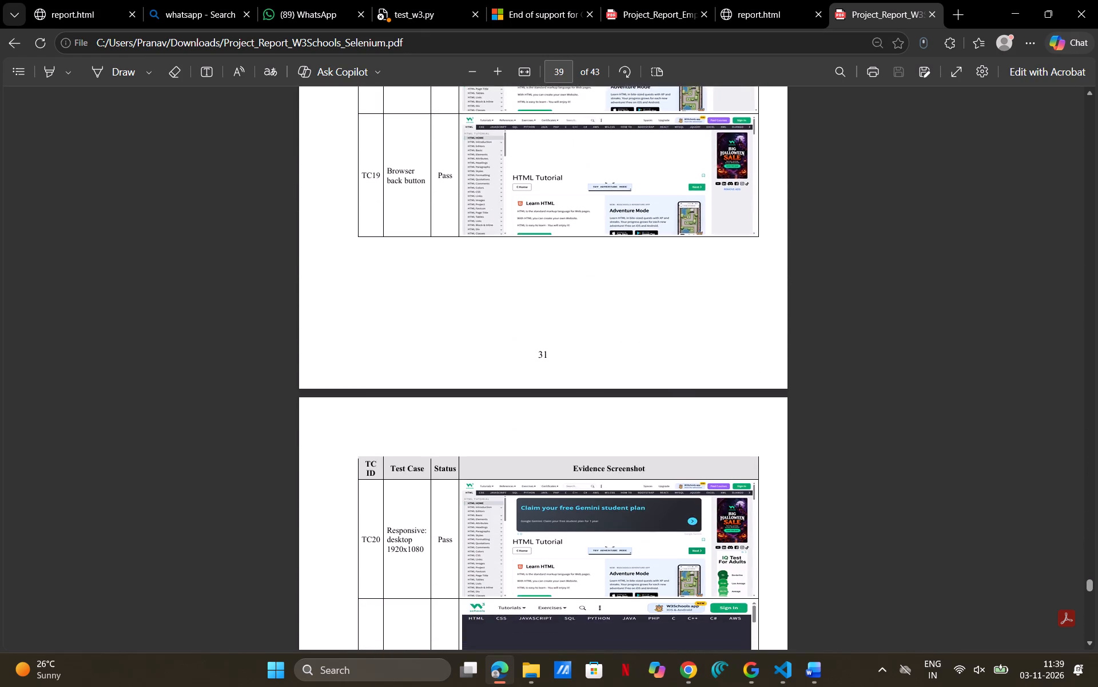
{"action": "scroll", "coordinate": [603, 398], "scroll_direction": "down", "scroll_amount": 10}
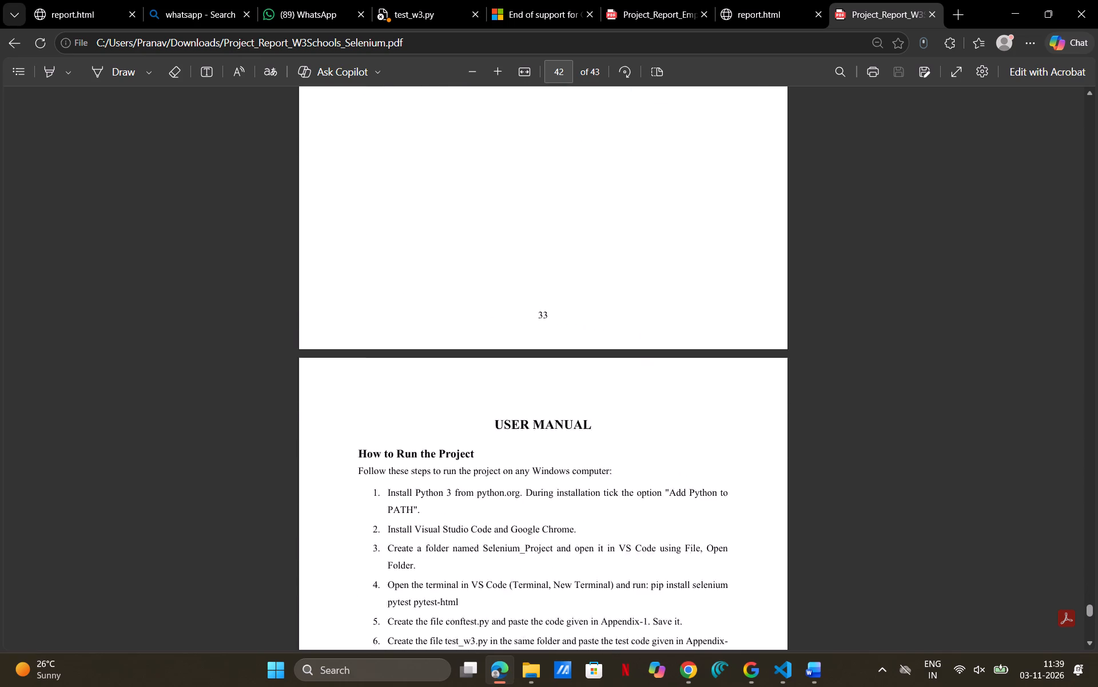
{"action": "scroll", "coordinate": [603, 398], "scroll_direction": "down", "scroll_amount": 10}
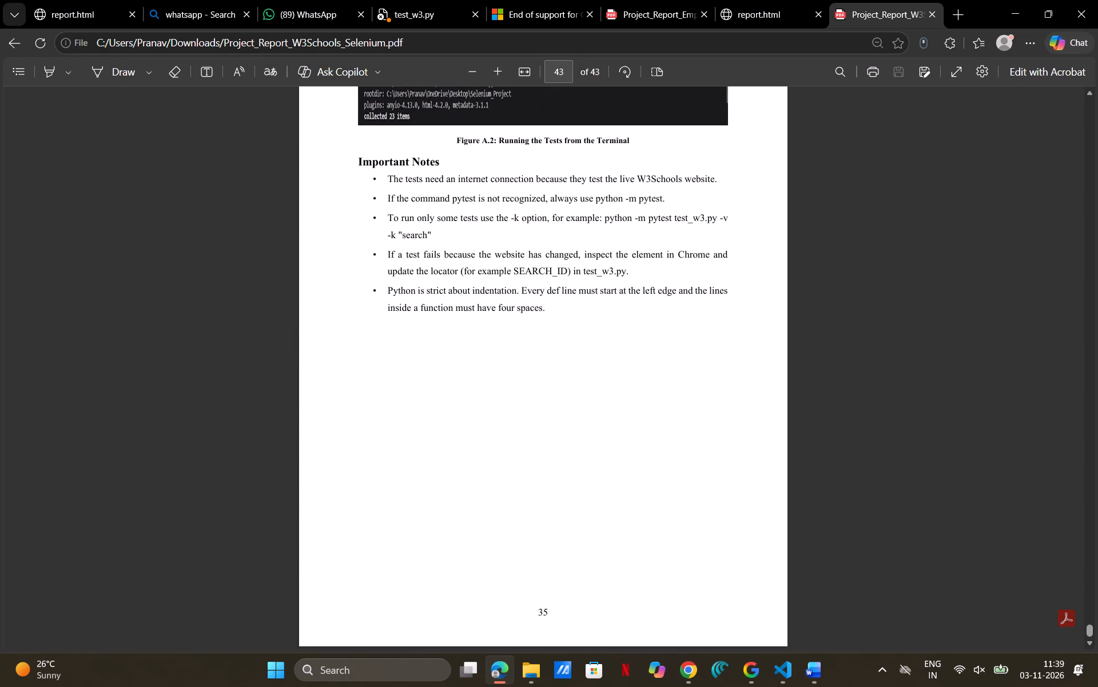
{"action": "scroll", "coordinate": [603, 398], "scroll_direction": "down", "scroll_amount": 5}
{"action": "scroll", "coordinate": [603, 398], "scroll_direction": "up", "scroll_amount": 19}
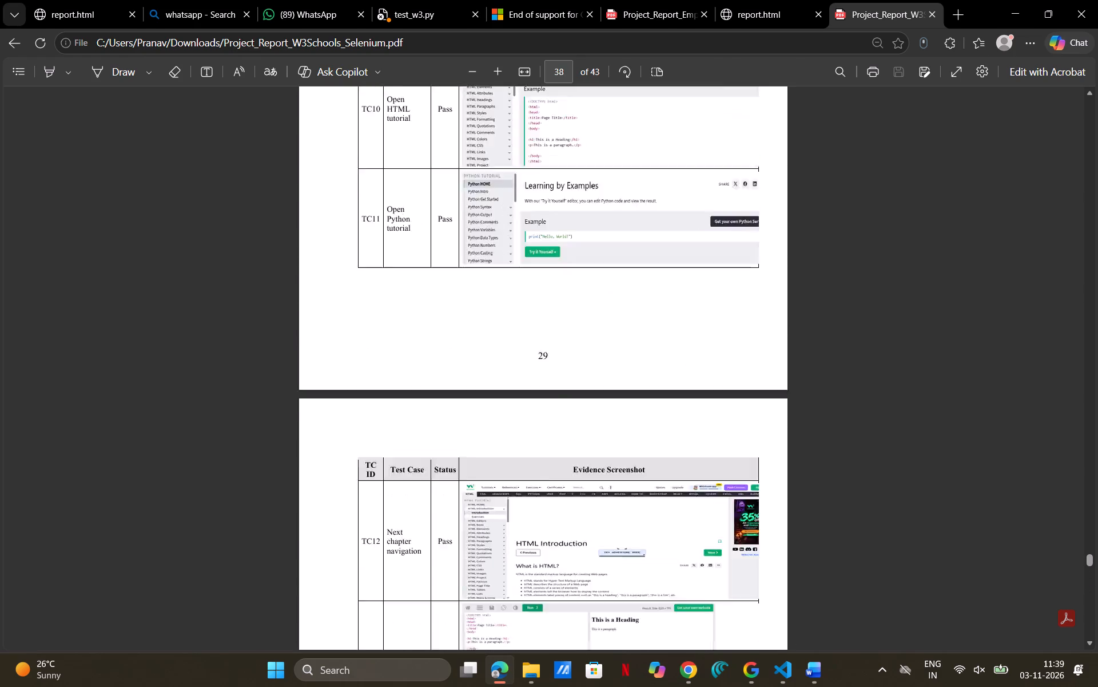
{"action": "scroll", "coordinate": [603, 398], "scroll_direction": "up", "scroll_amount": 20}
{"action": "scroll", "coordinate": [603, 398], "scroll_direction": "up", "scroll_amount": 20}
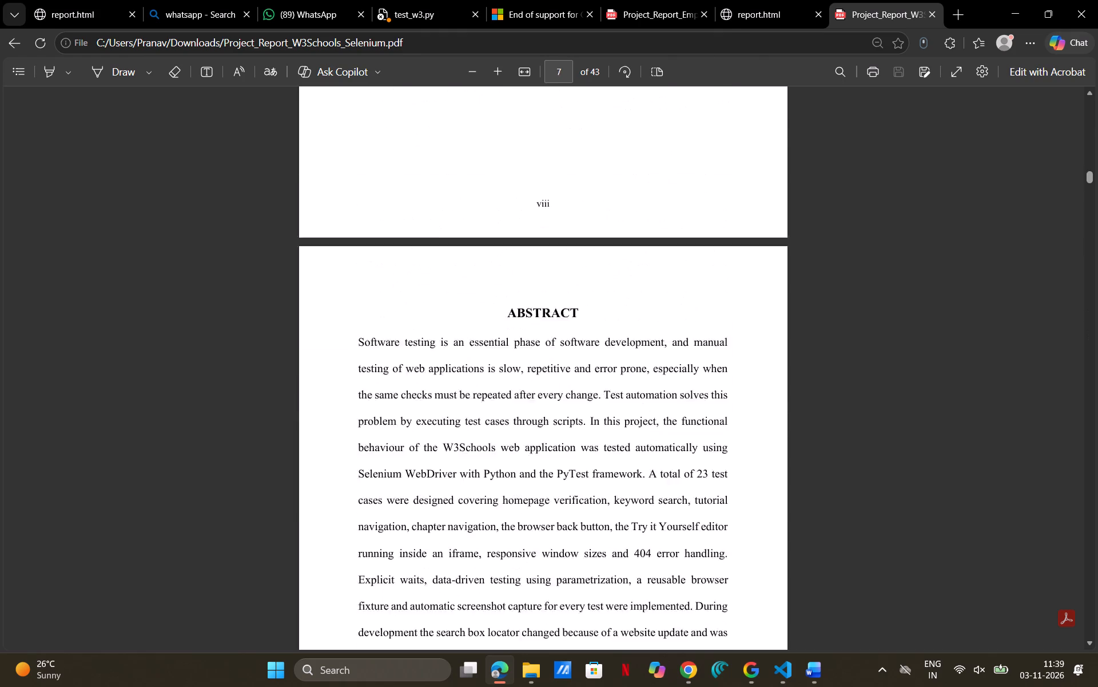
{"action": "scroll", "coordinate": [603, 398], "scroll_direction": "up", "scroll_amount": 14}
{"action": "scroll", "coordinate": [603, 398], "scroll_direction": "down", "scroll_amount": 2}
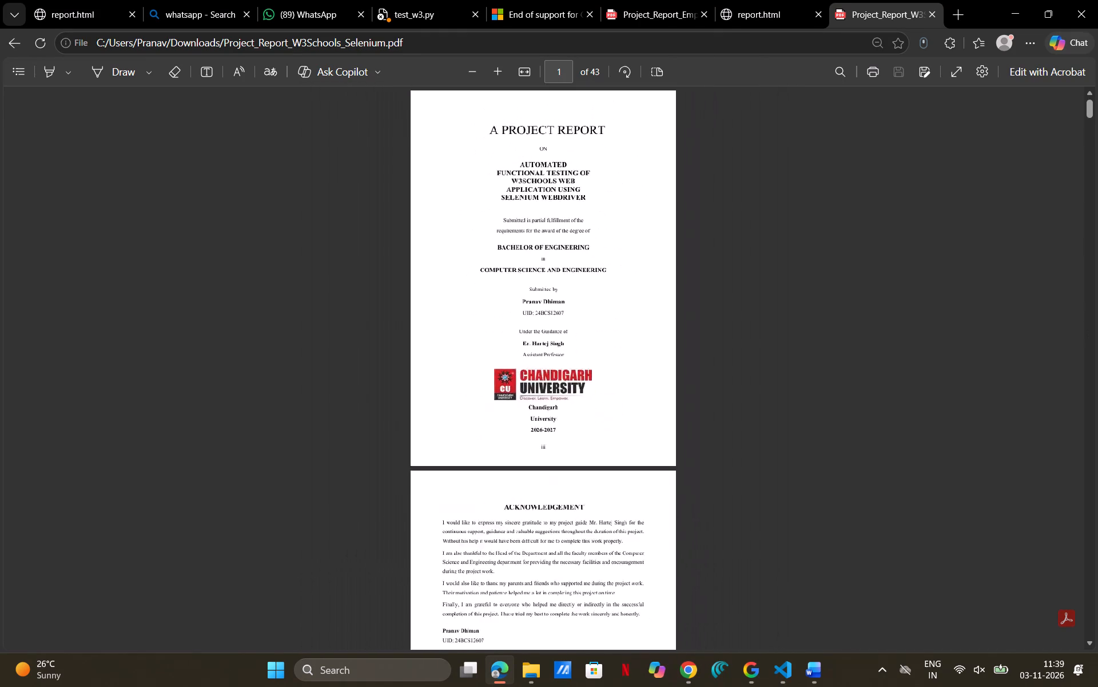
{"action": "scroll", "coordinate": [603, 398], "scroll_direction": "down", "scroll_amount": 12}
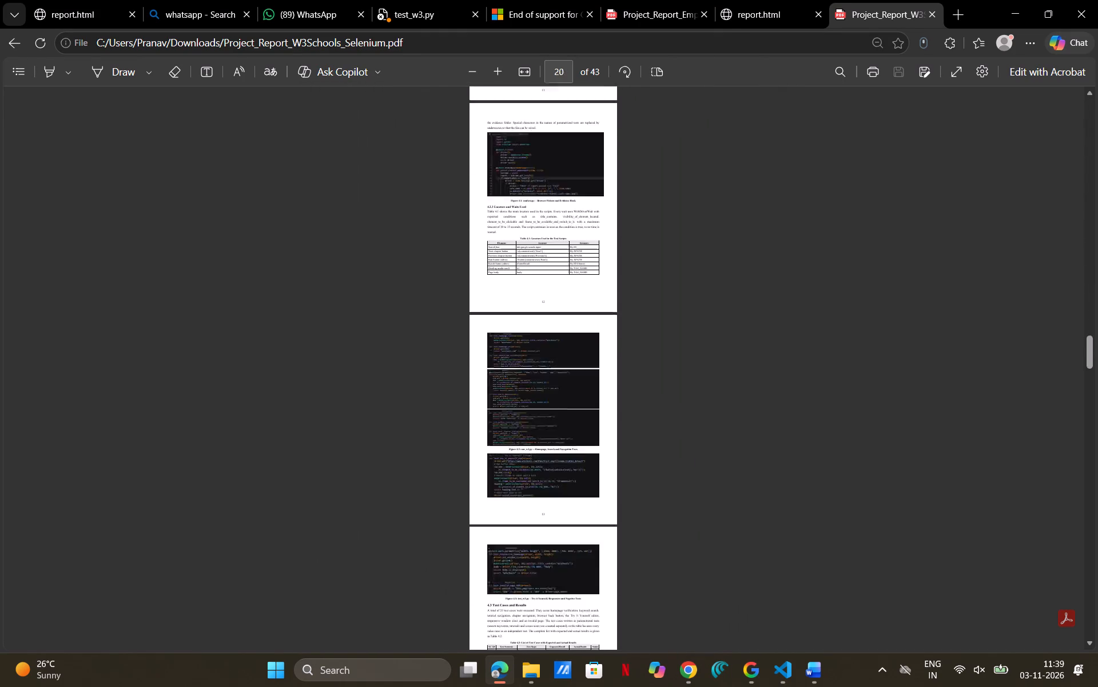
{"action": "scroll", "coordinate": [603, 398], "scroll_direction": "down", "scroll_amount": 16}
{"action": "scroll", "coordinate": [603, 398], "scroll_direction": "up", "scroll_amount": 3}
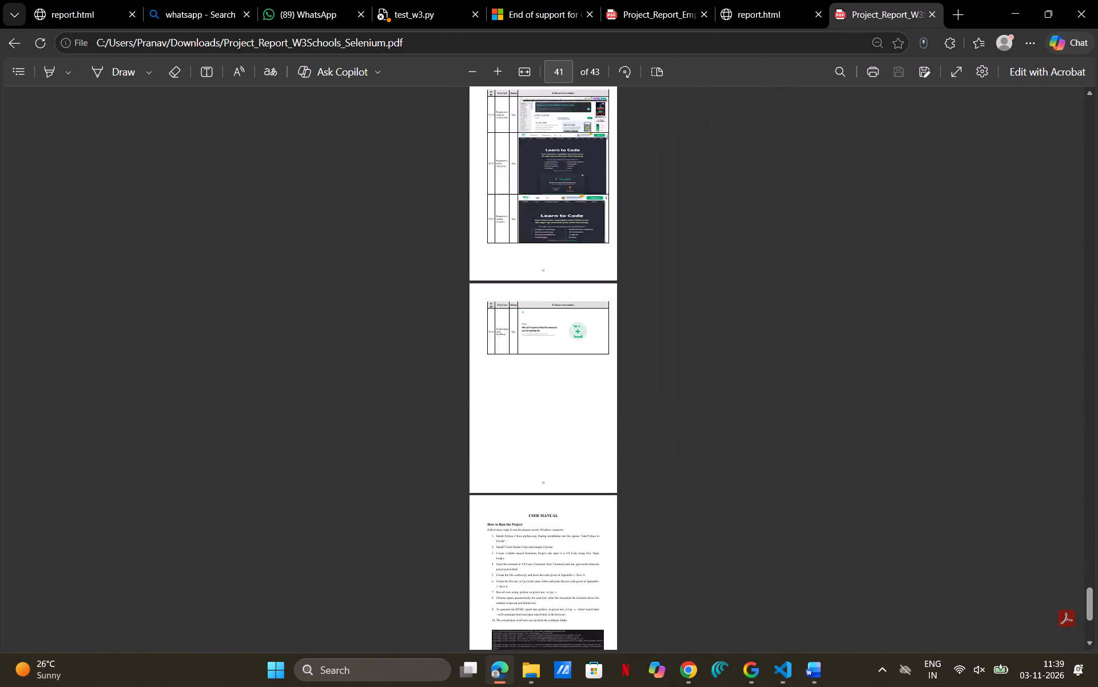
{"action": "scroll", "coordinate": [603, 398], "scroll_direction": "up", "scroll_amount": 15}
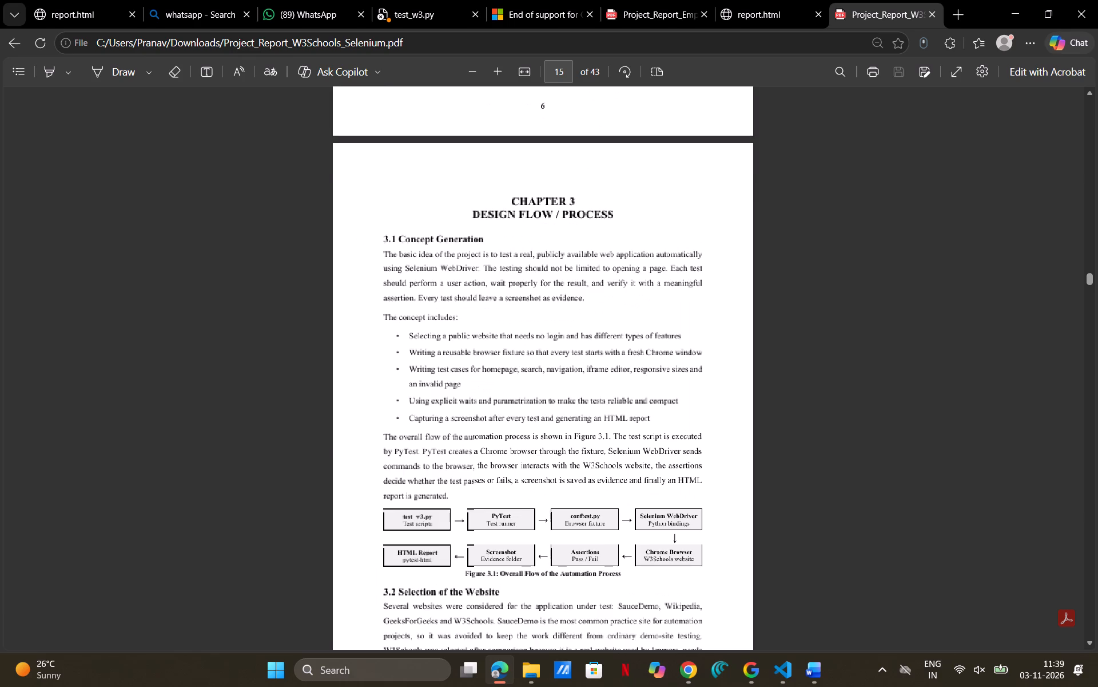
Switch to Visual Studio Code and close the second PowerShell terminal.
{"action": "scroll", "coordinate": [603, 398], "scroll_direction": "up", "scroll_amount": 14}
{"action": "left_click", "coordinate": [781, 674]}
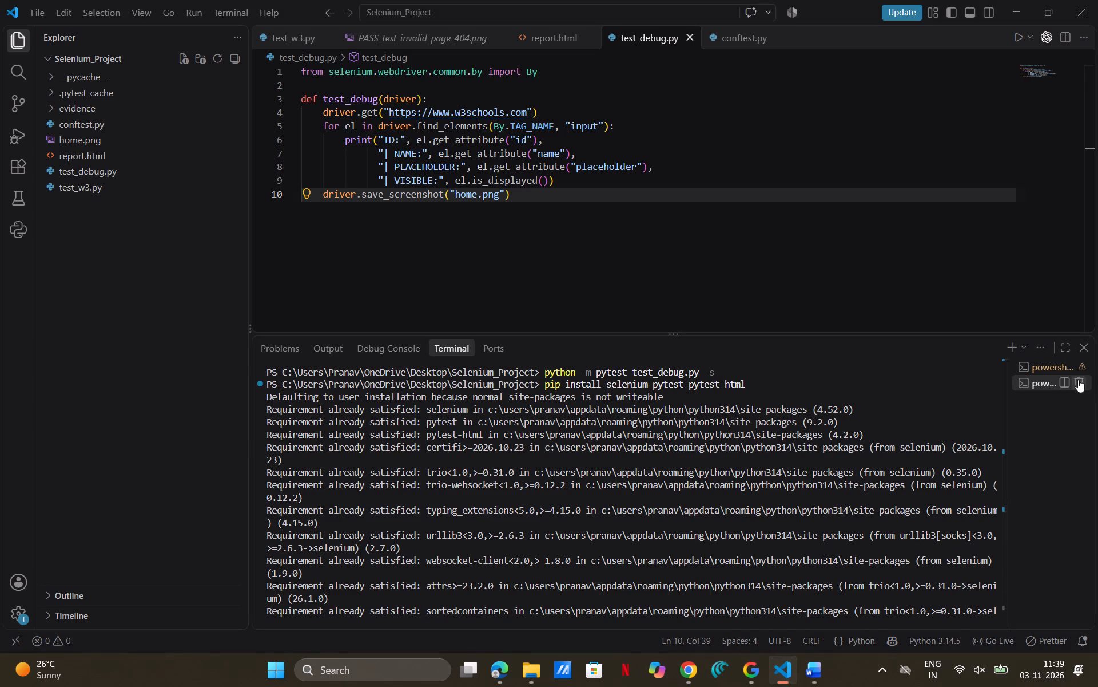
{"action": "left_click", "coordinate": [1078, 380]}
{"action": "scroll", "coordinate": [534, 256], "scroll_direction": "up", "scroll_amount": 1}
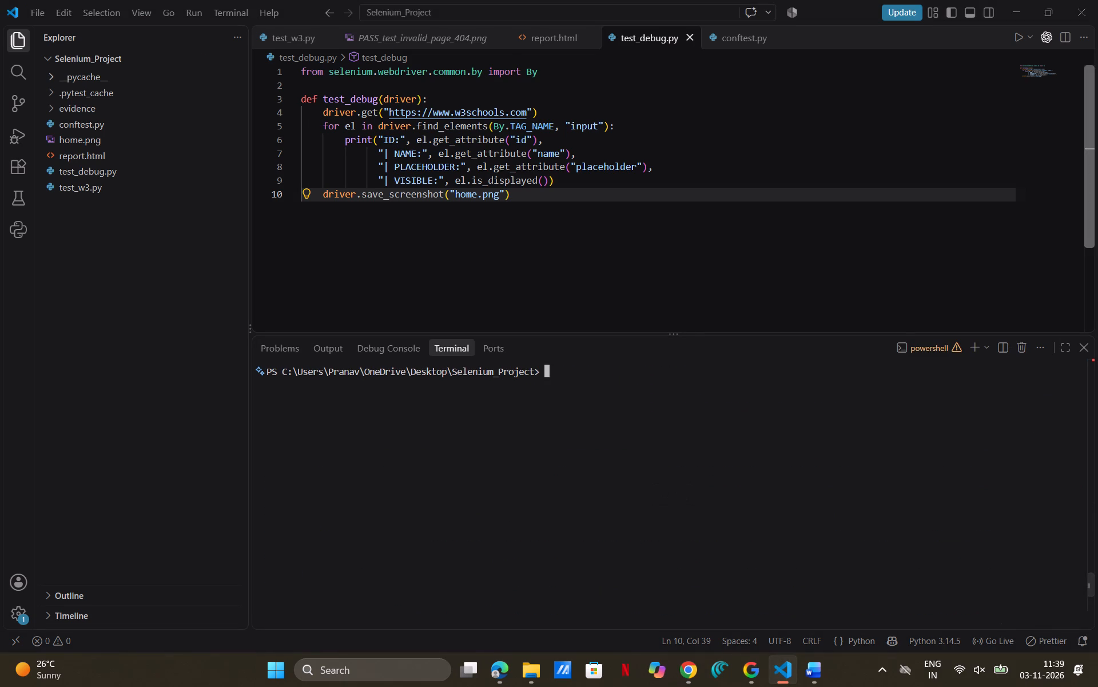
Close the PASS_test_invalid_page_404.png preview and collapse the evidence folder in the project tree.
{"action": "scroll", "coordinate": [534, 256], "scroll_direction": "up", "scroll_amount": 1}
{"action": "left_click", "coordinate": [420, 34]}
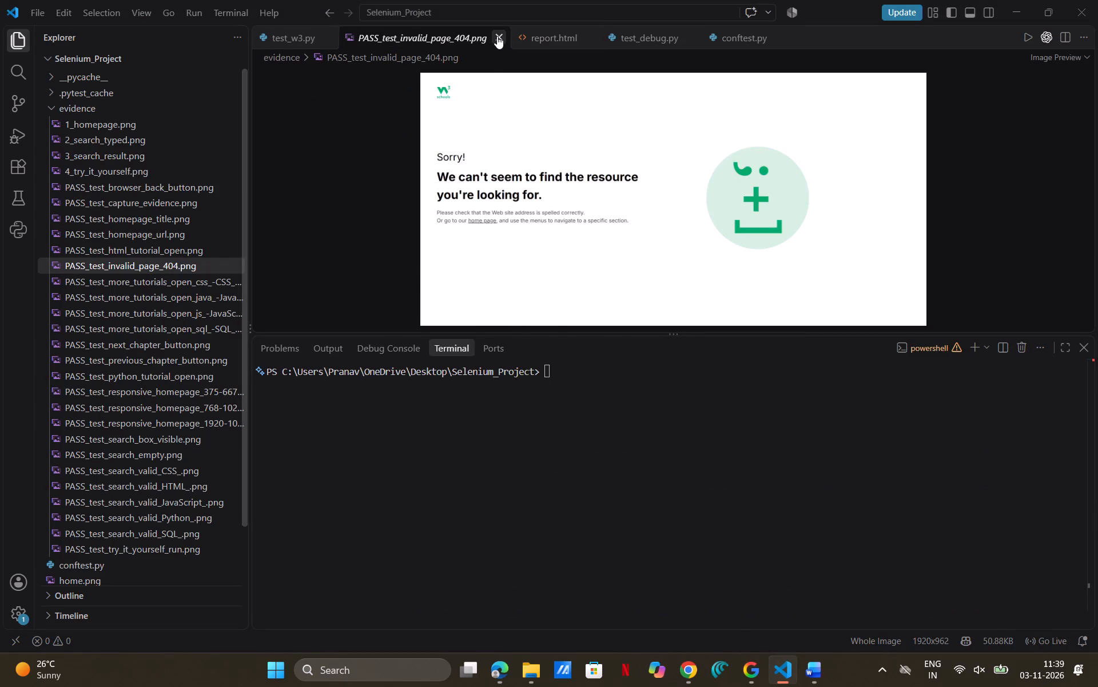
{"action": "left_click", "coordinate": [497, 36]}
{"action": "left_click", "coordinate": [110, 82]}
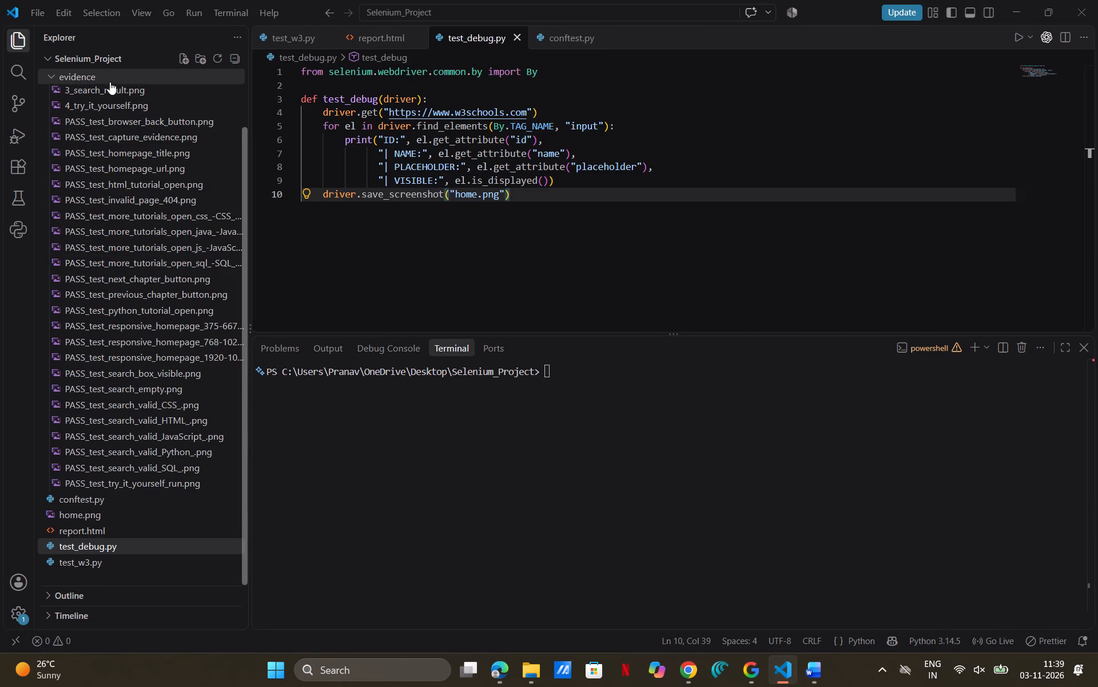